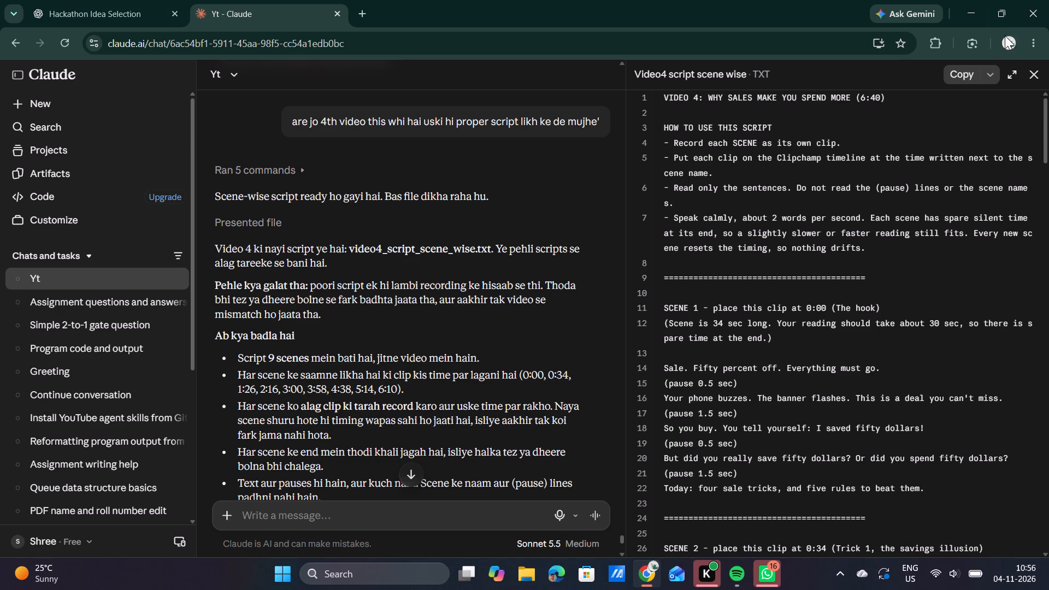
Open the Clipchamp website in a new browser tab and enter its online video editor to create a video.
{"action": "left_click", "coordinate": [362, 13]}
{"action": "type", "text": "clipch"}
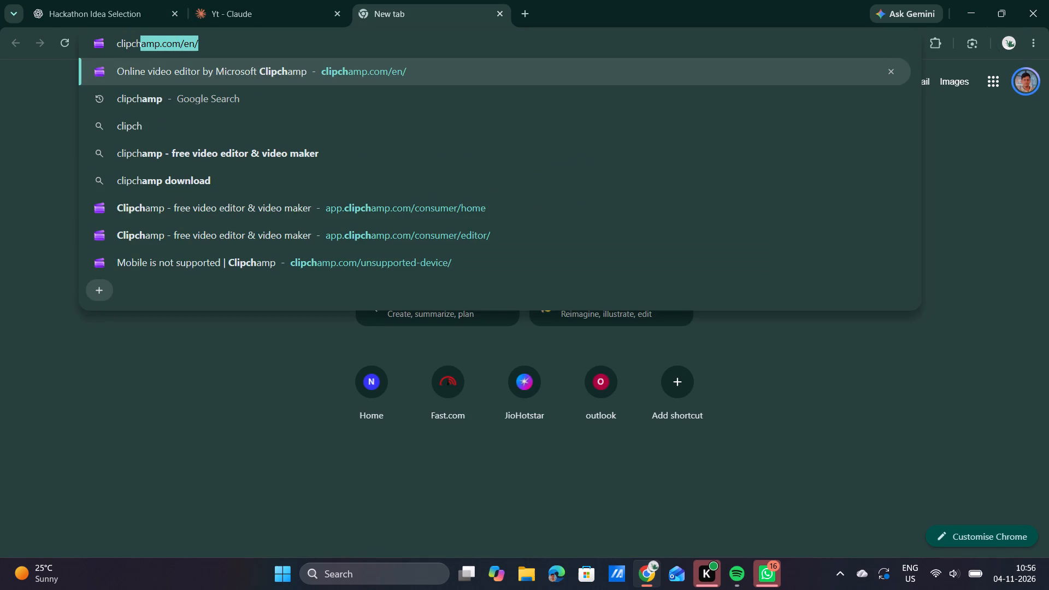
{"action": "key", "text": "Return"}
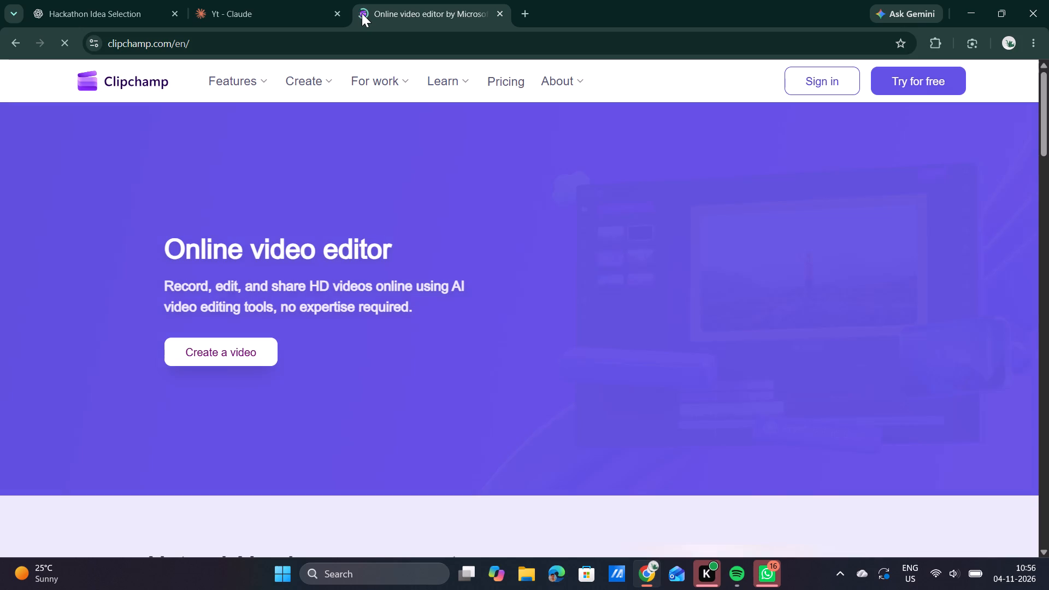
{"action": "left_click", "coordinate": [225, 347]}
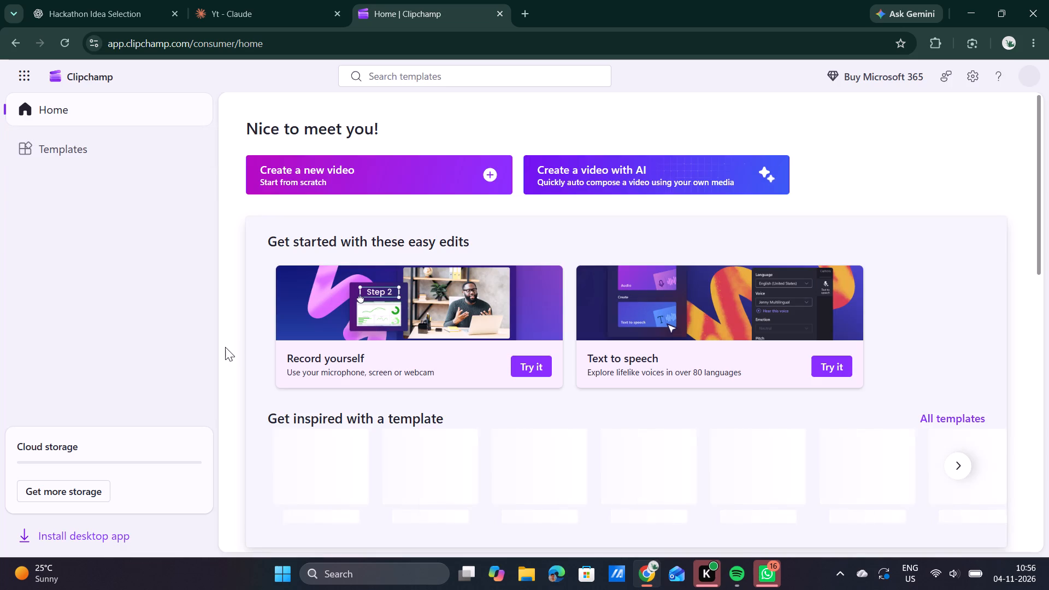
Create a new video project from scratch.
{"action": "left_click", "coordinate": [488, 170]}
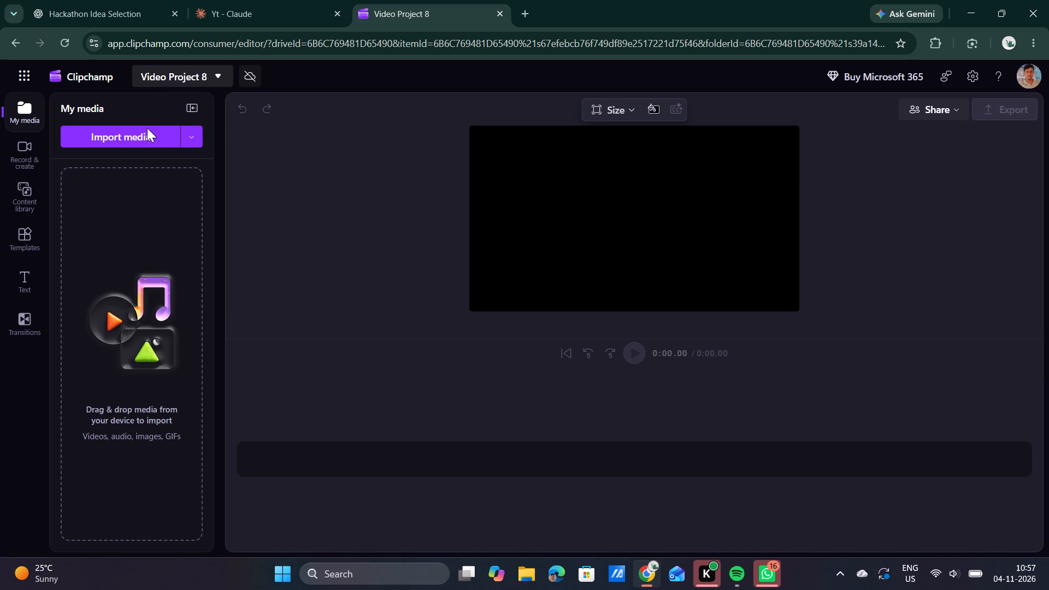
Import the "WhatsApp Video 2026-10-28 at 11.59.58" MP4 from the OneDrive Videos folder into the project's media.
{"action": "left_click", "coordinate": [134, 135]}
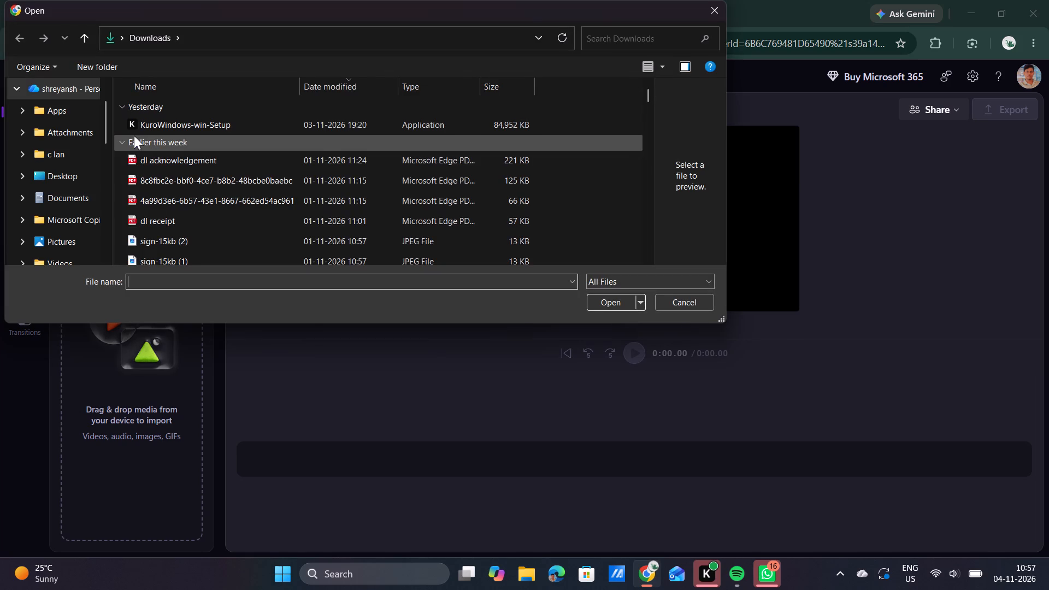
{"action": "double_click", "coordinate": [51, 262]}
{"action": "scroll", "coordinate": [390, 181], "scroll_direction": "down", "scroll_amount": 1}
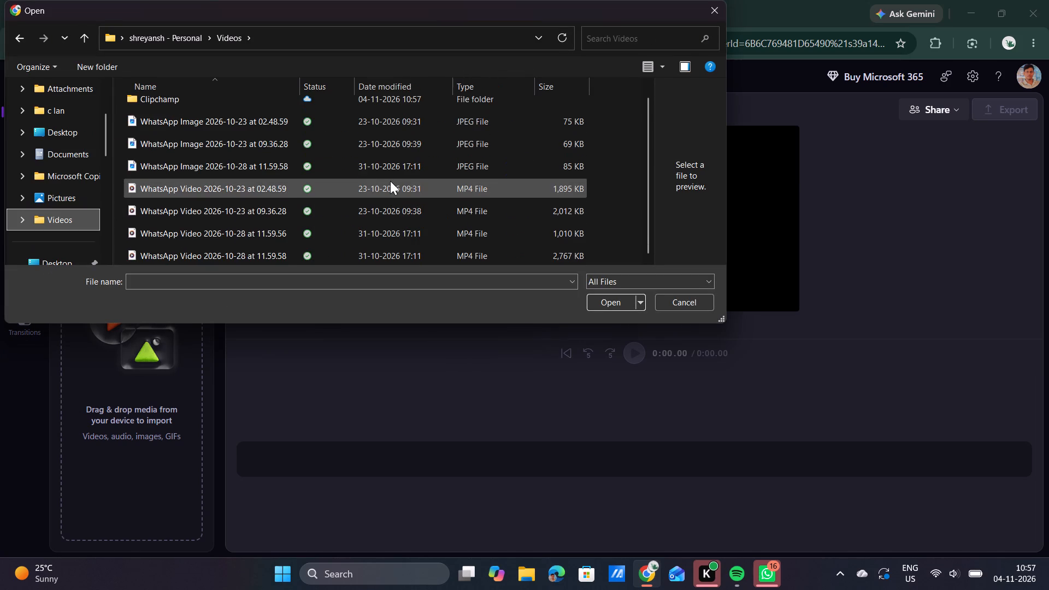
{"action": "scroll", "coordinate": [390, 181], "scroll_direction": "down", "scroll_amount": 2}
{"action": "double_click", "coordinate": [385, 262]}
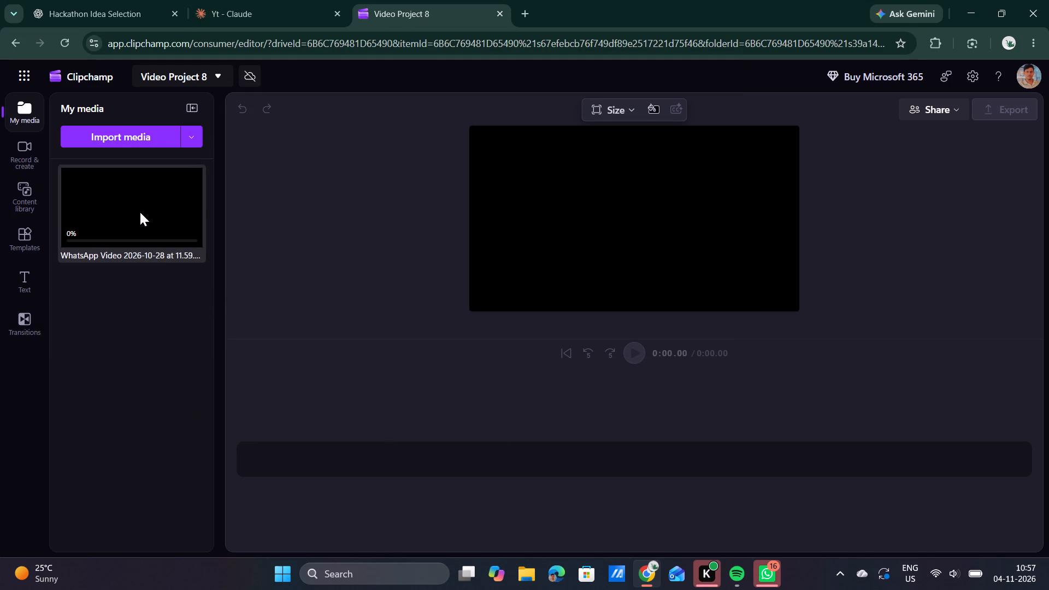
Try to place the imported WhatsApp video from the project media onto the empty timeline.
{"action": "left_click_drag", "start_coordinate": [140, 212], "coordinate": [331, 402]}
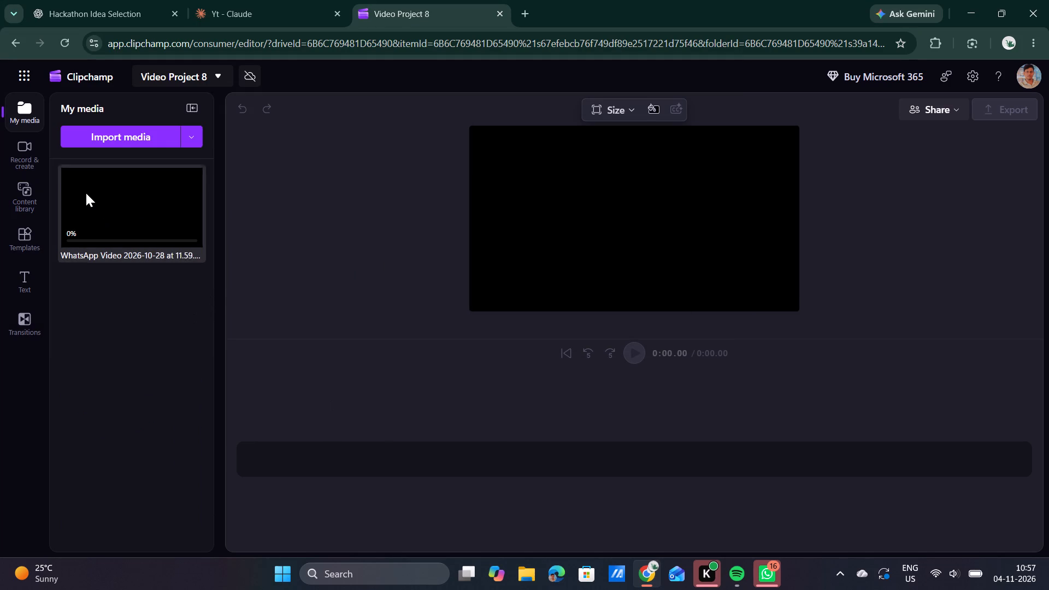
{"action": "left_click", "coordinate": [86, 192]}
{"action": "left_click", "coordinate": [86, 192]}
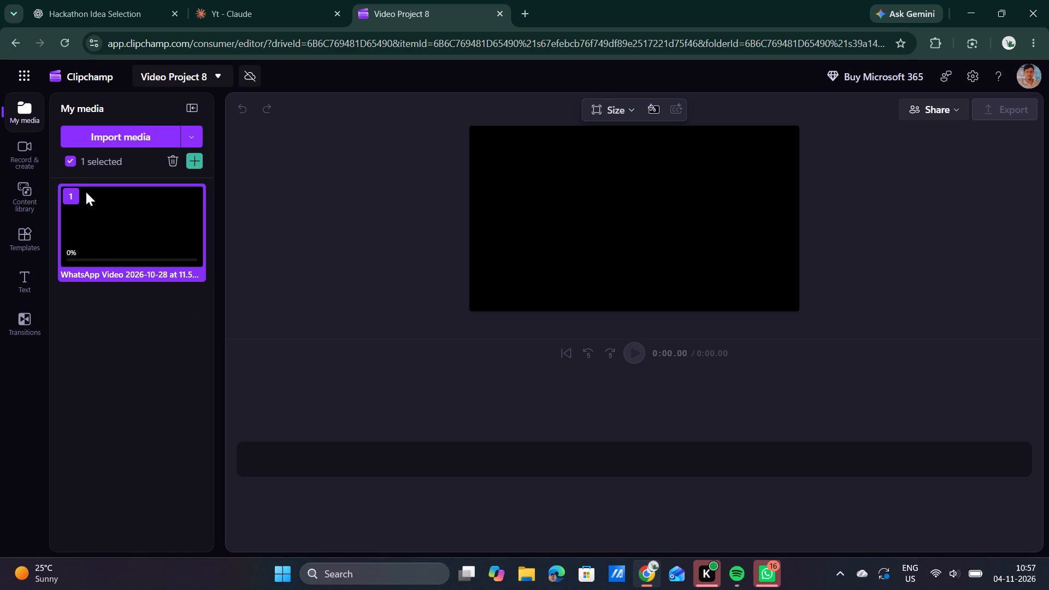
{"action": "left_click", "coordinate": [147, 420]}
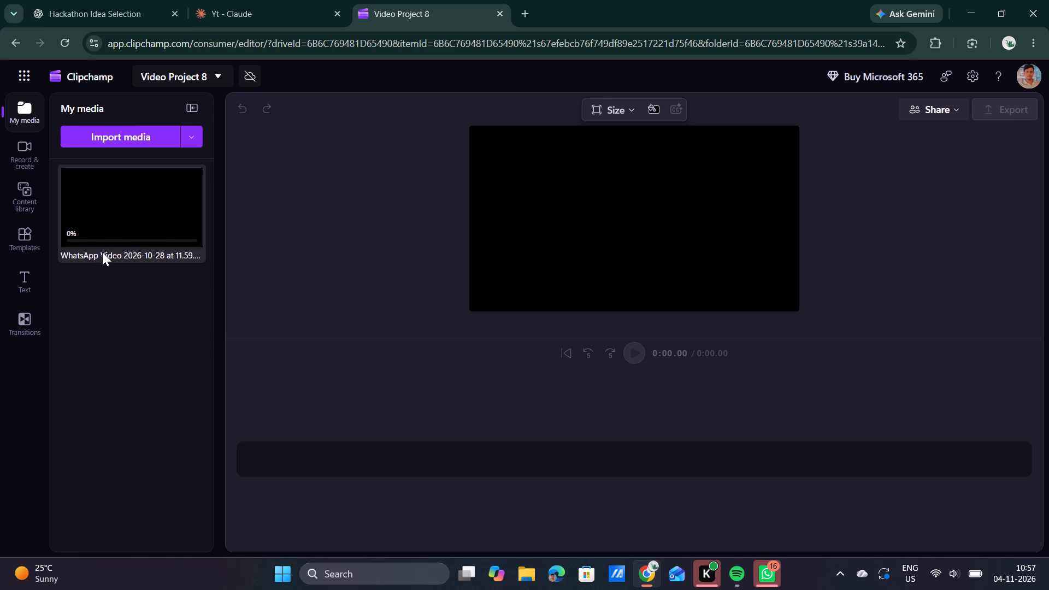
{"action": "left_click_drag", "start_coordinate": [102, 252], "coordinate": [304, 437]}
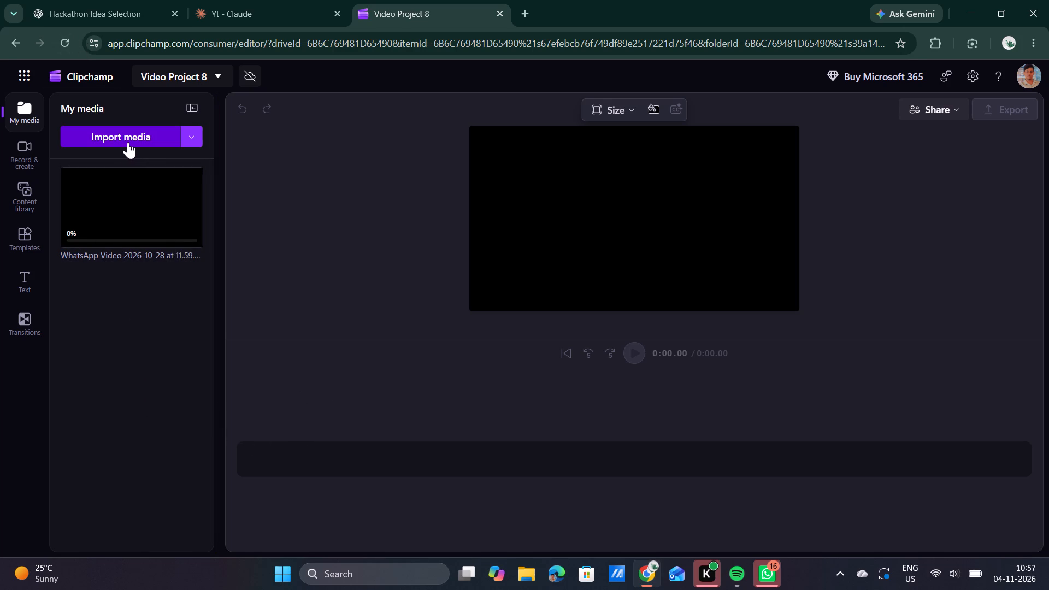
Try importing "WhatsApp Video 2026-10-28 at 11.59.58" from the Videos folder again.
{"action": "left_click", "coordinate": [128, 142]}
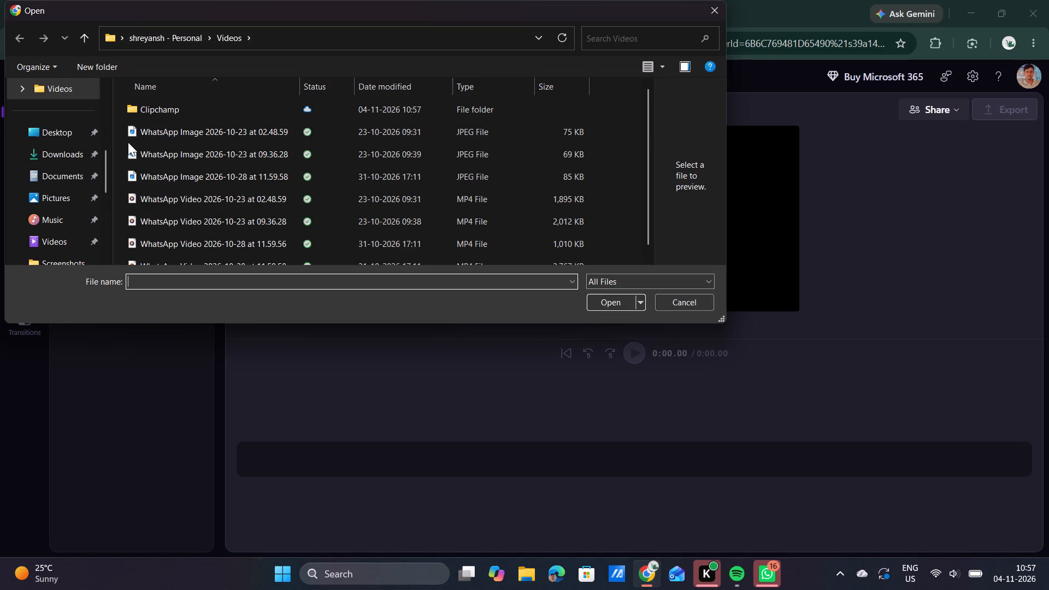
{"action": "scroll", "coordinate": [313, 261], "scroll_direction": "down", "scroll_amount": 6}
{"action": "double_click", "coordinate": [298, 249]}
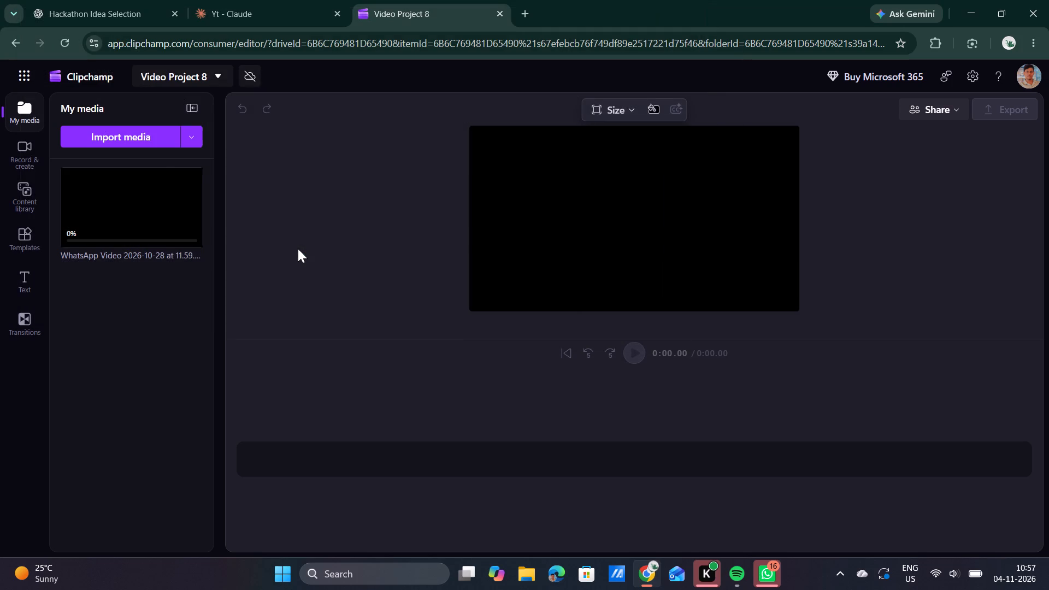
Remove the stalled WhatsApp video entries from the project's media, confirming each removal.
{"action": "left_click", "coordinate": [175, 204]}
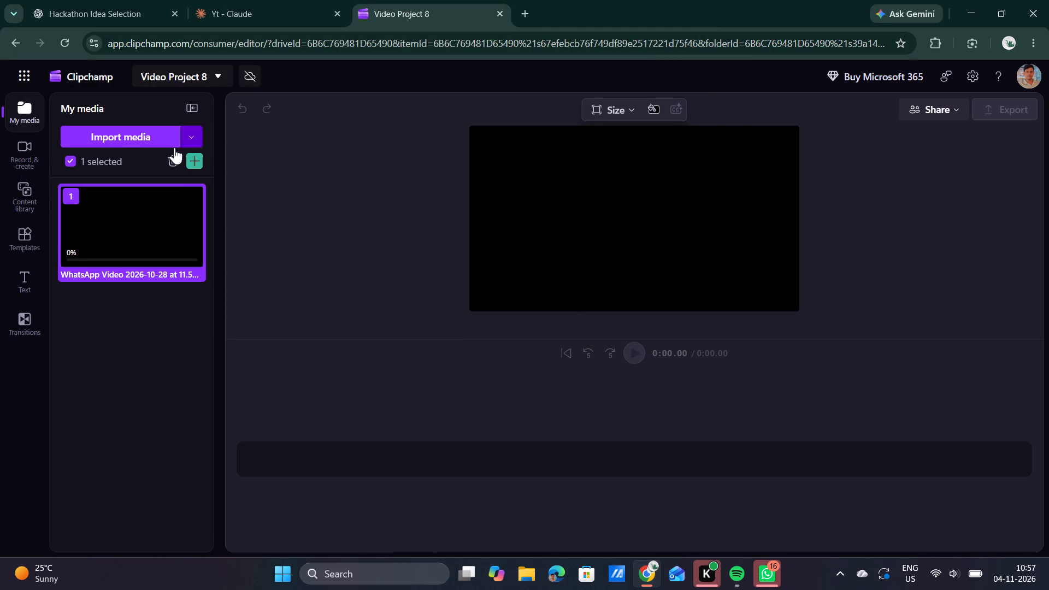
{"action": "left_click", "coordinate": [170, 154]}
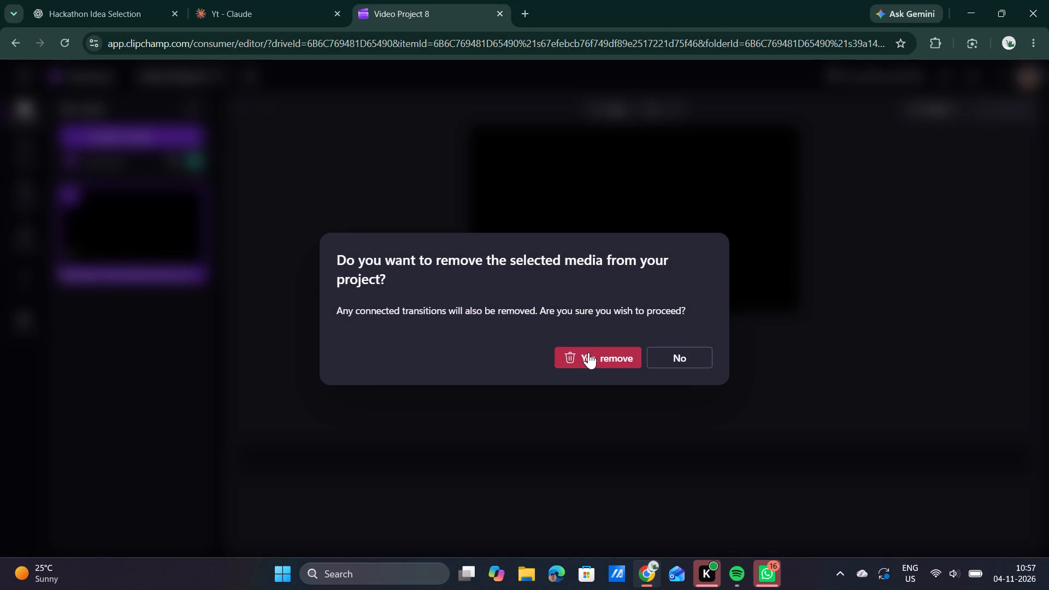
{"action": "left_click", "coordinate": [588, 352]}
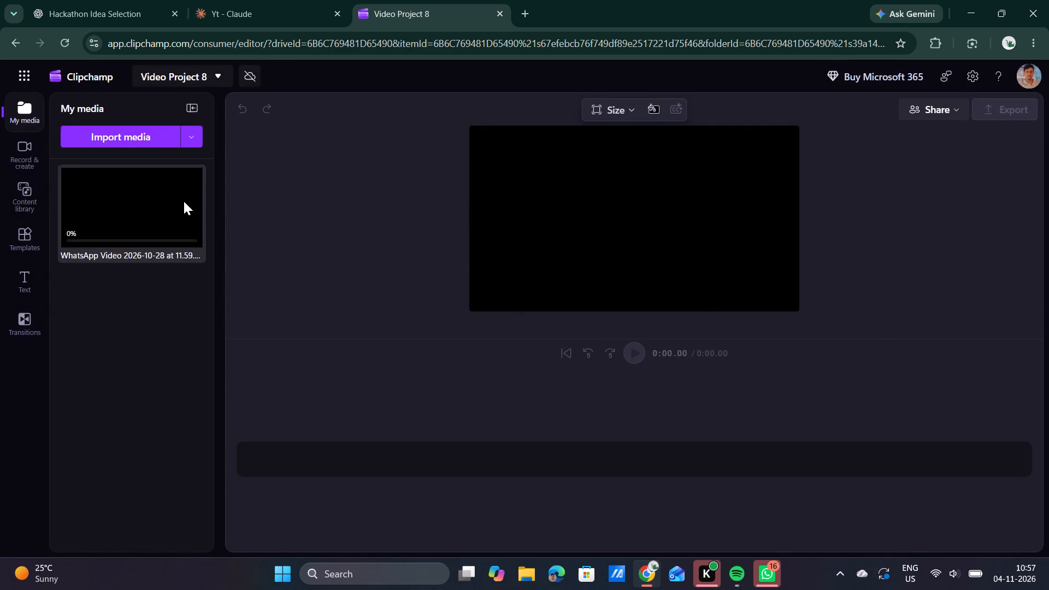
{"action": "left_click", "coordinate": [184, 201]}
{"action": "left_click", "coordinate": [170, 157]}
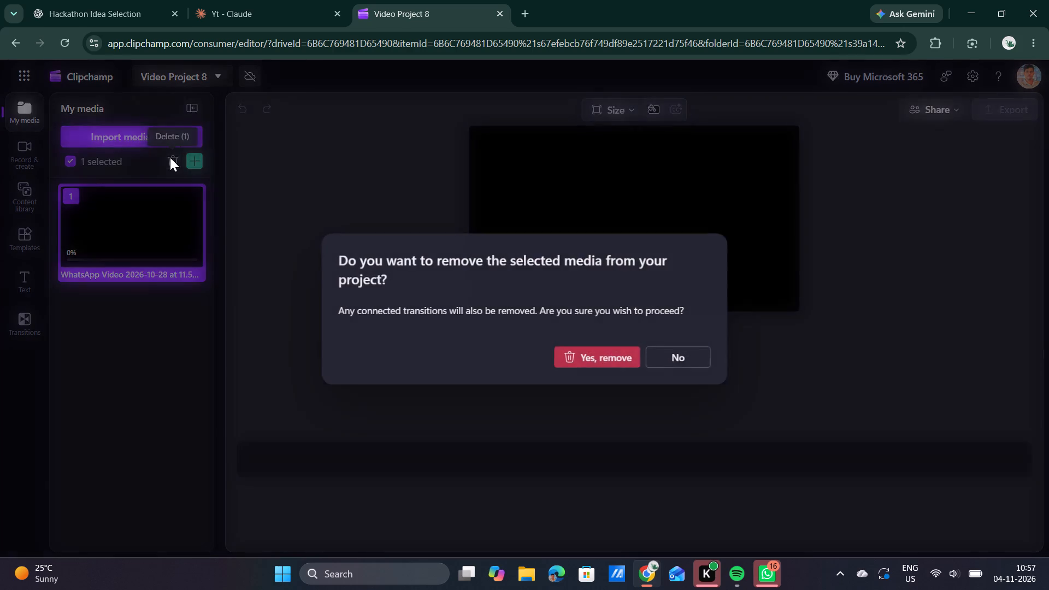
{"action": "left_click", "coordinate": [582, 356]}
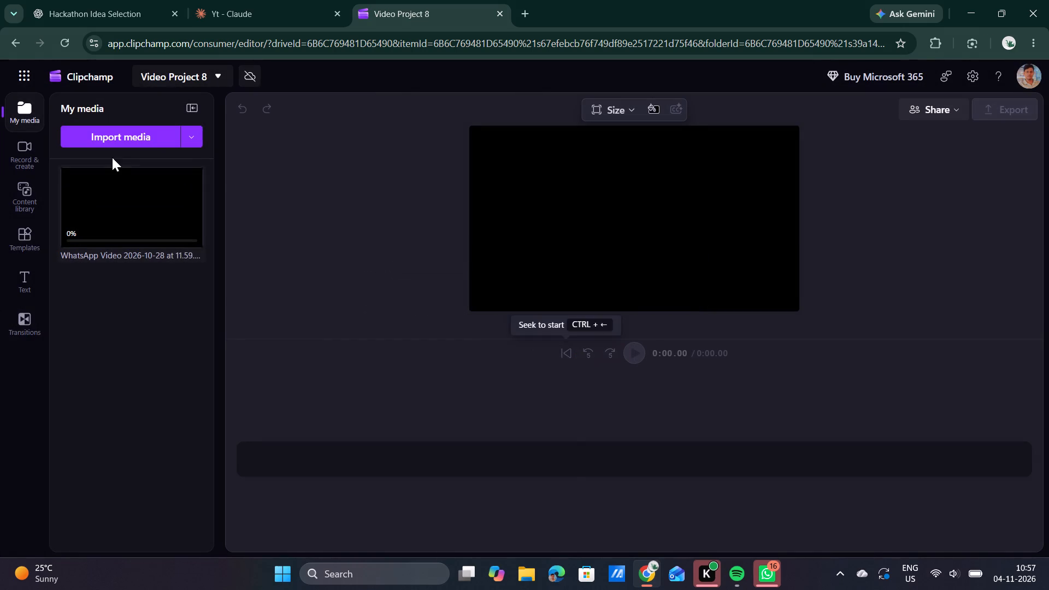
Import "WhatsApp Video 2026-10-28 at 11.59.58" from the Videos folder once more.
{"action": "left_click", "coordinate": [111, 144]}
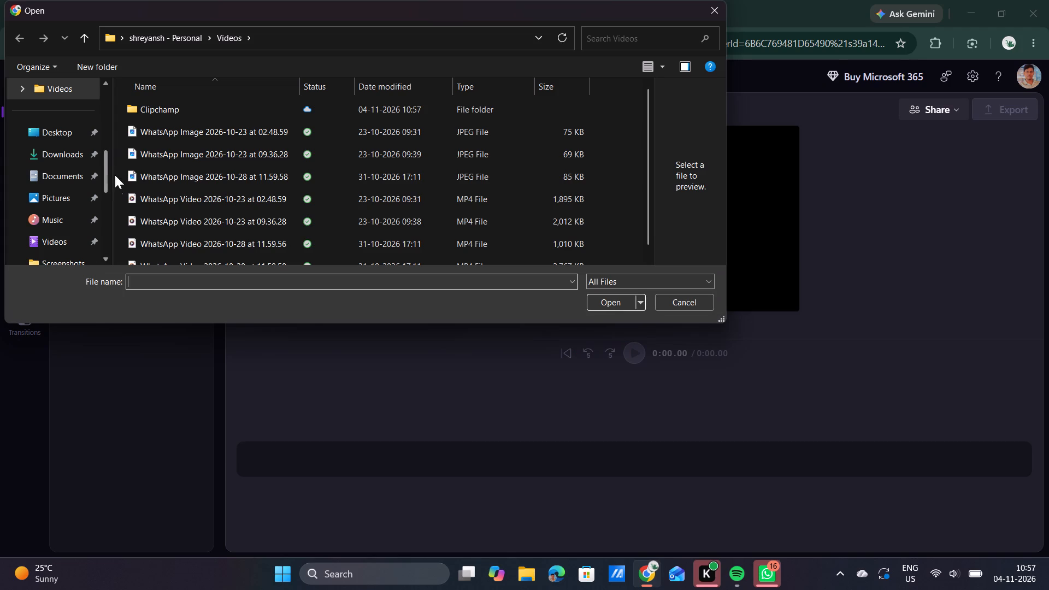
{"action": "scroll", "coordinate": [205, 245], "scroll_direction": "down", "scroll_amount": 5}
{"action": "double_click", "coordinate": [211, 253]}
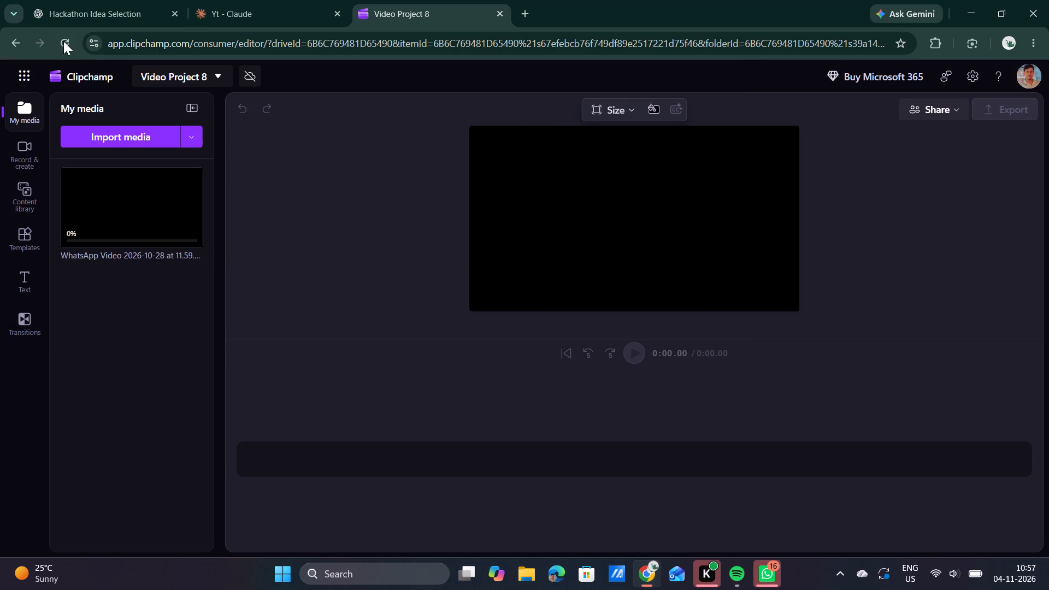
Reload the editor page and import "WhatsApp Video 2026-10-28 at 11.59.58" from the Videos folder into the project's media.
{"action": "left_click", "coordinate": [63, 41]}
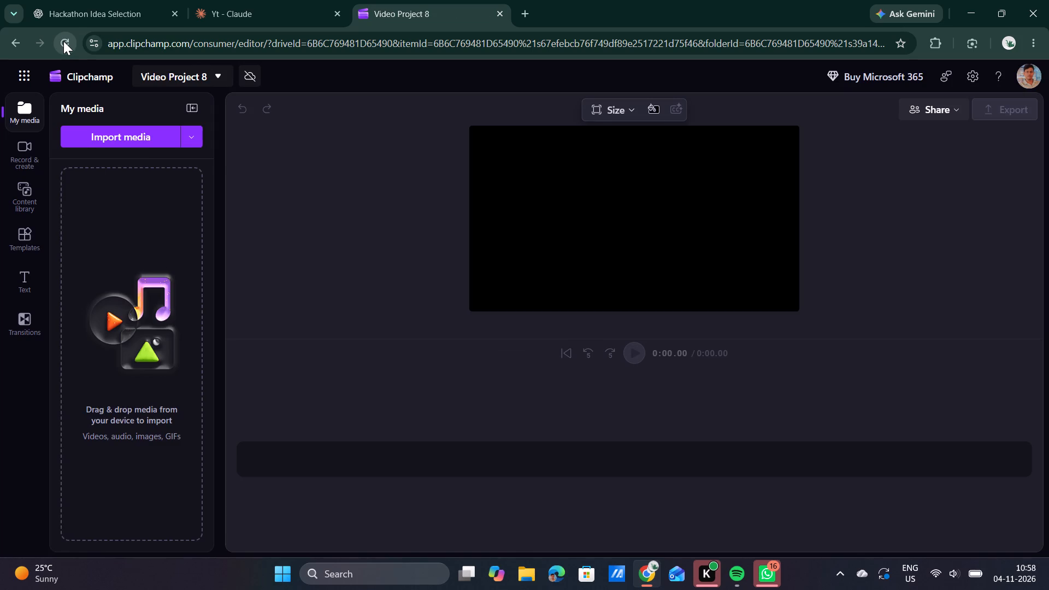
{"action": "left_click", "coordinate": [143, 147]}
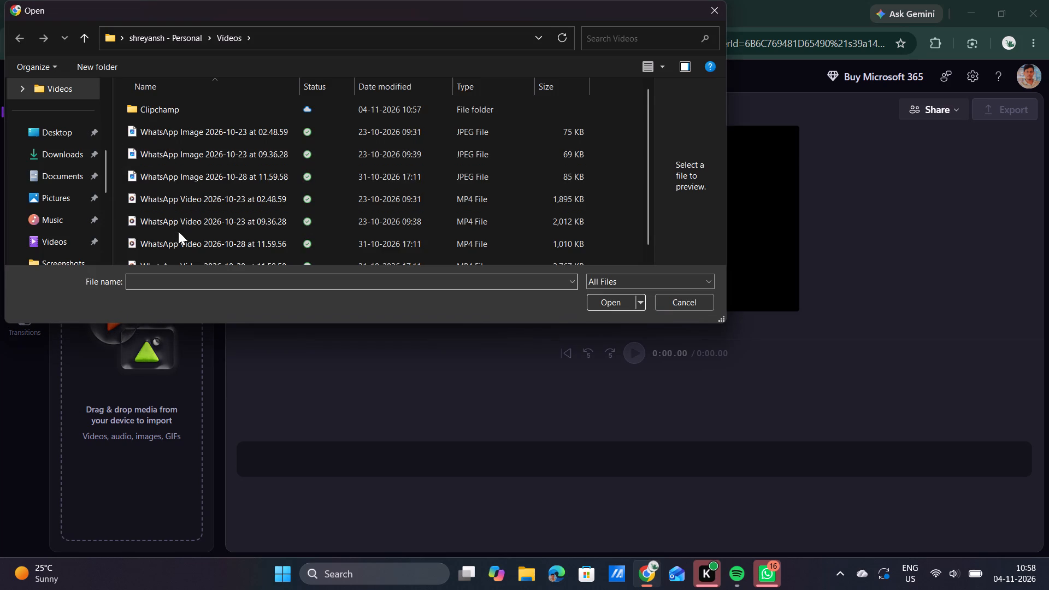
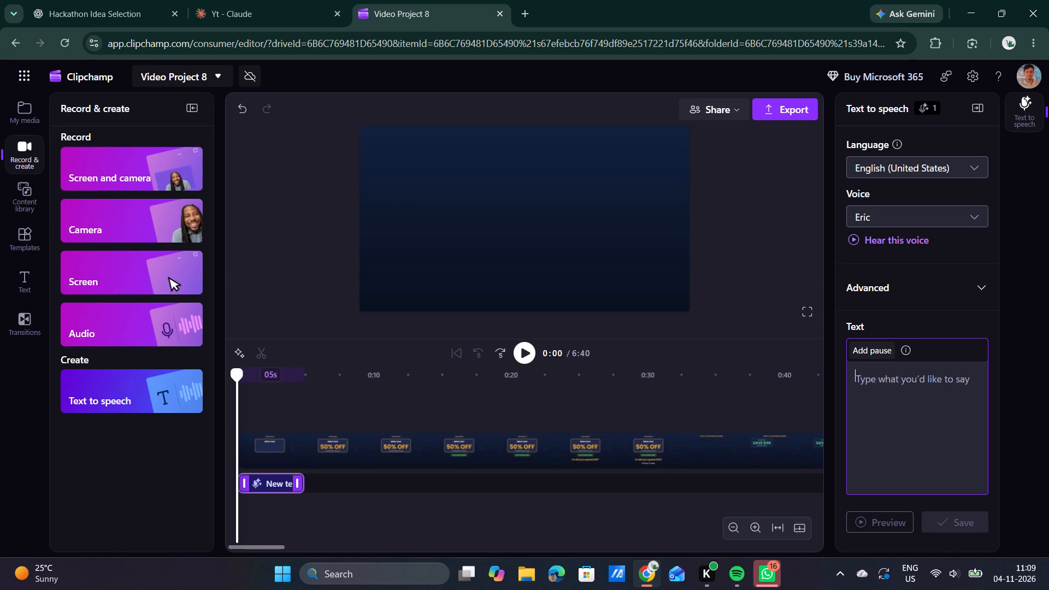
{"action": "key", "text": "ctrl+v"}
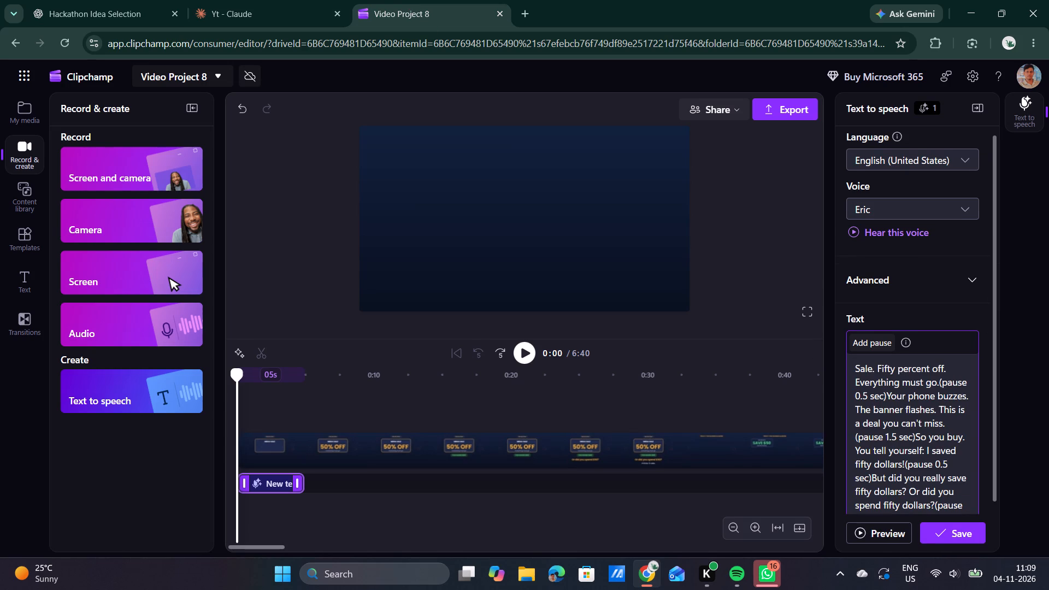
Replace the written "(pause 0.5 sec)" after "Everything must go." with an inserted pause of 0.5 s.
{"action": "left_click_drag", "start_coordinate": [940, 385], "coordinate": [883, 399]}
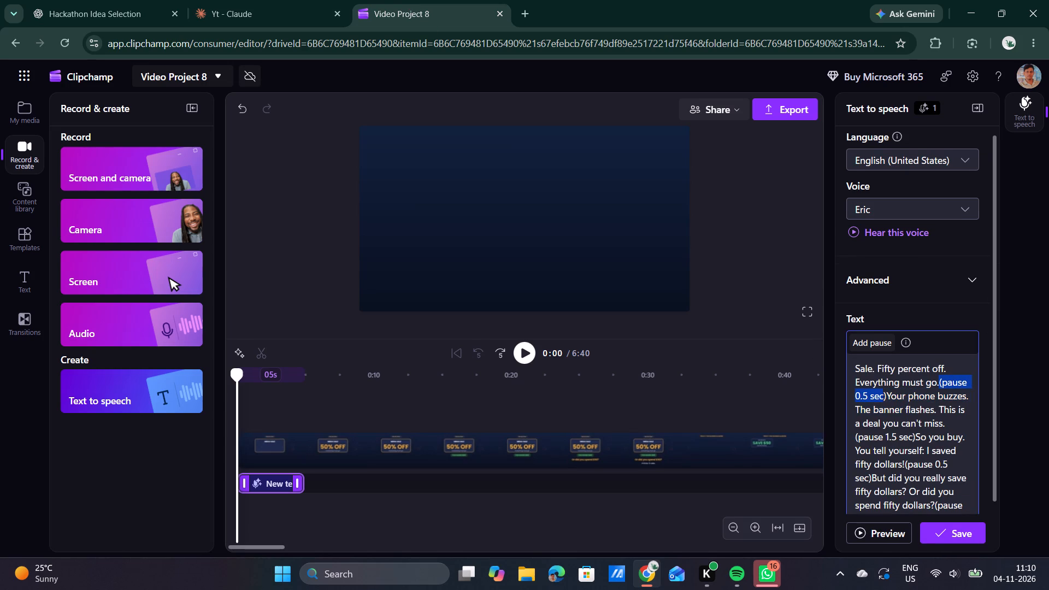
{"action": "left_click_drag", "start_coordinate": [883, 399], "coordinate": [886, 398]}
{"action": "left_click_drag", "start_coordinate": [886, 398], "coordinate": [886, 398]}
{"action": "key", "text": "BackSpace"}
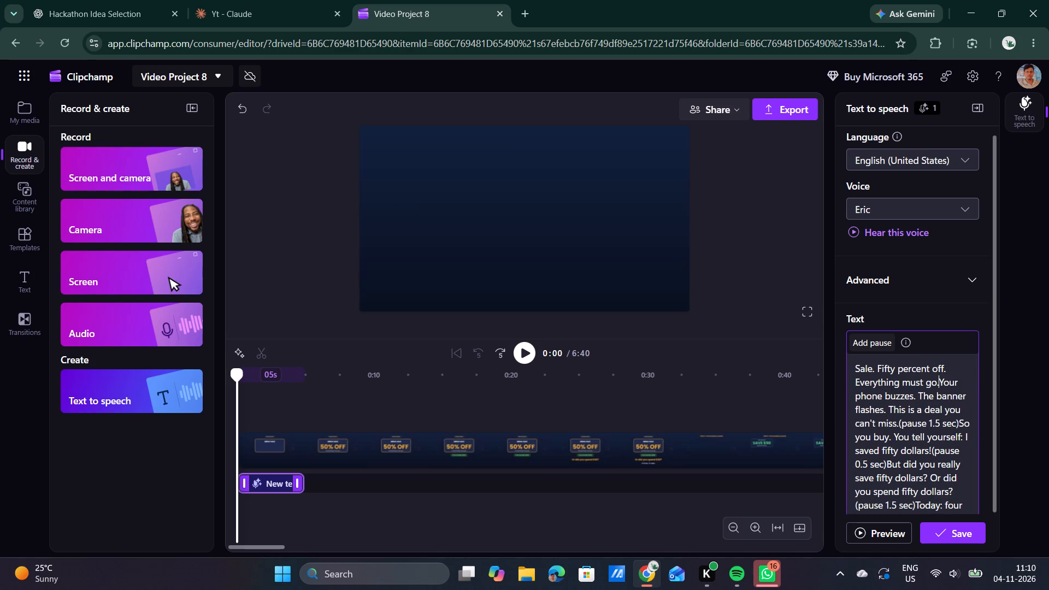
{"action": "left_click", "coordinate": [881, 339]}
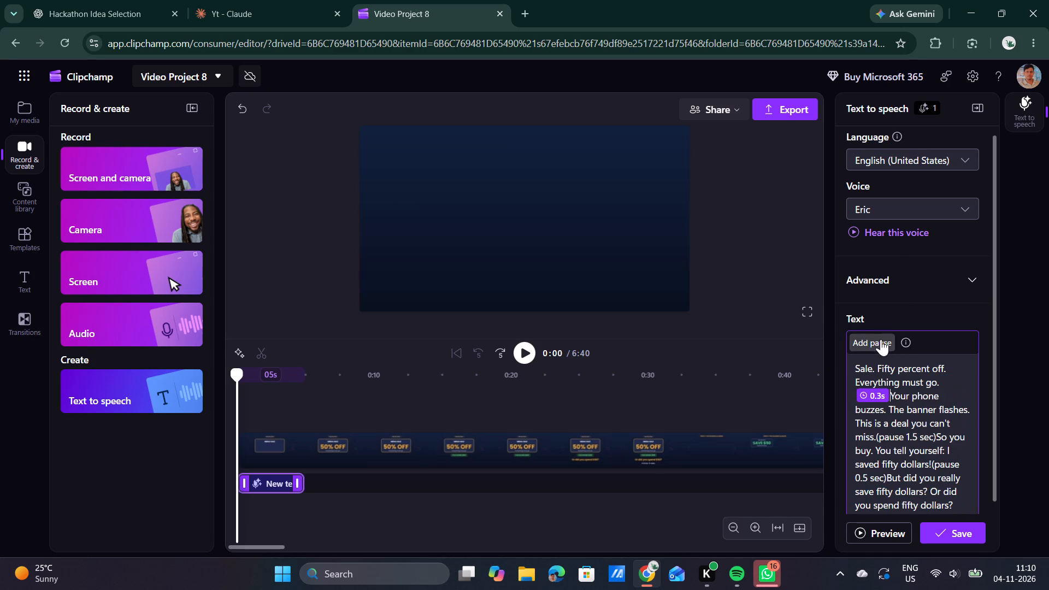
{"action": "left_click", "coordinate": [869, 402]}
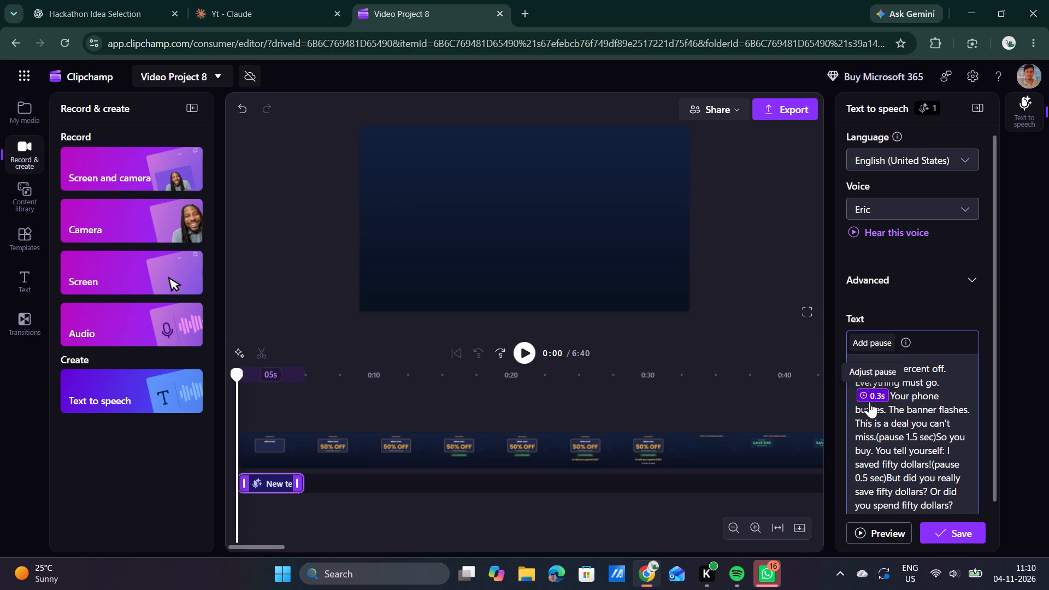
{"action": "key", "text": "Up"}
{"action": "key", "text": "Up"}
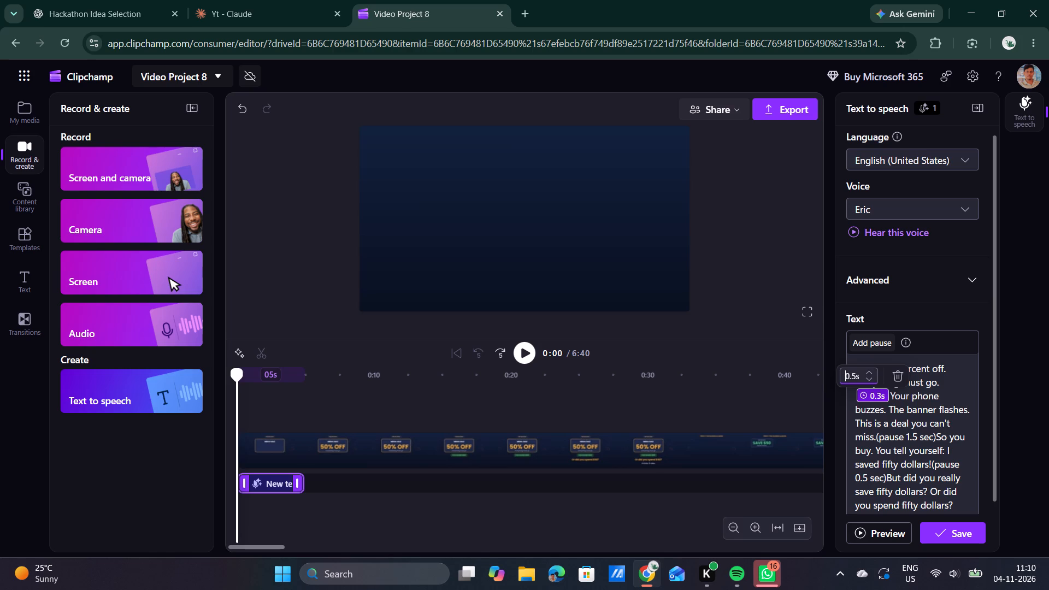
{"action": "left_click", "coordinate": [895, 410]}
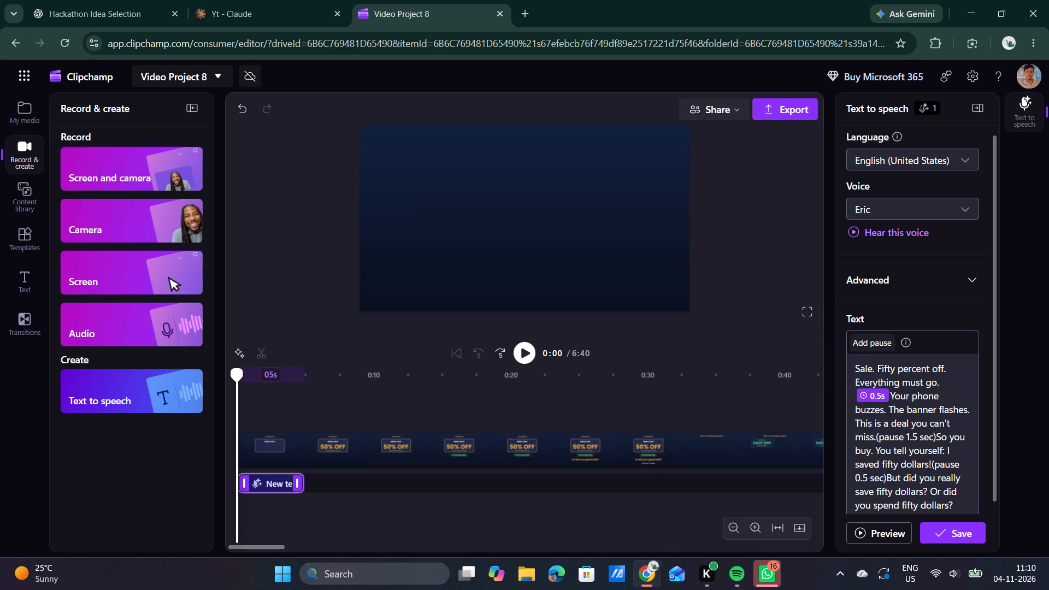
Replace the written "(pause 1.5 sec)" after "This is a deal you can't miss." with an inserted pause of 1.5 s.
{"action": "left_click", "coordinate": [934, 438]}
{"action": "key", "text": "Right"}
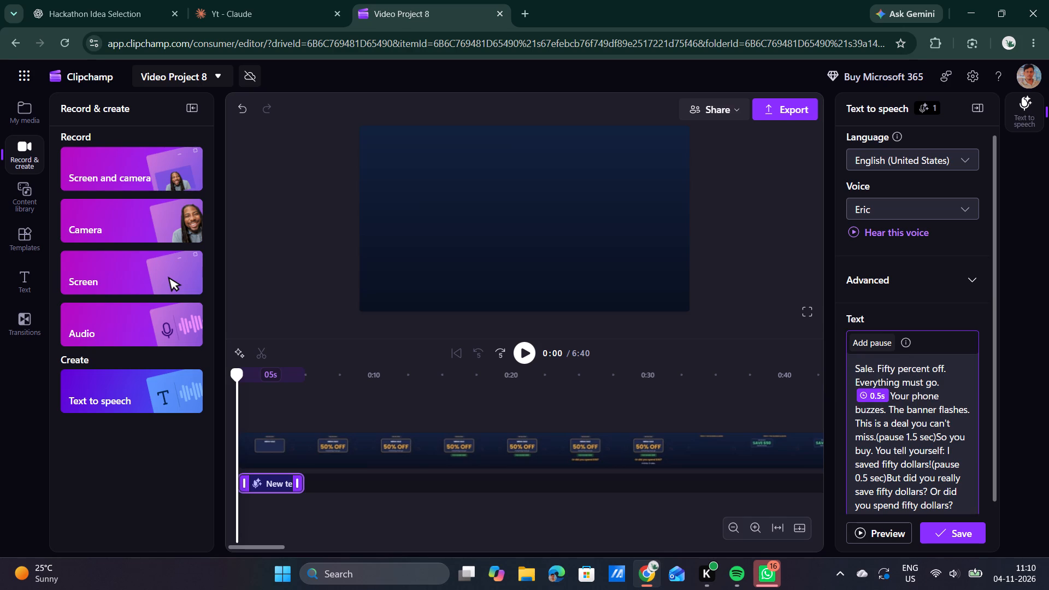
{"action": "key", "text": "BackSpace"}
{"action": "key", "text": "BackSpace"}
{"action": "key", "text": "BackSpace"}
{"action": "key", "text": "BackSpace"}
{"action": "key", "text": "BackSpace"}
{"action": "key", "text": "BackSpace"}
{"action": "key", "text": "BackSpace"}
{"action": "key", "text": "BackSpace"}
{"action": "key", "text": "BackSpace"}
{"action": "key", "text": "BackSpace"}
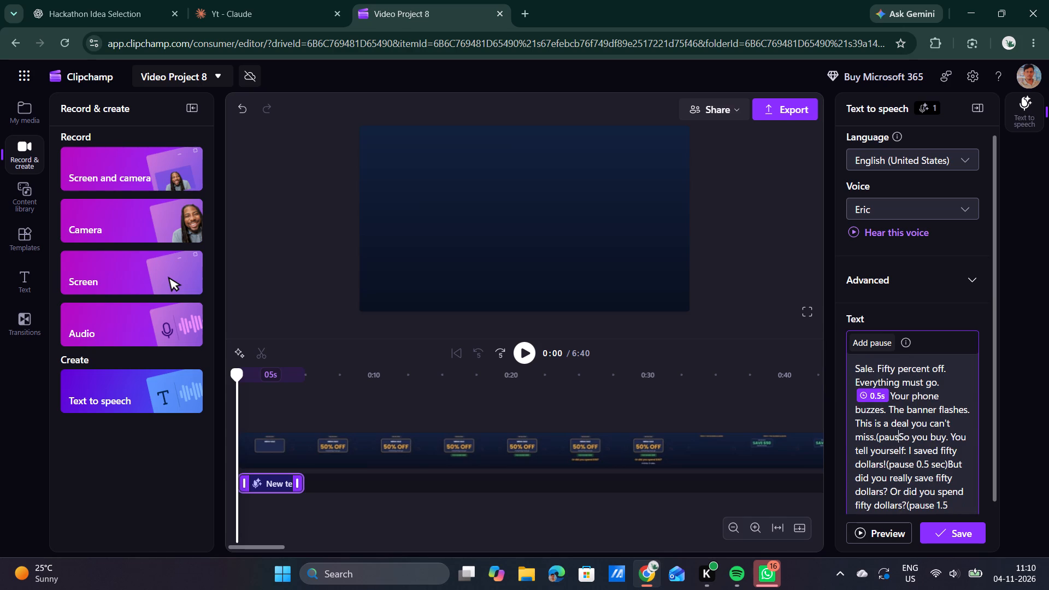
{"action": "key", "text": "BackSpace"}
{"action": "key", "text": "BackSpace"}
{"action": "key", "text": "BackSpace"}
{"action": "key", "text": "BackSpace"}
{"action": "key", "text": "BackSpace"}
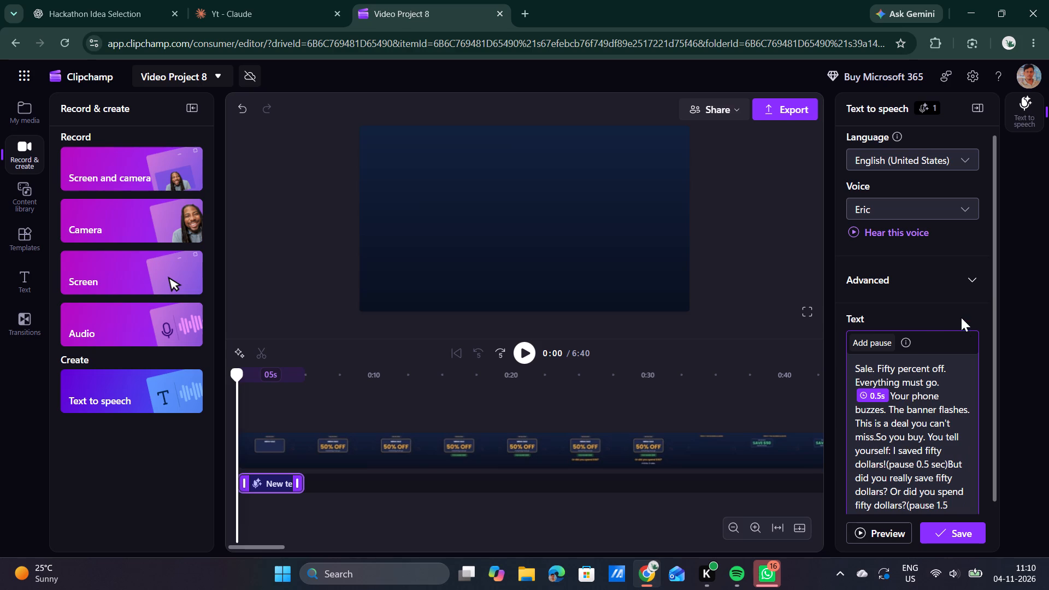
{"action": "left_click", "coordinate": [879, 339]}
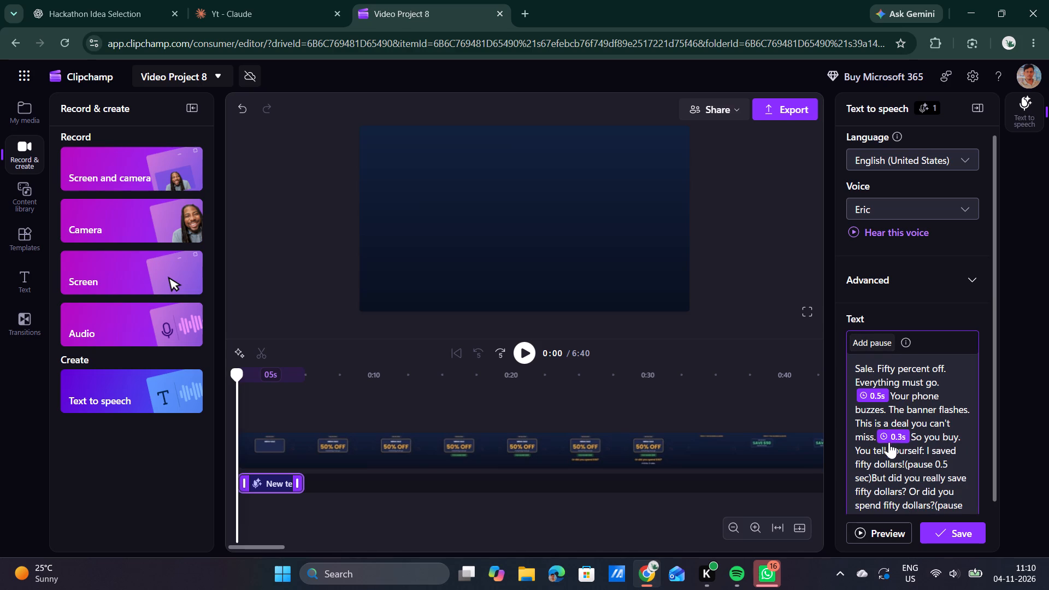
{"action": "left_click", "coordinate": [892, 439]}
{"action": "key", "text": "Up"}
{"action": "key", "text": "Up"}
{"action": "key", "text": "Up"}
{"action": "key", "text": "Up"}
{"action": "key", "text": "Up"}
{"action": "key", "text": "Up"}
{"action": "key", "text": "Up"}
{"action": "key", "text": "Up"}
{"action": "key", "text": "Up"}
{"action": "key", "text": "Up"}
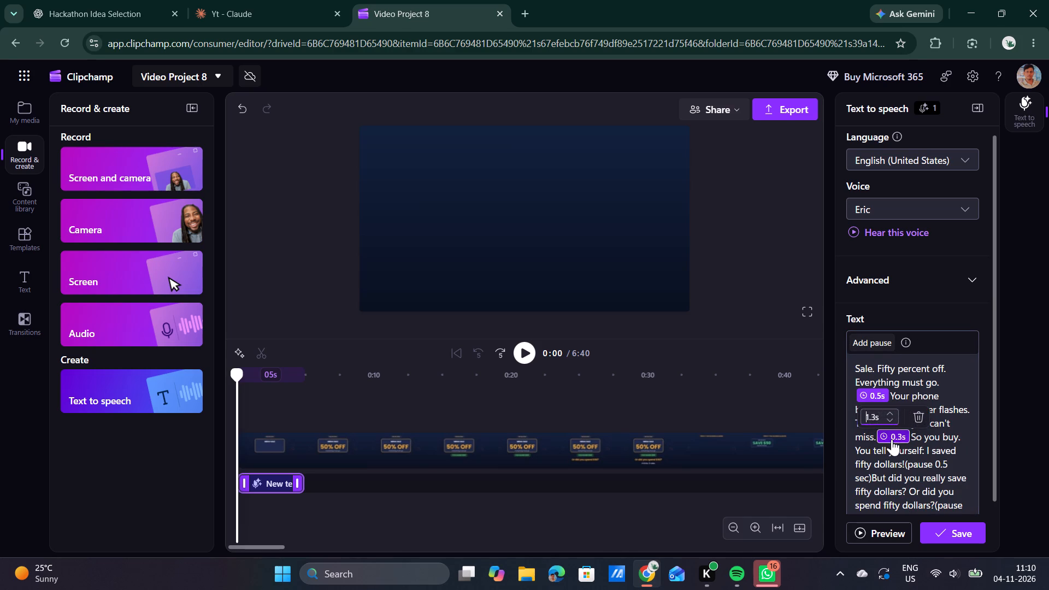
{"action": "key", "text": "Up"}
{"action": "key", "text": "Up"}
{"action": "left_click", "coordinate": [911, 447]}
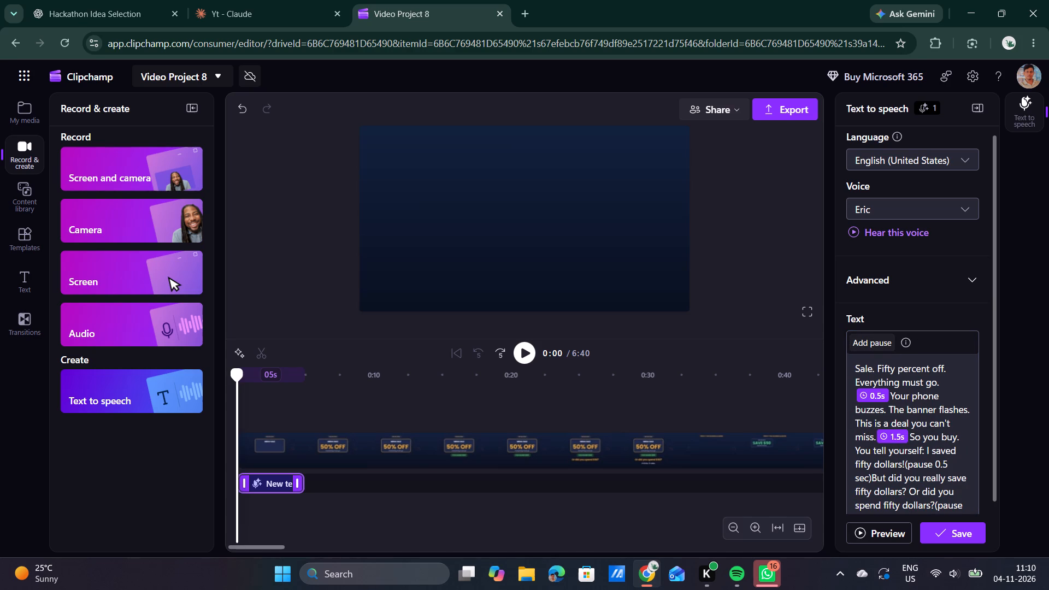
Replace the written "(pause 0.5 sec)" after "I saved fifty dollars!" with an inserted pause of 0.5 s.
{"action": "left_click_drag", "start_coordinate": [905, 468], "coordinate": [878, 489]}
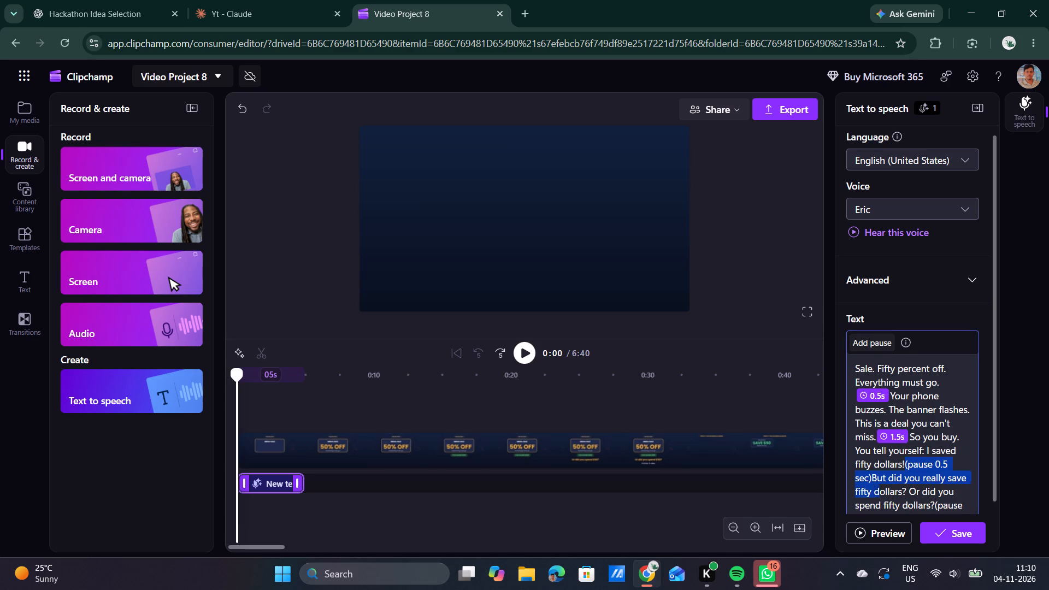
{"action": "left_click_drag", "start_coordinate": [878, 489], "coordinate": [872, 481]}
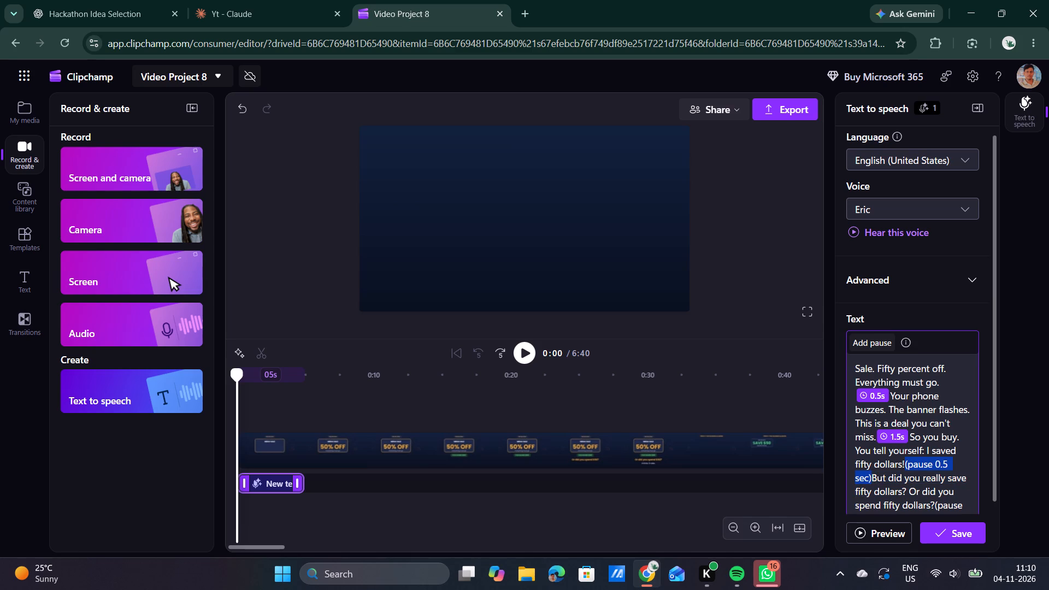
{"action": "key", "text": "BackSpace"}
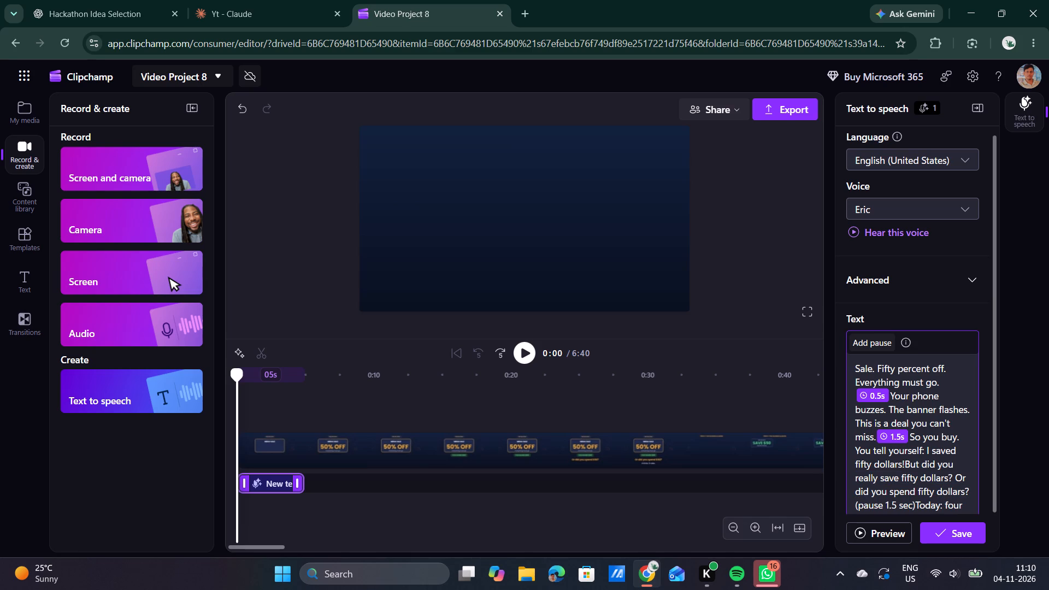
{"action": "left_click", "coordinate": [876, 339]}
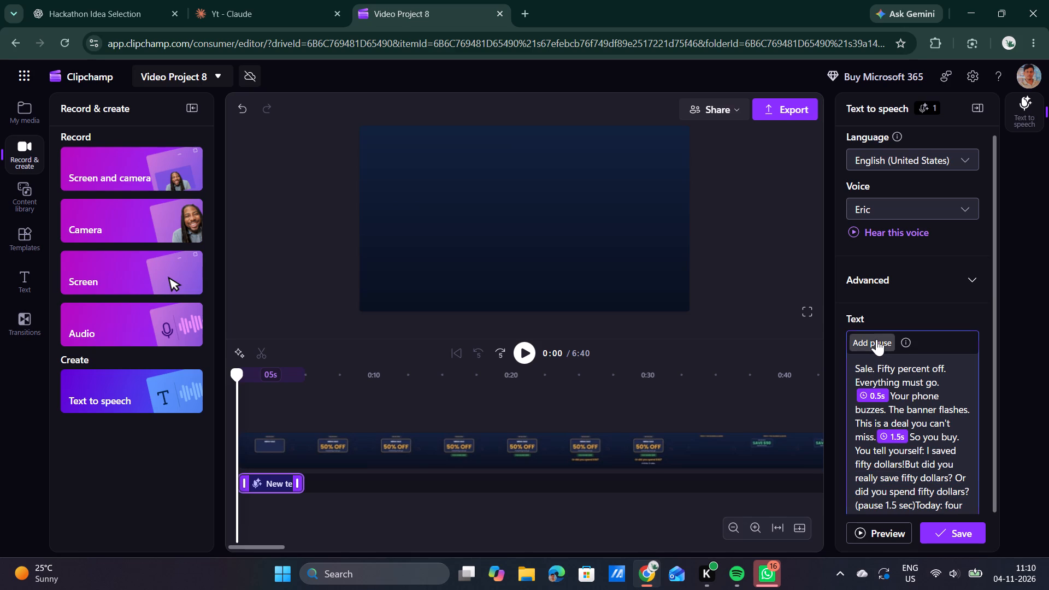
{"action": "left_click", "coordinate": [922, 464]}
{"action": "key", "text": "Up"}
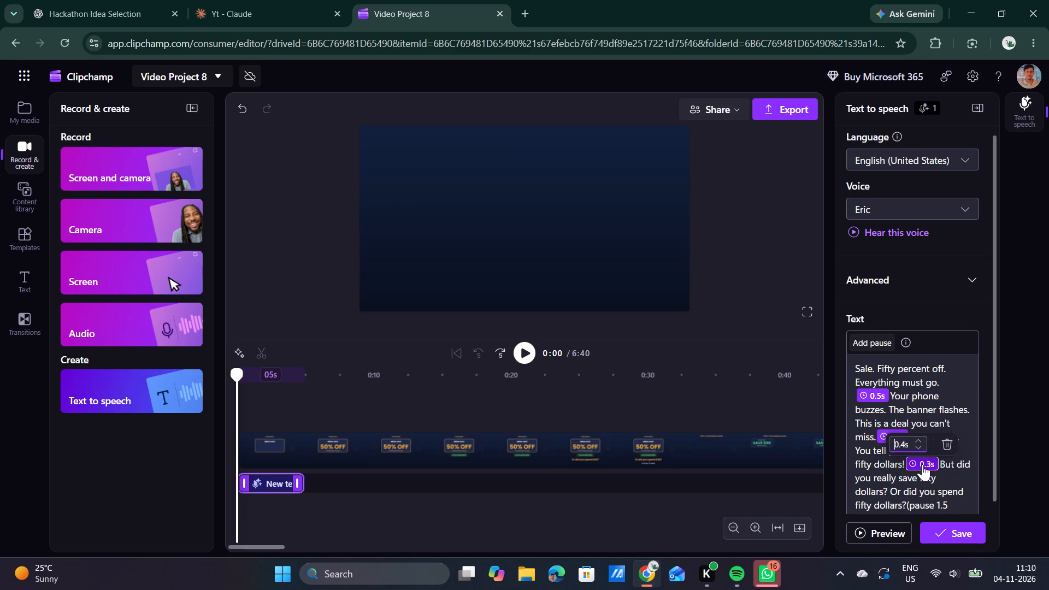
{"action": "key", "text": "Up"}
{"action": "left_click", "coordinate": [949, 487]}
Replace the written "(pause 1.5 sec)" after "Or did you spend fifty dollars?" with an inserted pause of 1.5 s.
{"action": "scroll", "coordinate": [949, 487], "scroll_direction": "down", "scroll_amount": 1}
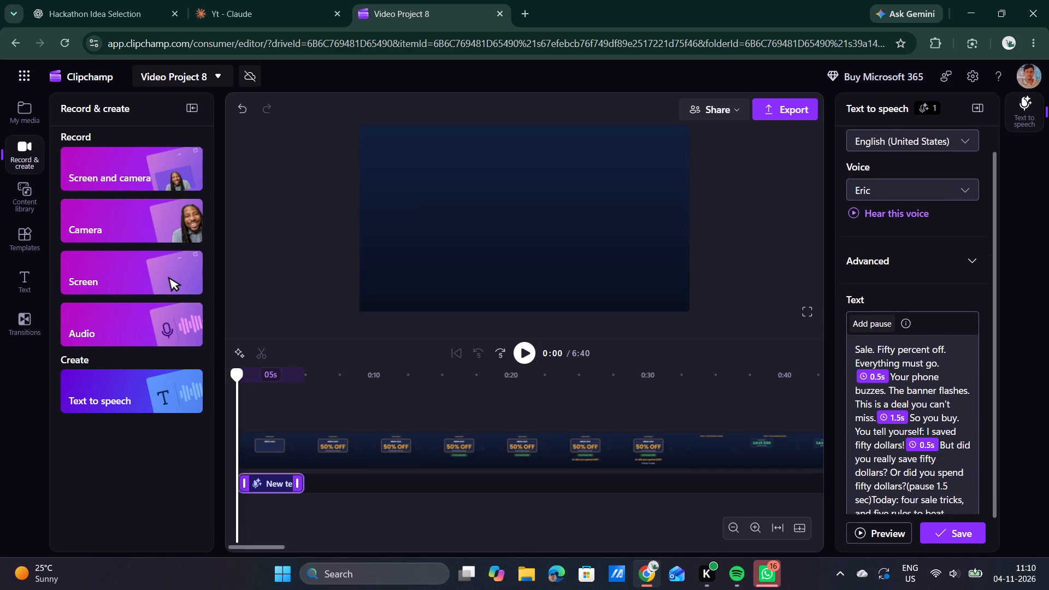
{"action": "scroll", "coordinate": [949, 487], "scroll_direction": "down", "scroll_amount": 1}
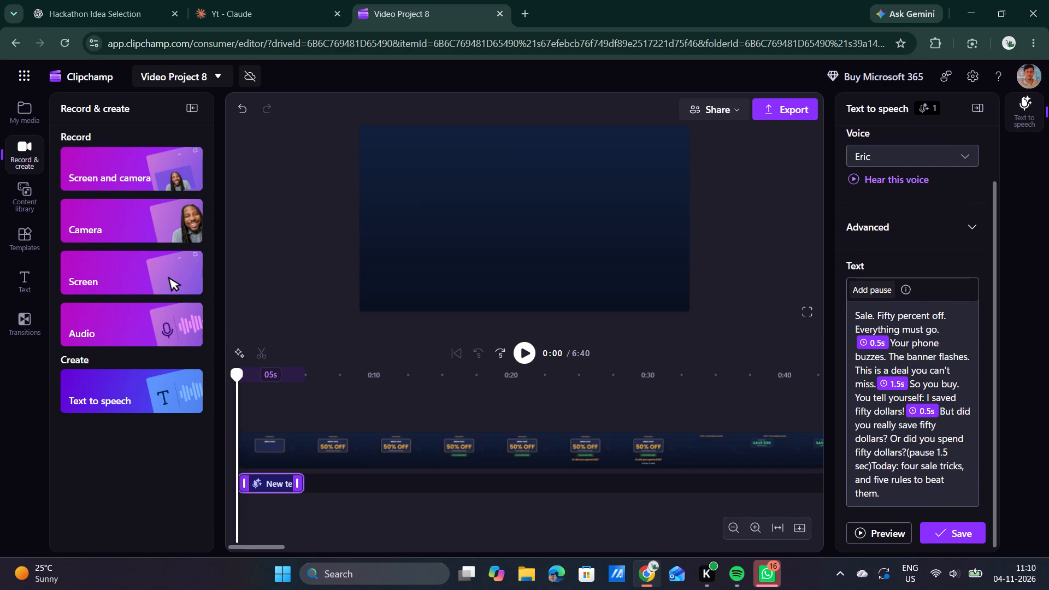
{"action": "left_click_drag", "start_coordinate": [906, 451], "coordinate": [871, 468]}
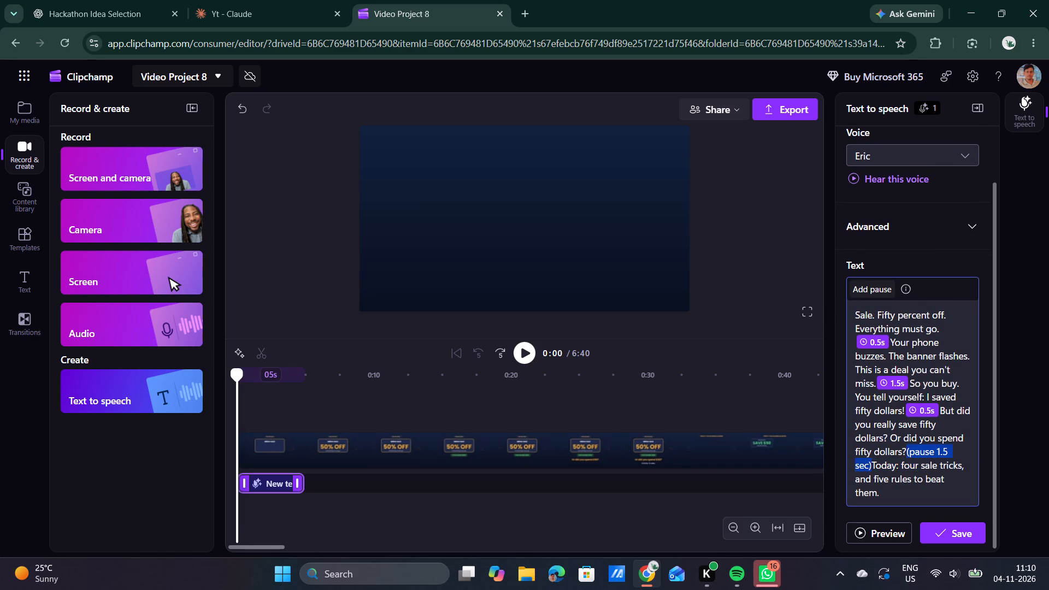
{"action": "left_click_drag", "start_coordinate": [871, 468], "coordinate": [871, 469]}
{"action": "key", "text": "BackSpace"}
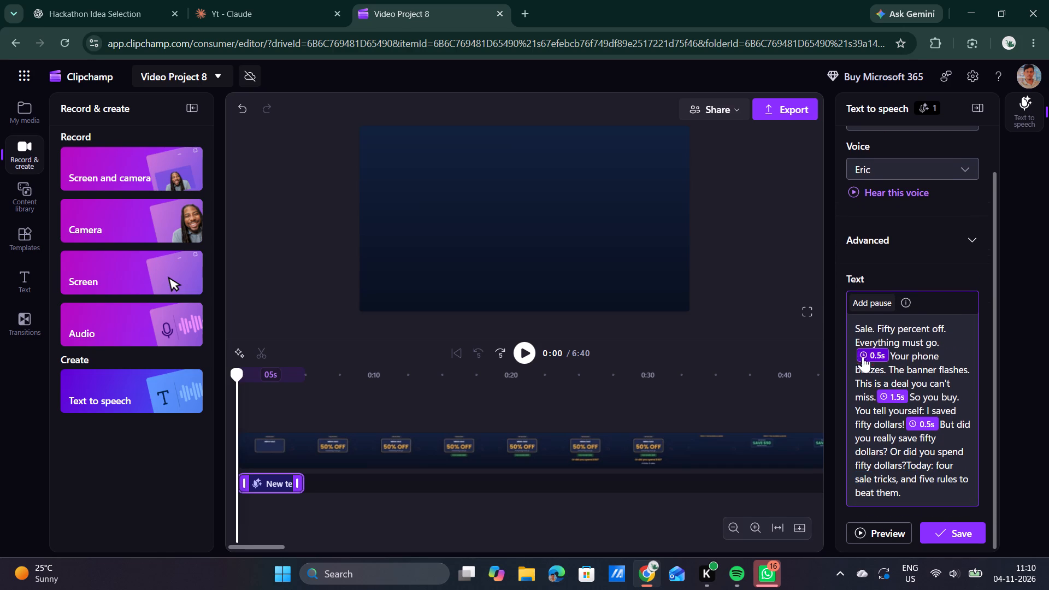
{"action": "left_click", "coordinate": [879, 303]}
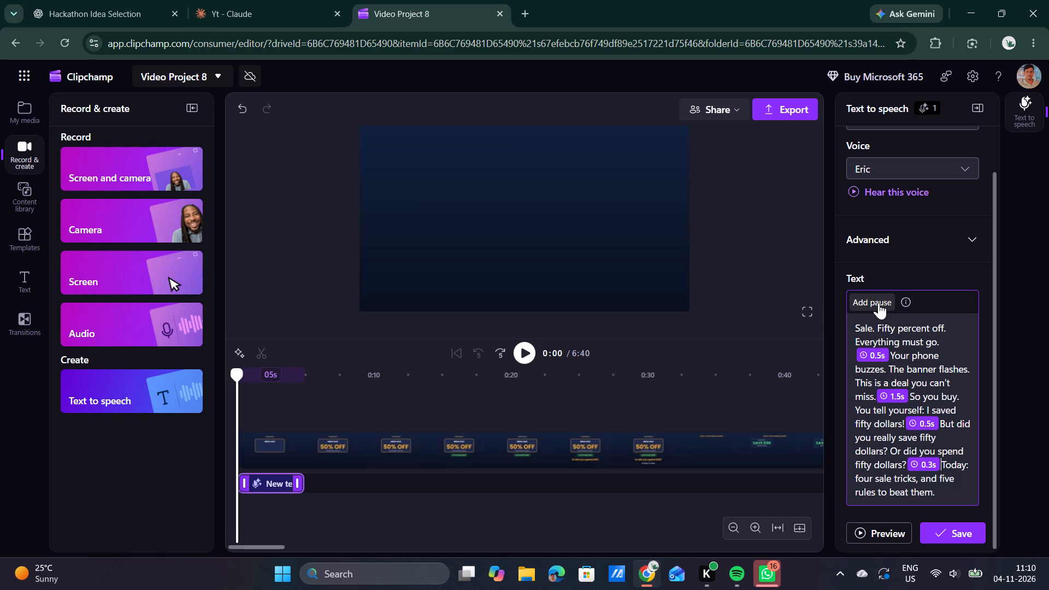
{"action": "left_click", "coordinate": [930, 467]}
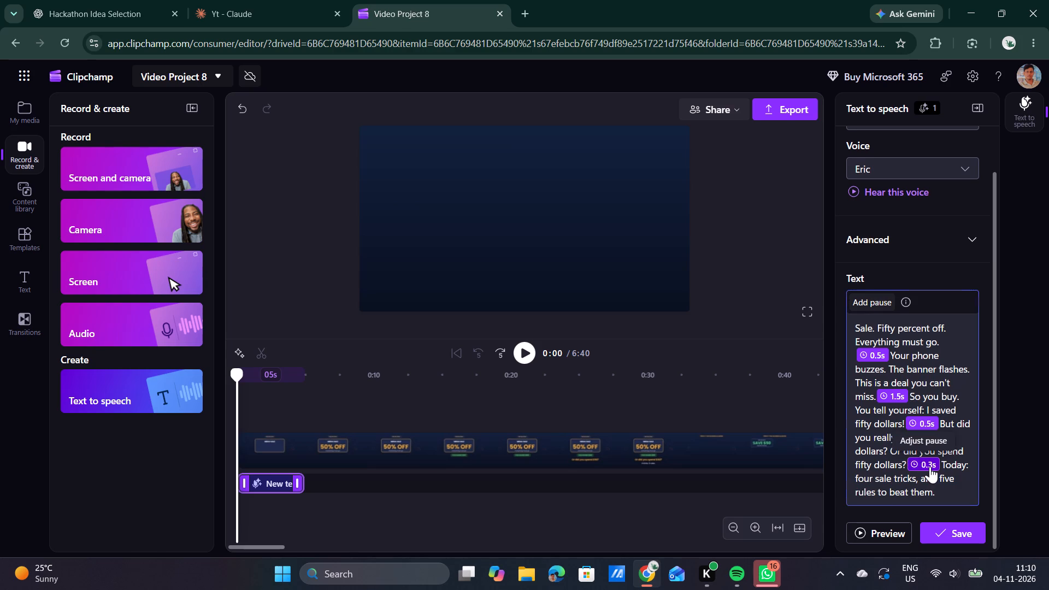
{"action": "key", "text": "Up"}
{"action": "key", "text": "Up"}
{"action": "key", "text": "Up"}
{"action": "key", "text": "Up"}
{"action": "key", "text": "Up"}
{"action": "key", "text": "Up"}
{"action": "key", "text": "Up"}
{"action": "key", "text": "Up"}
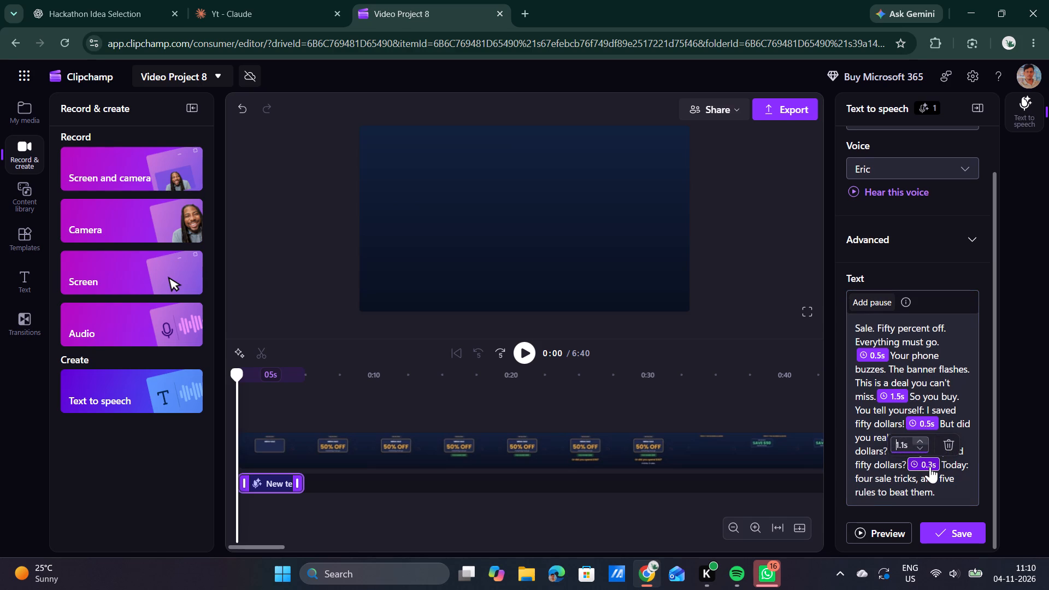
{"action": "key", "text": "Up"}
{"action": "key", "text": "Up"}
{"action": "key", "text": "Up"}
{"action": "key", "text": "Up"}
{"action": "key", "text": "Up"}
{"action": "key", "text": "Down"}
{"action": "left_click", "coordinate": [951, 477]}
{"action": "scroll", "coordinate": [951, 477], "scroll_direction": "down", "scroll_amount": 1}
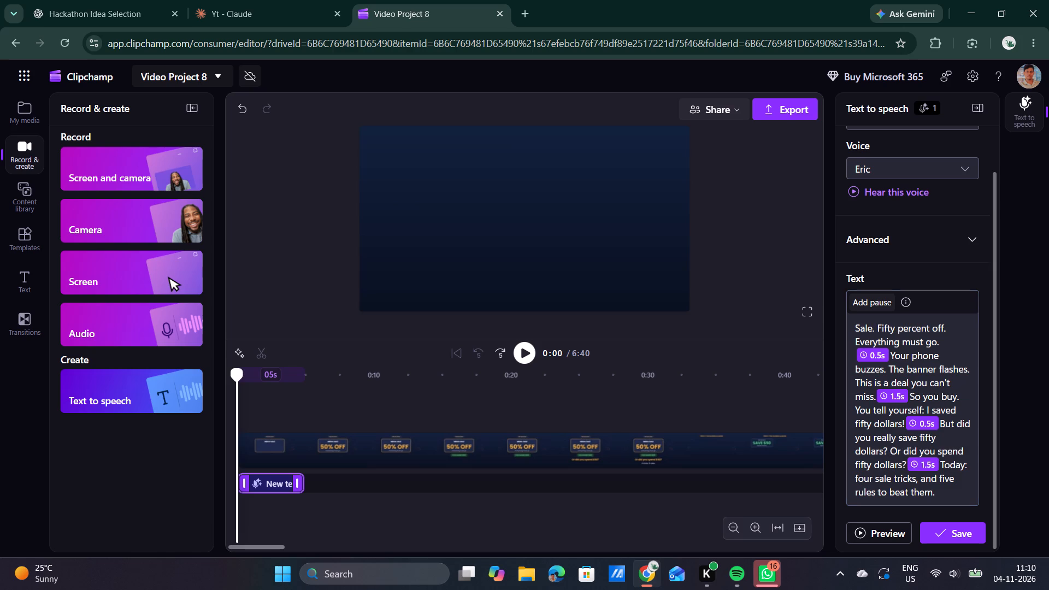
{"action": "left_click", "coordinate": [940, 536]}
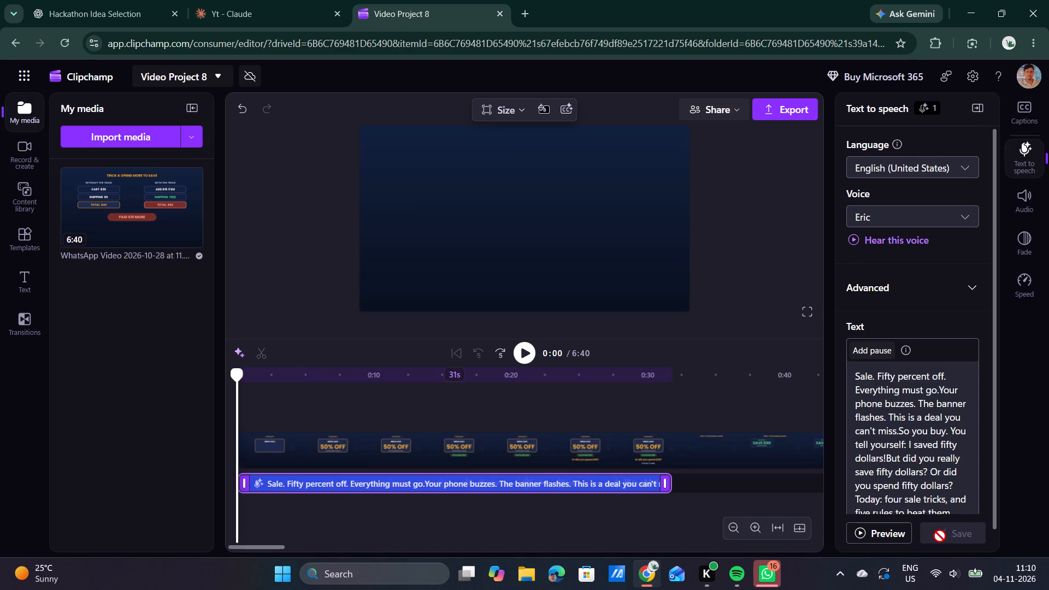
{"action": "scroll", "coordinate": [903, 444], "scroll_direction": "down", "scroll_amount": 1}
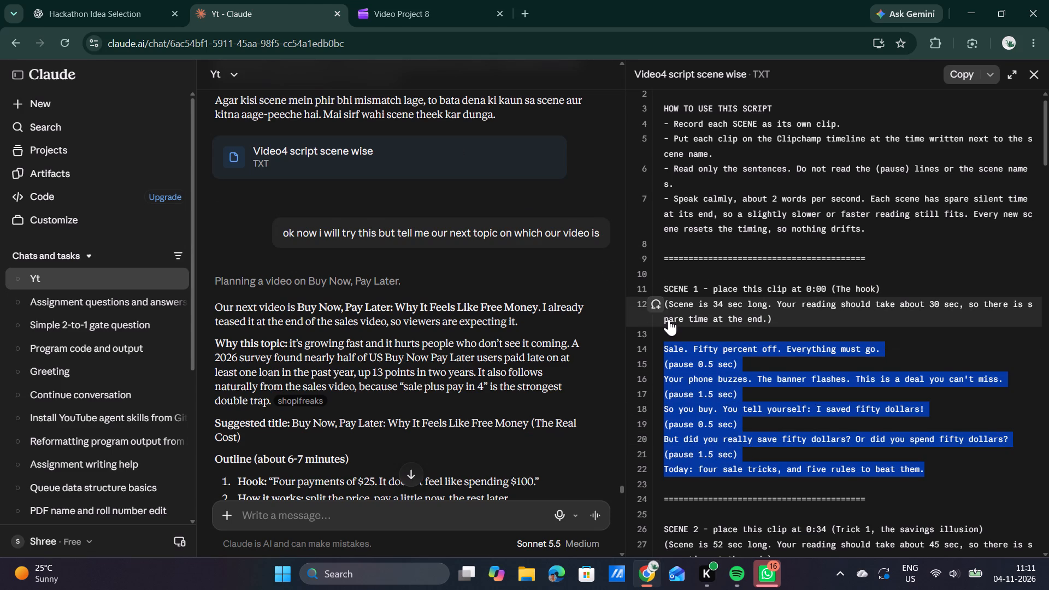
{"action": "left_click", "coordinate": [368, 0]}
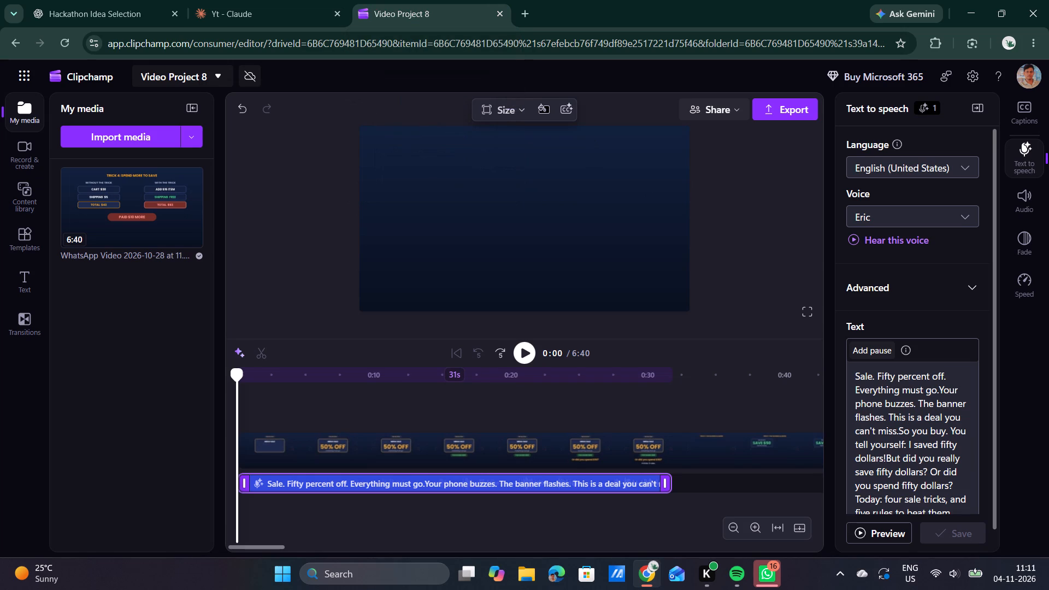
{"action": "left_click", "coordinate": [937, 390]}
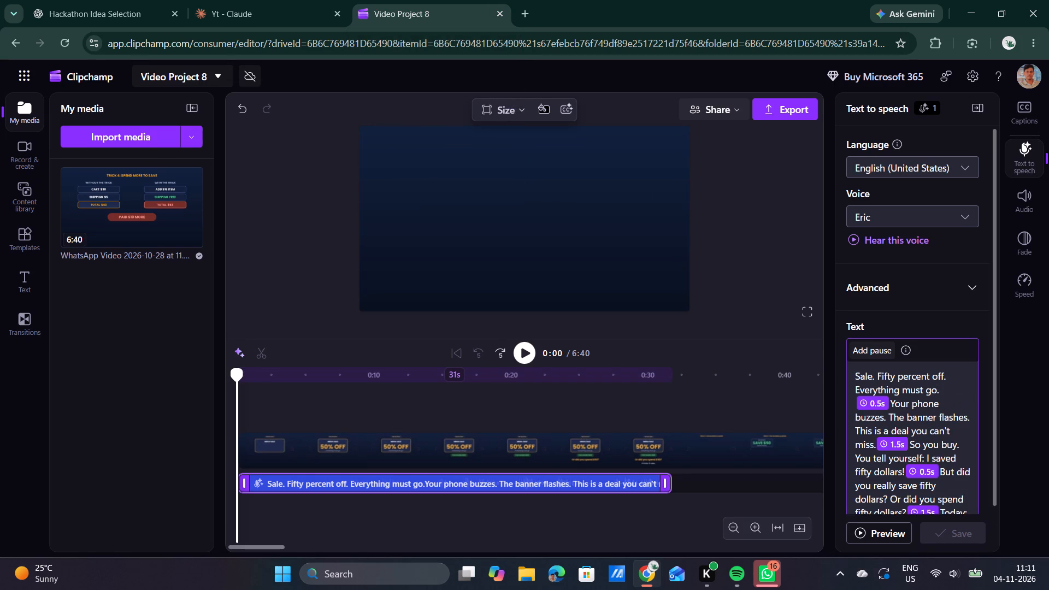
{"action": "key", "text": "Right"}
{"action": "key", "text": "Return"}
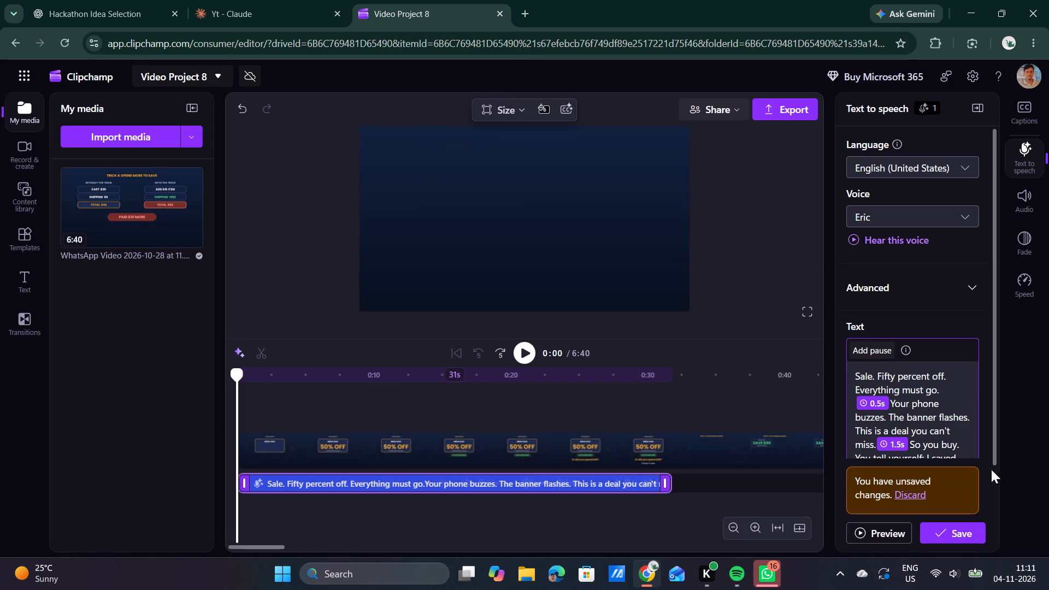
{"action": "scroll", "coordinate": [925, 410], "scroll_direction": "down", "scroll_amount": 1}
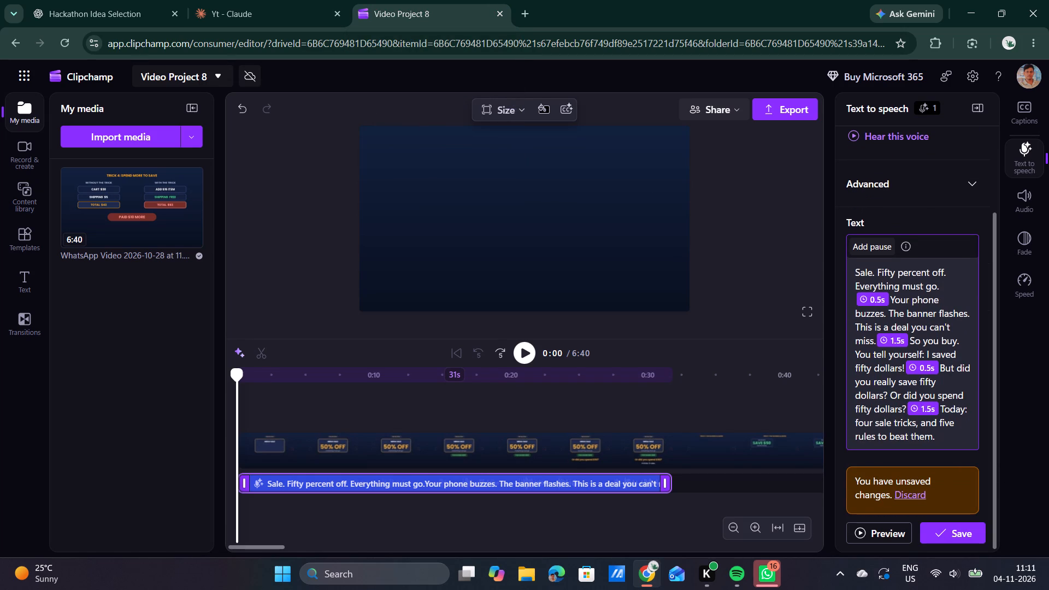
{"action": "left_click", "coordinate": [876, 340]}
{"action": "key", "text": "Return"}
{"action": "left_click", "coordinate": [924, 379]}
{"action": "key", "text": "Left"}
{"action": "key", "text": "Return"}
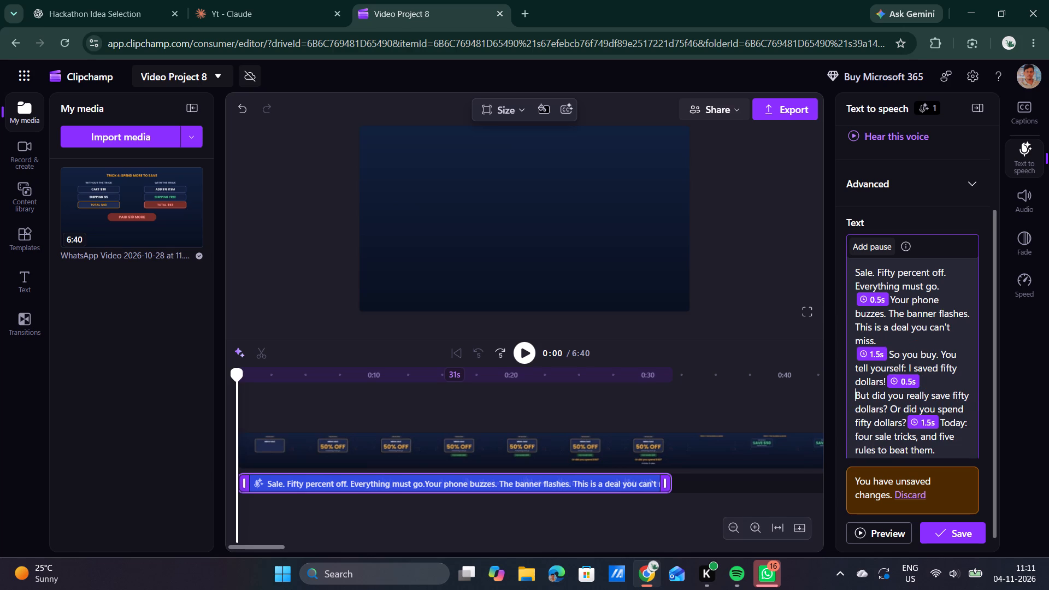
{"action": "left_click", "coordinate": [940, 422]}
{"action": "key", "text": "Return"}
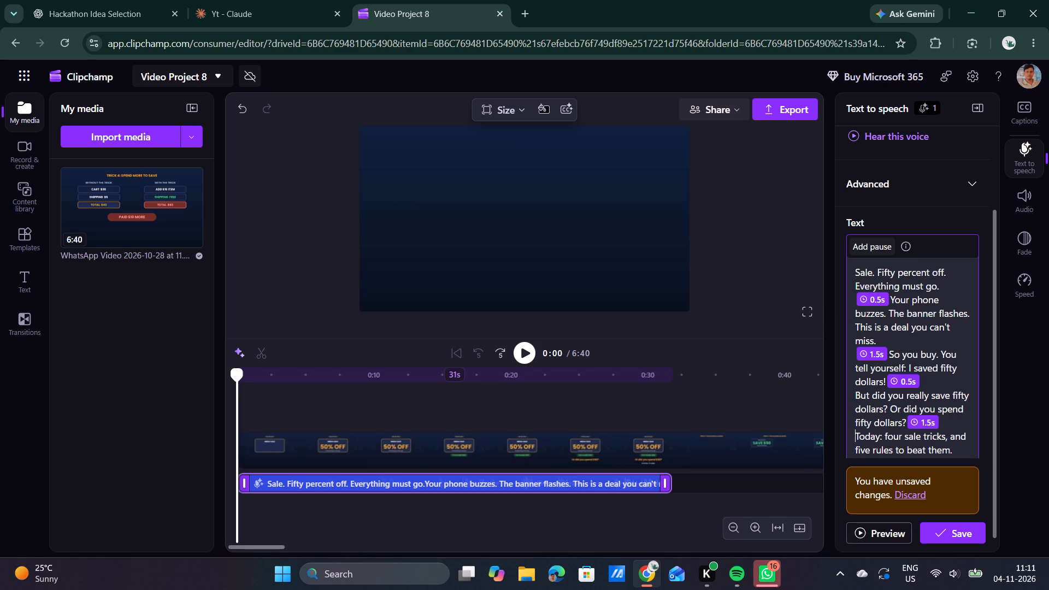
{"action": "left_click", "coordinate": [964, 532]}
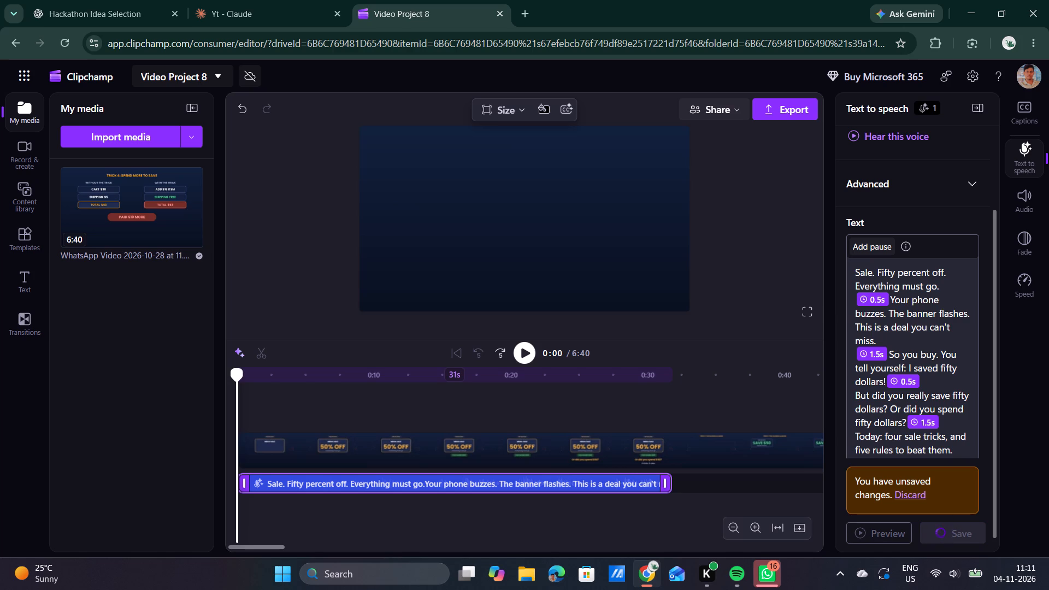
{"action": "scroll", "coordinate": [928, 379], "scroll_direction": "down", "scroll_amount": 1}
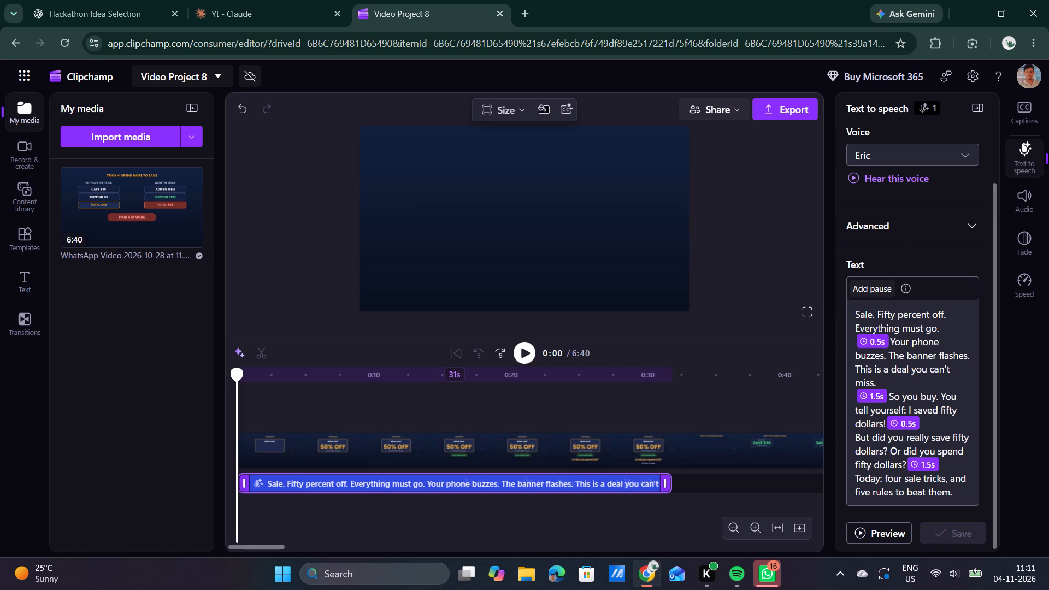
{"action": "scroll", "coordinate": [928, 379], "scroll_direction": "down", "scroll_amount": 1}
Play the video with the Scene 1 narration from the start until Trick 1 begins at 0:34.
{"action": "left_click", "coordinate": [532, 355]}
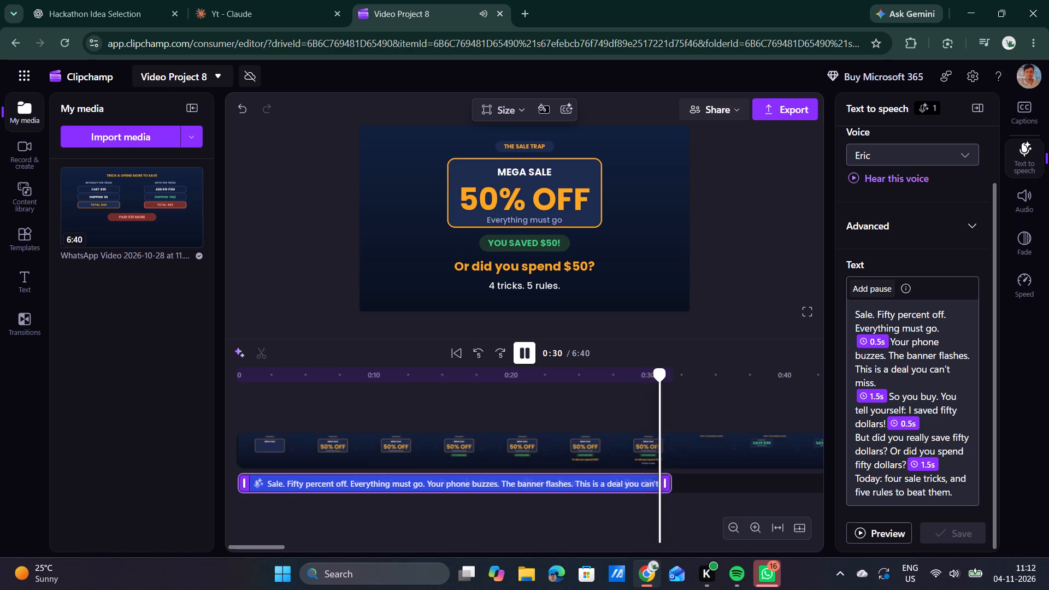
{"action": "left_click", "coordinate": [530, 339]}
{"action": "left_click", "coordinate": [526, 352]}
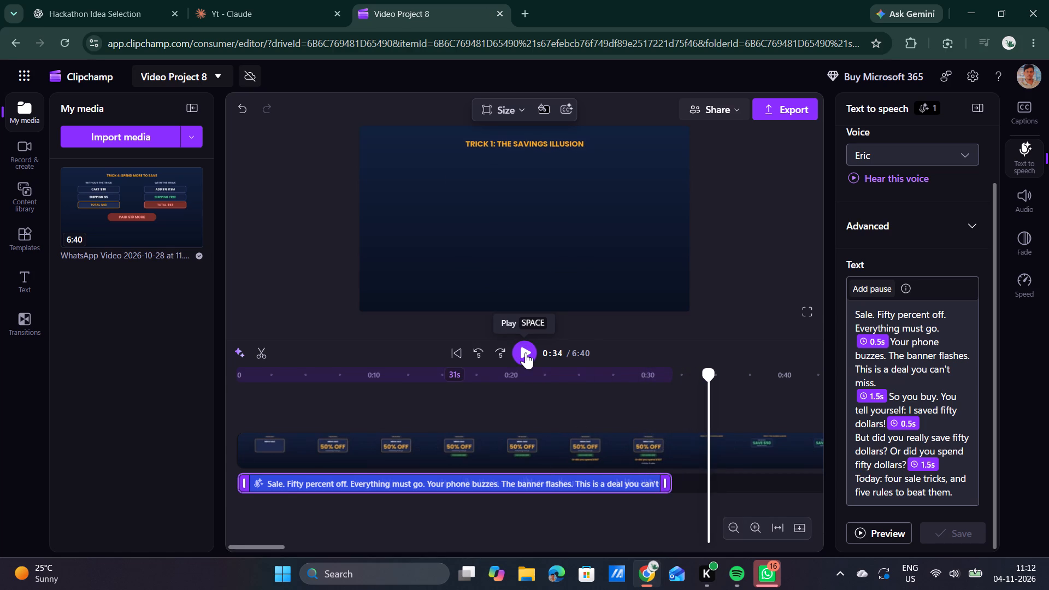
{"action": "left_click", "coordinate": [957, 496]}
{"action": "key", "text": "Return"}
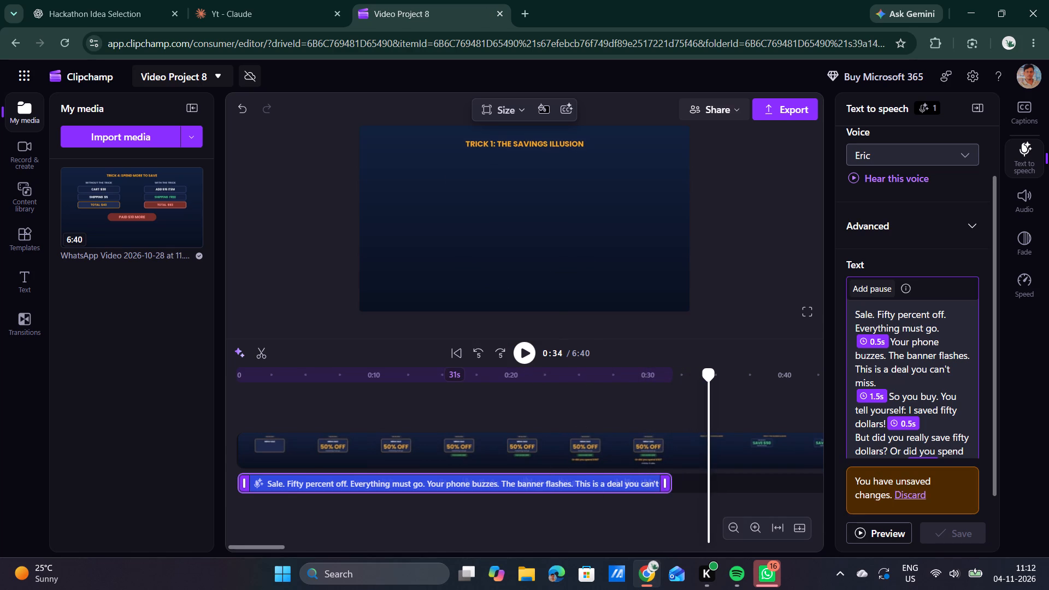
{"action": "left_click", "coordinate": [879, 290]}
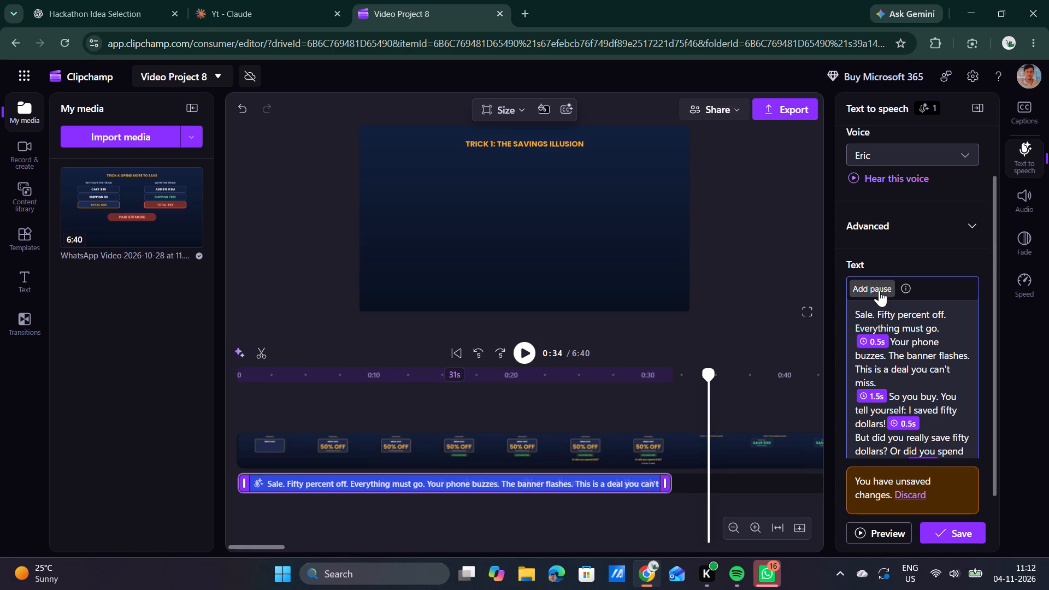
{"action": "scroll", "coordinate": [909, 363], "scroll_direction": "down", "scroll_amount": 2}
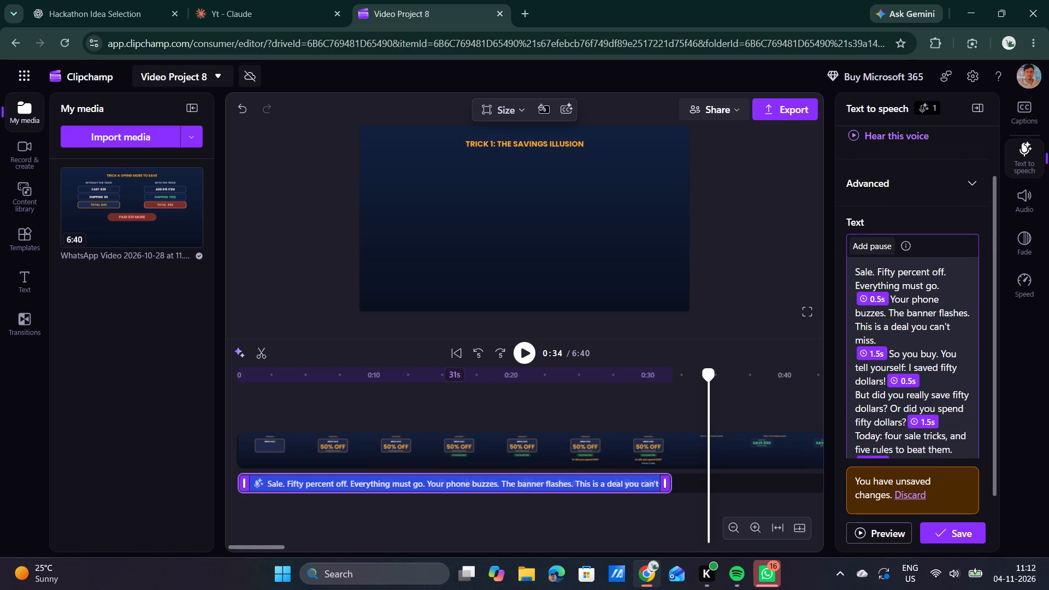
{"action": "scroll", "coordinate": [909, 363], "scroll_direction": "down", "scroll_amount": 1}
{"action": "left_click", "coordinate": [880, 433]}
{"action": "key", "text": "Up"}
{"action": "key", "text": "Up"}
{"action": "key", "text": "Up"}
{"action": "key", "text": "Up"}
{"action": "key", "text": "Up"}
{"action": "key", "text": "Up"}
{"action": "key", "text": "Up"}
{"action": "key", "text": "Up"}
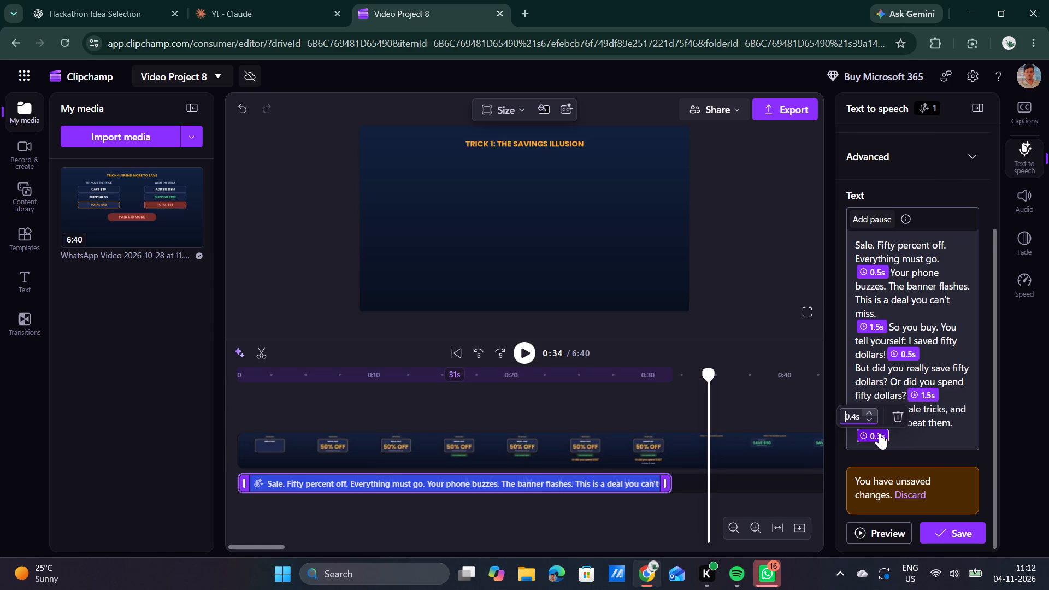
{"action": "key", "text": "Up"}
{"action": "key", "text": "Up"}
{"action": "key", "text": "Up"}
{"action": "key", "text": "Up"}
{"action": "key", "text": "Up"}
{"action": "key", "text": "Up"}
{"action": "key", "text": "Up"}
{"action": "key", "text": "Up"}
{"action": "key", "text": "Up"}
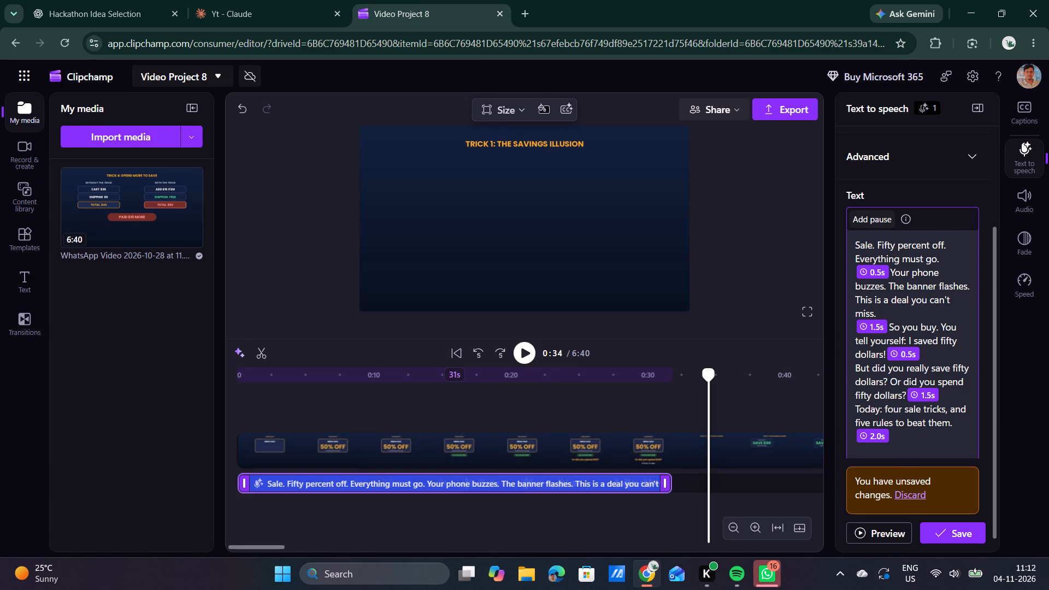
{"action": "key", "text": "ctrl+v"}
{"action": "left_click", "coordinate": [857, 281]}
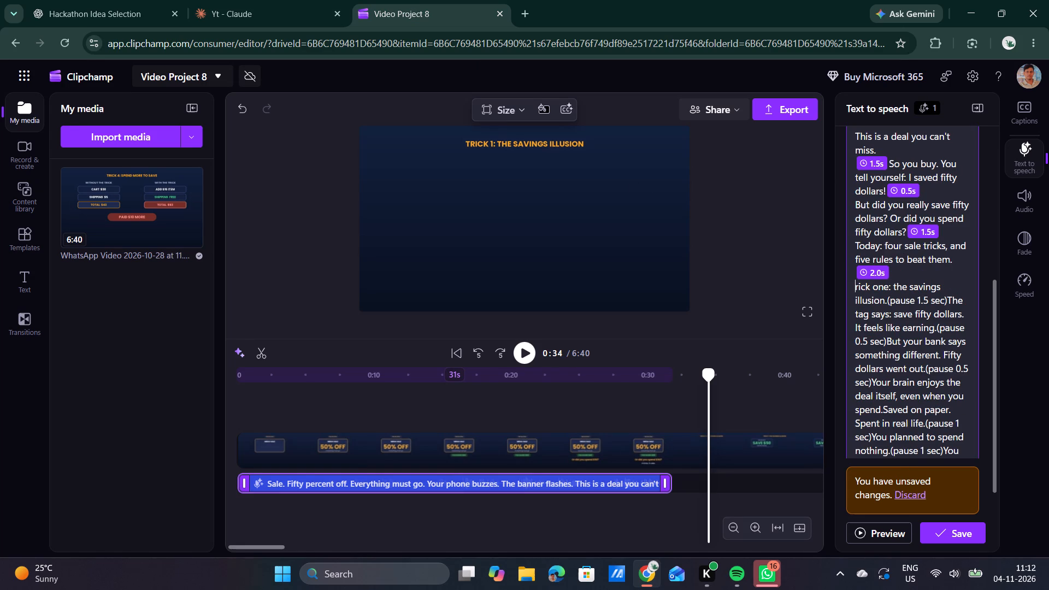
{"action": "key", "text": "shift+t"}
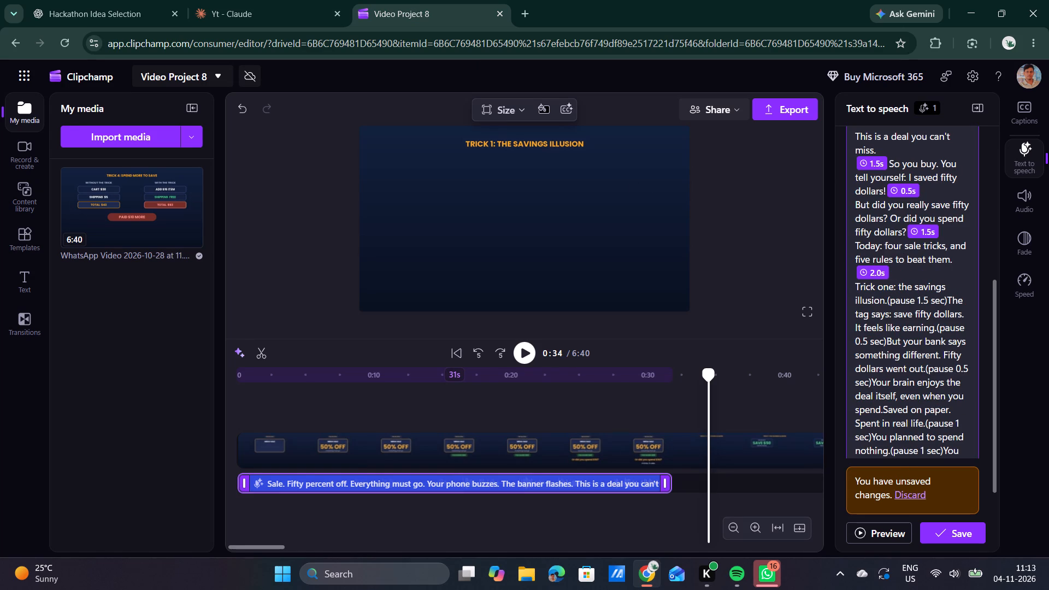
Delete the written "(pause 1.5 sec)" after "Trick one: the savings illusion." and start a new line before "The tag says".
{"action": "left_click", "coordinate": [950, 299]}
{"action": "key", "text": "Left"}
{"action": "key", "text": "BackSpace"}
{"action": "key", "text": "BackSpace"}
{"action": "key", "text": "BackSpace"}
{"action": "key", "text": "BackSpace"}
{"action": "key", "text": "BackSpace"}
{"action": "key", "text": "BackSpace"}
{"action": "key", "text": "BackSpace"}
{"action": "key", "text": "BackSpace"}
{"action": "key", "text": "BackSpace"}
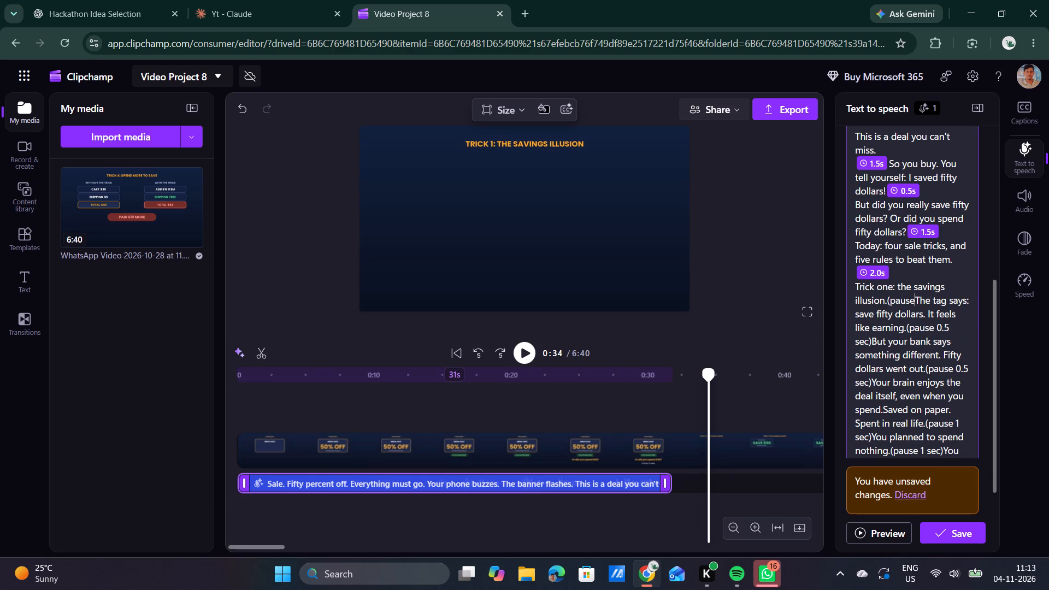
{"action": "key", "text": "BackSpace"}
{"action": "key", "text": "BackSpace"}
{"action": "key", "text": "BackSpace"}
{"action": "key", "text": "BackSpace"}
{"action": "key", "text": "BackSpace"}
{"action": "key", "text": "BackSpace"}
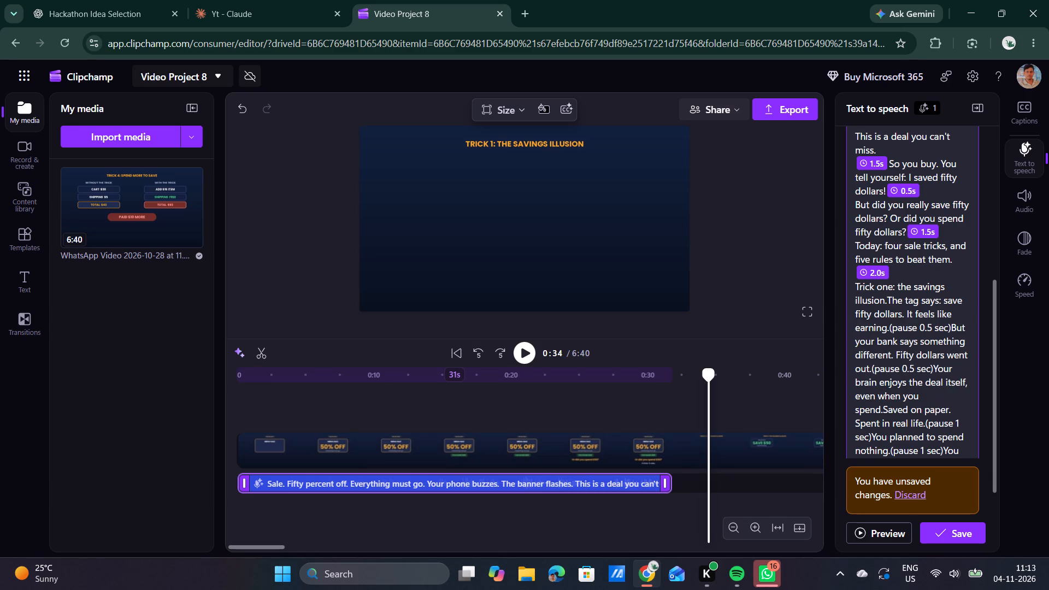
{"action": "key", "text": "Return"}
Insert a pause of 1.5 s before "The tag says" in the narration text.
{"action": "scroll", "coordinate": [954, 260], "scroll_direction": "up", "scroll_amount": 2}
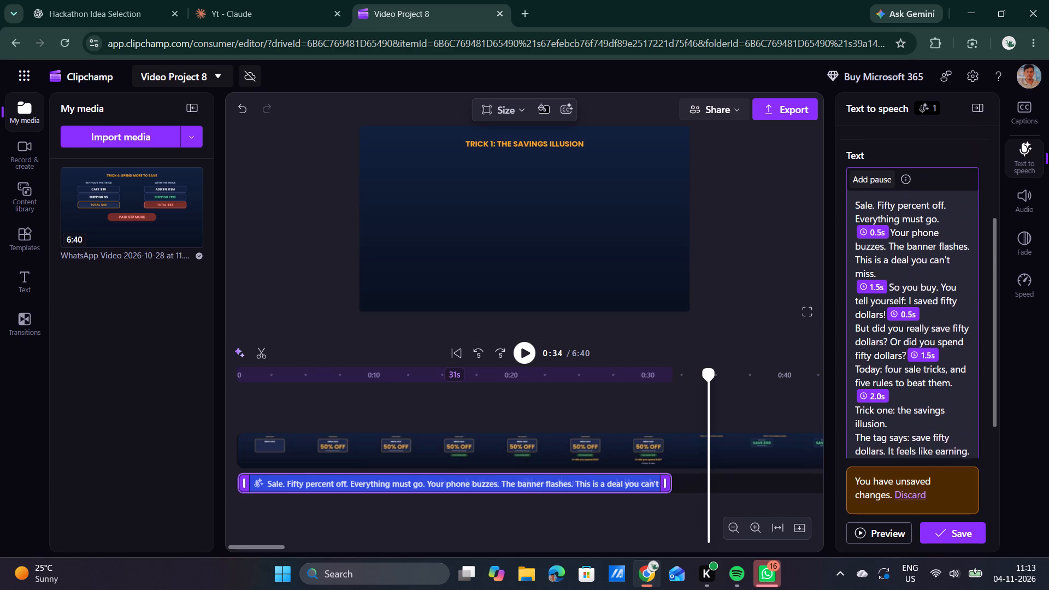
{"action": "scroll", "coordinate": [954, 260], "scroll_direction": "up", "scroll_amount": 1}
{"action": "left_click", "coordinate": [882, 200]}
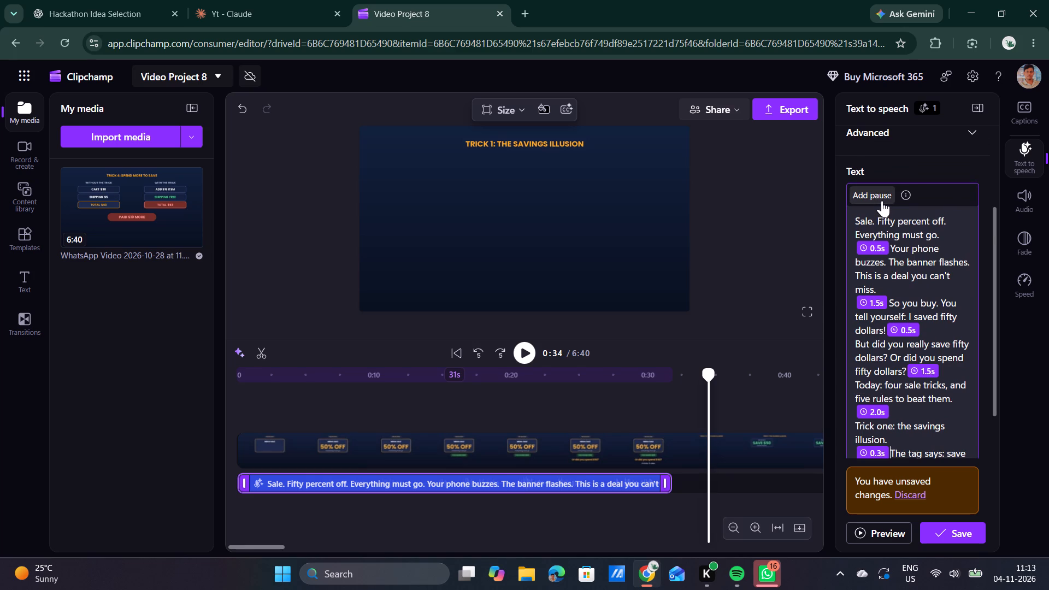
{"action": "scroll", "coordinate": [906, 326], "scroll_direction": "down", "scroll_amount": 1}
{"action": "left_click", "coordinate": [876, 398]}
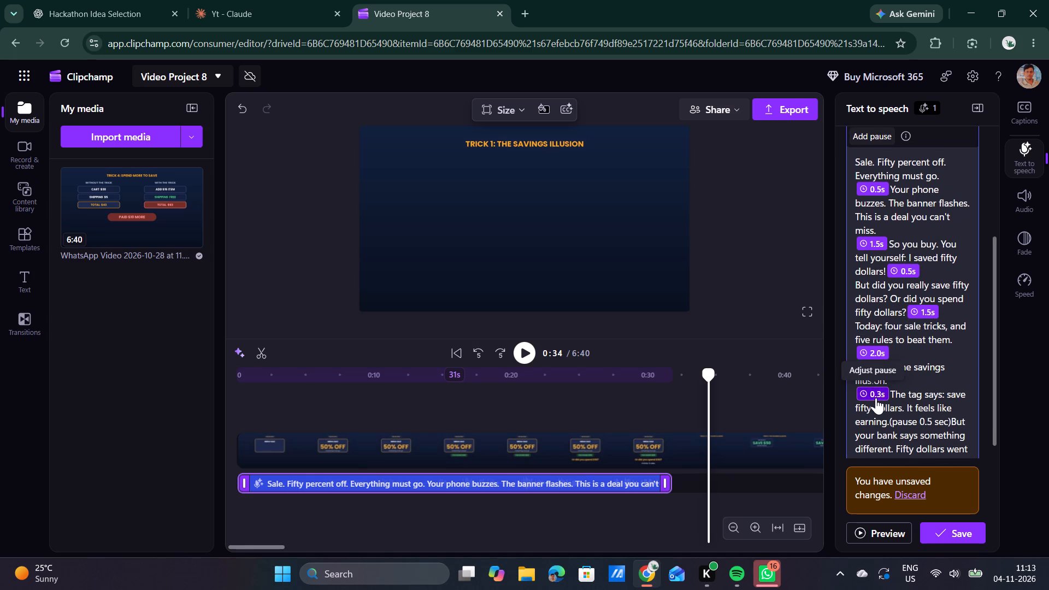
{"action": "key", "text": "Up"}
{"action": "key", "text": "Up"}
{"action": "key", "text": "Up"}
{"action": "key", "text": "Up"}
{"action": "key", "text": "Up"}
{"action": "key", "text": "Up"}
{"action": "key", "text": "Up"}
{"action": "key", "text": "Up"}
{"action": "key", "text": "Up"}
{"action": "key", "text": "Up"}
{"action": "key", "text": "Up"}
{"action": "key", "text": "Up"}
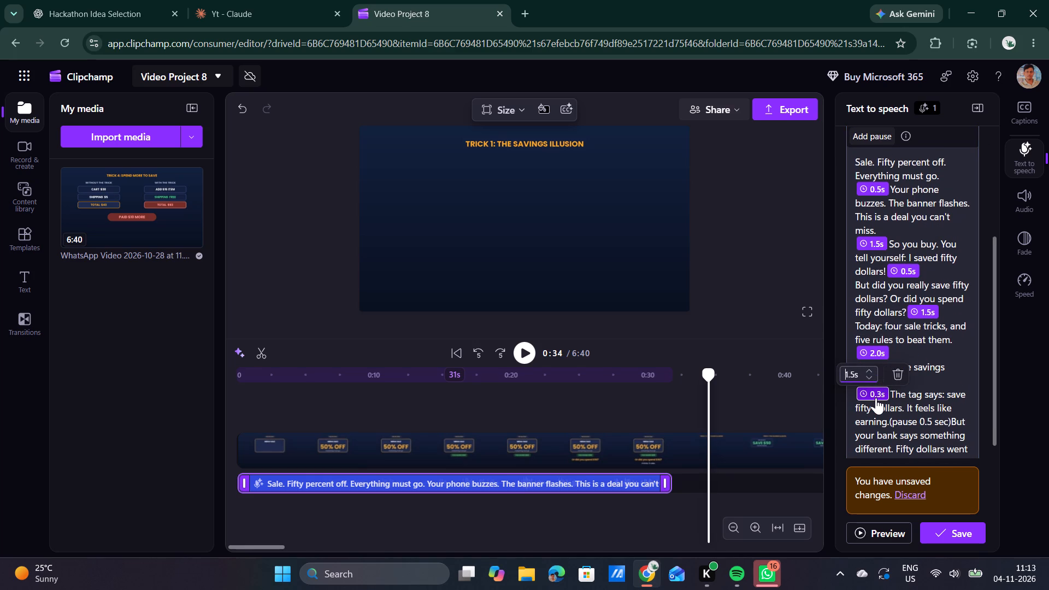
{"action": "left_click", "coordinate": [923, 414]}
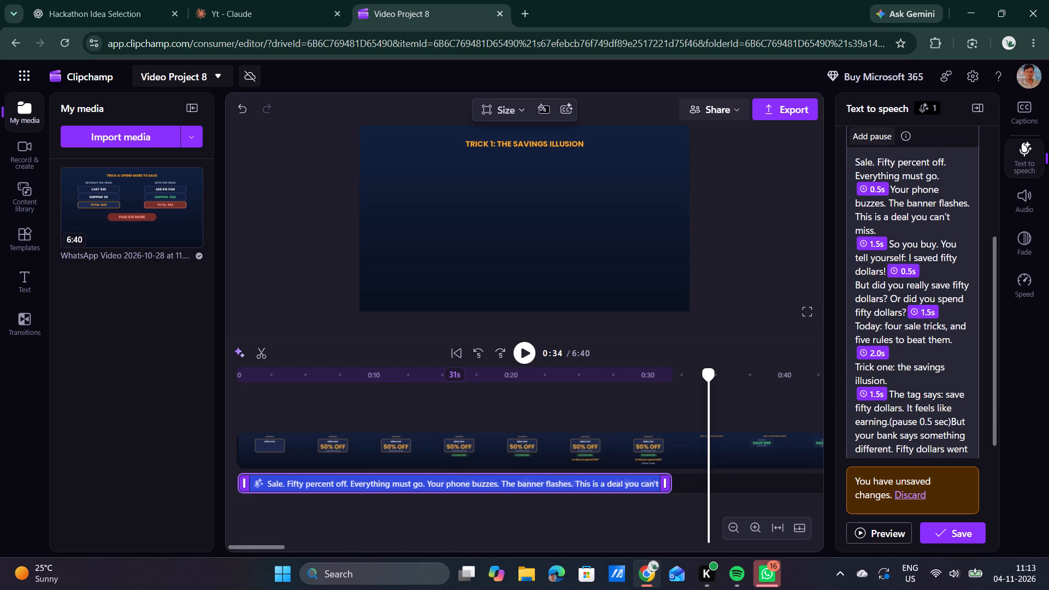
Put the written "(pause 0.5 sec)" markers after "It feels like earning." and "Fifty dollars went out." on their own lines.
{"action": "left_click", "coordinate": [889, 422]}
{"action": "key", "text": "Return"}
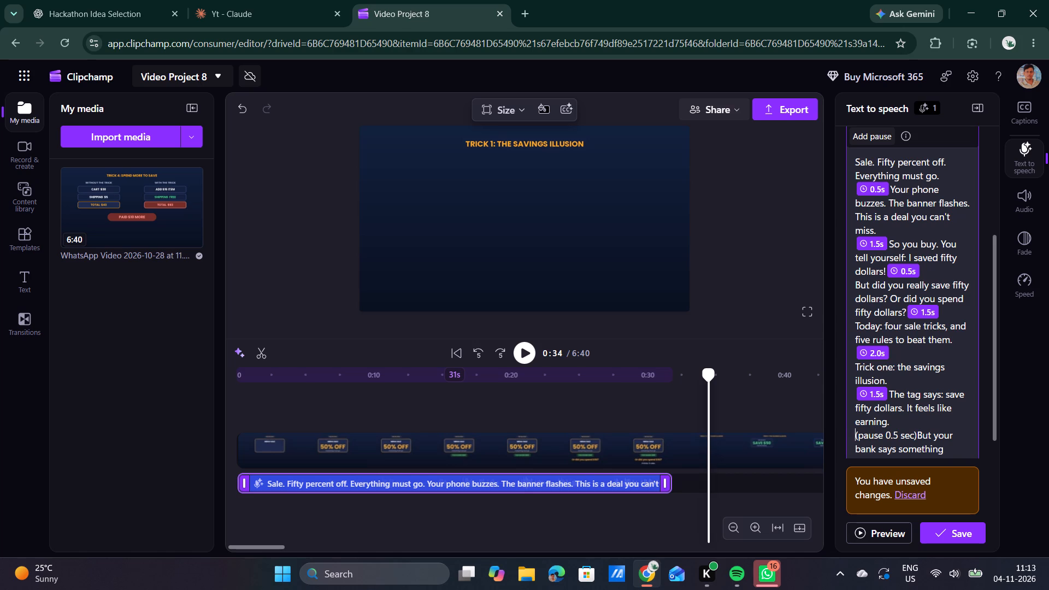
{"action": "left_click", "coordinate": [918, 435]}
{"action": "key", "text": "Return"}
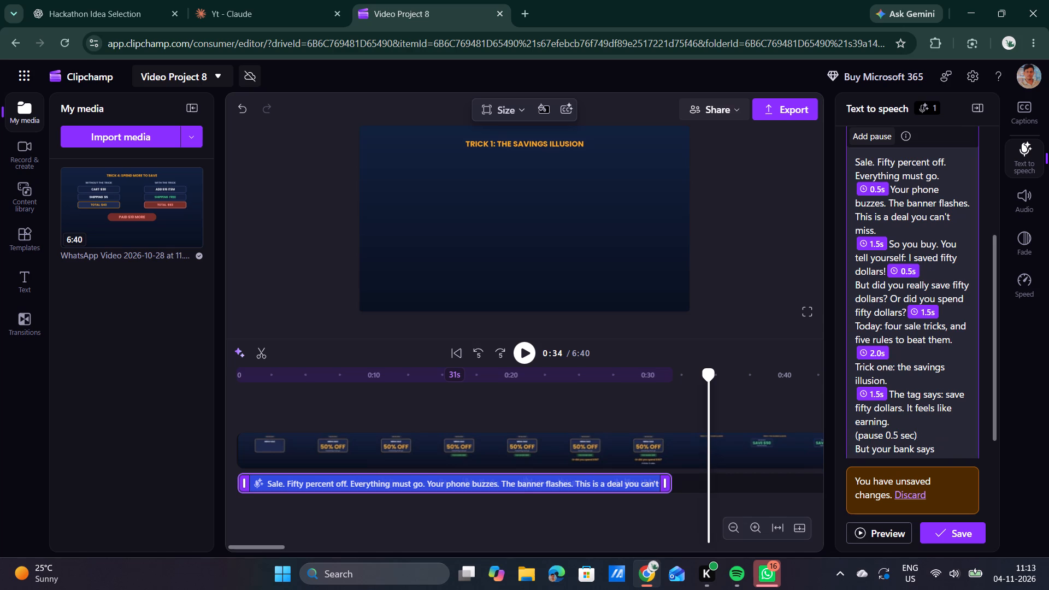
{"action": "scroll", "coordinate": [932, 437], "scroll_direction": "down", "scroll_amount": 1}
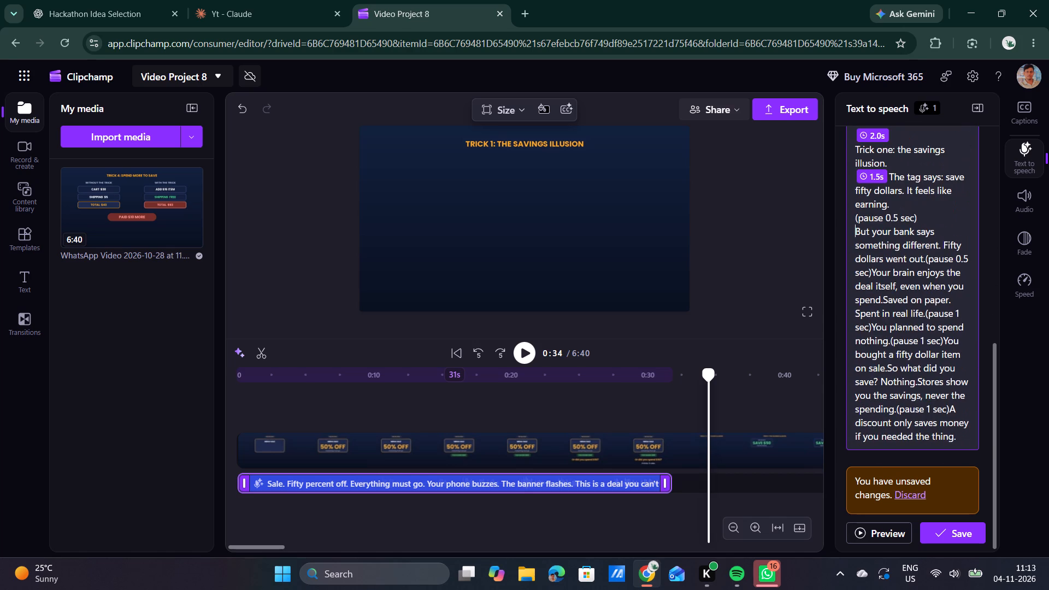
{"action": "left_click", "coordinate": [924, 262]}
{"action": "key", "text": "Return"}
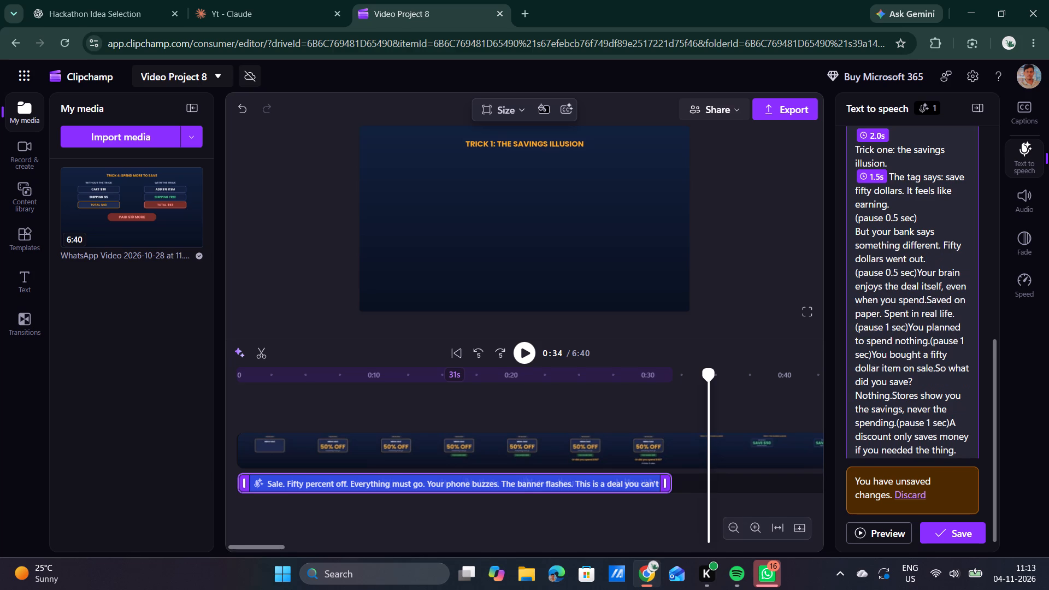
{"action": "left_click", "coordinate": [917, 272]}
{"action": "key", "text": "Return"}
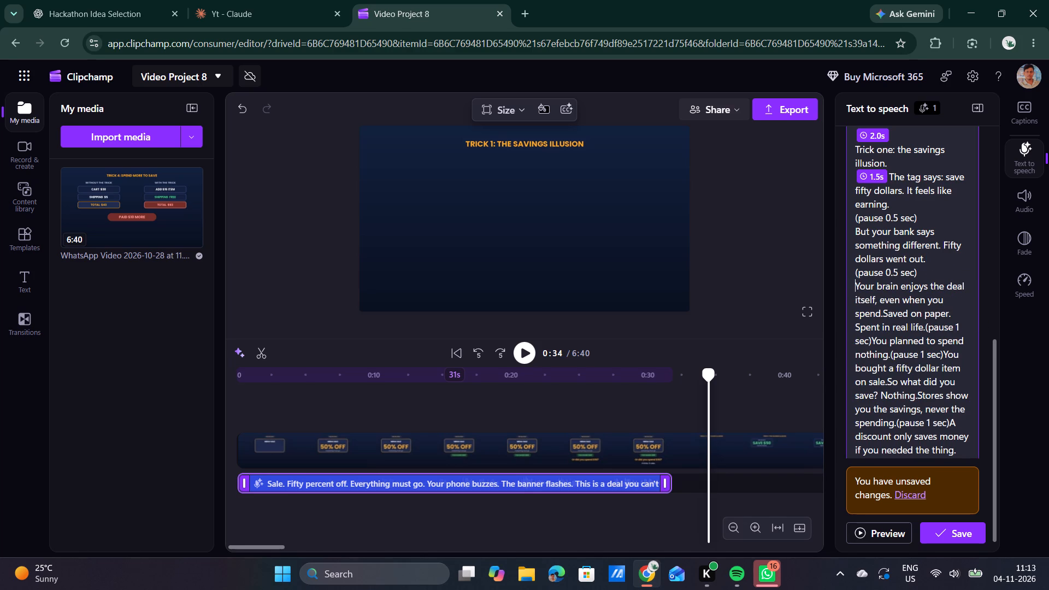
Put the written "(pause 1 sec)" markers after "Spent in real life.", "You planned to spend nothing." and "never the spending." on their own lines.
{"action": "left_click", "coordinate": [924, 327]}
{"action": "key", "text": "Return"}
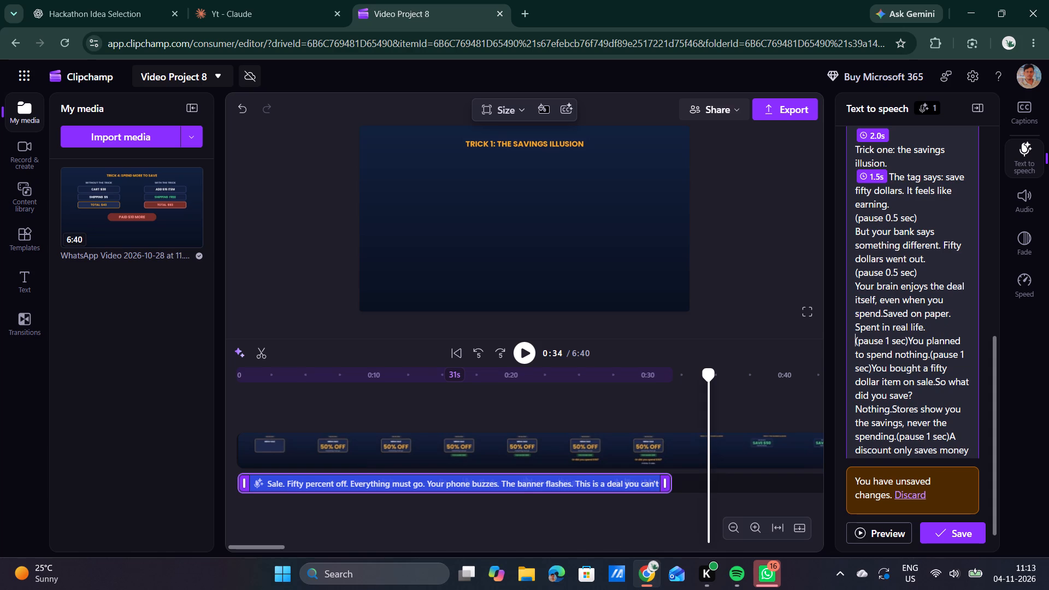
{"action": "left_click", "coordinate": [907, 340]}
{"action": "key", "text": "Return"}
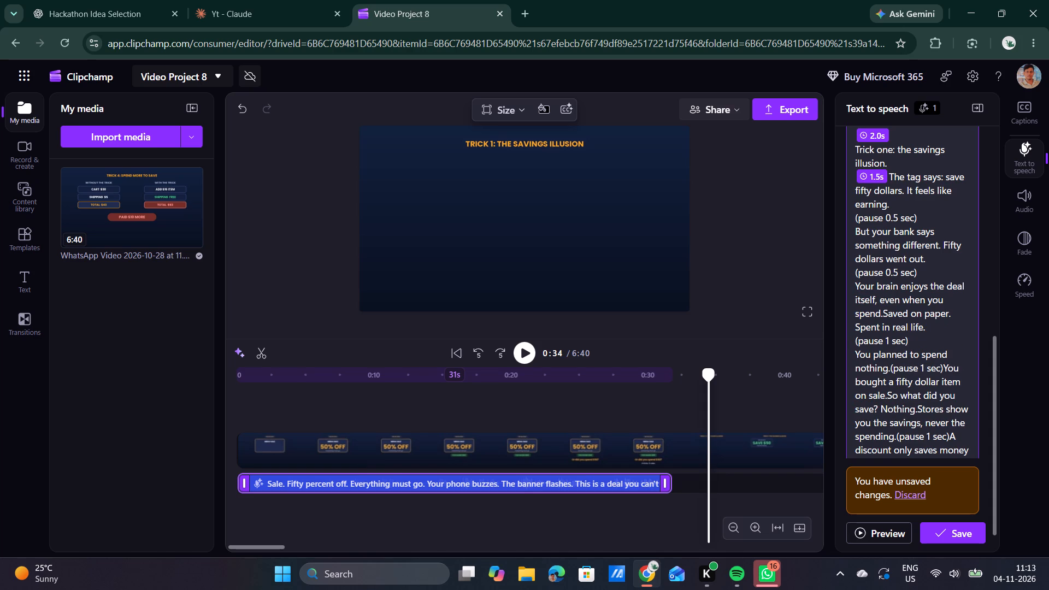
{"action": "left_click", "coordinate": [891, 365]}
{"action": "key", "text": "Return"}
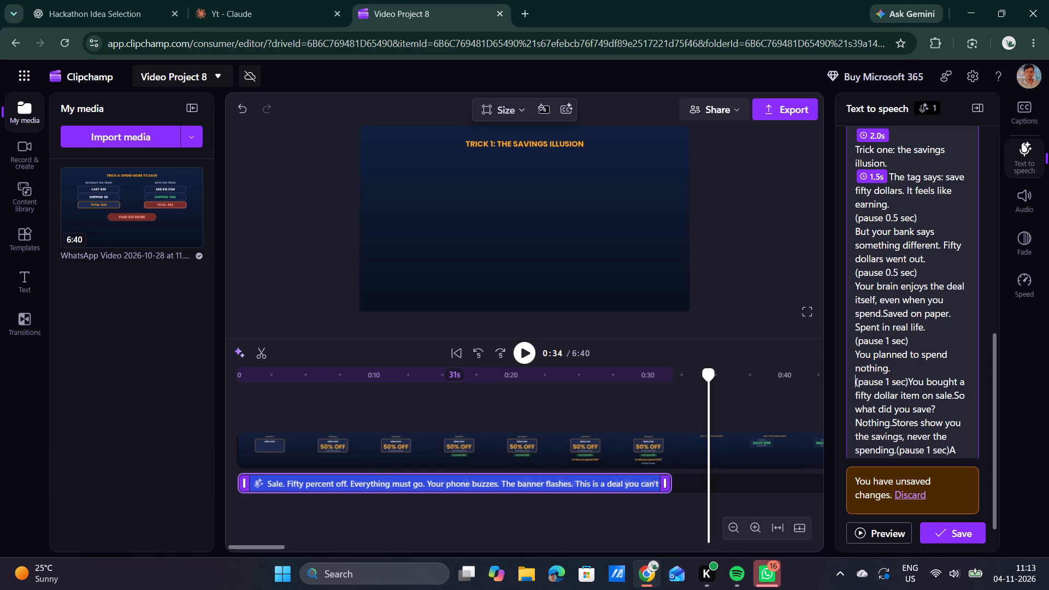
{"action": "left_click", "coordinate": [909, 383]}
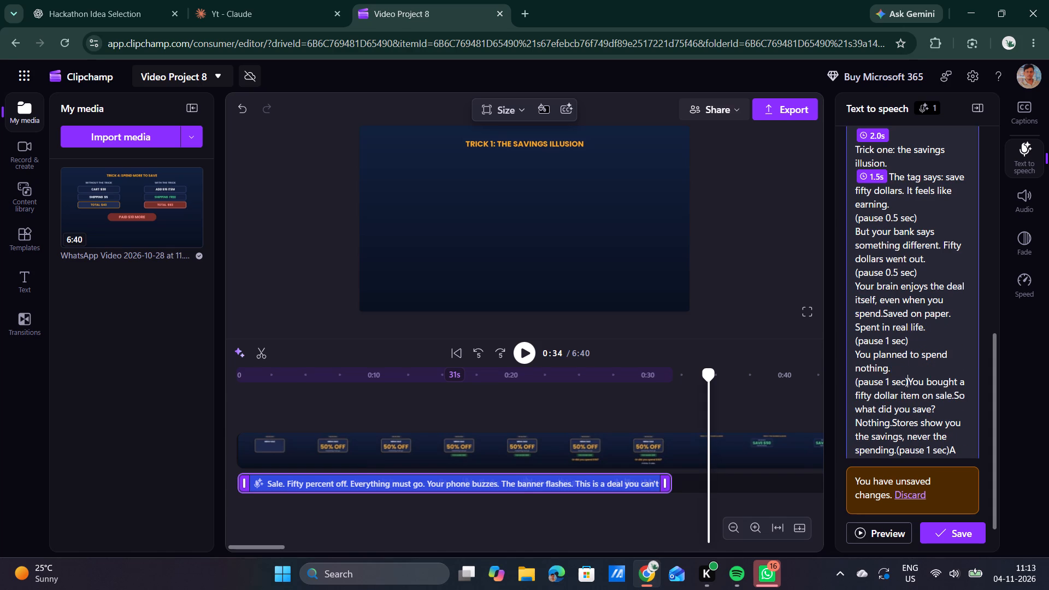
{"action": "key", "text": "Return"}
{"action": "scroll", "coordinate": [921, 405], "scroll_direction": "down", "scroll_amount": 1}
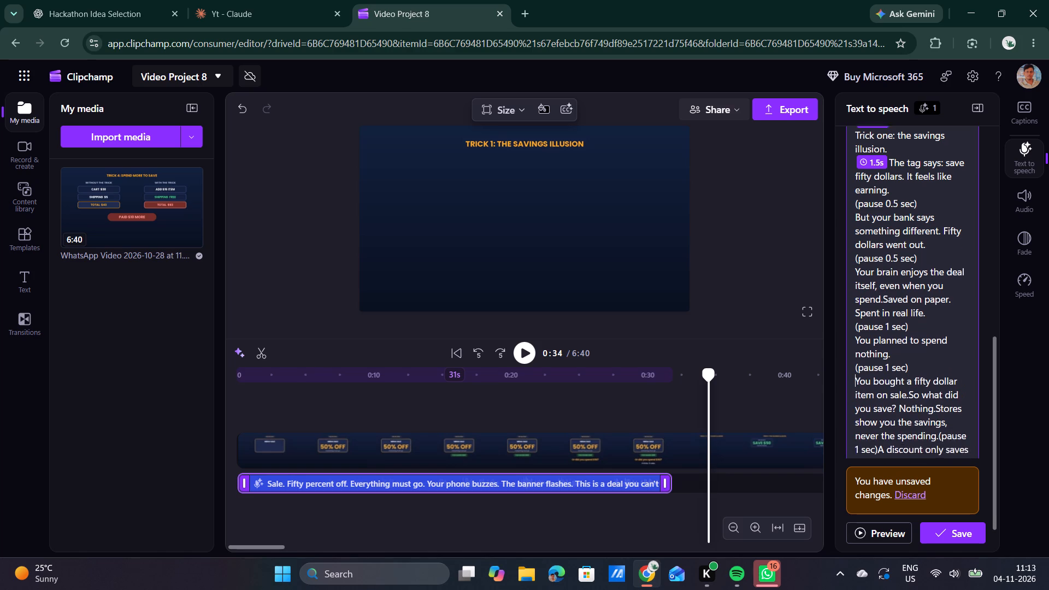
{"action": "scroll", "coordinate": [921, 405], "scroll_direction": "down", "scroll_amount": 1}
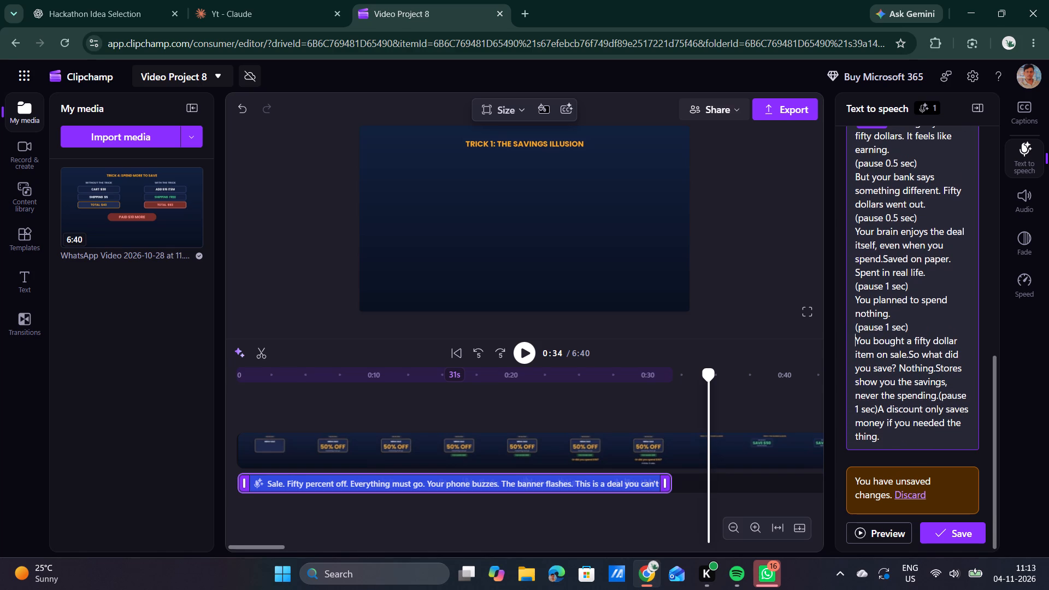
{"action": "left_click", "coordinate": [939, 396]}
{"action": "key", "text": "Return"}
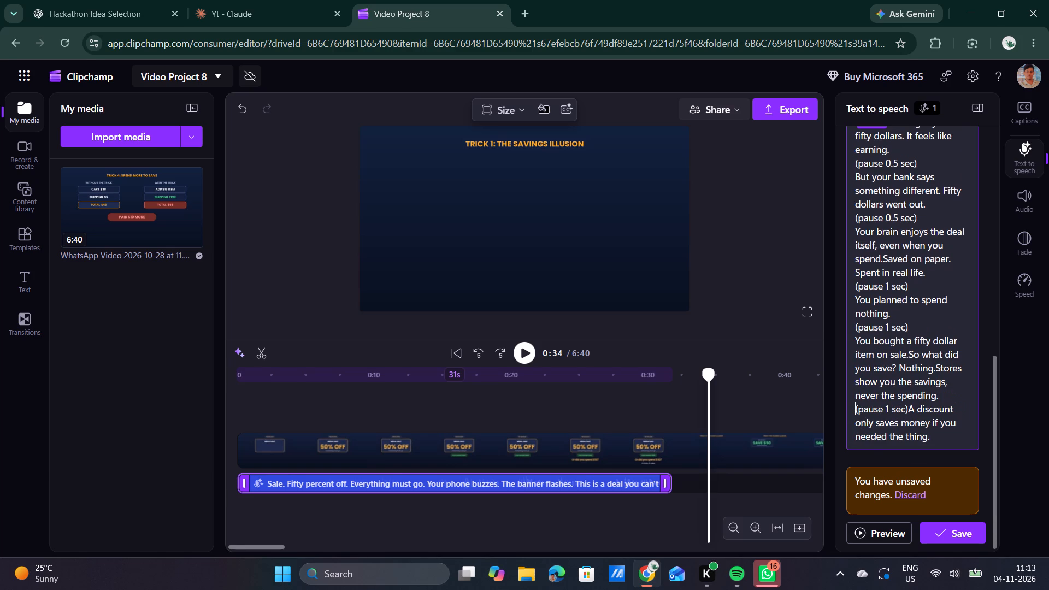
{"action": "left_click", "coordinate": [908, 408]}
{"action": "key", "text": "Return"}
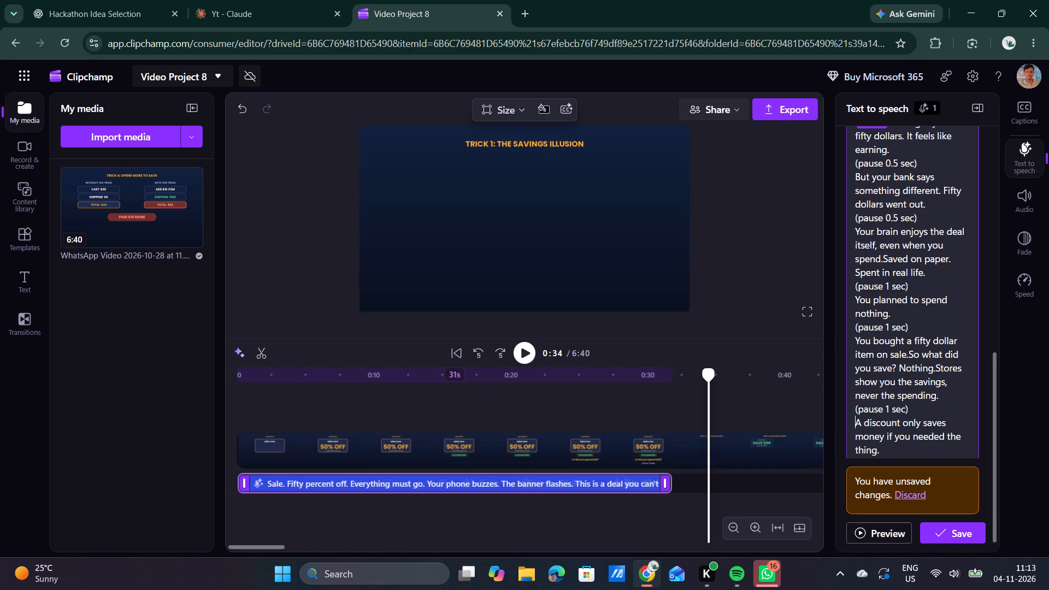
Delete the written "(pause 0.5 sec)" after "It feels like earning.", leaving its line empty.
{"action": "scroll", "coordinate": [901, 412], "scroll_direction": "up", "scroll_amount": 1}
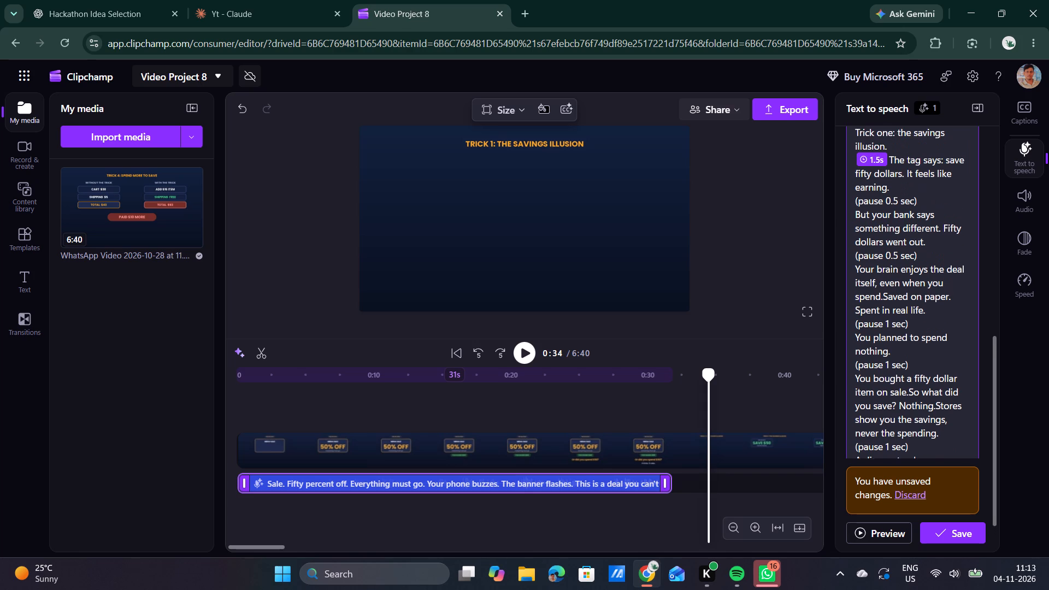
{"action": "scroll", "coordinate": [901, 412], "scroll_direction": "up", "scroll_amount": 1}
{"action": "left_click", "coordinate": [926, 258]}
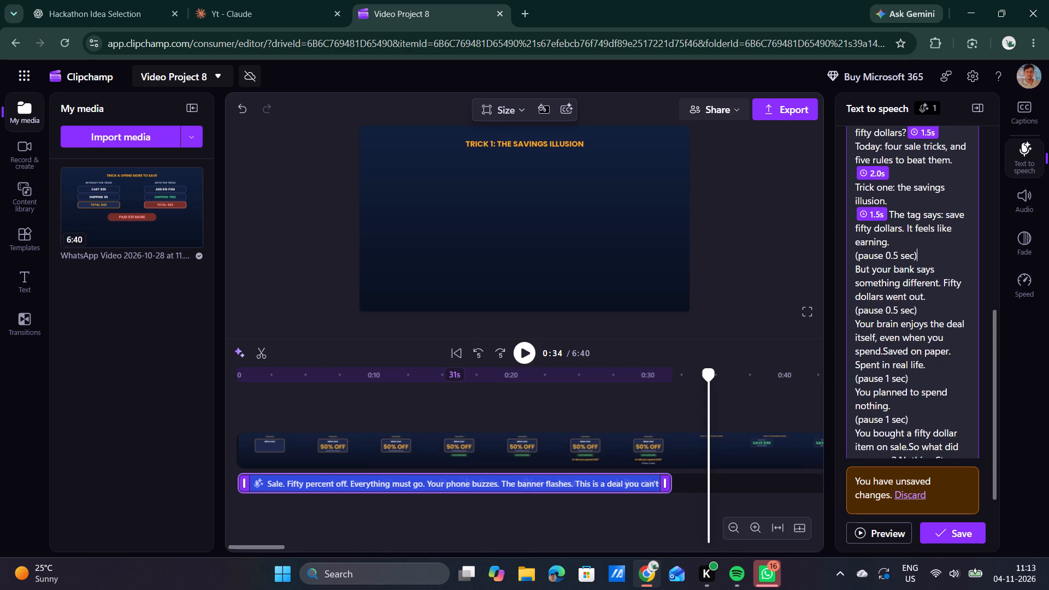
{"action": "key", "text": "BackSpace"}
{"action": "key", "text": "BackSpace"}
{"action": "key", "text": "BackSpace"}
{"action": "key", "text": "BackSpace"}
{"action": "key", "text": "BackSpace"}
{"action": "key", "text": "BackSpace"}
{"action": "key", "text": "BackSpace"}
{"action": "key", "text": "BackSpace"}
{"action": "key", "text": "BackSpace"}
{"action": "key", "text": "BackSpace"}
{"action": "key", "text": "BackSpace"}
{"action": "key", "text": "BackSpace"}
{"action": "key", "text": "BackSpace"}
{"action": "key", "text": "BackSpace"}
{"action": "key", "text": "BackSpace"}
Insert a pause of 0.7 s on the empty line before "But your bank says" in the narration text.
{"action": "scroll", "coordinate": [928, 243], "scroll_direction": "up", "scroll_amount": 3}
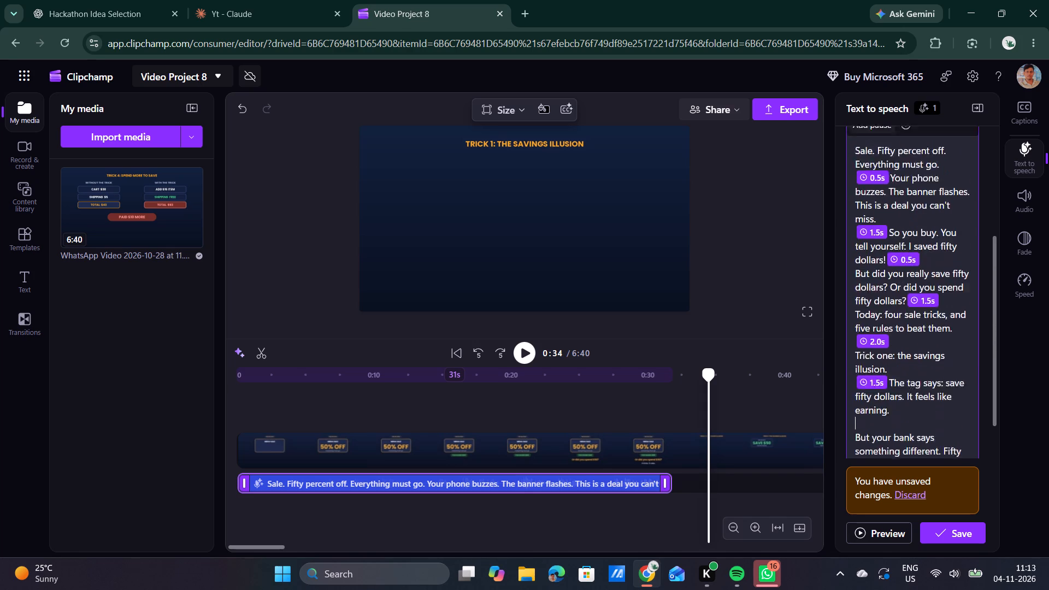
{"action": "scroll", "coordinate": [928, 243], "scroll_direction": "up", "scroll_amount": 2}
{"action": "left_click", "coordinate": [885, 216]}
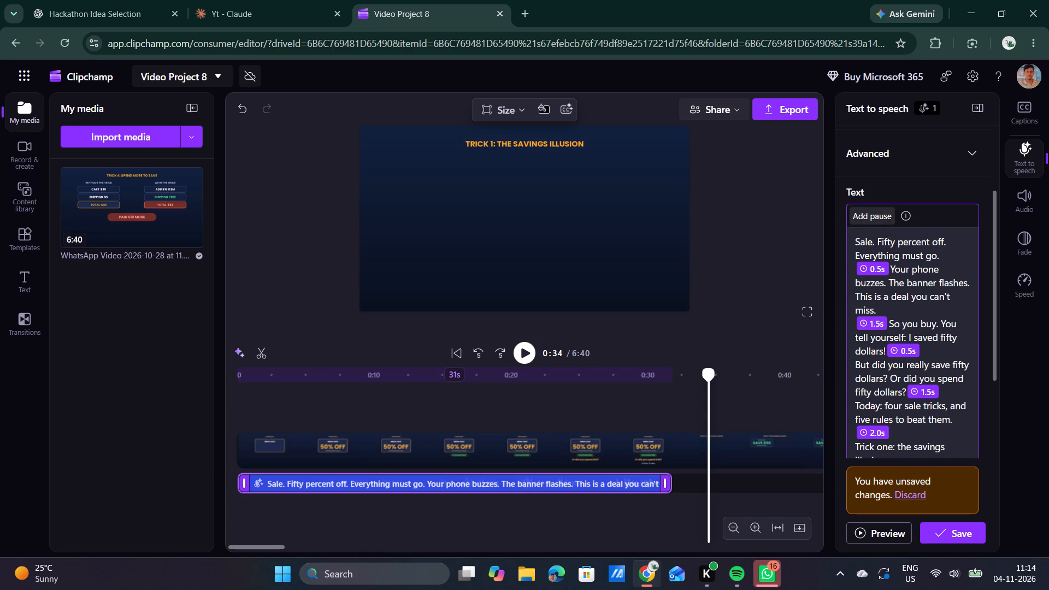
{"action": "scroll", "coordinate": [903, 344], "scroll_direction": "down", "scroll_amount": 1}
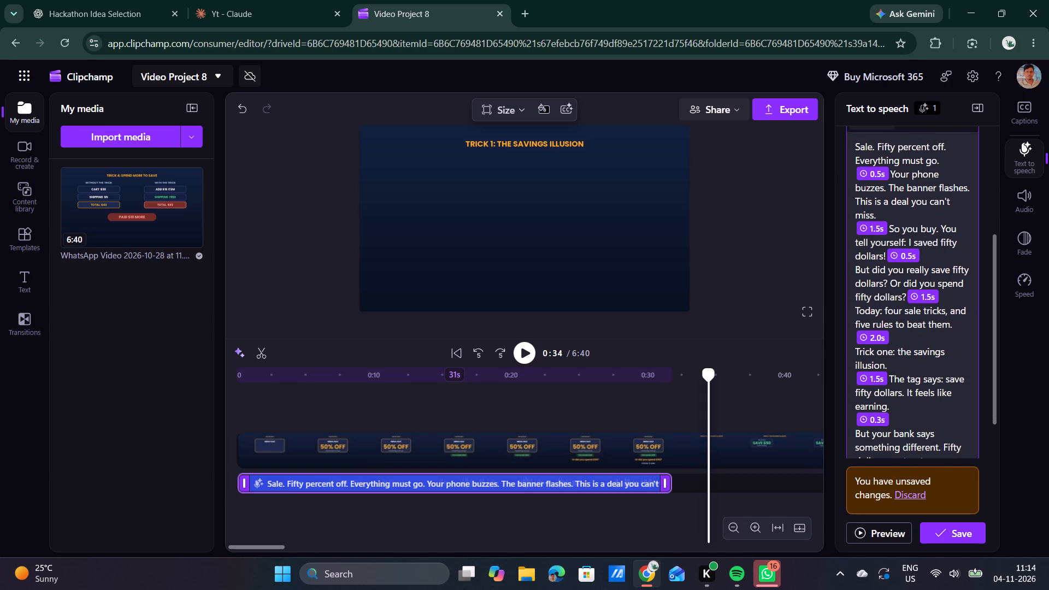
{"action": "left_click", "coordinate": [873, 421]}
{"action": "key", "text": "Up"}
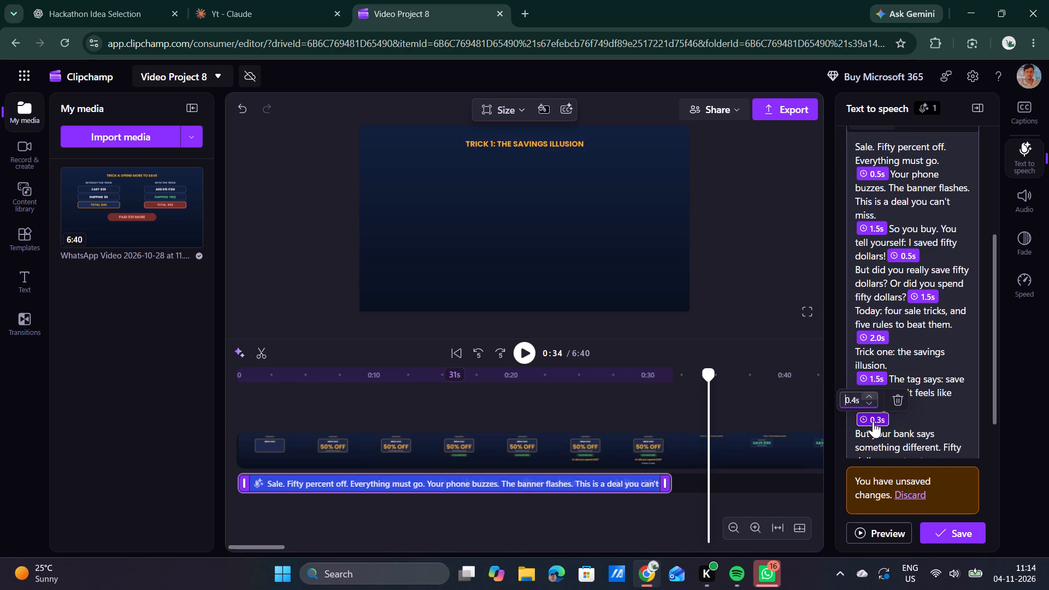
{"action": "key", "text": "Up"}
{"action": "key", "text": "Up"}
{"action": "key", "text": "Up"}
{"action": "scroll", "coordinate": [897, 429], "scroll_direction": "down", "scroll_amount": 1}
{"action": "left_click", "coordinate": [915, 396]}
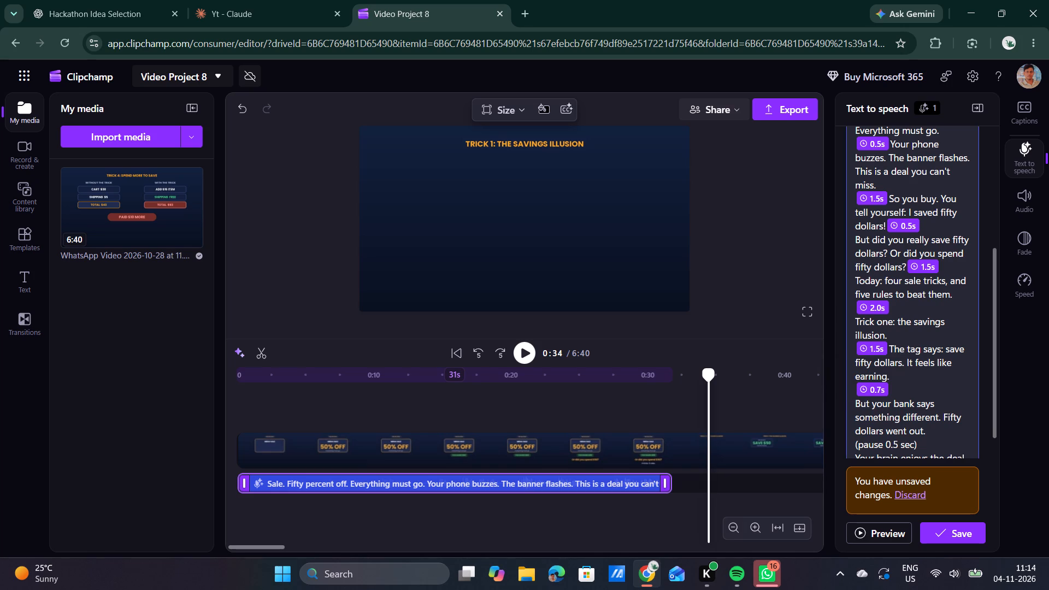
Delete the written "(pause 0.5 sec)" after "Fifty dollars went out.", leaving its line empty.
{"action": "left_click", "coordinate": [938, 443]}
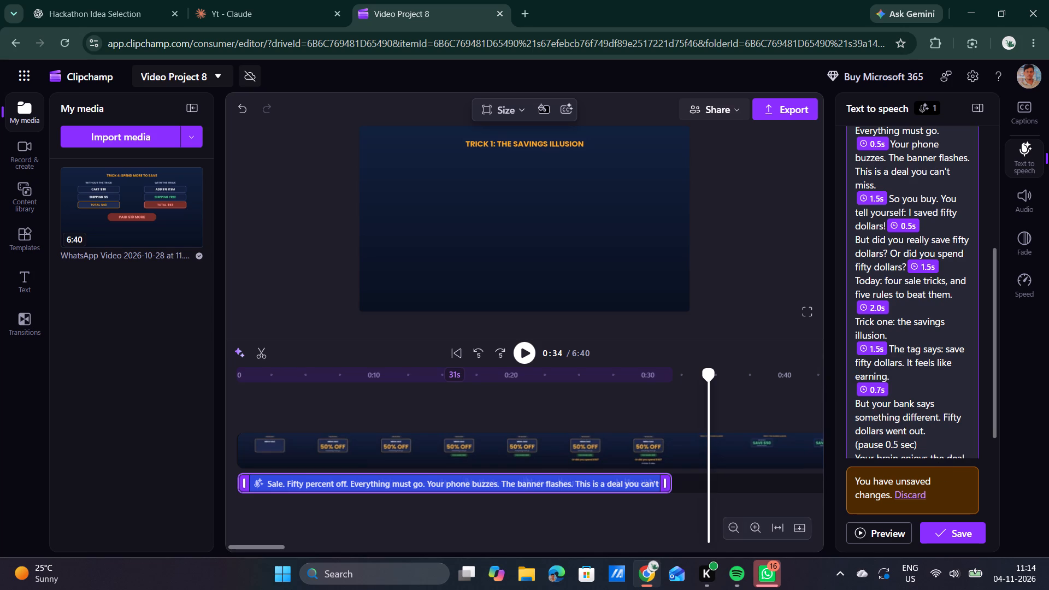
{"action": "key", "text": "BackSpace"}
{"action": "key", "text": "BackSpace"}
{"action": "key", "text": "BackSpace"}
{"action": "key", "text": "BackSpace"}
{"action": "key", "text": "BackSpace"}
{"action": "key", "text": "BackSpace"}
{"action": "key", "text": "BackSpace"}
{"action": "key", "text": "BackSpace"}
{"action": "key", "text": "BackSpace"}
{"action": "key", "text": "BackSpace"}
{"action": "key", "text": "BackSpace"}
{"action": "key", "text": "BackSpace"}
{"action": "key", "text": "BackSpace"}
{"action": "key", "text": "BackSpace"}
{"action": "key", "text": "BackSpace"}
Insert a pause of 0.5 s on the empty line before "Your brain enjoys the deal".
{"action": "scroll", "coordinate": [919, 358], "scroll_direction": "up", "scroll_amount": 2}
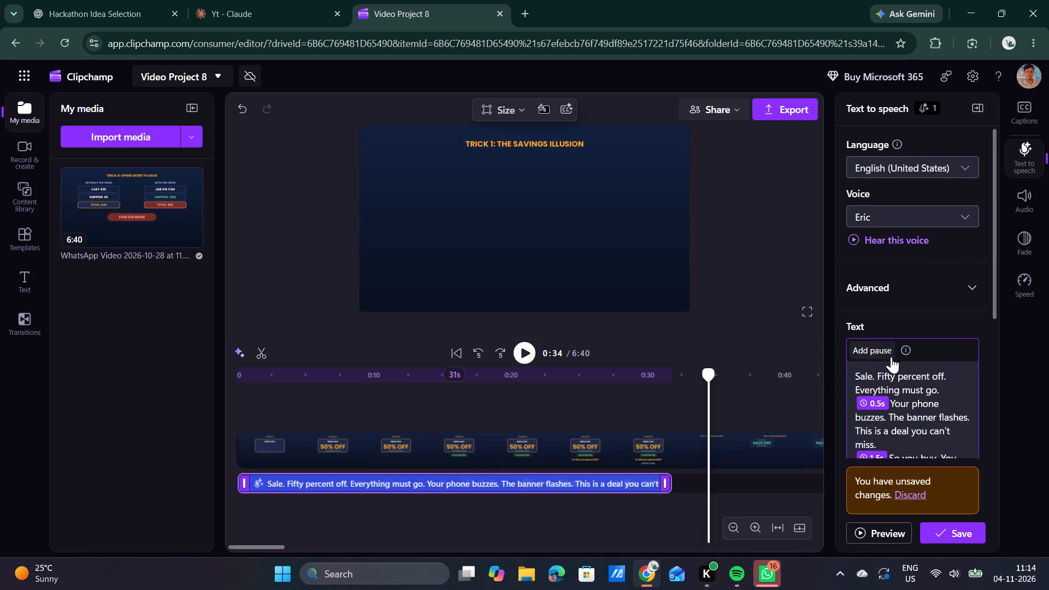
{"action": "left_click", "coordinate": [884, 346]}
{"action": "scroll", "coordinate": [893, 383], "scroll_direction": "down", "scroll_amount": 1}
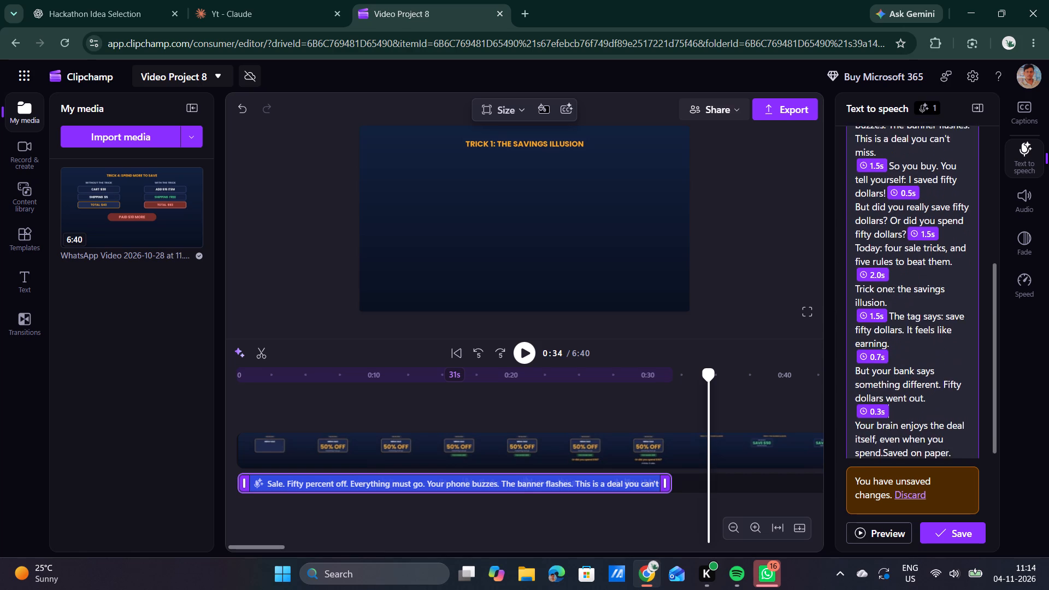
{"action": "scroll", "coordinate": [893, 383], "scroll_direction": "down", "scroll_amount": 1}
{"action": "left_click", "coordinate": [865, 376]}
{"action": "key", "text": "Up"}
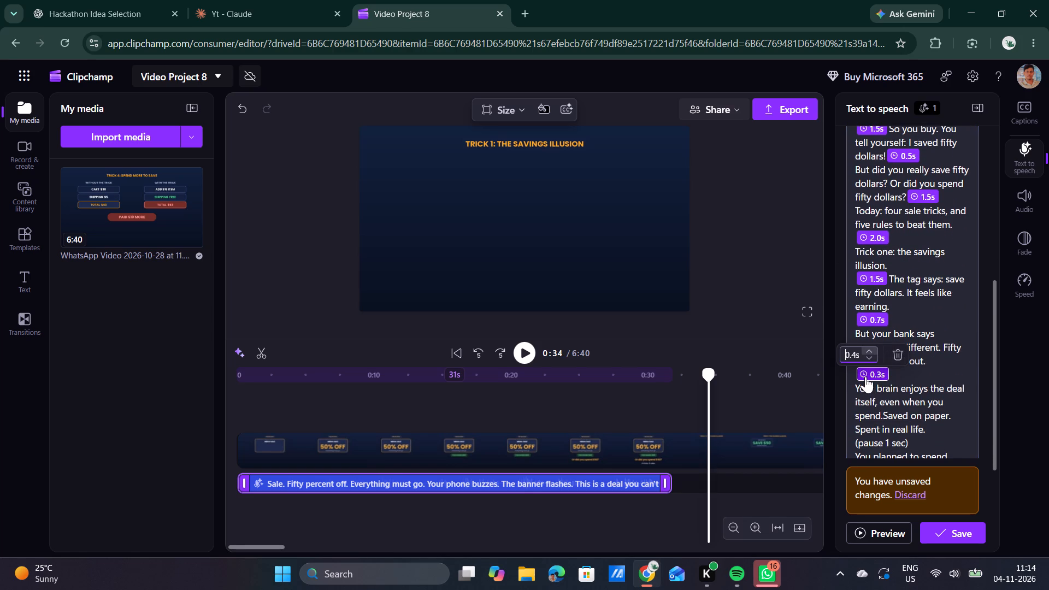
{"action": "key", "text": "Up"}
{"action": "left_click", "coordinate": [923, 442]}
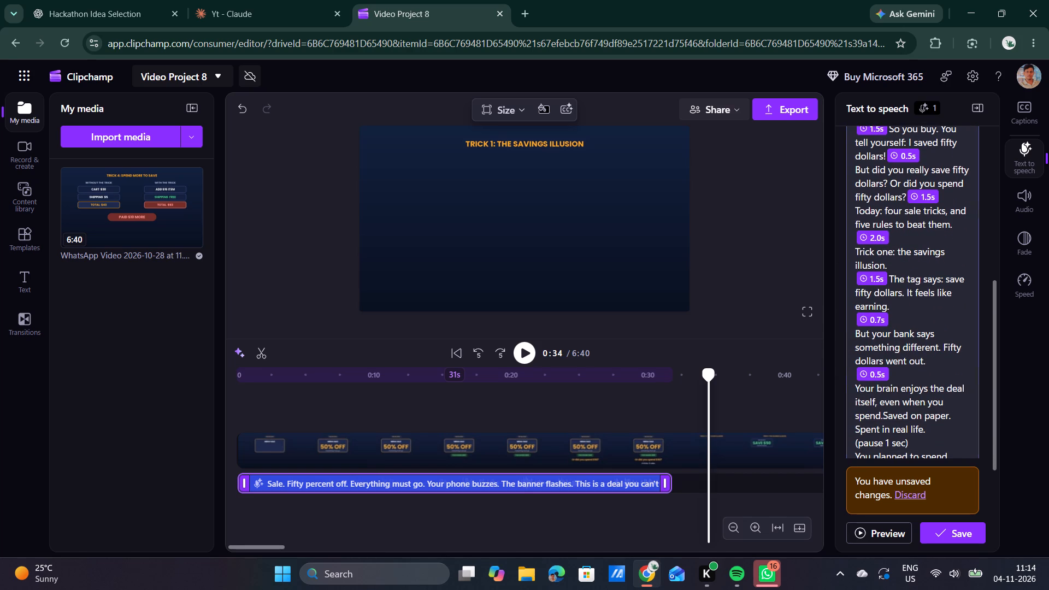
Delete the written "(pause 1 sec)" after "Spent in real life.", leaving its line empty.
{"action": "left_click", "coordinate": [923, 442]}
{"action": "key", "text": "BackSpace"}
{"action": "key", "text": "BackSpace"}
{"action": "key", "text": "BackSpace"}
{"action": "key", "text": "BackSpace"}
{"action": "key", "text": "BackSpace"}
{"action": "key", "text": "BackSpace"}
{"action": "key", "text": "BackSpace"}
{"action": "key", "text": "BackSpace"}
{"action": "key", "text": "BackSpace"}
{"action": "key", "text": "BackSpace"}
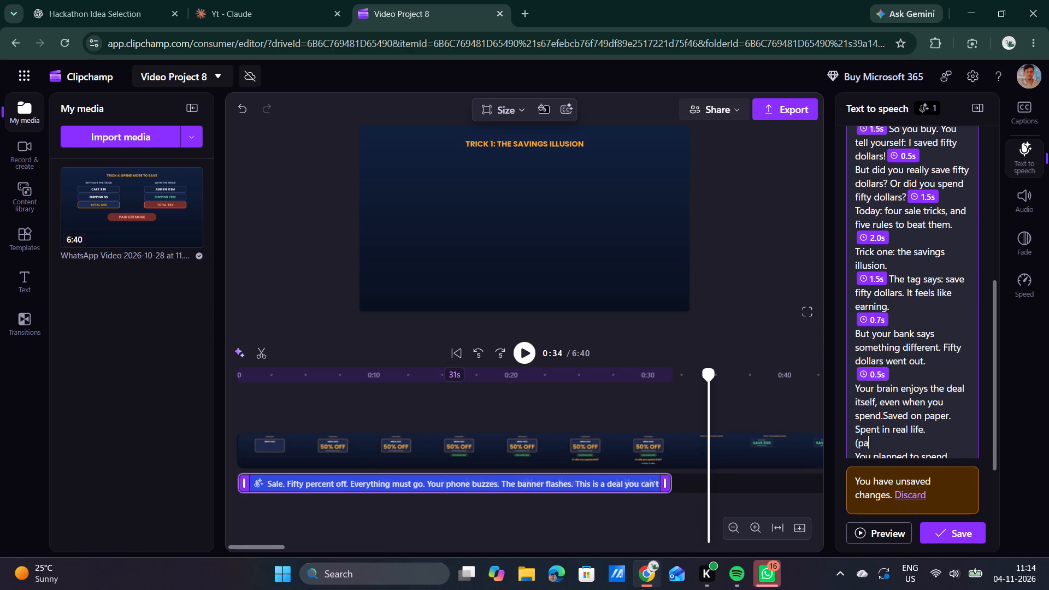
{"action": "key", "text": "BackSpace"}
{"action": "key", "text": "BackSpace"}
{"action": "key", "text": "BackSpace"}
Insert a pause of 1 s on the empty line before "You planned to spend nothing.".
{"action": "scroll", "coordinate": [904, 362], "scroll_direction": "up", "scroll_amount": 6}
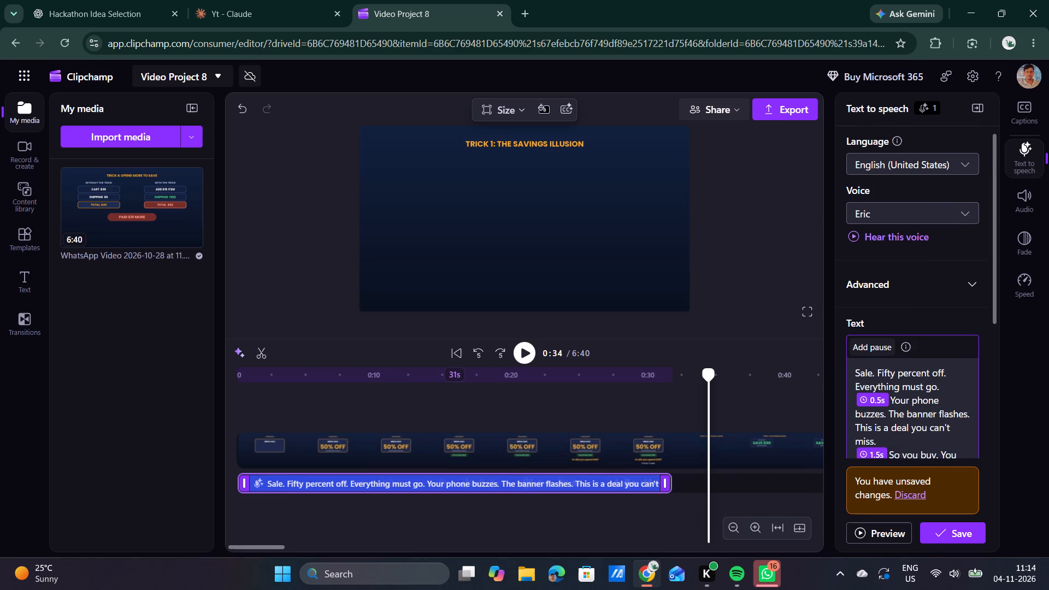
{"action": "left_click", "coordinate": [877, 349]}
{"action": "scroll", "coordinate": [877, 349], "scroll_direction": "down", "scroll_amount": 1}
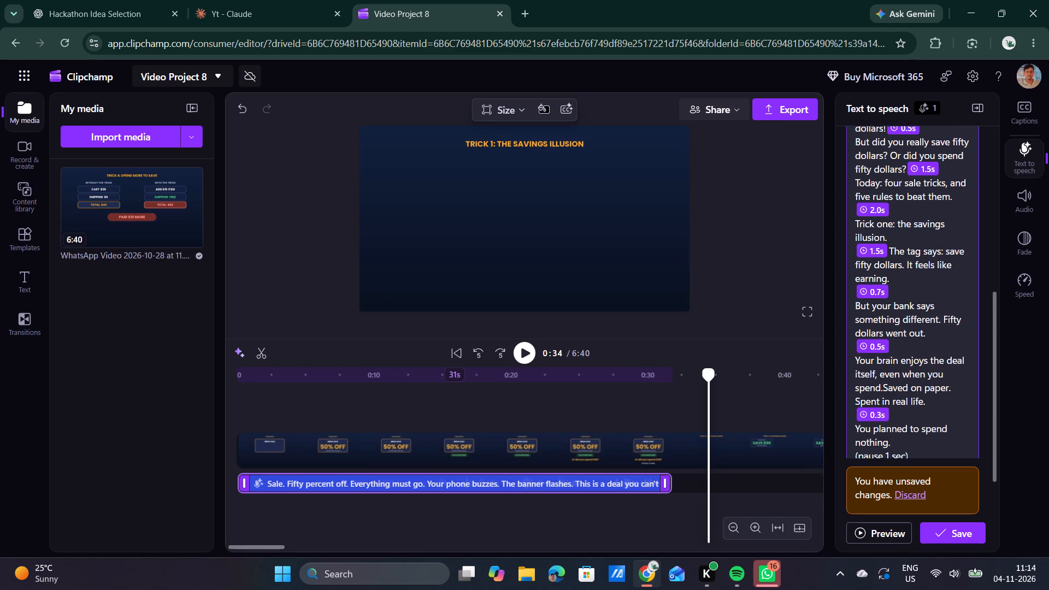
{"action": "scroll", "coordinate": [877, 349], "scroll_direction": "down", "scroll_amount": 1}
{"action": "left_click", "coordinate": [878, 406]}
{"action": "key", "text": "Up"}
{"action": "key", "text": "Up"}
{"action": "key", "text": "Up"}
{"action": "key", "text": "Up"}
{"action": "key", "text": "Up"}
{"action": "key", "text": "Up"}
{"action": "key", "text": "Up"}
{"action": "key", "text": "Up"}
{"action": "key", "text": "Up"}
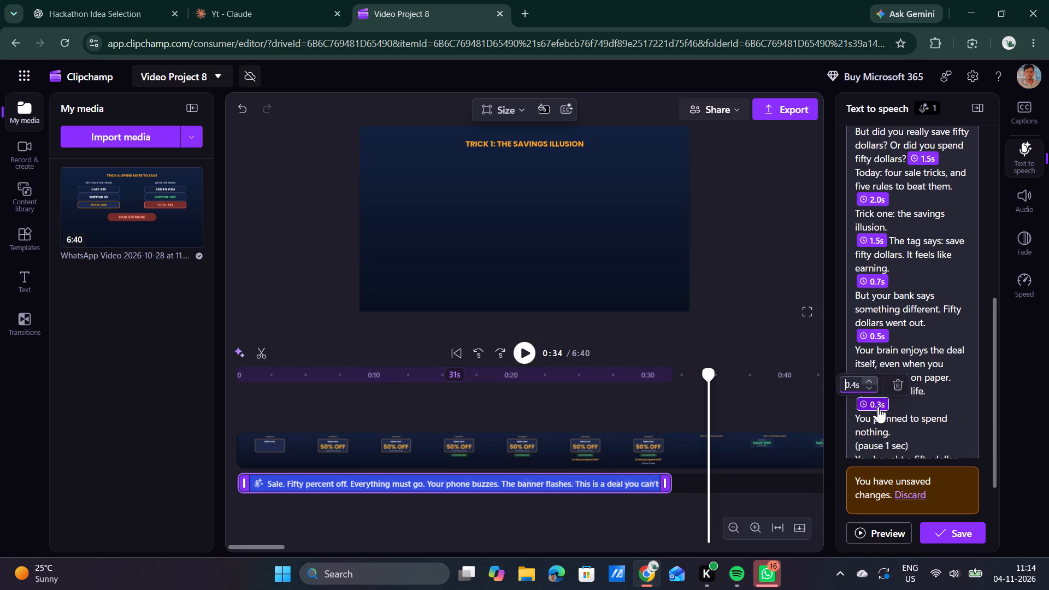
{"action": "key", "text": "Down"}
{"action": "key", "text": "Down"}
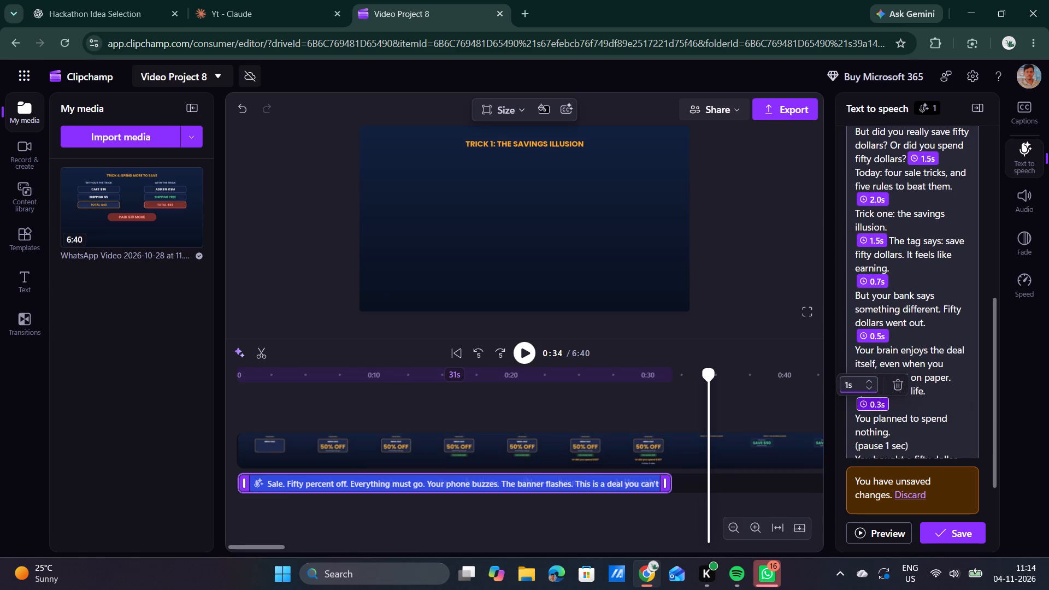
{"action": "left_click", "coordinate": [924, 450]}
Delete the written "(pause 1 sec)" after "You planned to spend nothing.", leaving its line empty.
{"action": "left_click", "coordinate": [922, 447]}
{"action": "key", "text": "BackSpace"}
{"action": "key", "text": "BackSpace"}
{"action": "key", "text": "BackSpace"}
{"action": "key", "text": "BackSpace"}
{"action": "key", "text": "BackSpace"}
{"action": "key", "text": "BackSpace"}
{"action": "key", "text": "BackSpace"}
{"action": "key", "text": "BackSpace"}
{"action": "key", "text": "BackSpace"}
{"action": "key", "text": "BackSpace"}
{"action": "key", "text": "BackSpace"}
{"action": "key", "text": "BackSpace"}
{"action": "key", "text": "BackSpace"}
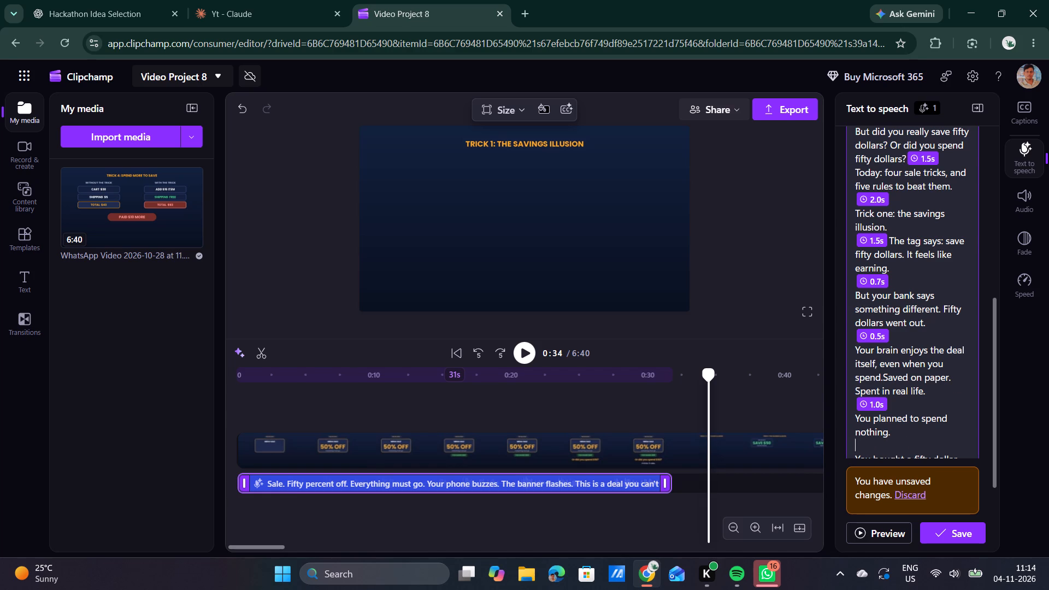
Insert a pause of 1 s on the empty line before "You bought a fifty dollar item".
{"action": "scroll", "coordinate": [926, 361], "scroll_direction": "up", "scroll_amount": 6}
{"action": "left_click", "coordinate": [877, 353]}
{"action": "scroll", "coordinate": [877, 353], "scroll_direction": "down", "scroll_amount": 1}
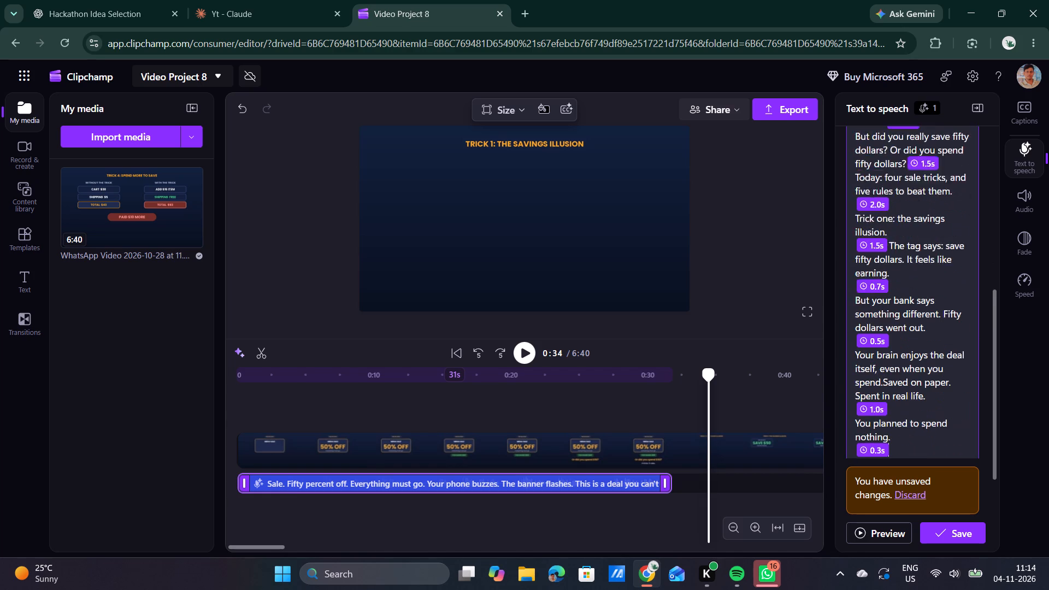
{"action": "scroll", "coordinate": [877, 353], "scroll_direction": "down", "scroll_amount": 1}
{"action": "left_click", "coordinate": [877, 402]}
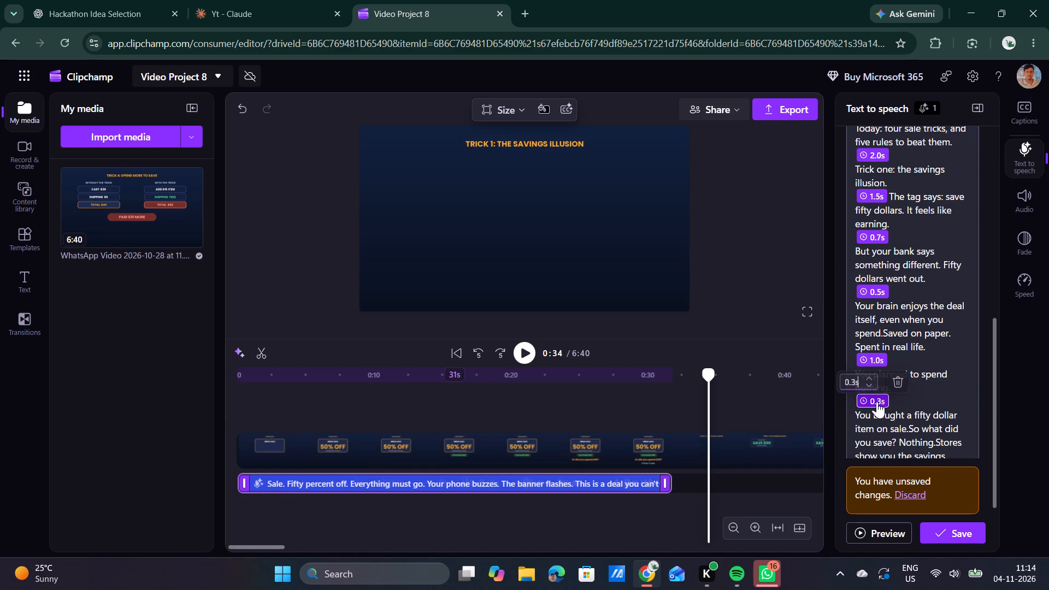
{"action": "key", "text": "Up"}
{"action": "key", "text": "Up"}
{"action": "key", "text": "Up"}
{"action": "key", "text": "Up"}
{"action": "key", "text": "Up"}
{"action": "key", "text": "Up"}
{"action": "key", "text": "Up"}
{"action": "scroll", "coordinate": [879, 382], "scroll_direction": "down", "scroll_amount": 2}
{"action": "left_click", "coordinate": [897, 407]}
Delete the written "(pause 1 sec)" after "never the spending.", leaving its line empty.
{"action": "scroll", "coordinate": [897, 407], "scroll_direction": "down", "scroll_amount": 1}
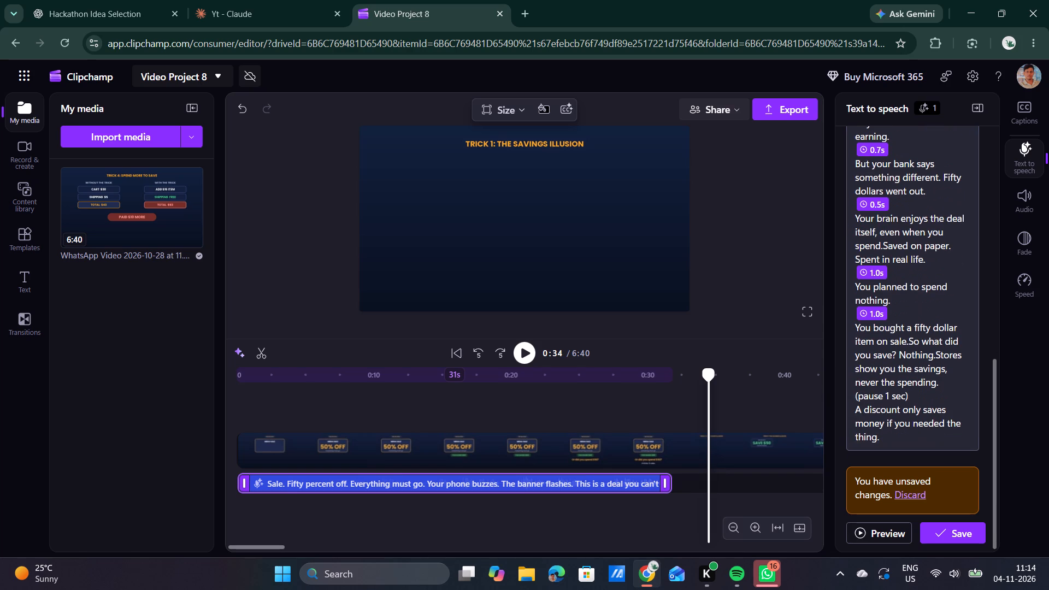
{"action": "left_click", "coordinate": [921, 394]}
{"action": "key", "text": "BackSpace"}
{"action": "key", "text": "BackSpace"}
{"action": "key", "text": "BackSpace"}
{"action": "key", "text": "BackSpace"}
{"action": "key", "text": "BackSpace"}
{"action": "key", "text": "BackSpace"}
{"action": "key", "text": "BackSpace"}
{"action": "key", "text": "BackSpace"}
{"action": "key", "text": "BackSpace"}
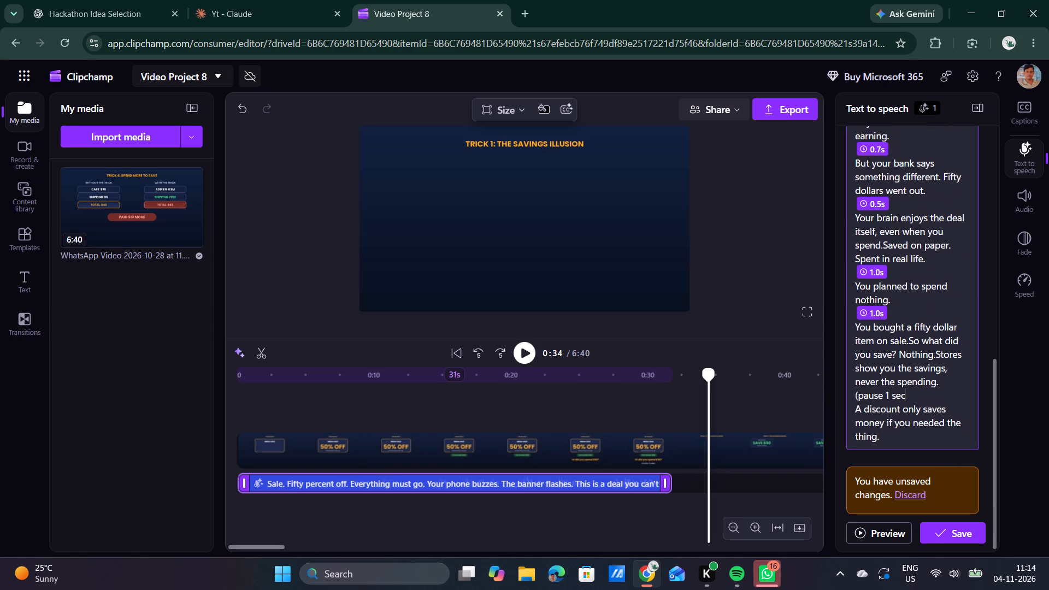
{"action": "key", "text": "BackSpace"}
{"action": "key", "text": "BackSpace"}
{"action": "key", "text": "BackSpace"}
{"action": "key", "text": "BackSpace"}
Insert a pause of 1 s on the empty line before "A discount only saves money".
{"action": "scroll", "coordinate": [927, 324], "scroll_direction": "up", "scroll_amount": 5}
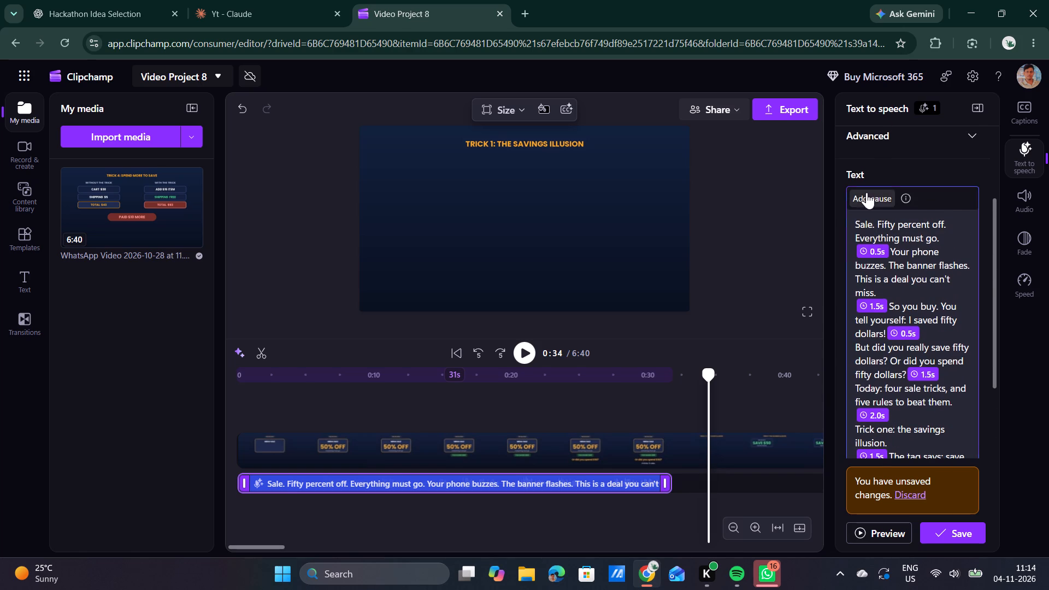
{"action": "left_click", "coordinate": [867, 192]}
{"action": "scroll", "coordinate": [867, 192], "scroll_direction": "down", "scroll_amount": 3}
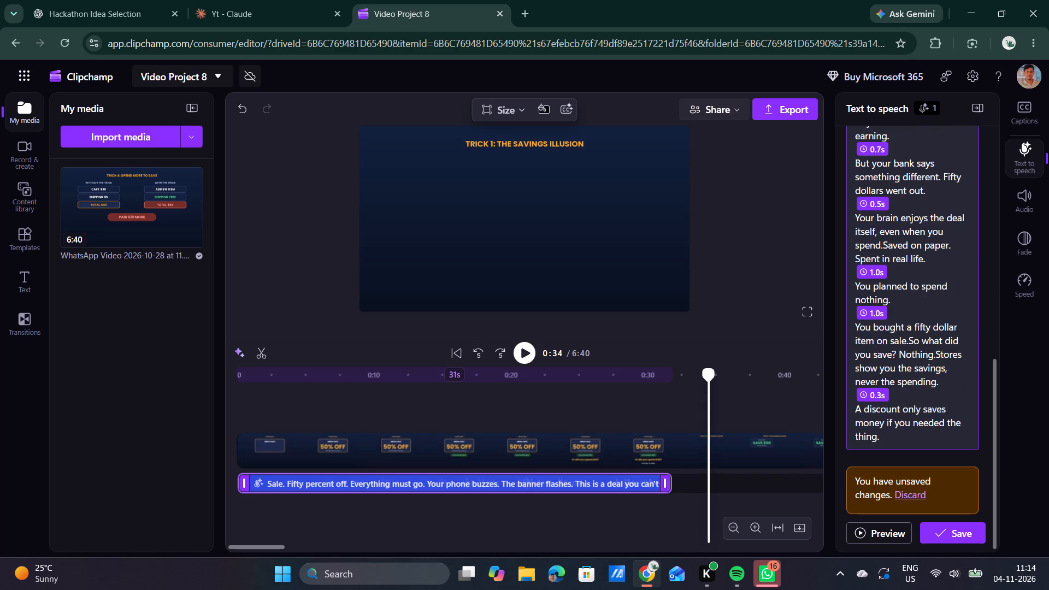
{"action": "left_click", "coordinate": [877, 394]}
{"action": "key", "text": "Up"}
{"action": "key", "text": "Up"}
{"action": "key", "text": "Up"}
{"action": "key", "text": "Up"}
{"action": "key", "text": "Up"}
{"action": "key", "text": "Up"}
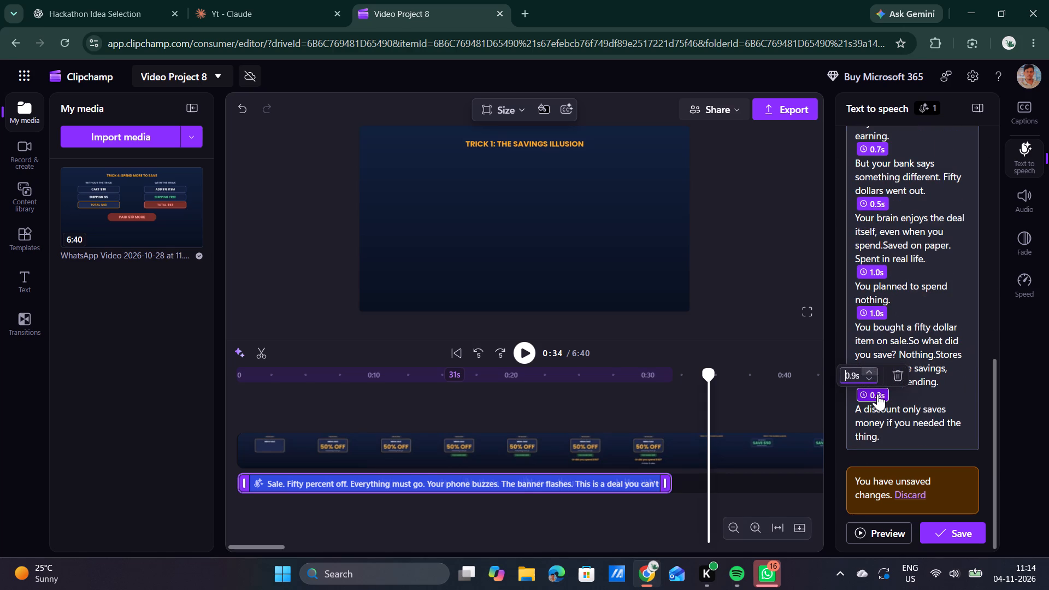
{"action": "key", "text": "Up"}
{"action": "left_click", "coordinate": [909, 400]}
Set the pause before "Trick one: the savings illusion." to 3 s.
{"action": "scroll", "coordinate": [909, 400], "scroll_direction": "up", "scroll_amount": 3}
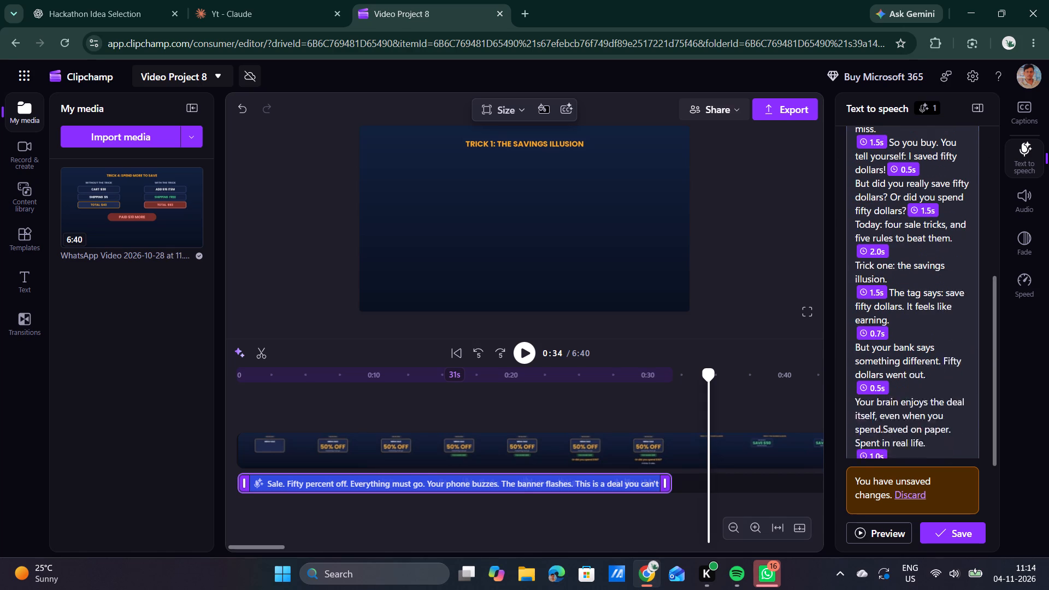
{"action": "scroll", "coordinate": [909, 400], "scroll_direction": "up", "scroll_amount": 1}
{"action": "left_click", "coordinate": [877, 286]}
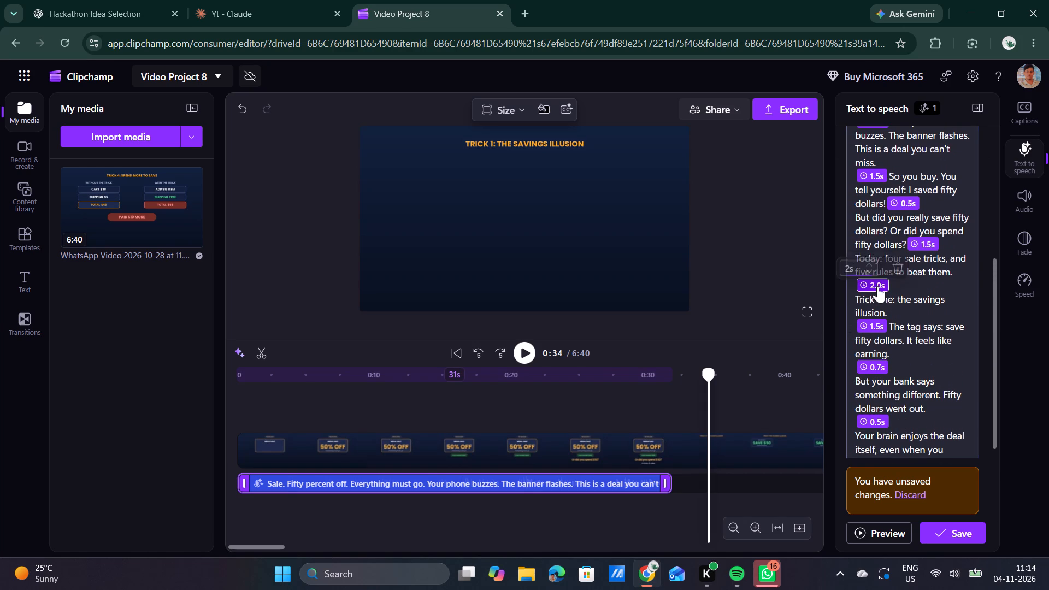
{"action": "key", "text": "Up"}
{"action": "key", "text": "Up"}
{"action": "key", "text": "Up"}
{"action": "key", "text": "Up"}
{"action": "key", "text": "Up"}
{"action": "key", "text": "Up"}
{"action": "key", "text": "Up"}
{"action": "key", "text": "Up"}
{"action": "key", "text": "Up"}
{"action": "key", "text": "Up"}
{"action": "key", "text": "Up"}
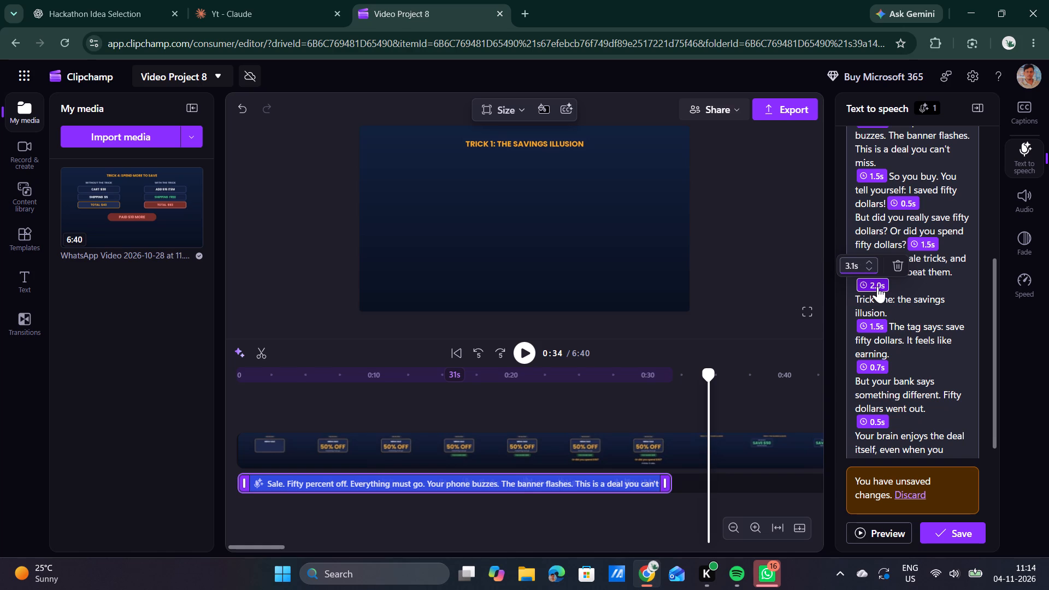
{"action": "key", "text": "Down"}
{"action": "left_click", "coordinate": [927, 290]}
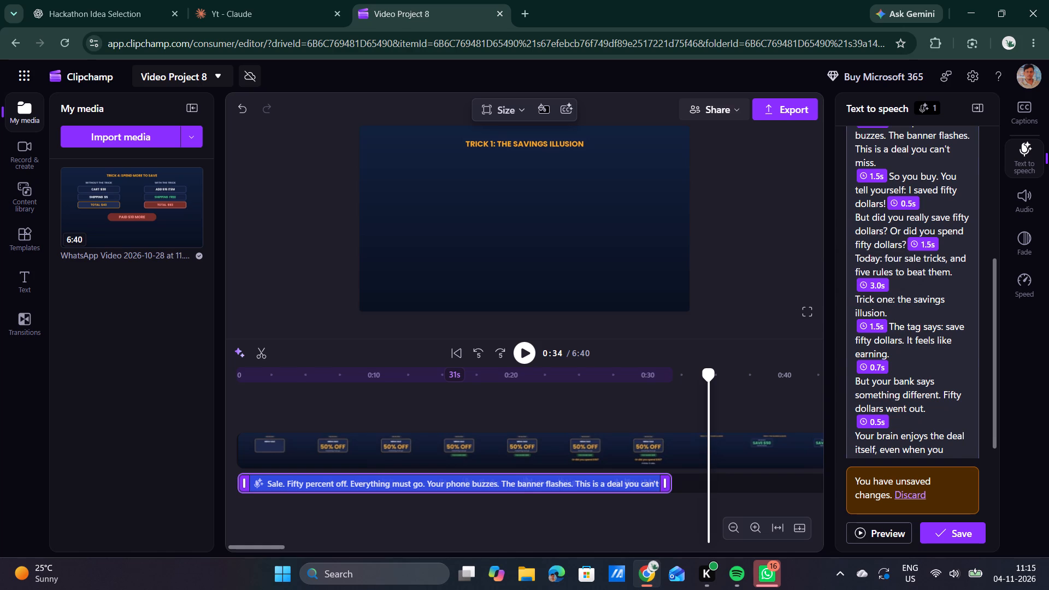
Move the playhead back to the start of the timeline at 0:00.
{"action": "scroll", "coordinate": [906, 258], "scroll_direction": "up", "scroll_amount": 7}
{"action": "left_click_drag", "start_coordinate": [714, 376], "coordinate": [180, 373]}
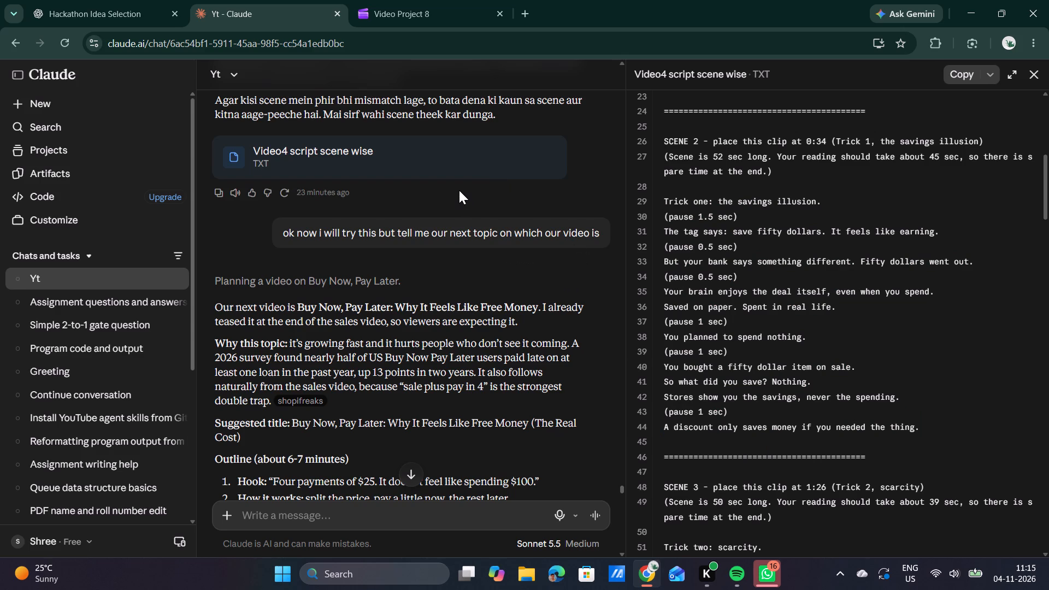
Switch to the Clipchamp project and play it from the start through Trick 1, checking the narration text and pauses against the visuals.
{"action": "left_click", "coordinate": [374, 13]}
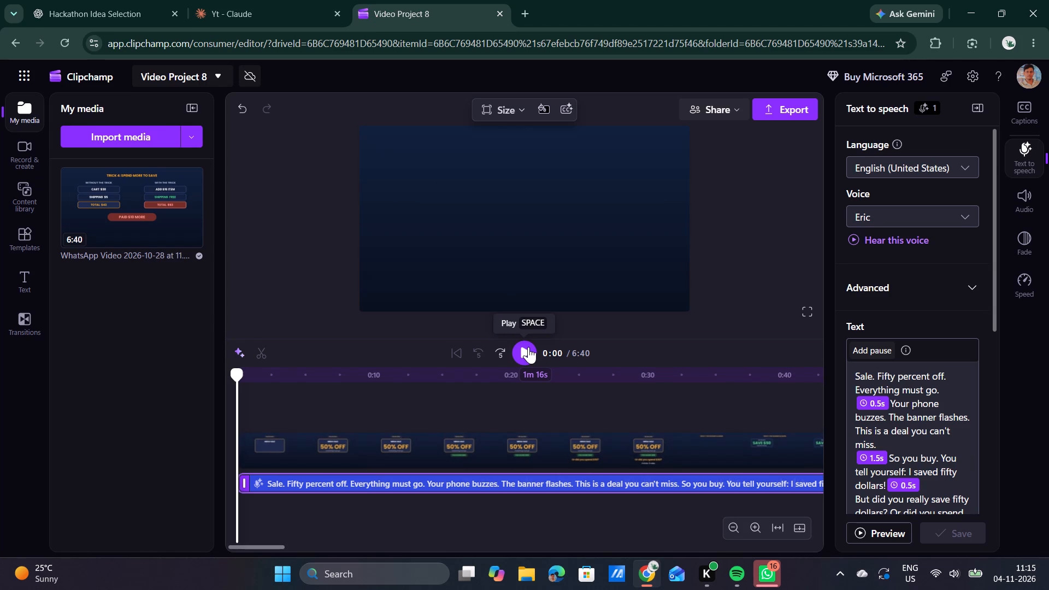
{"action": "left_click", "coordinate": [528, 347]}
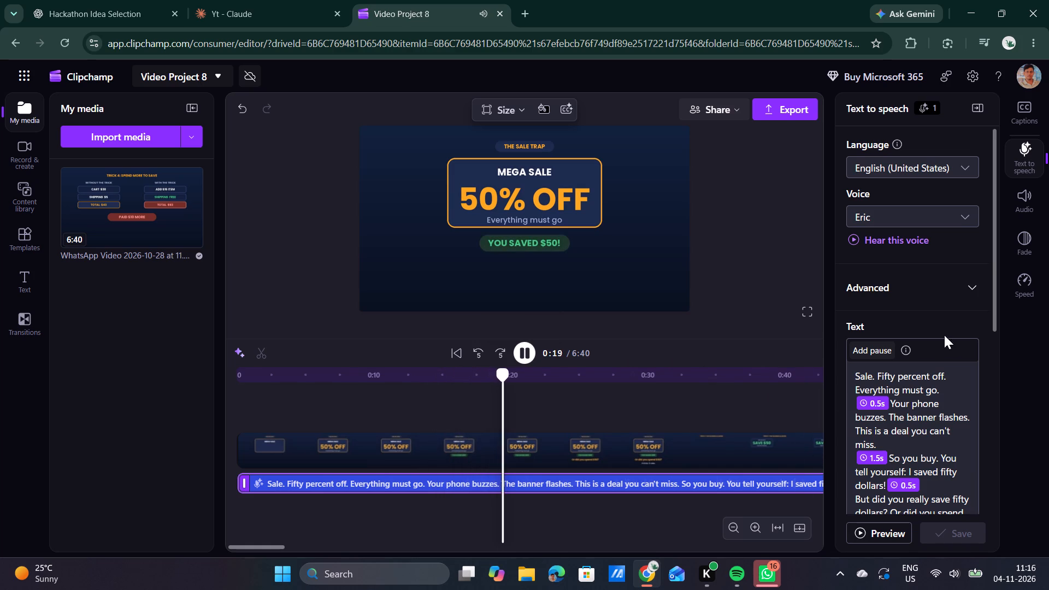
{"action": "scroll", "coordinate": [945, 334], "scroll_direction": "down", "scroll_amount": 3}
{"action": "scroll", "coordinate": [945, 334], "scroll_direction": "up", "scroll_amount": 1}
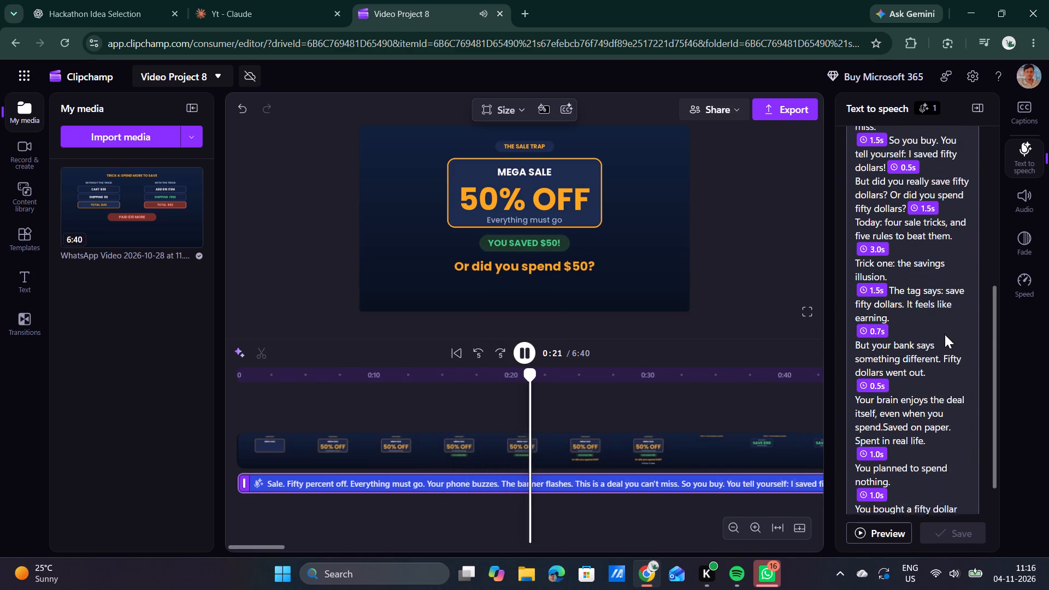
{"action": "scroll", "coordinate": [945, 334], "scroll_direction": "up", "scroll_amount": 2}
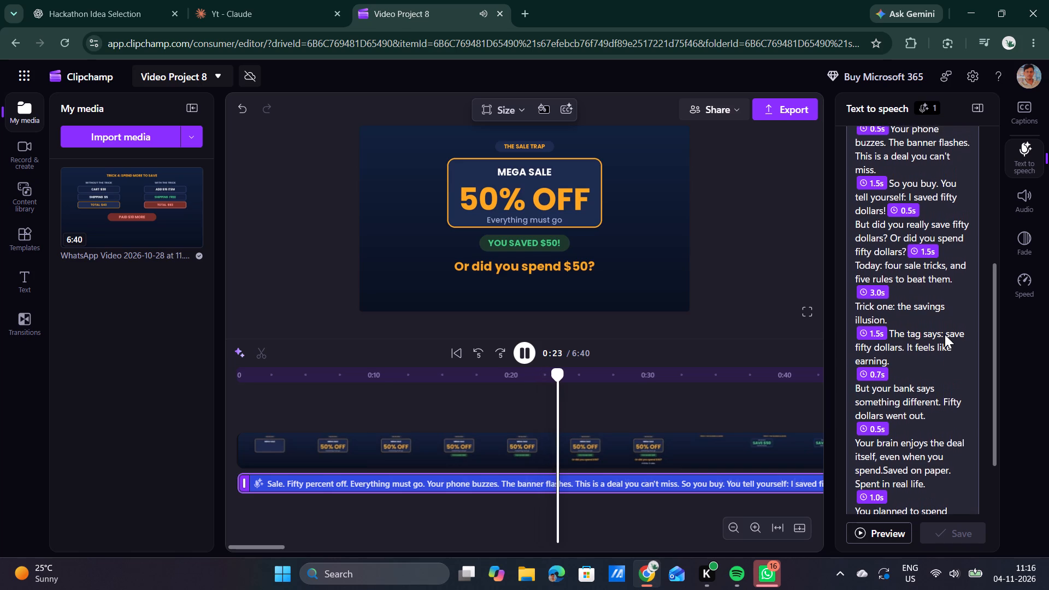
{"action": "scroll", "coordinate": [945, 334], "scroll_direction": "up", "scroll_amount": 1}
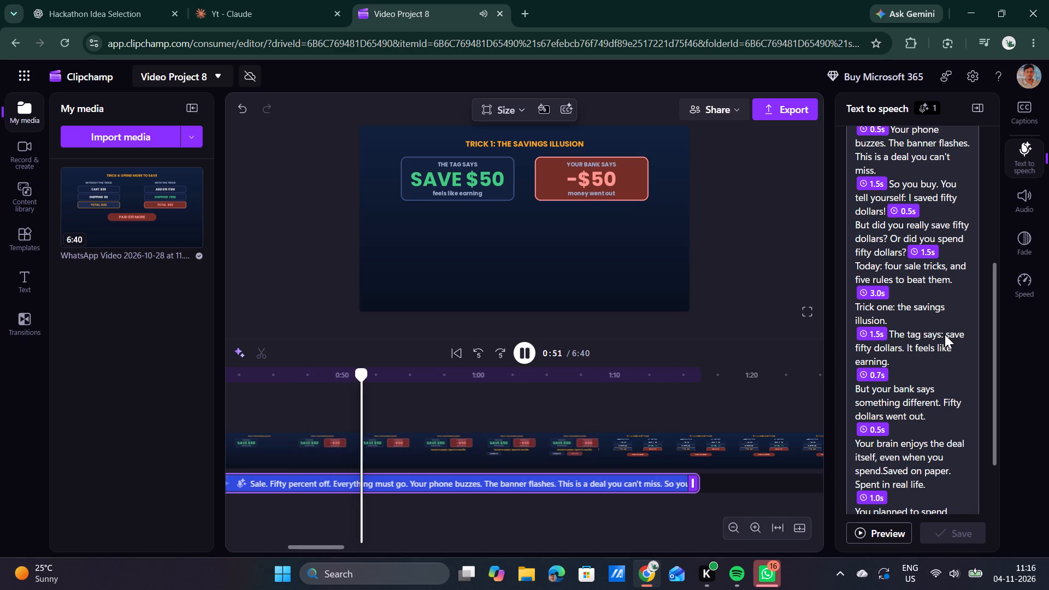
{"action": "scroll", "coordinate": [945, 334], "scroll_direction": "down", "scroll_amount": 1}
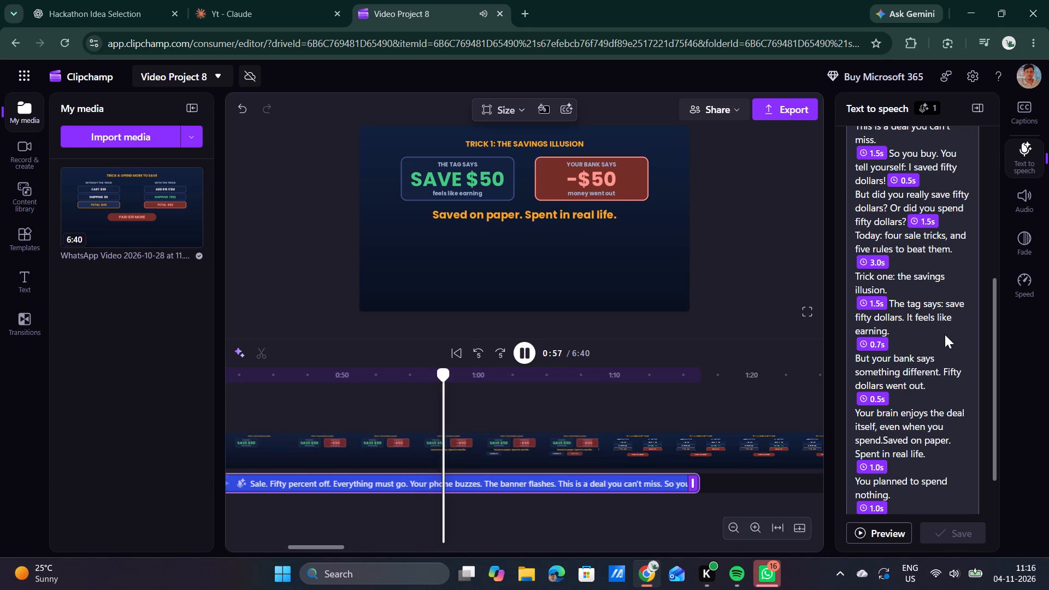
{"action": "scroll", "coordinate": [945, 334], "scroll_direction": "down", "scroll_amount": 1}
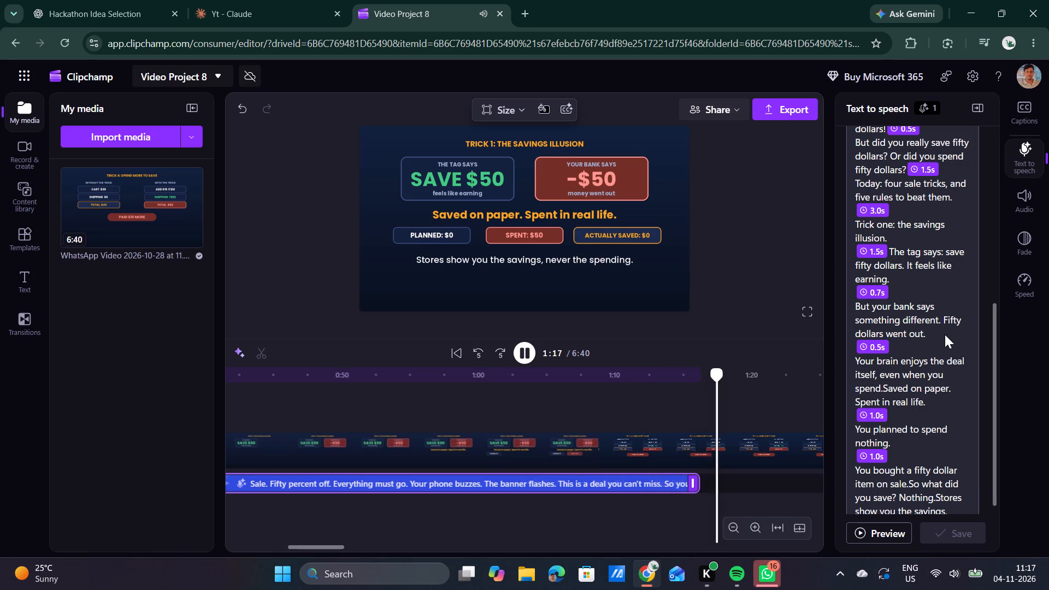
{"action": "left_click", "coordinate": [526, 357]}
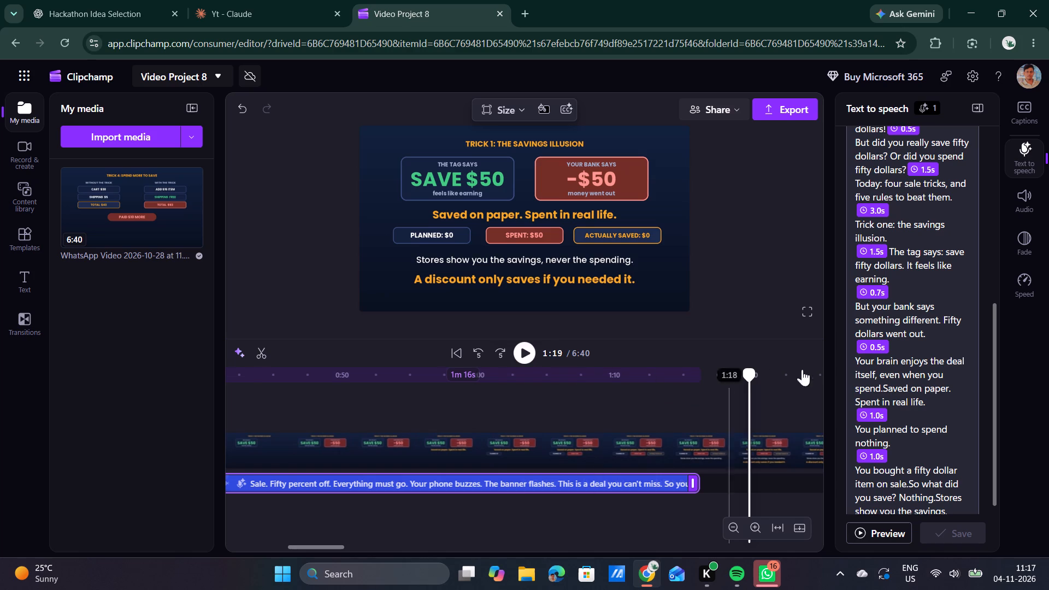
Move the playhead back to about 1:10 and replay the end of the narration to check its timing against the closing Trick 1 lines.
{"action": "left_click_drag", "start_coordinate": [747, 376], "coordinate": [675, 387]}
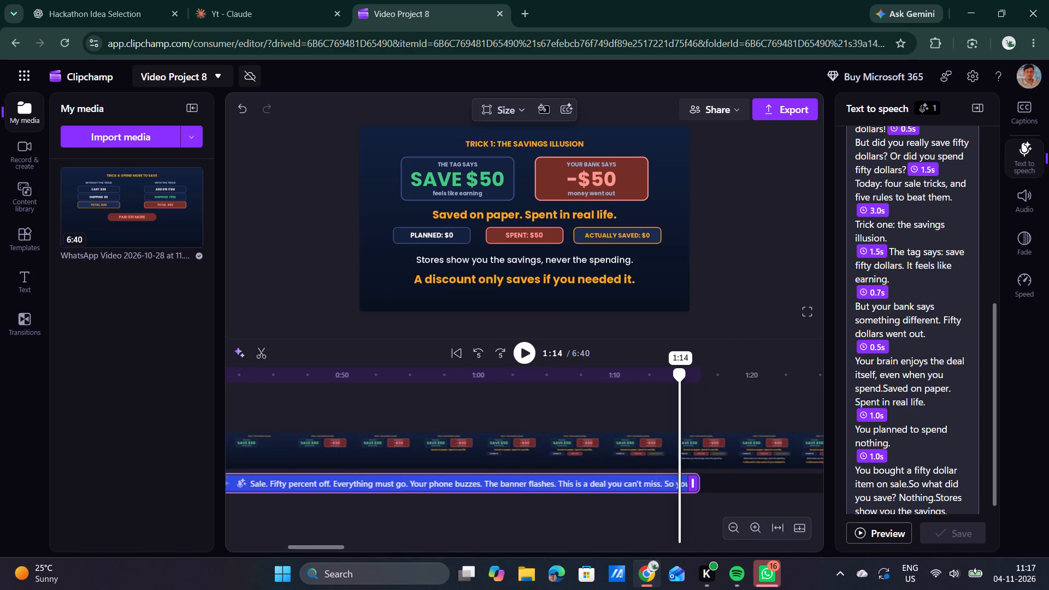
{"action": "left_click_drag", "start_coordinate": [675, 387], "coordinate": [672, 386]}
{"action": "left_click_drag", "start_coordinate": [672, 386], "coordinate": [624, 393]}
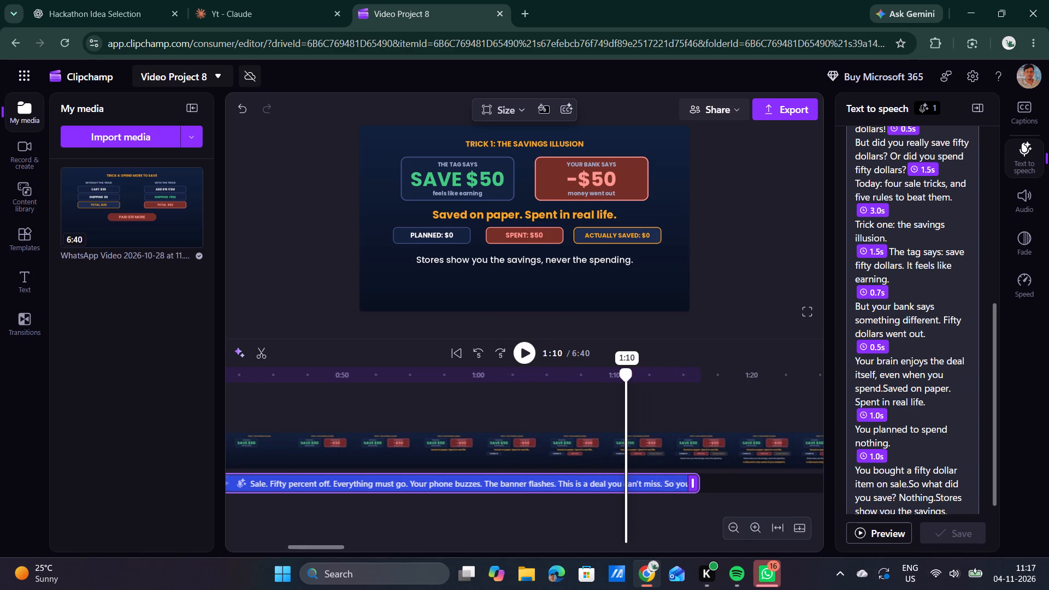
{"action": "left_click_drag", "start_coordinate": [624, 393], "coordinate": [624, 392]}
{"action": "left_click", "coordinate": [528, 350]}
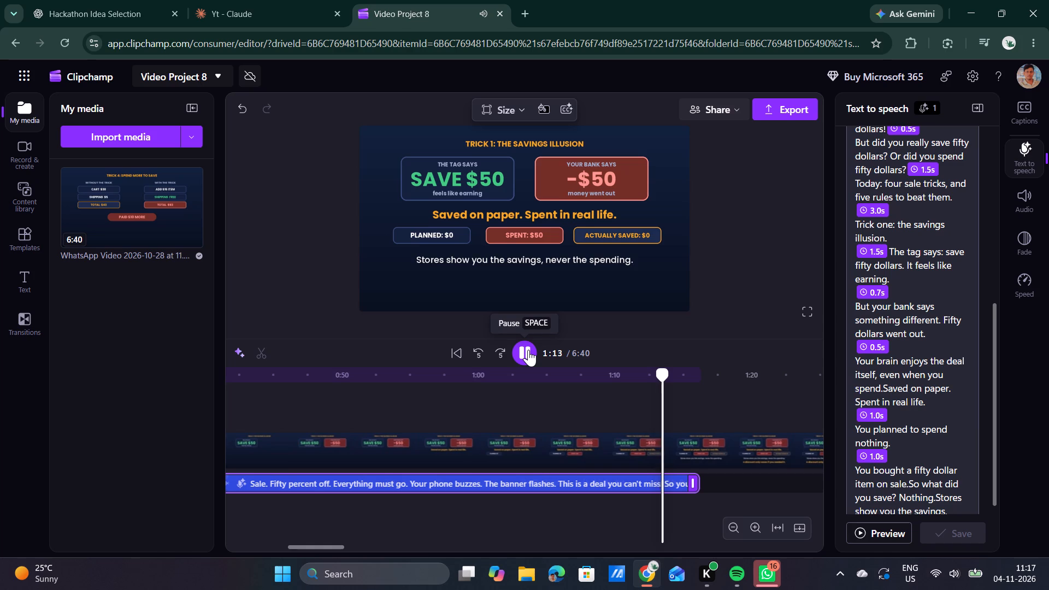
{"action": "left_click", "coordinate": [528, 350]}
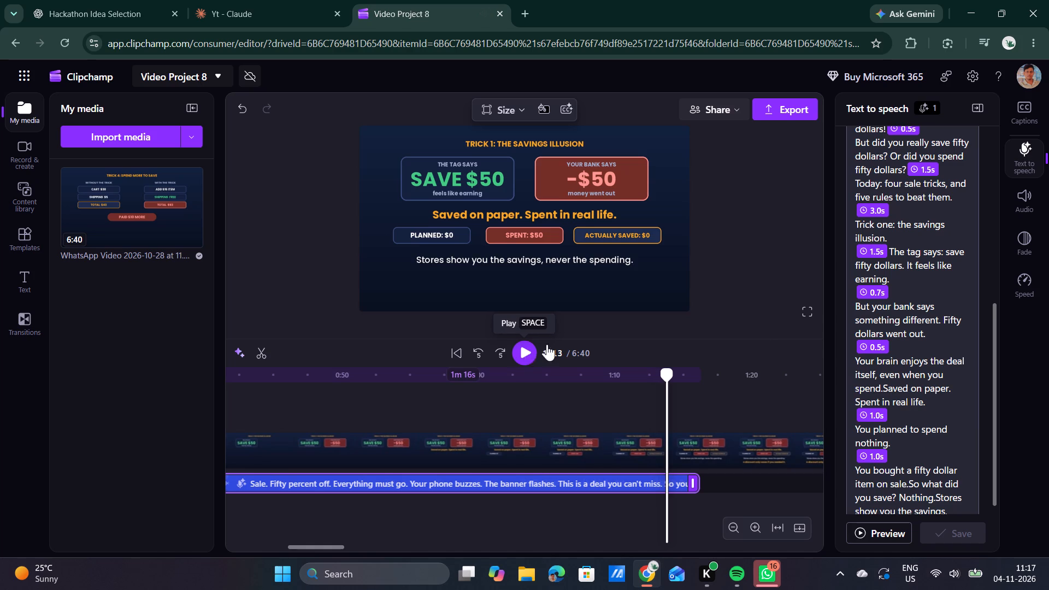
Set the pause before "A discount only saves money" to 2 s and save the narration.
{"action": "scroll", "coordinate": [916, 379], "scroll_direction": "down", "scroll_amount": 3}
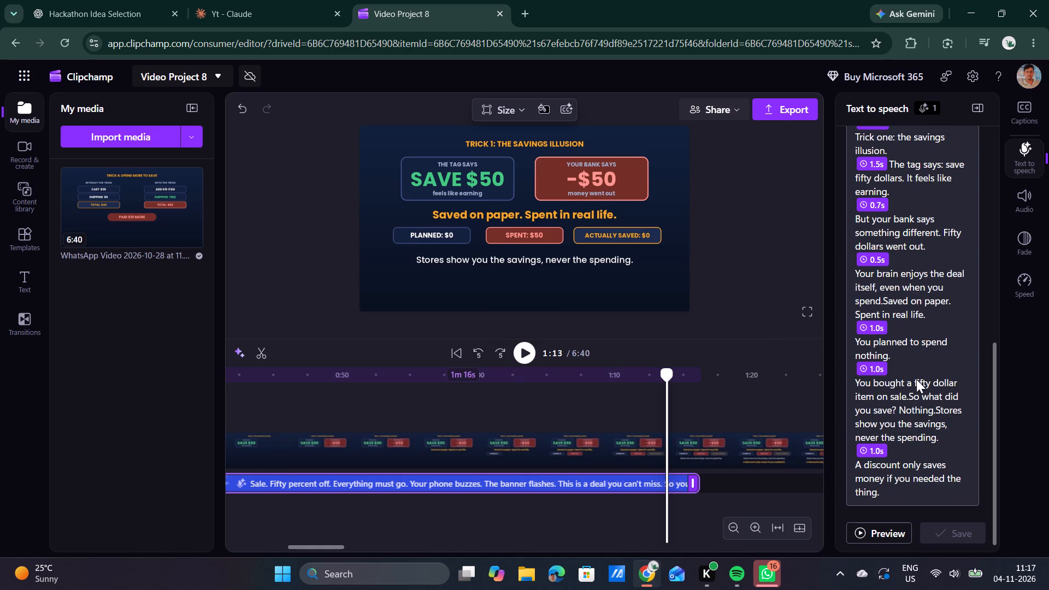
{"action": "left_click", "coordinate": [873, 453]}
{"action": "key", "text": "Up"}
{"action": "key", "text": "Up"}
{"action": "key", "text": "Up"}
{"action": "key", "text": "Up"}
{"action": "key", "text": "Up"}
{"action": "key", "text": "Up"}
{"action": "key", "text": "Up"}
{"action": "key", "text": "Up"}
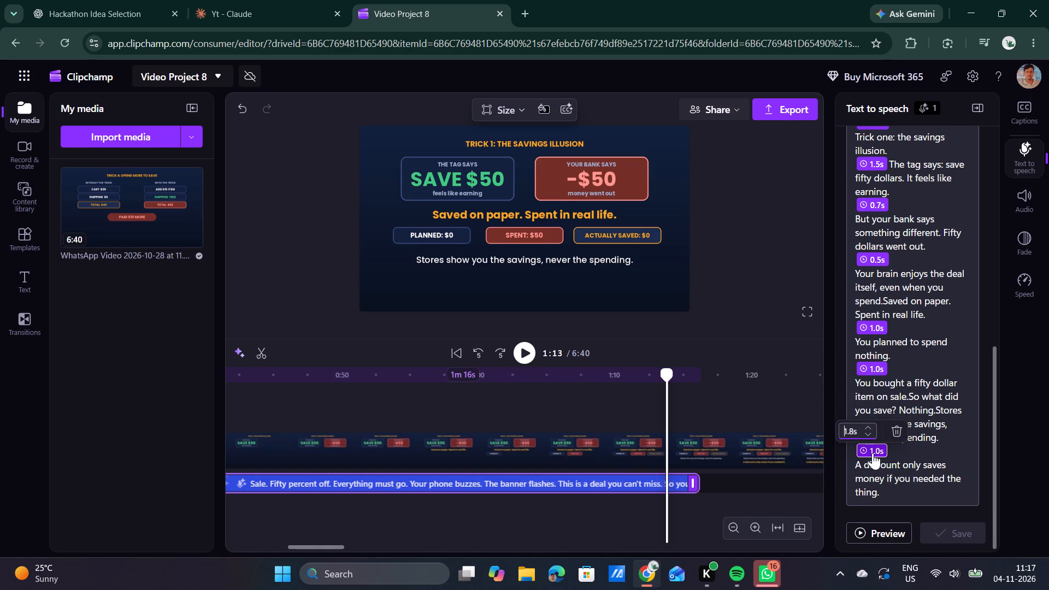
{"action": "key", "text": "Up"}
{"action": "key", "text": "Up"}
{"action": "scroll", "coordinate": [918, 450], "scroll_direction": "down", "scroll_amount": 1}
{"action": "left_click", "coordinate": [899, 452]}
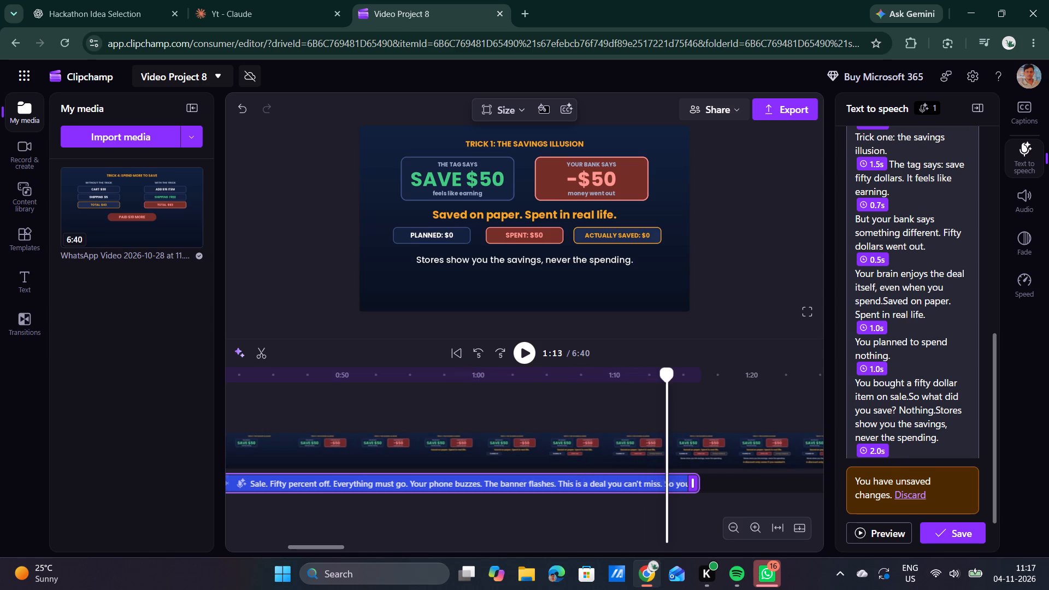
{"action": "left_click_drag", "start_coordinate": [667, 375], "coordinate": [569, 380]}
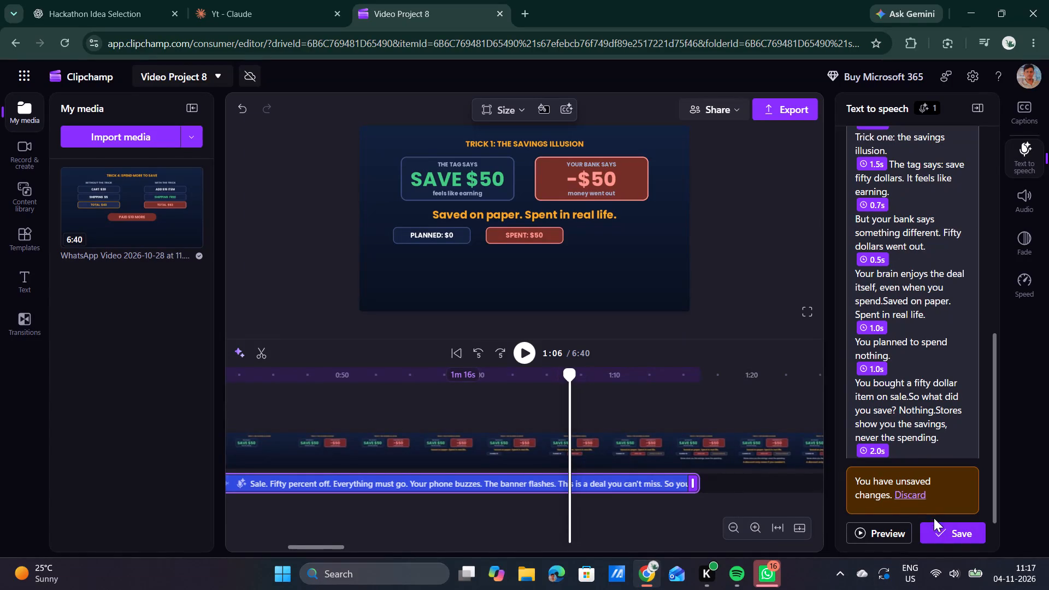
{"action": "left_click", "coordinate": [933, 529]}
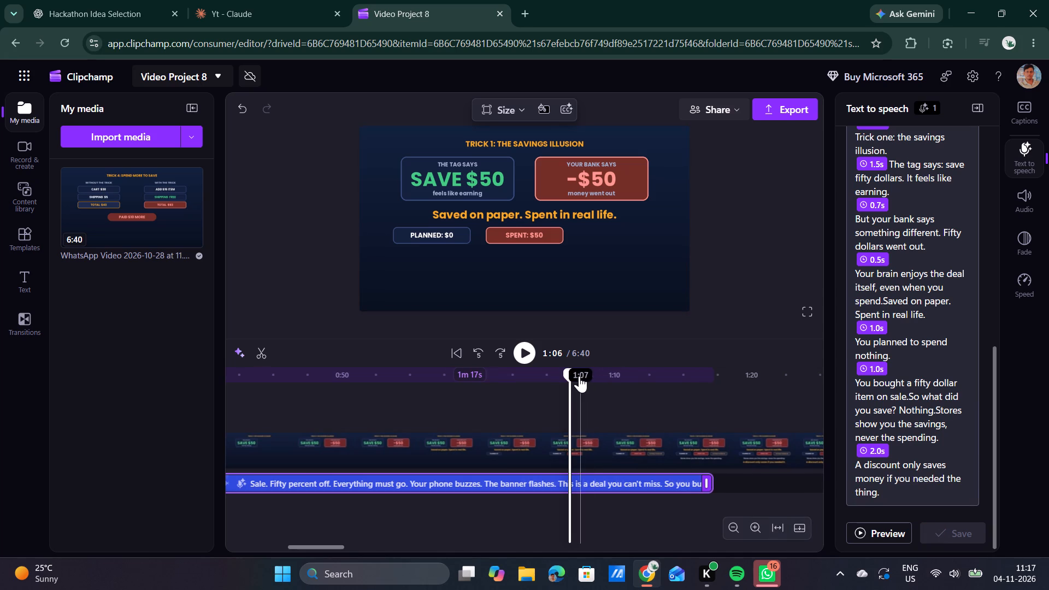
Replay the scene from about 0:54, set the pause before "You bought a fifty dollar item" to 2 s and save.
{"action": "left_click_drag", "start_coordinate": [570, 373], "coordinate": [397, 396]}
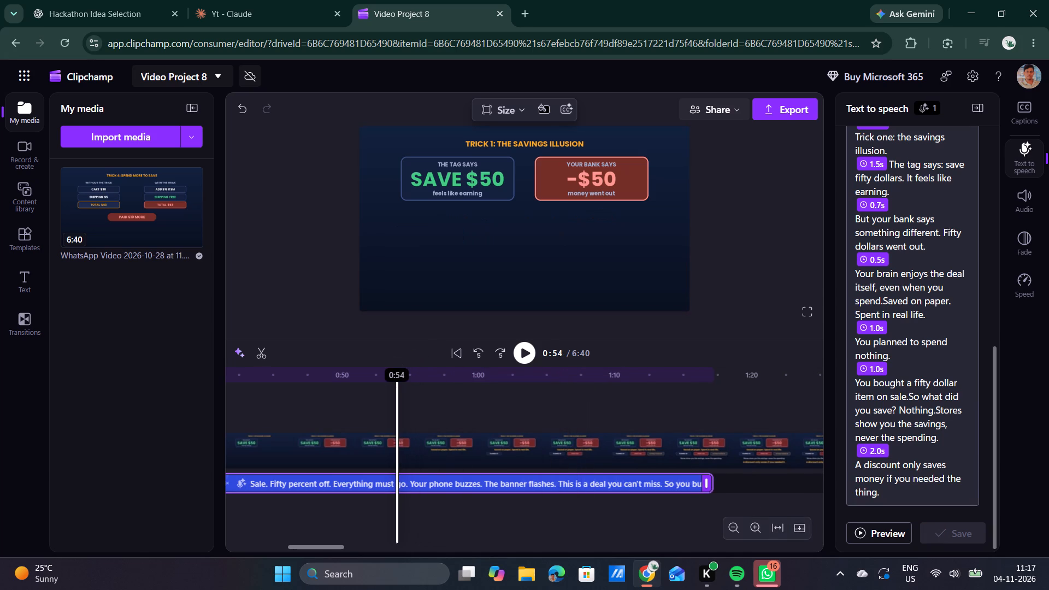
{"action": "left_click", "coordinate": [526, 351]}
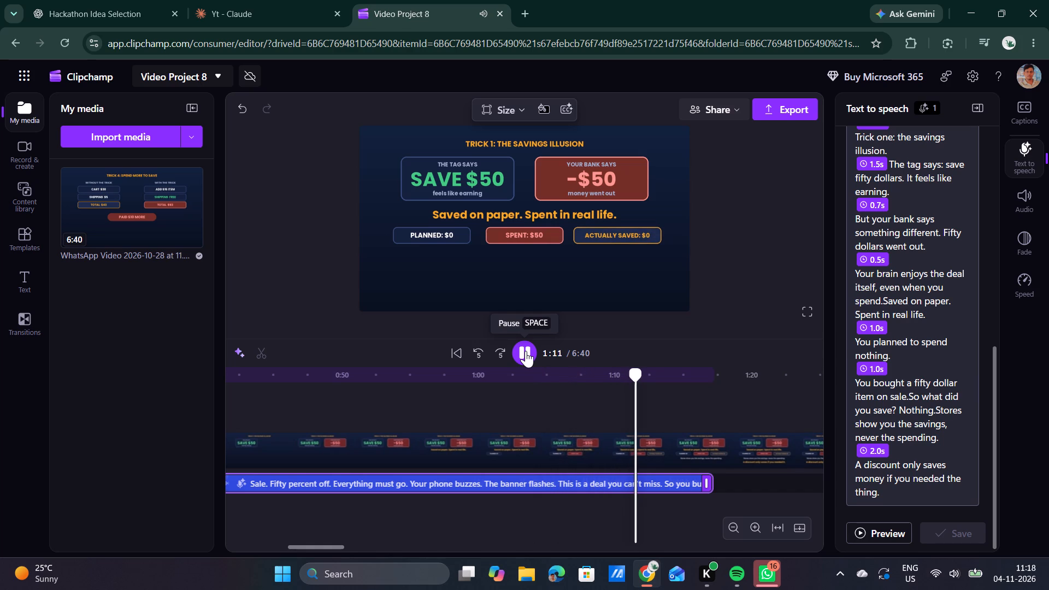
{"action": "left_click", "coordinate": [526, 351]}
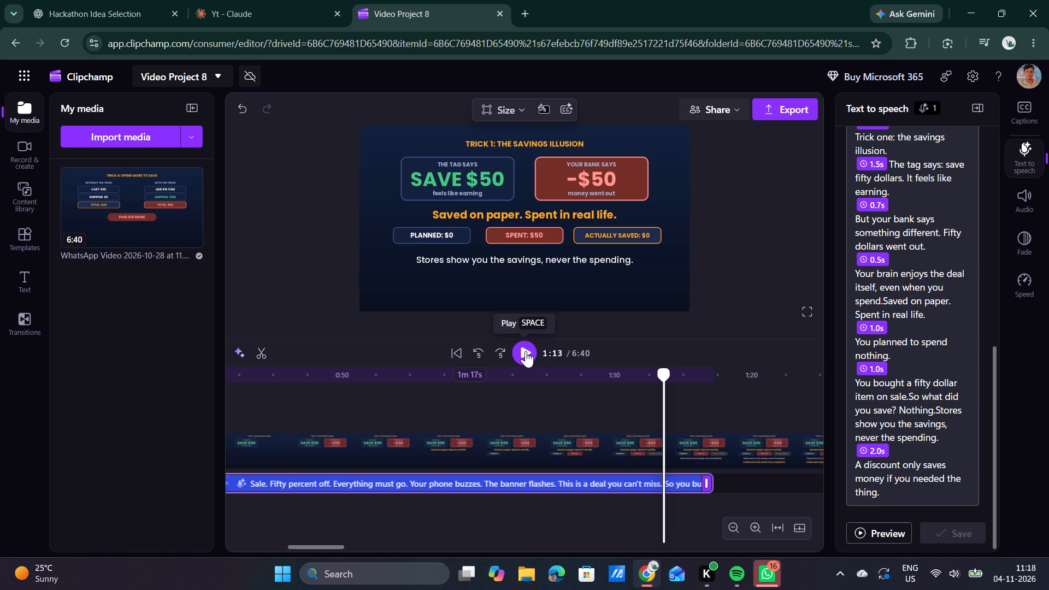
{"action": "left_click", "coordinate": [875, 367]}
{"action": "key", "text": "Up"}
{"action": "key", "text": "Up"}
{"action": "key", "text": "Up"}
{"action": "key", "text": "Up"}
{"action": "key", "text": "Up"}
{"action": "key", "text": "Up"}
{"action": "key", "text": "Up"}
{"action": "key", "text": "Up"}
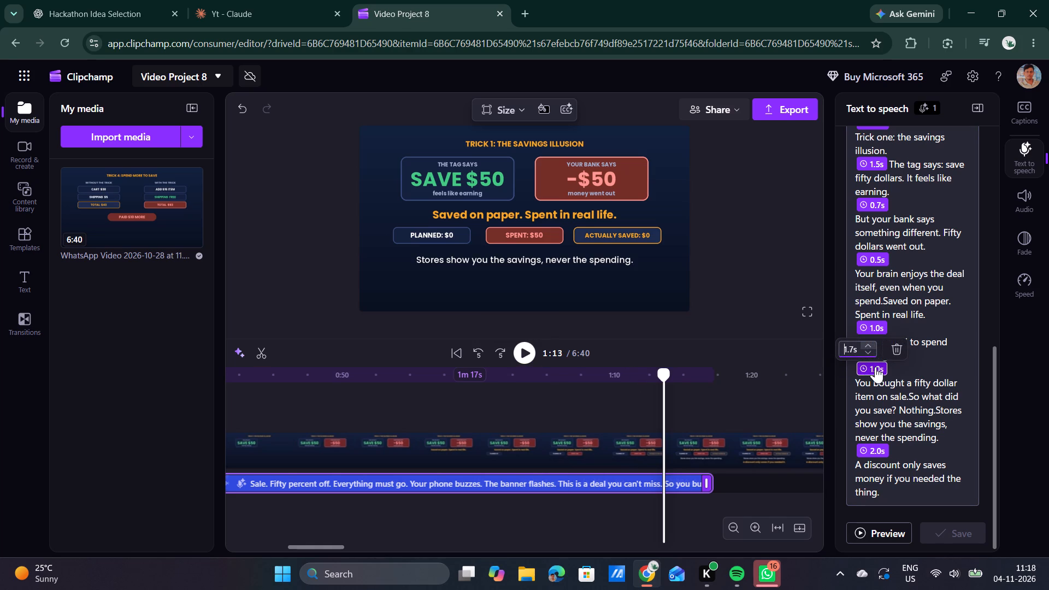
{"action": "key", "text": "Up"}
{"action": "key", "text": "Up"}
{"action": "left_click", "coordinate": [920, 359]}
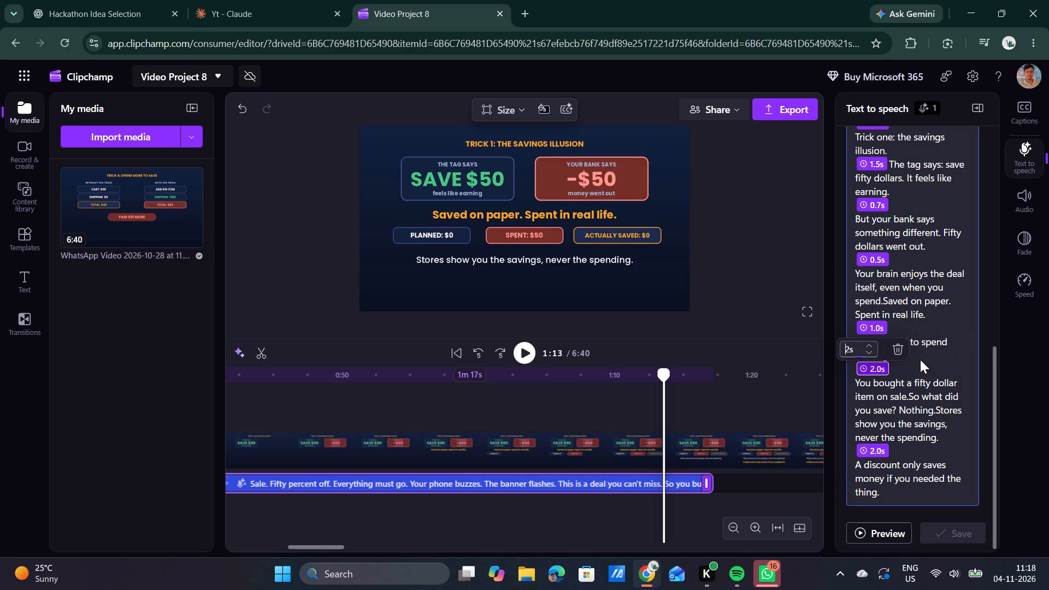
{"action": "left_click", "coordinate": [944, 523]}
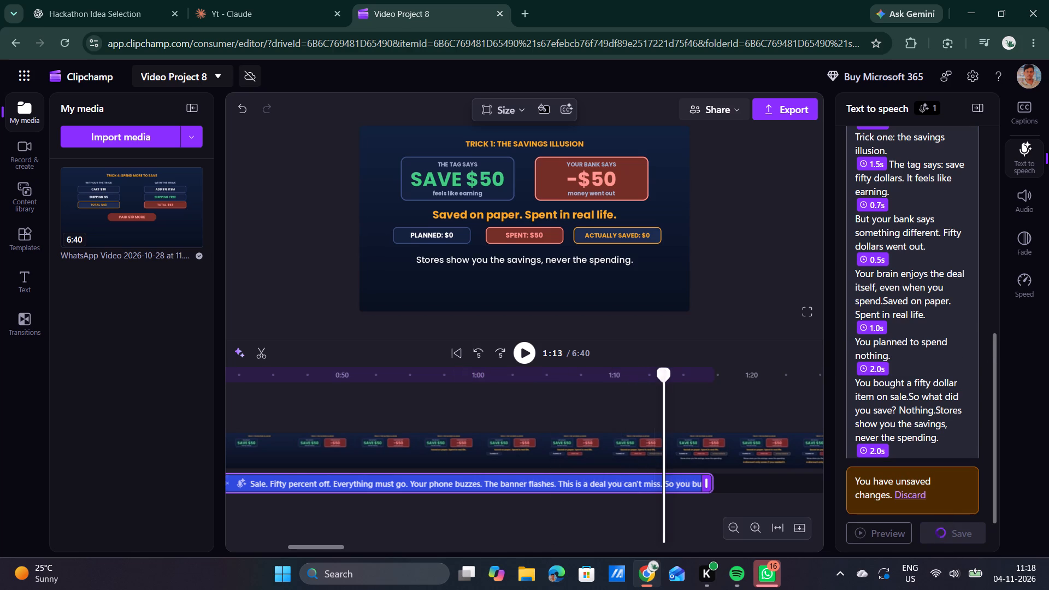
Replay from about 0:56, set the pause before "You planned to spend nothing." to 1.5 s and save.
{"action": "left_click_drag", "start_coordinate": [664, 374], "coordinate": [435, 371]}
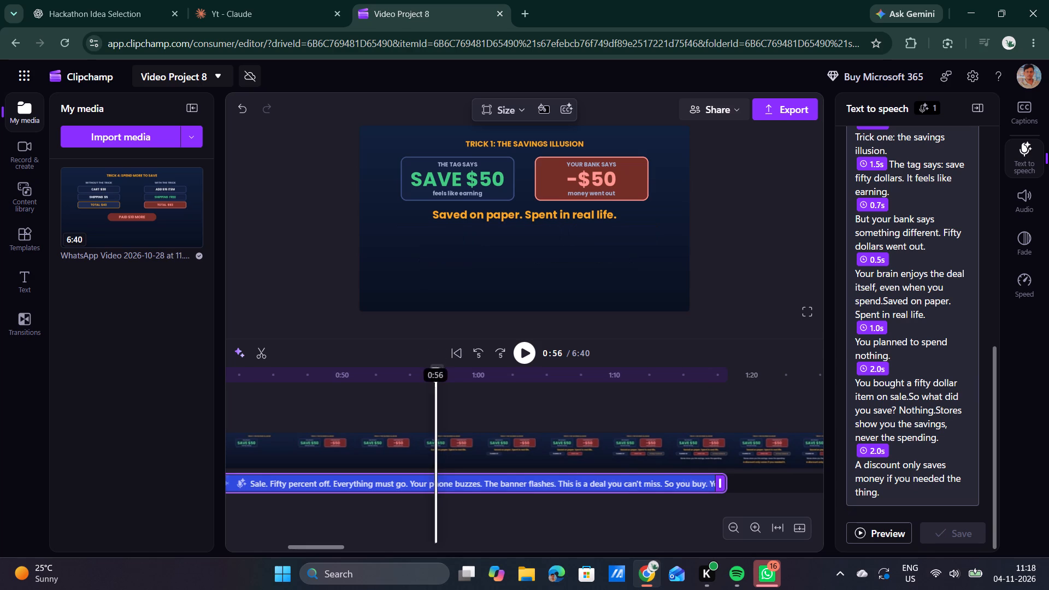
{"action": "left_click", "coordinate": [522, 345]}
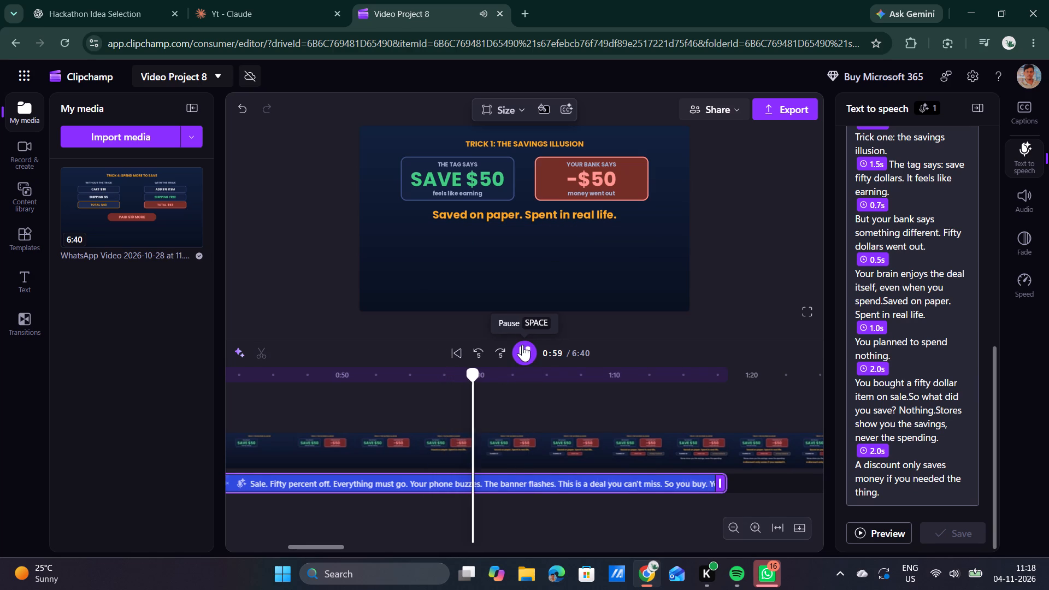
{"action": "left_click", "coordinate": [522, 345]}
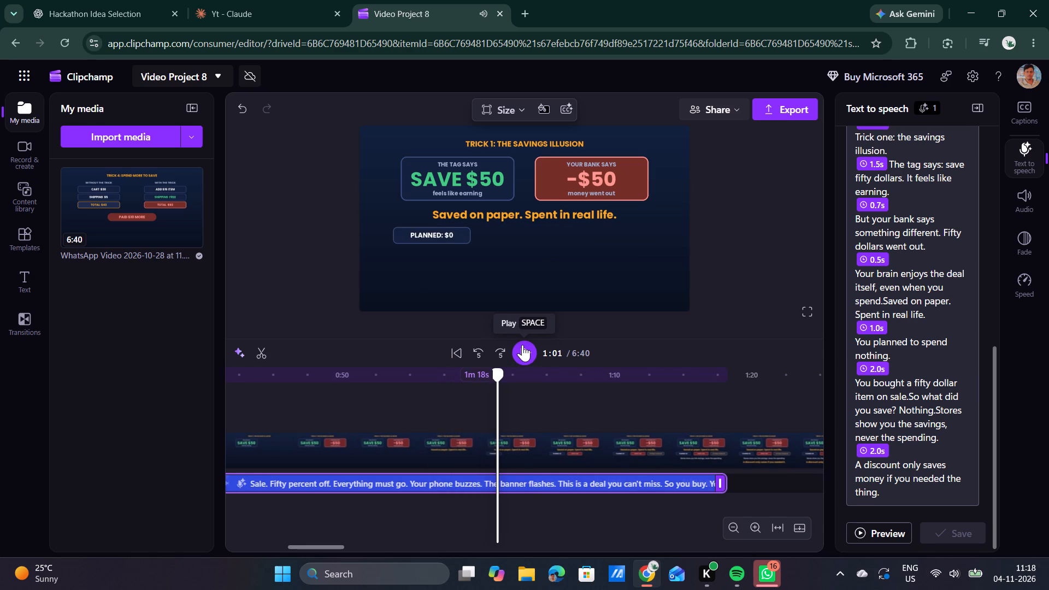
{"action": "left_click", "coordinate": [875, 324]}
{"action": "key", "text": "Up"}
{"action": "key", "text": "Up"}
{"action": "key", "text": "Up"}
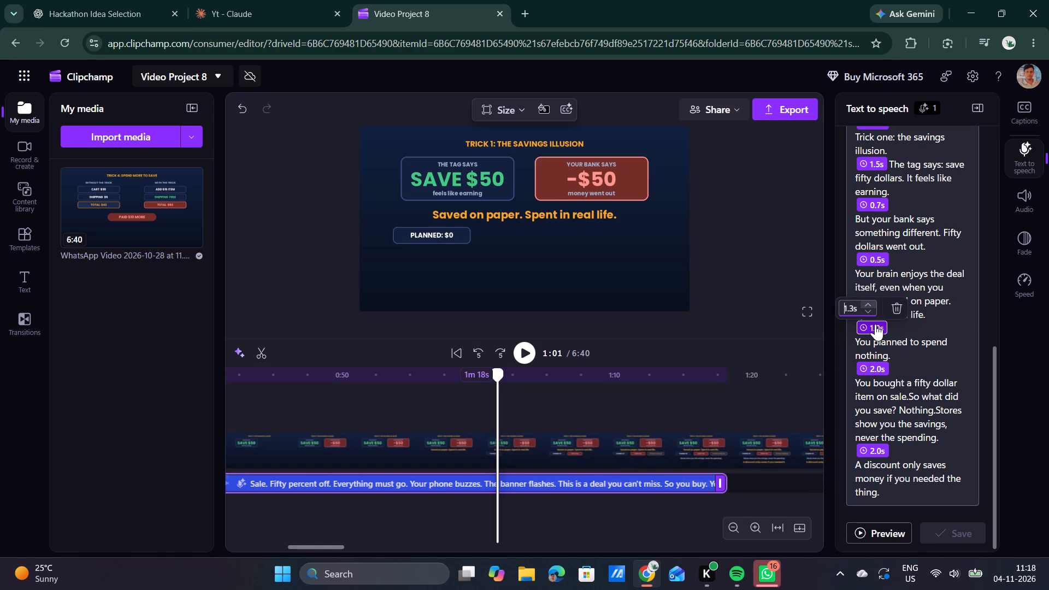
{"action": "key", "text": "Up"}
{"action": "key", "text": "Up"}
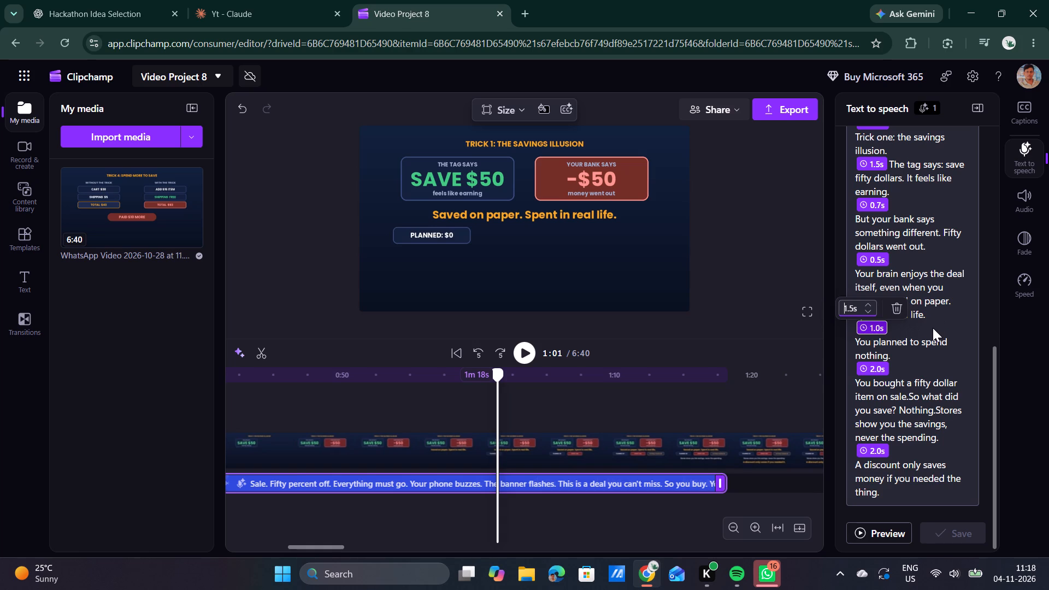
{"action": "left_click", "coordinate": [933, 328]}
{"action": "left_click", "coordinate": [940, 532]}
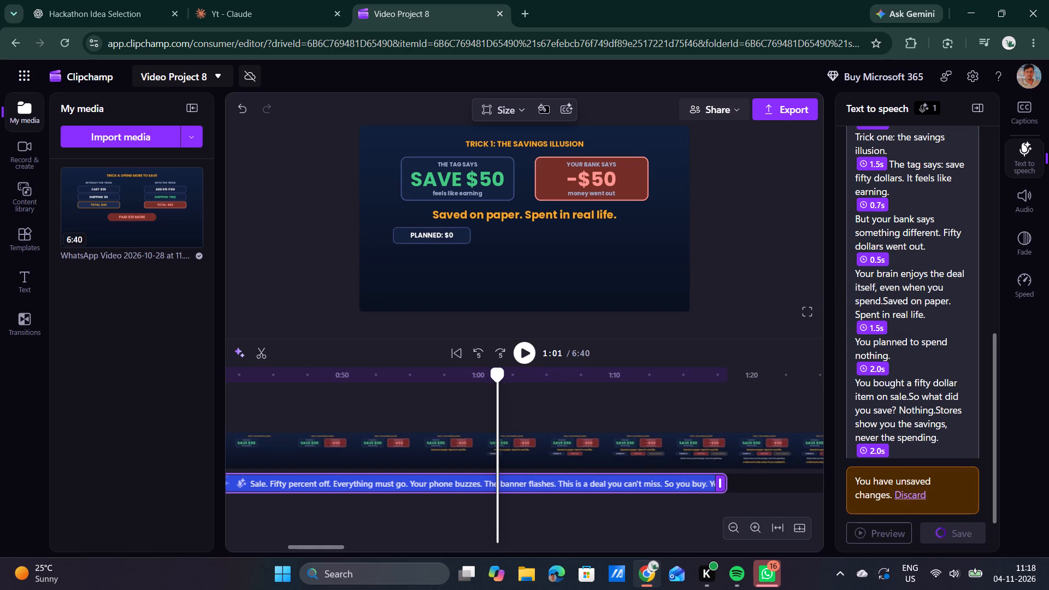
Replay the Trick 1 scene from about 1:00, add a 0.5 s pause before "Stores show you the savings" and save the narration.
{"action": "left_click_drag", "start_coordinate": [500, 375], "coordinate": [478, 379]}
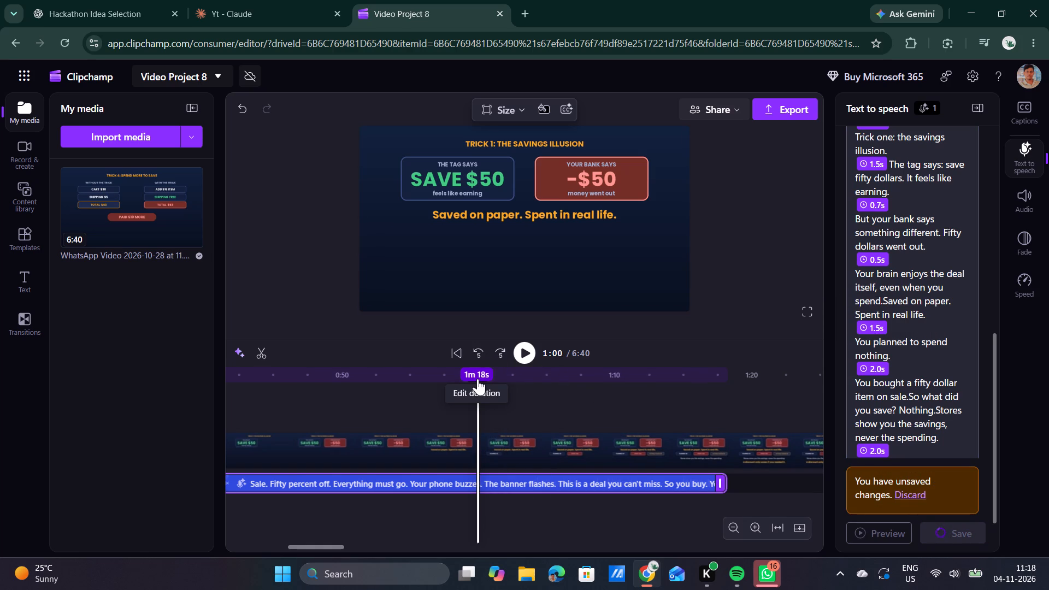
{"action": "left_click", "coordinate": [519, 352]}
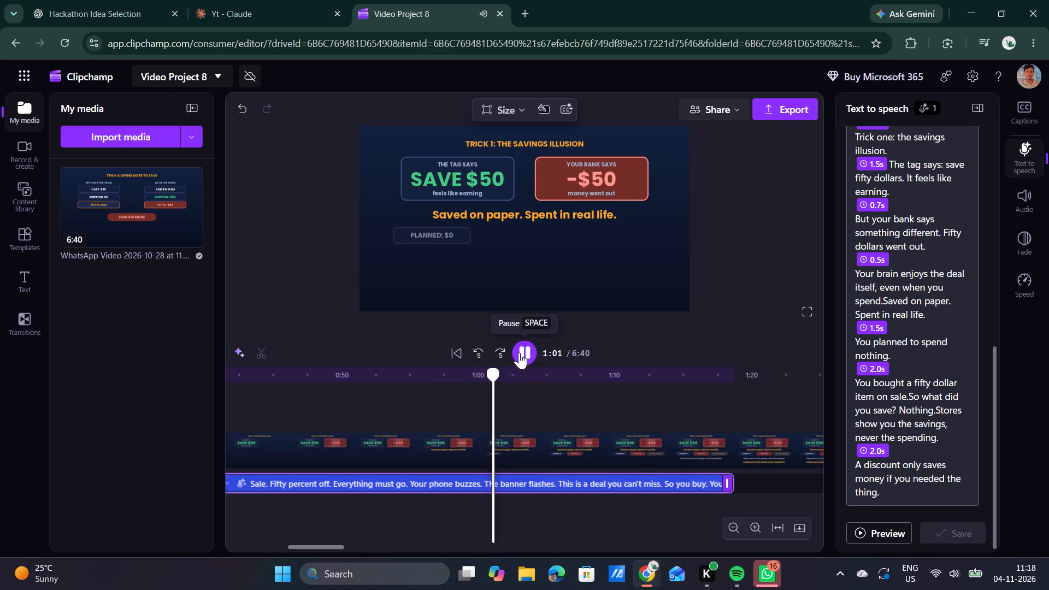
{"action": "left_click_drag", "start_coordinate": [505, 369], "coordinate": [441, 371]}
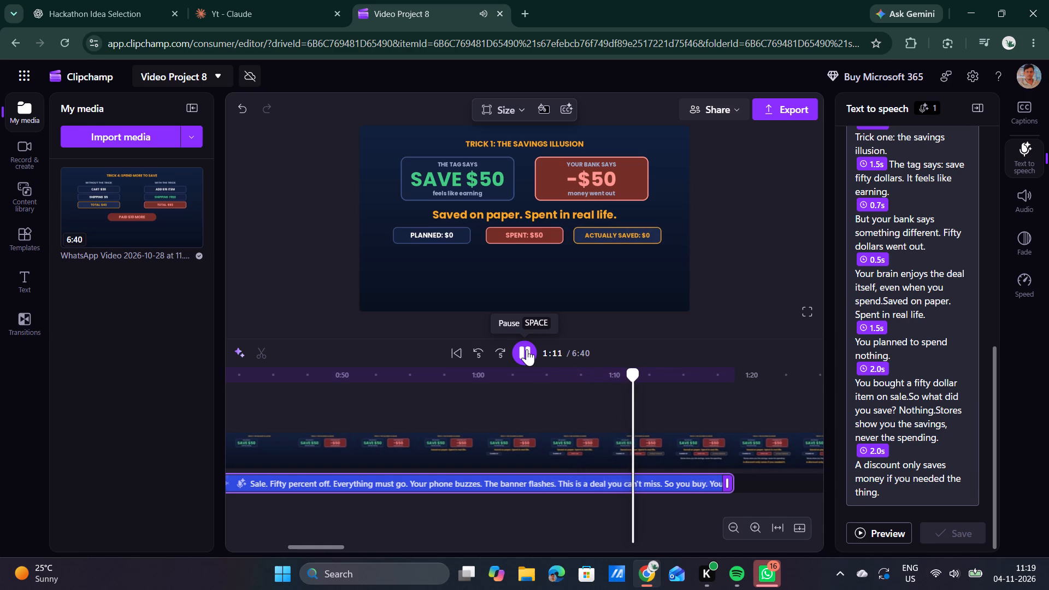
{"action": "left_click", "coordinate": [527, 349]}
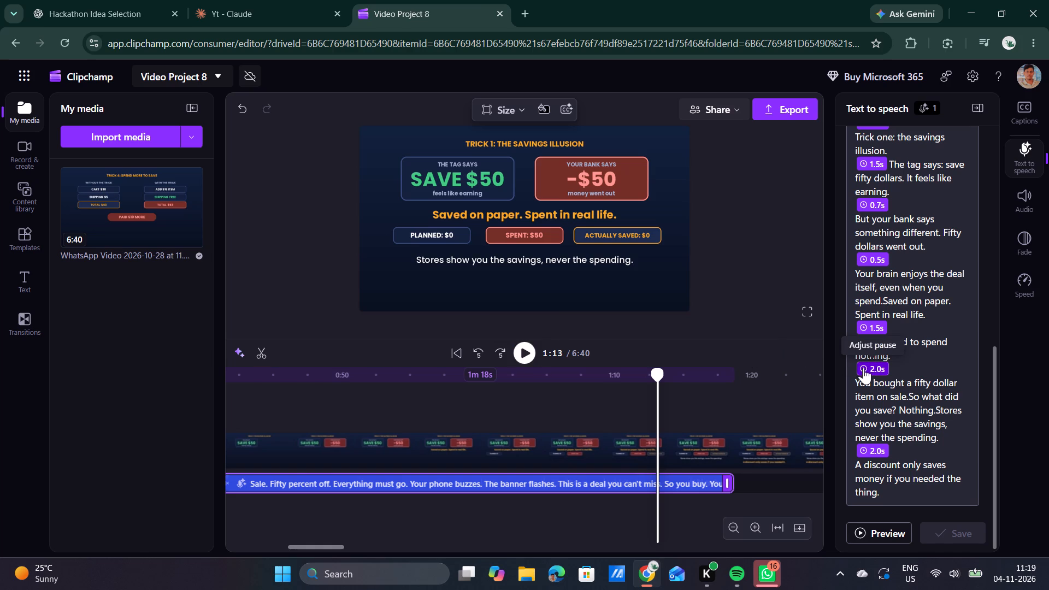
{"action": "left_click", "coordinate": [935, 408]}
{"action": "scroll", "coordinate": [852, 209], "scroll_direction": "up", "scroll_amount": 1}
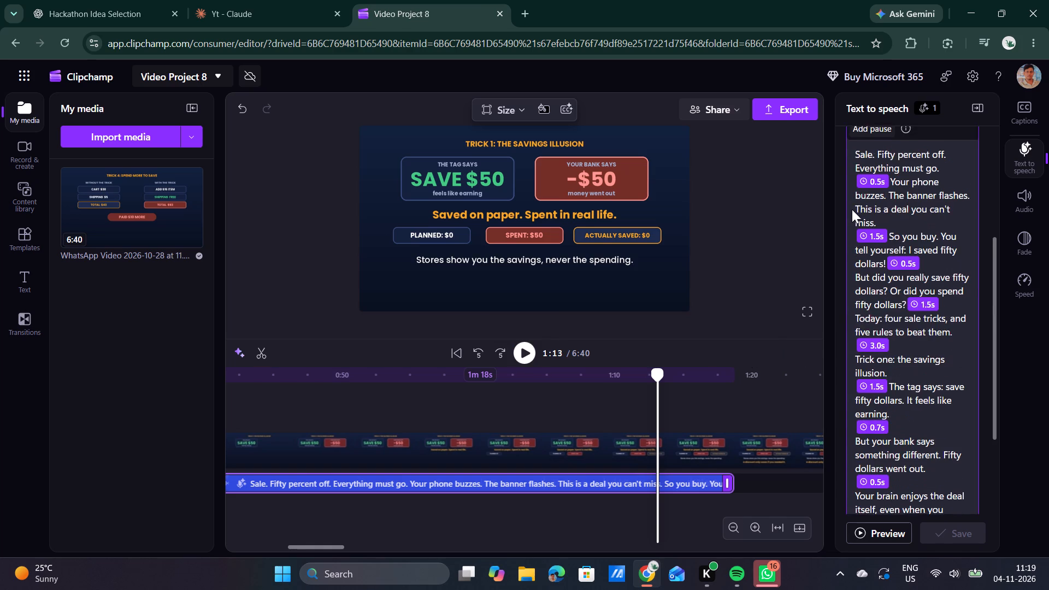
{"action": "scroll", "coordinate": [852, 209], "scroll_direction": "up", "scroll_amount": 2}
{"action": "left_click", "coordinate": [866, 199]}
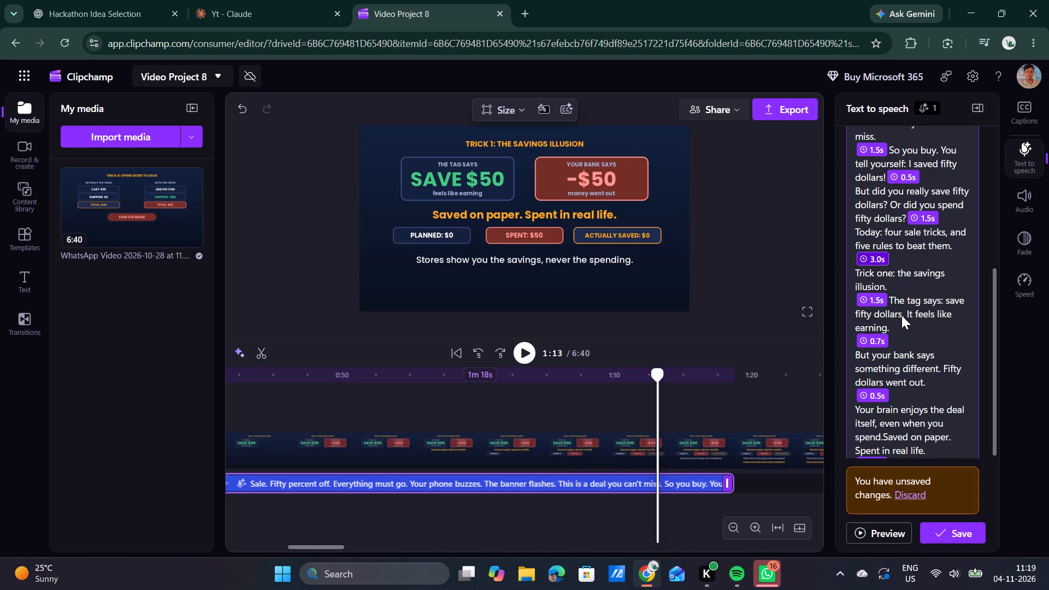
{"action": "scroll", "coordinate": [901, 315], "scroll_direction": "down", "scroll_amount": 4}
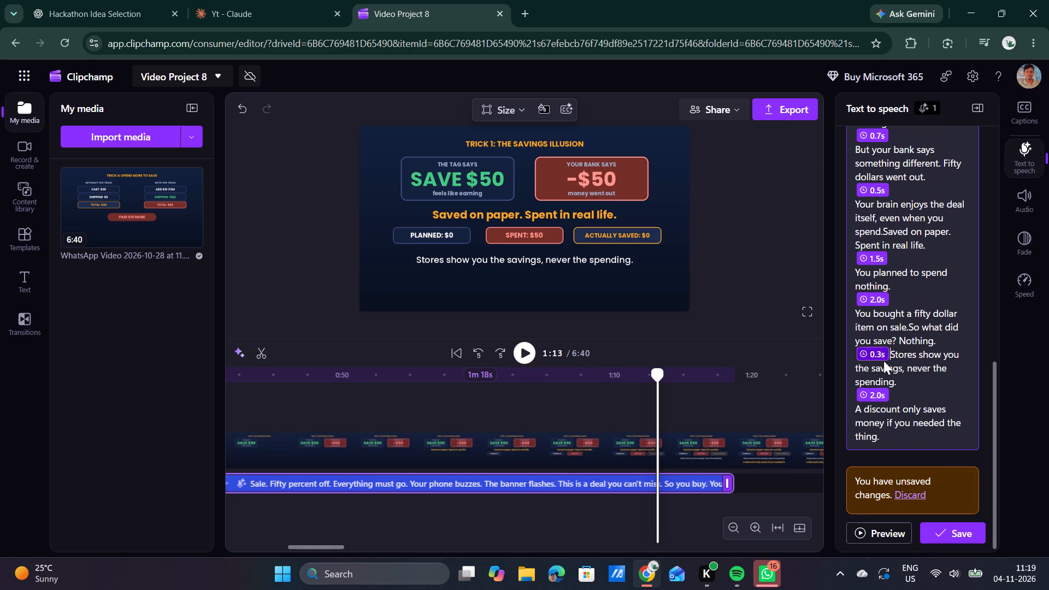
{"action": "left_click", "coordinate": [868, 353]}
{"action": "key", "text": "Up"}
{"action": "key", "text": "Up"}
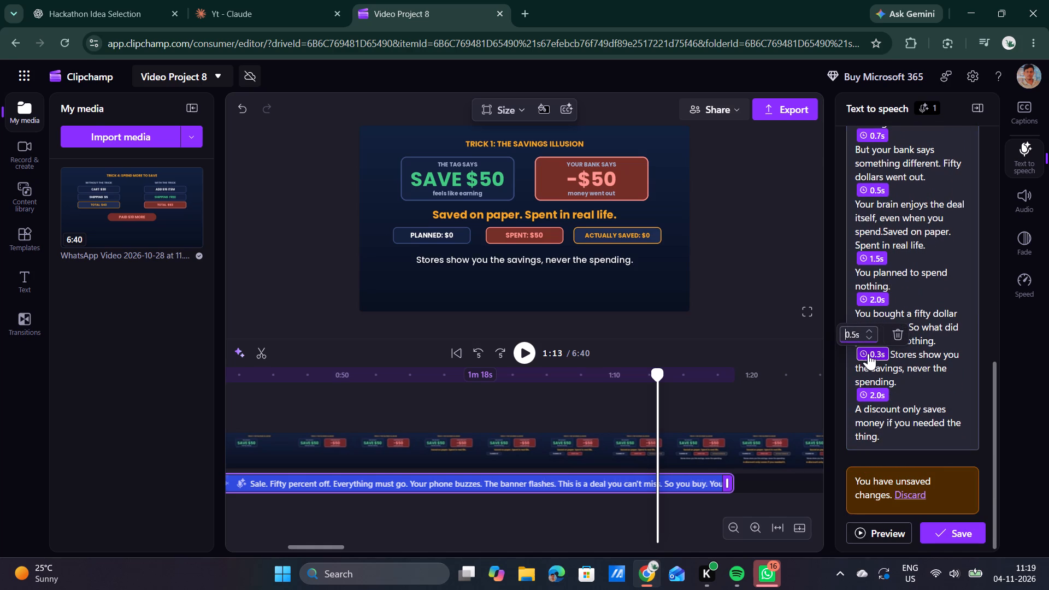
{"action": "left_click", "coordinate": [896, 359]}
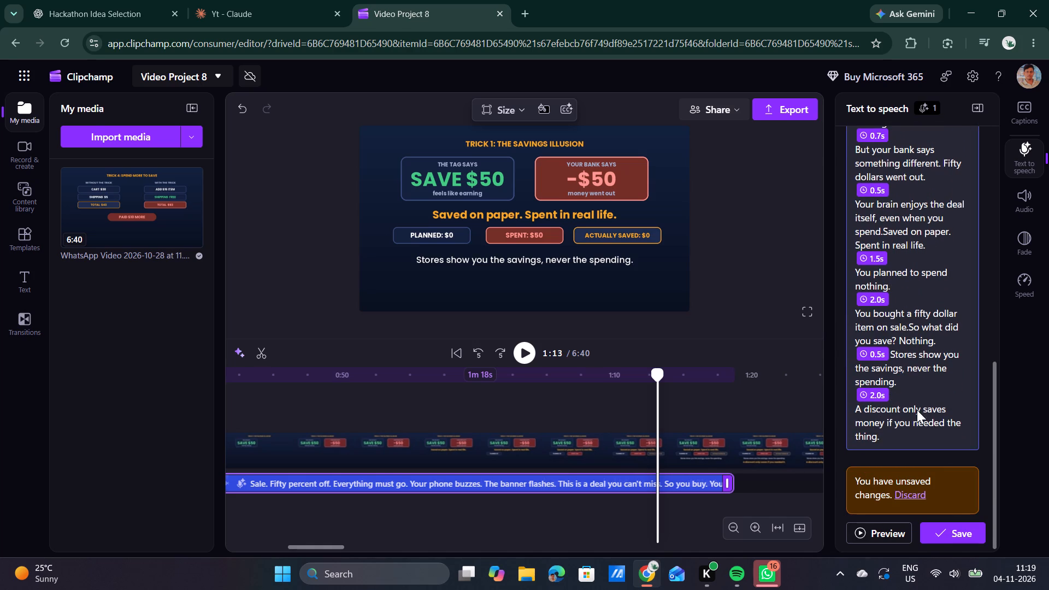
{"action": "left_click", "coordinate": [954, 532]}
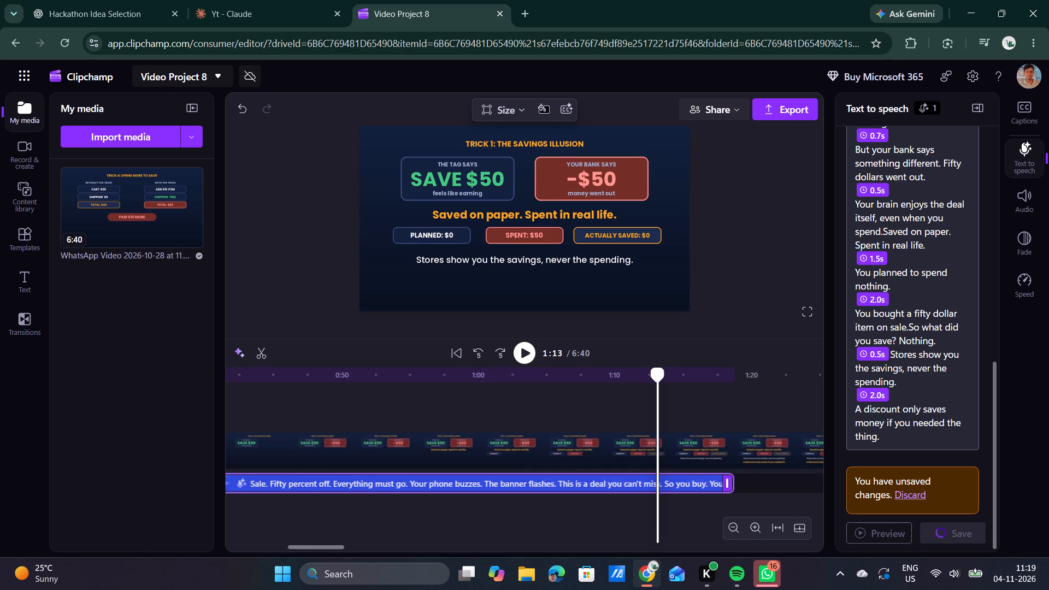
Replay the scene from about 1:02, set the pause before "A discount only saves money" to 2.5 s and save.
{"action": "left_click_drag", "start_coordinate": [662, 375], "coordinate": [513, 404]}
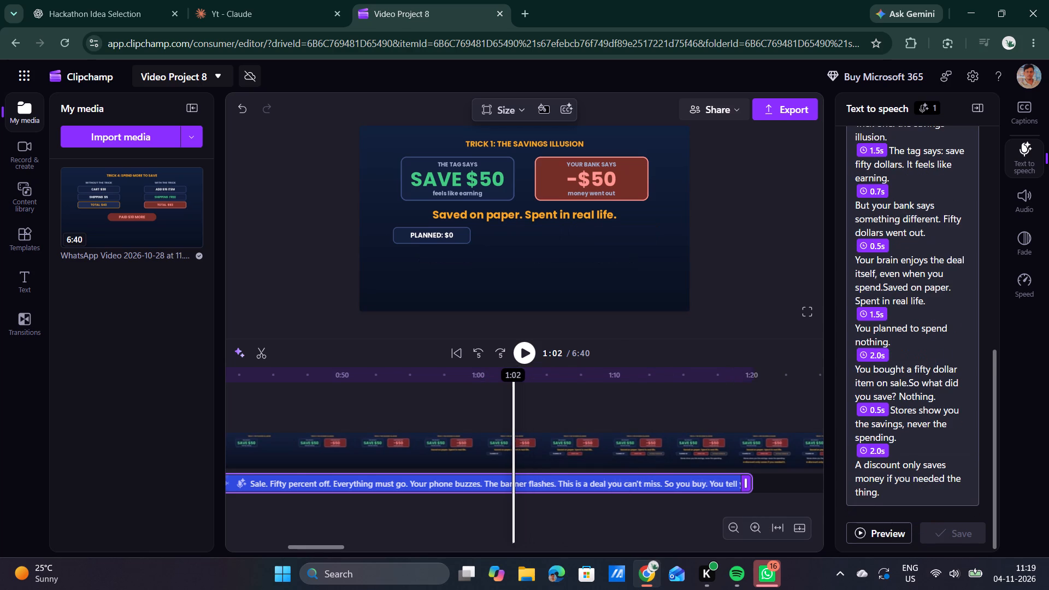
{"action": "left_click", "coordinate": [524, 352]}
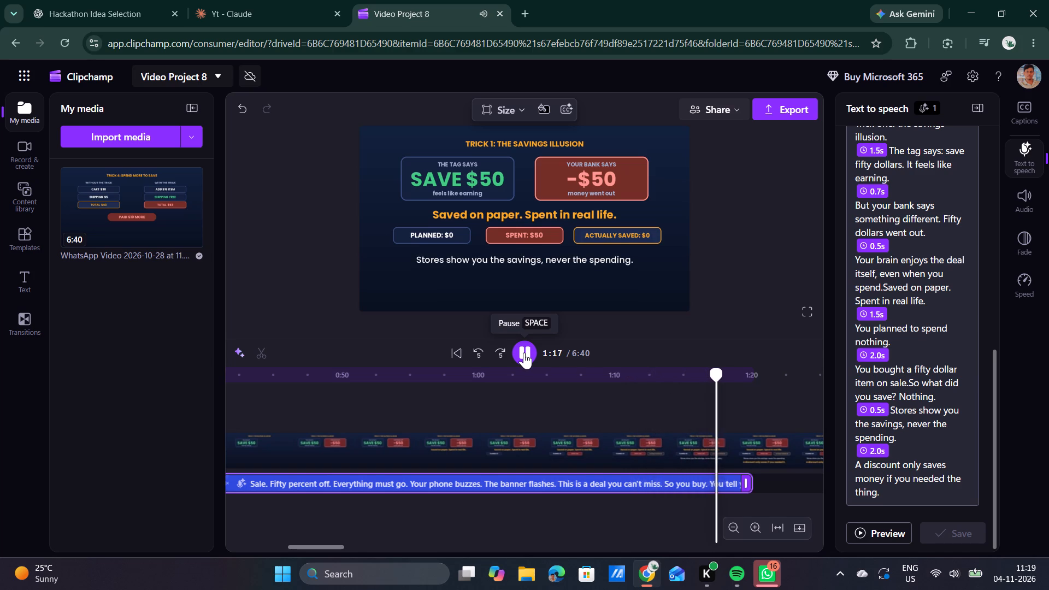
{"action": "left_click", "coordinate": [524, 352]}
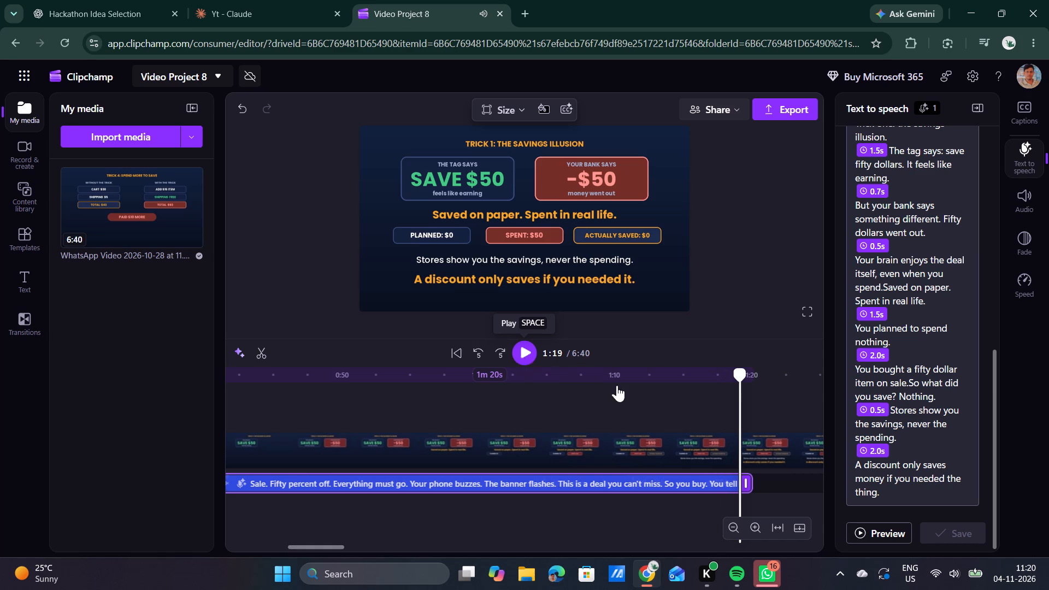
{"action": "left_click", "coordinate": [875, 450]}
{"action": "key", "text": "Up"}
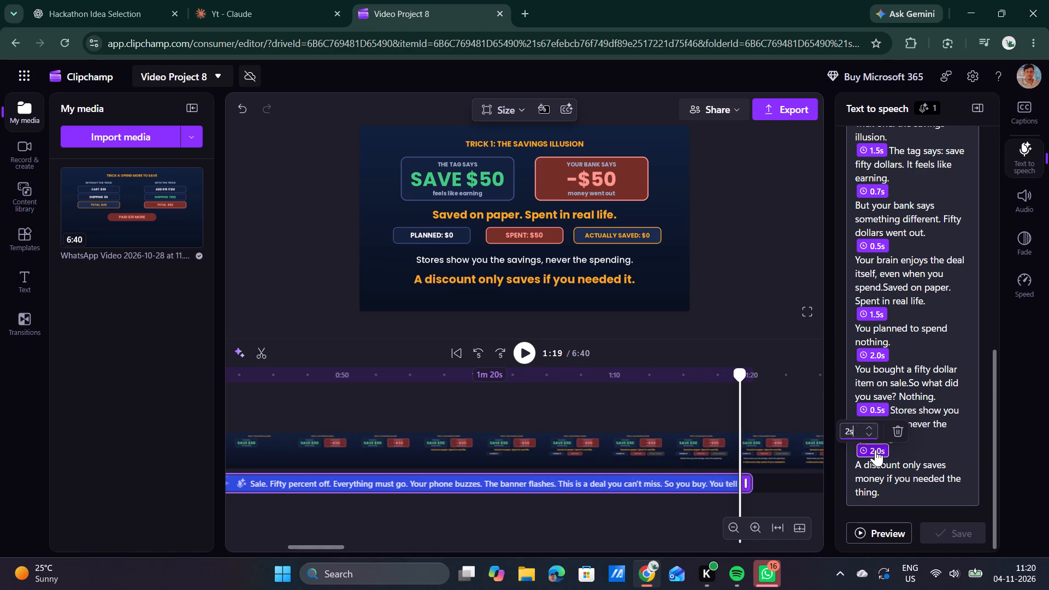
{"action": "key", "text": "Up"}
{"action": "key", "text": "Up"}
{"action": "key", "text": "Up"}
{"action": "key", "text": "Up"}
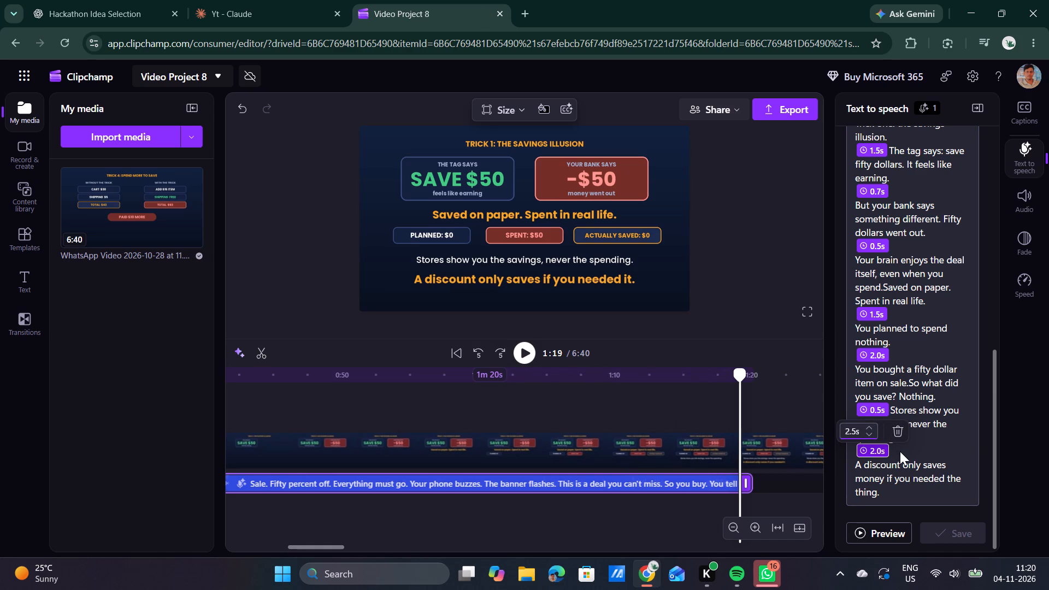
{"action": "left_click", "coordinate": [898, 446]}
{"action": "left_click", "coordinate": [946, 530]}
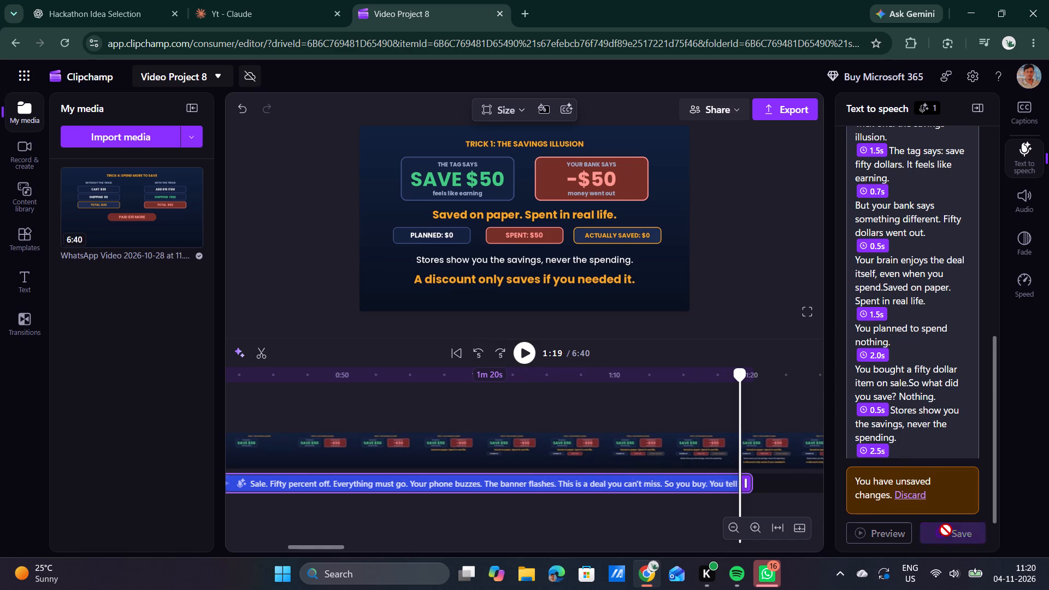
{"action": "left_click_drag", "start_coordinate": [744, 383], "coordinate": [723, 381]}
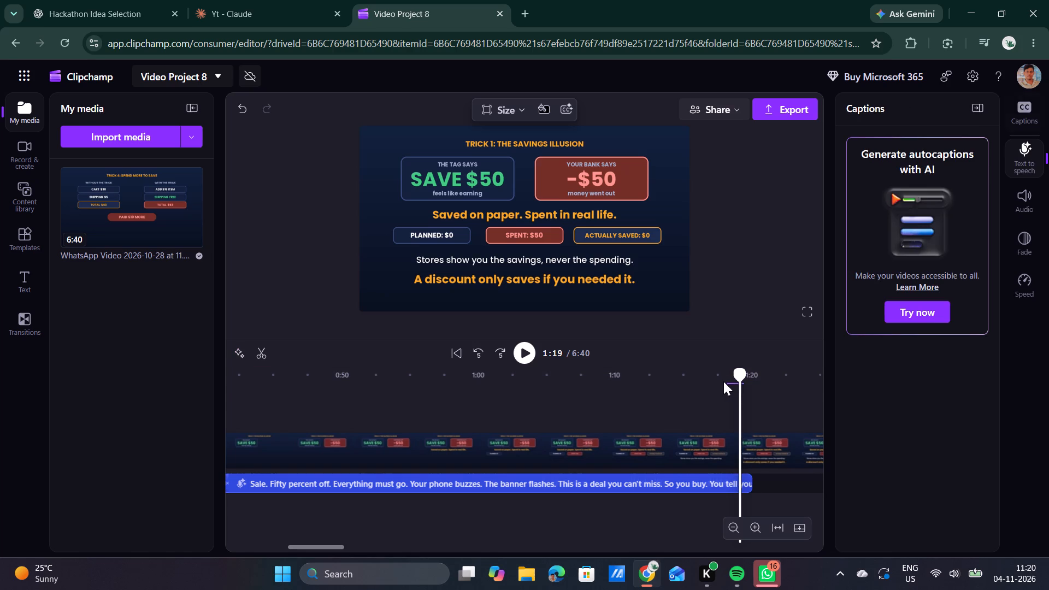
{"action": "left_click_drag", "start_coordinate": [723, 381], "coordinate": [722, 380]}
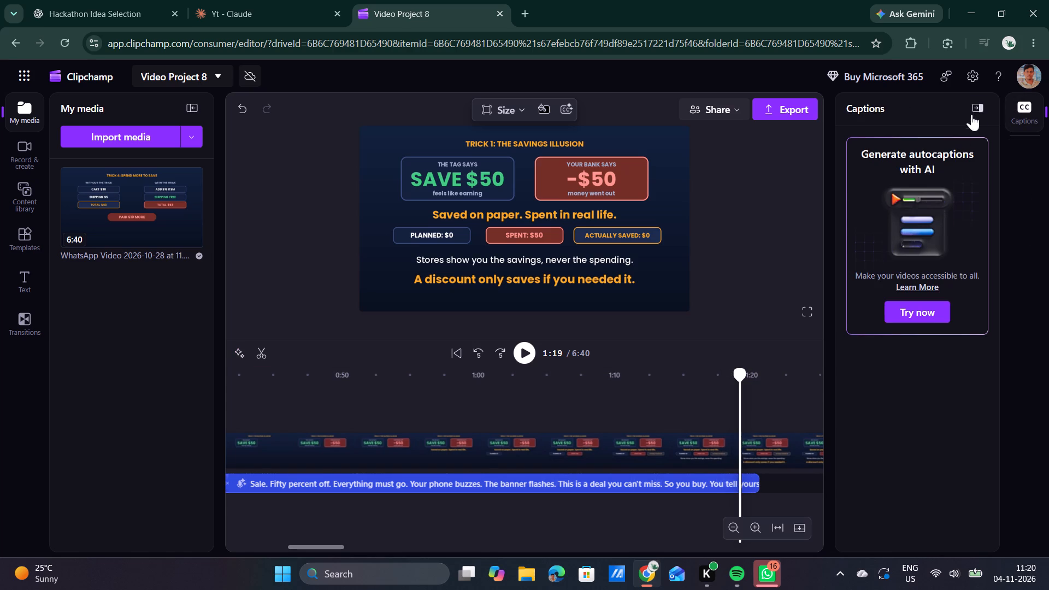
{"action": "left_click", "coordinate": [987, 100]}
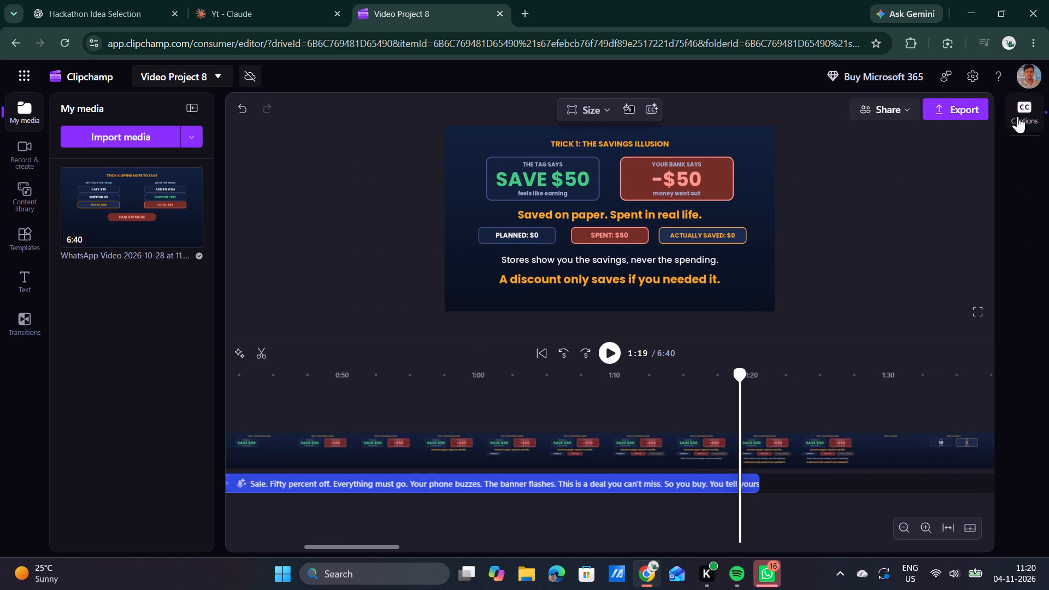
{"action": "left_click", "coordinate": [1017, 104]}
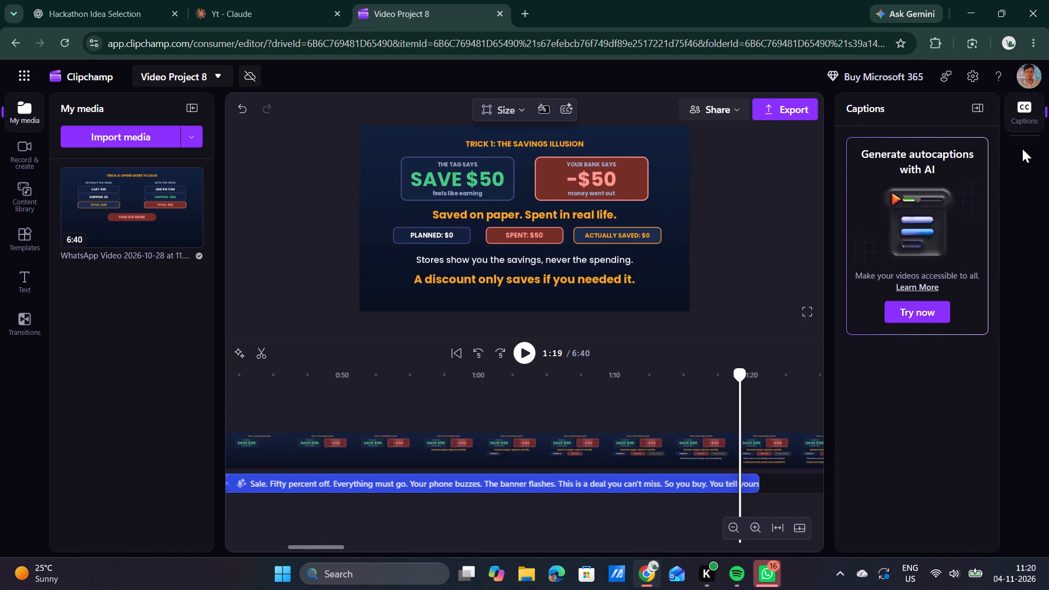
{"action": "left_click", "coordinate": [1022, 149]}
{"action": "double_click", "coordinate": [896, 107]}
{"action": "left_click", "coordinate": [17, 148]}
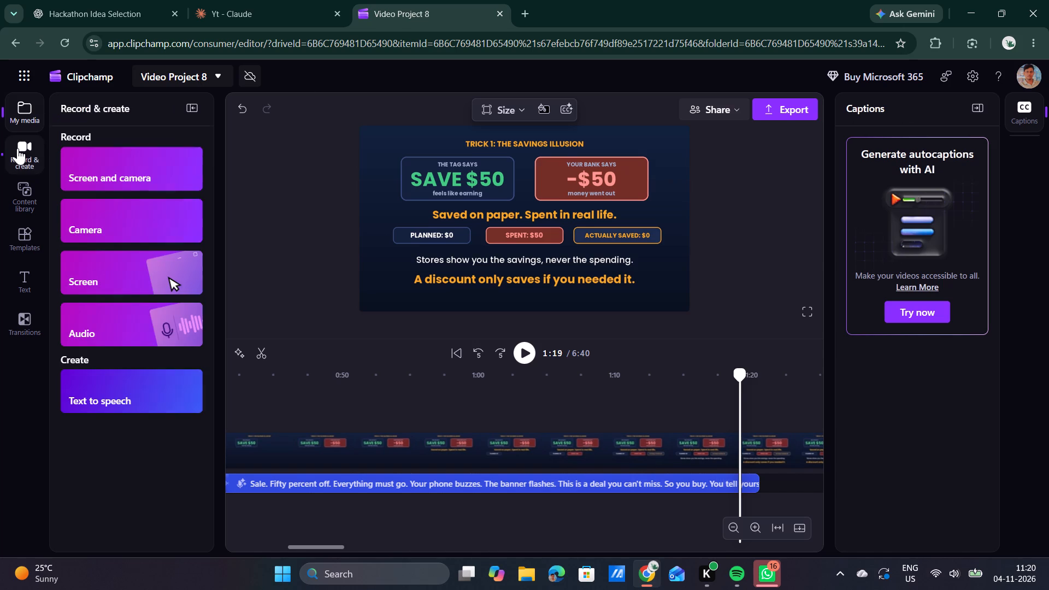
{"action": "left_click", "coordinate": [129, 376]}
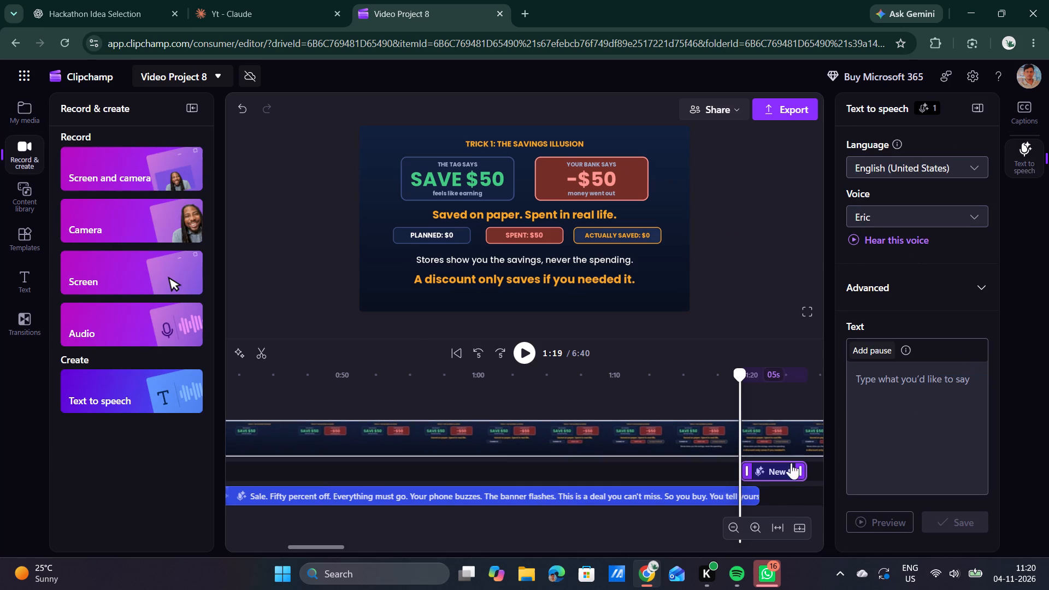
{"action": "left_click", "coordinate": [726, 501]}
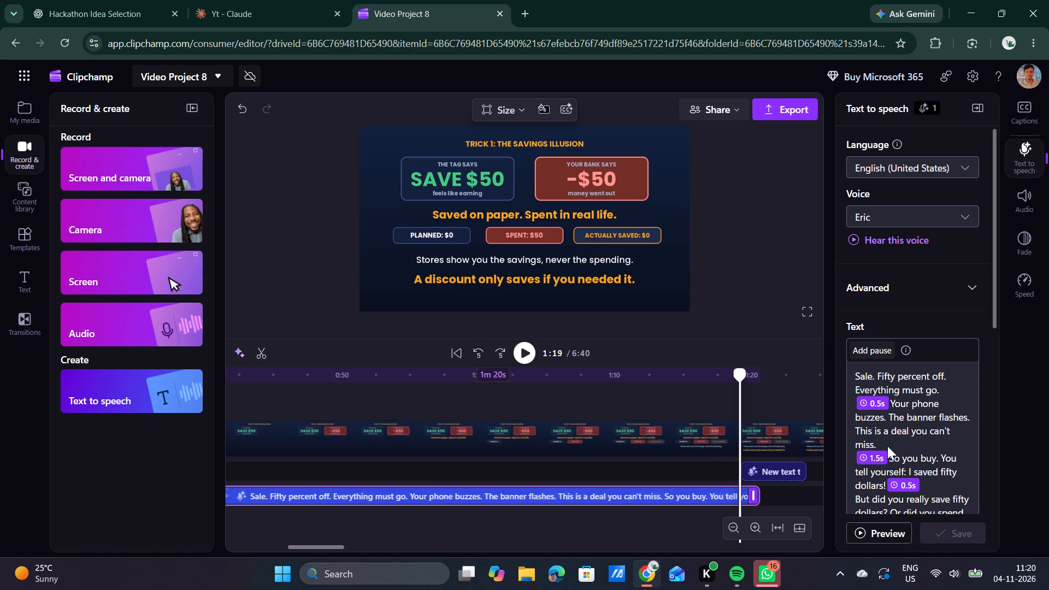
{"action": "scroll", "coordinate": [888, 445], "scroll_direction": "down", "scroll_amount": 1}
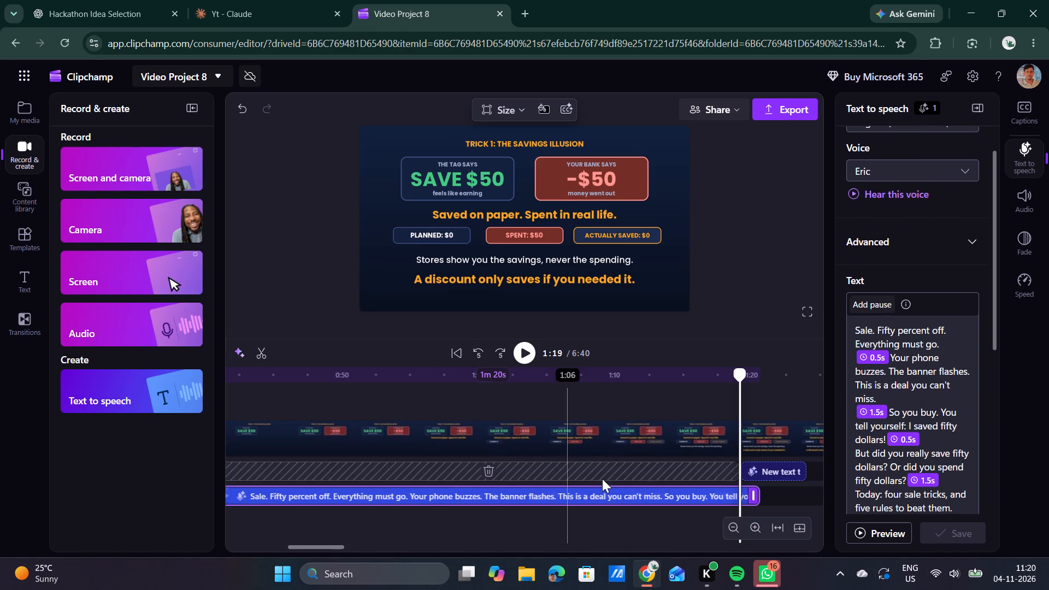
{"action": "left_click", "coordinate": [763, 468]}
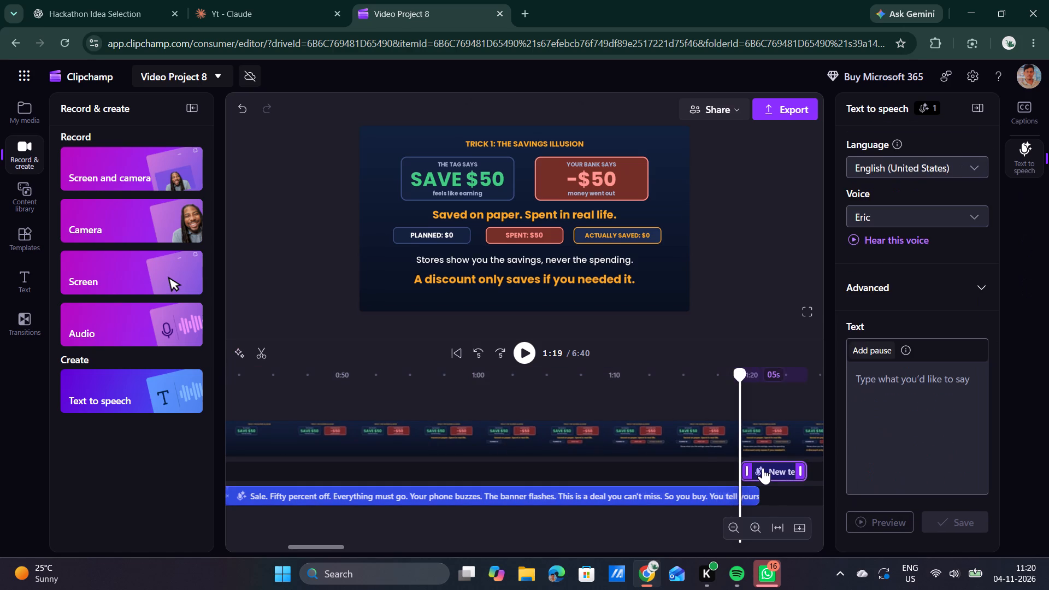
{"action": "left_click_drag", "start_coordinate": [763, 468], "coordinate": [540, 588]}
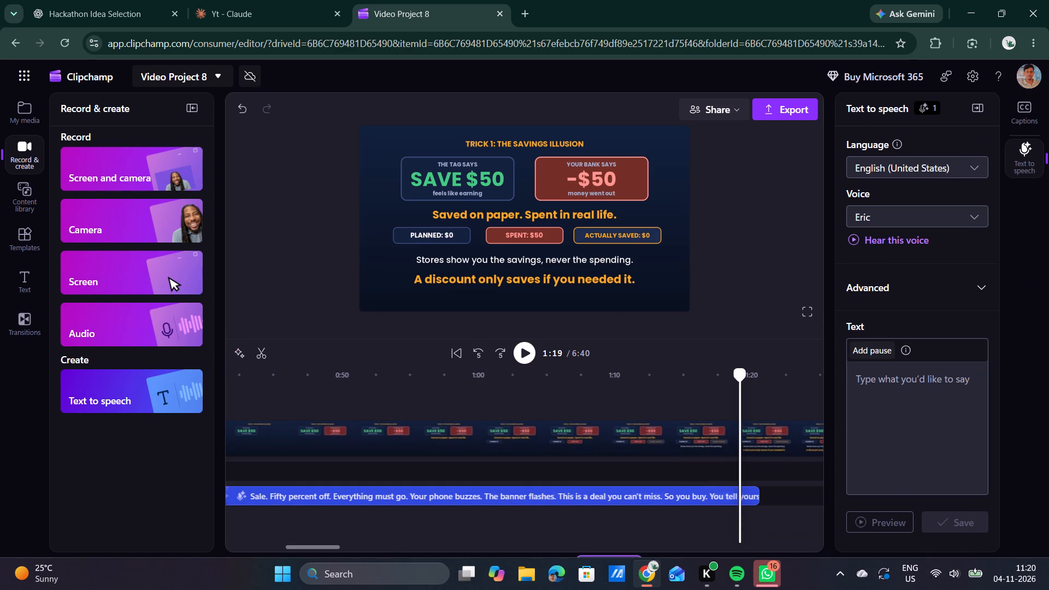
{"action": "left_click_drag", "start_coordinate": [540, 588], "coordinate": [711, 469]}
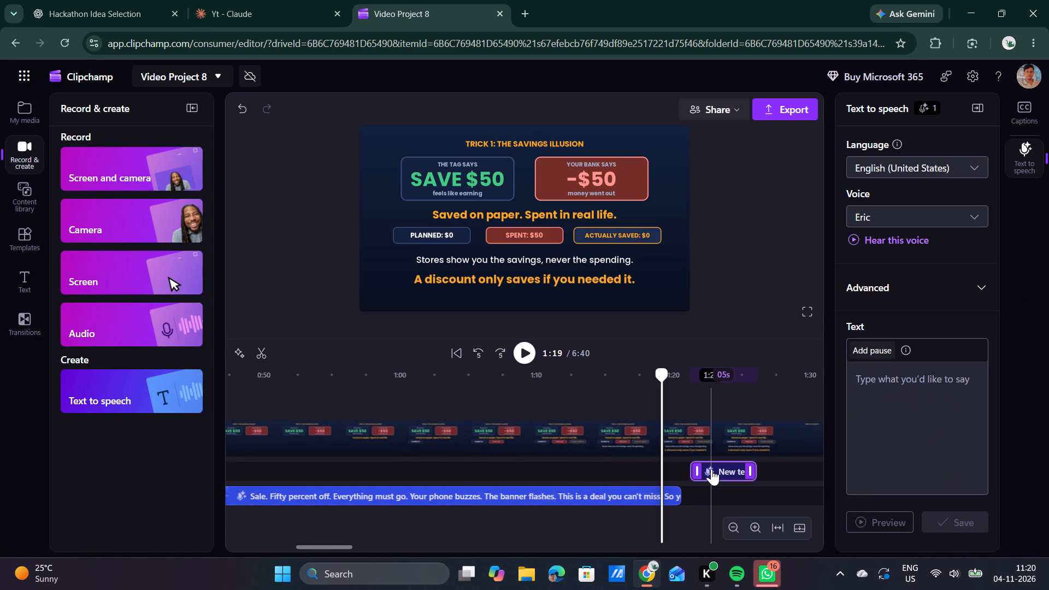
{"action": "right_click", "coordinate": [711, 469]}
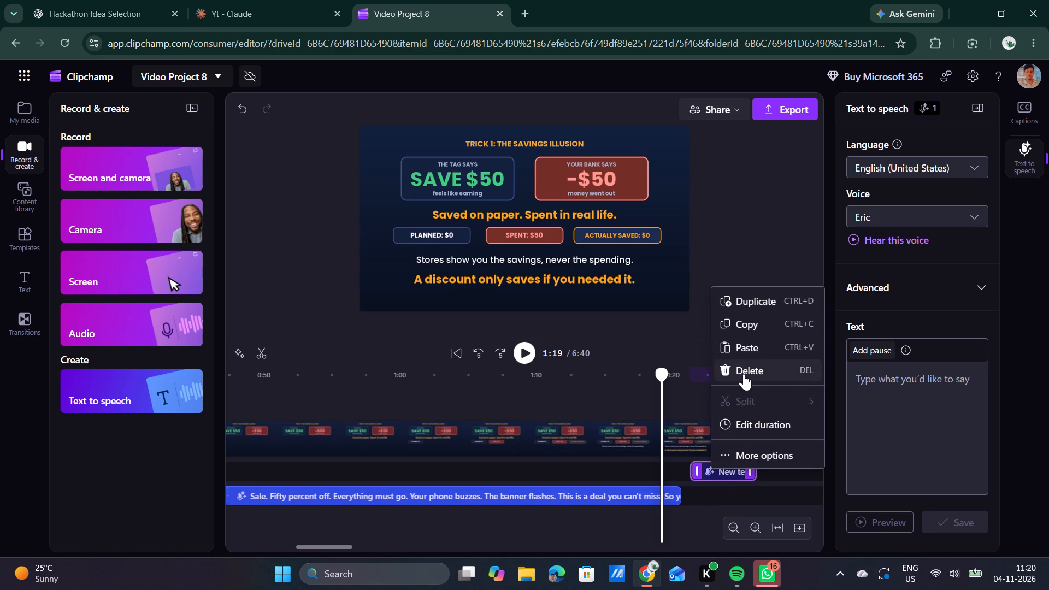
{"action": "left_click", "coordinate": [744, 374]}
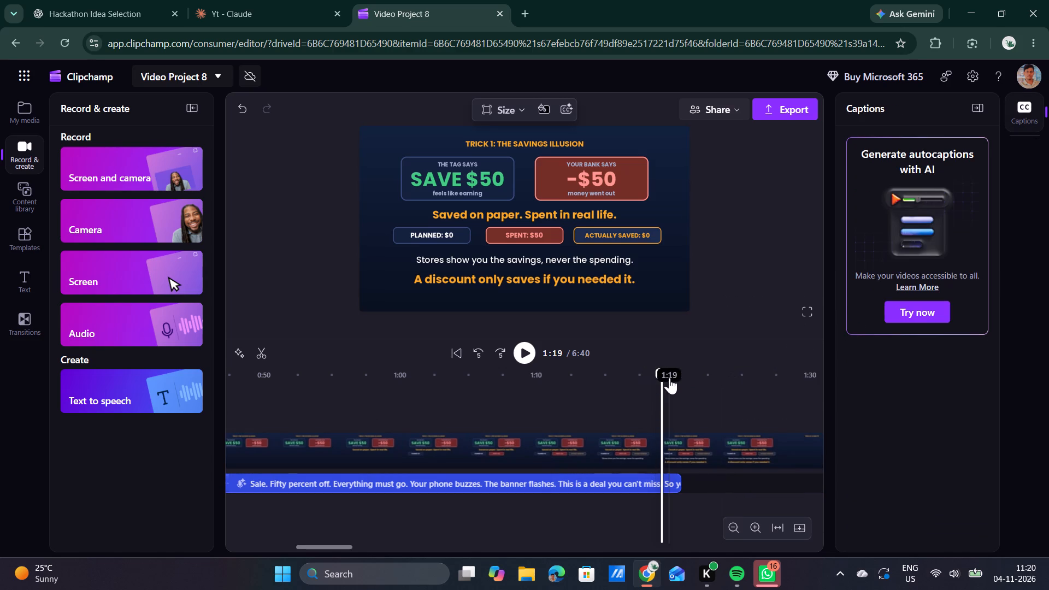
Replay the Trick 1 scene from about 1:04 to its closing line and check the narration timing against the pauses in the text.
{"action": "left_click_drag", "start_coordinate": [665, 374], "coordinate": [566, 365]}
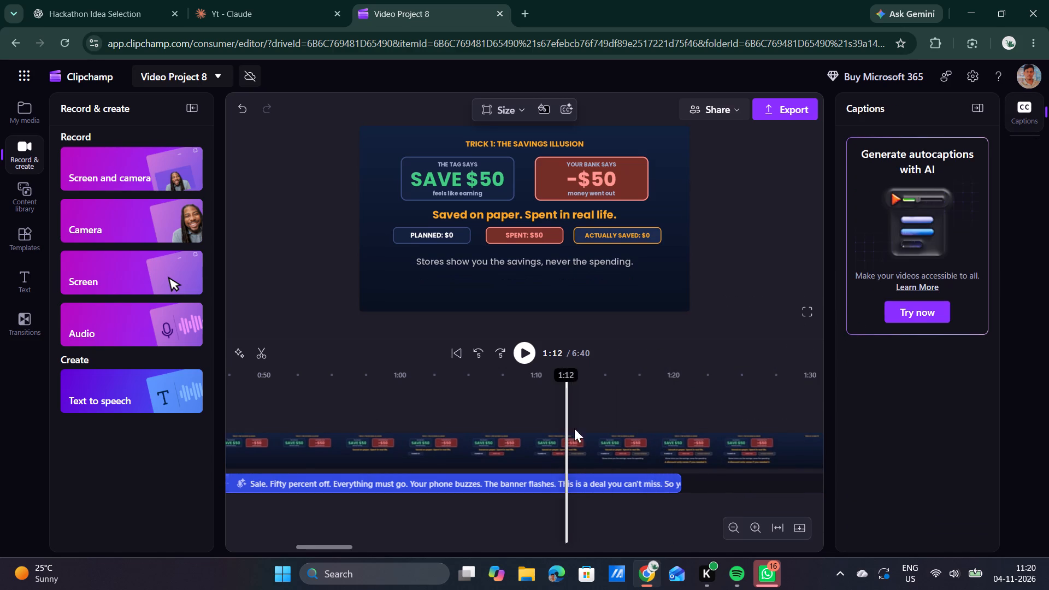
{"action": "left_click", "coordinate": [578, 484]}
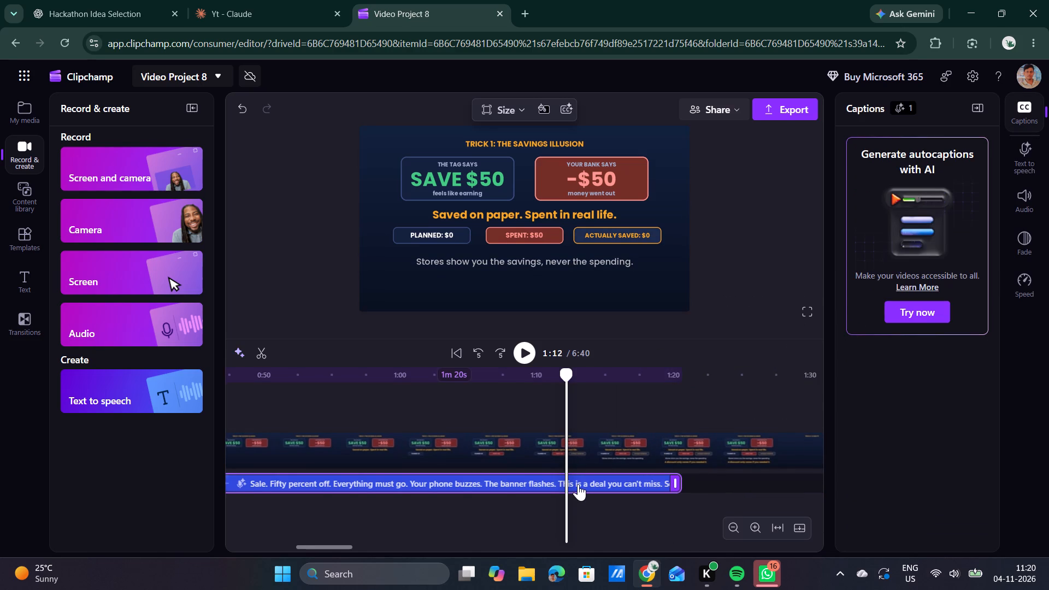
{"action": "left_click", "coordinate": [1020, 141]}
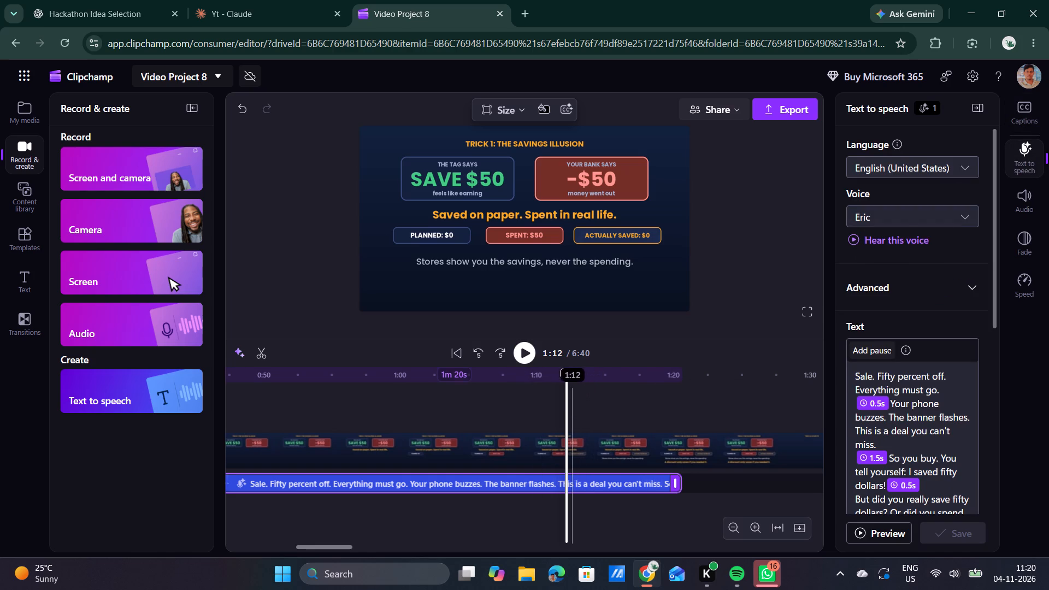
{"action": "left_click_drag", "start_coordinate": [571, 376], "coordinate": [465, 386]}
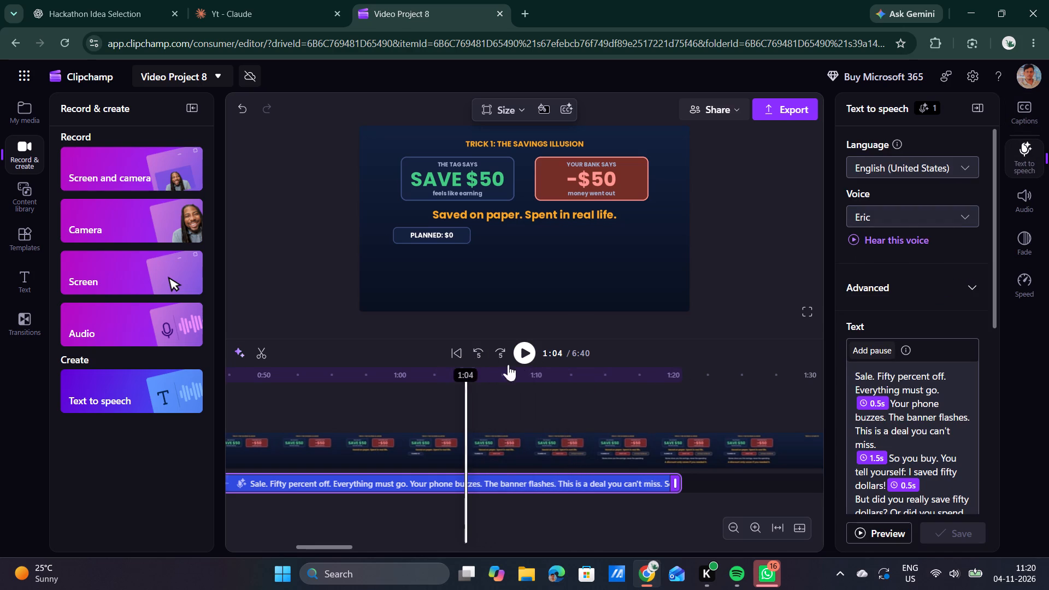
{"action": "left_click", "coordinate": [520, 351]}
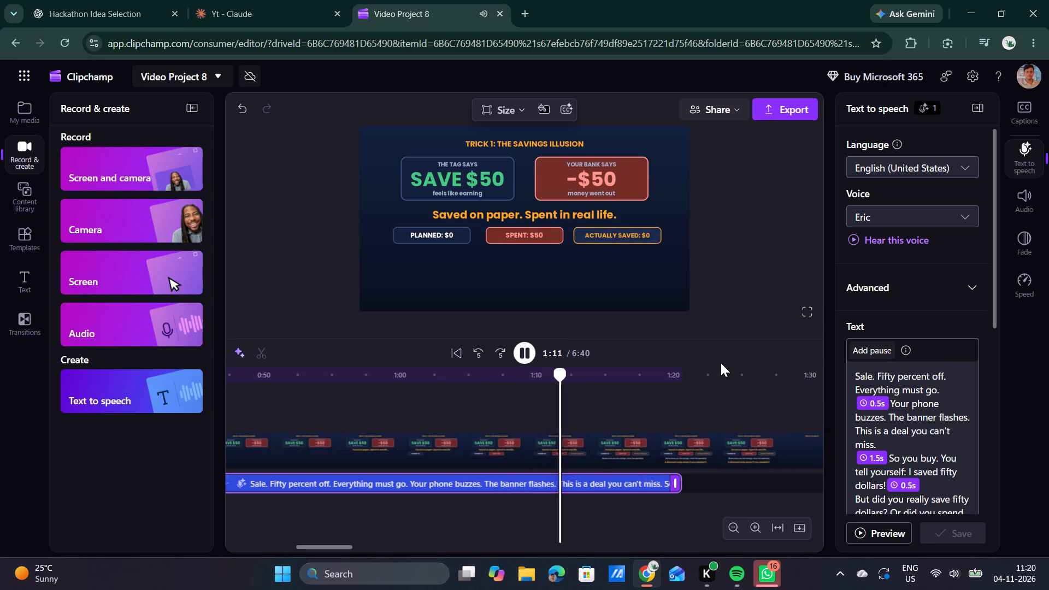
{"action": "scroll", "coordinate": [928, 410], "scroll_direction": "down", "scroll_amount": 2}
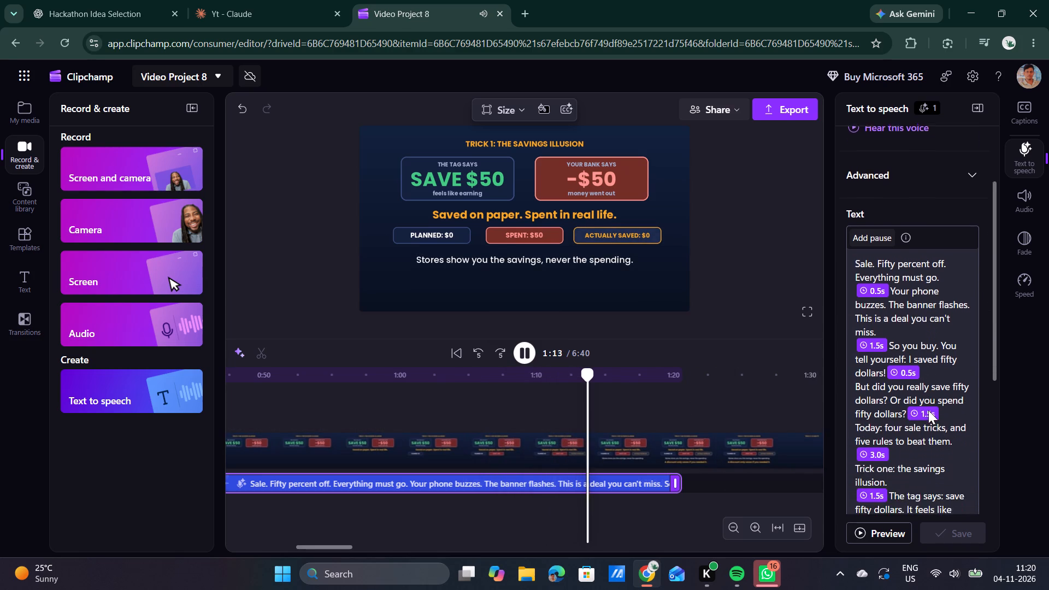
{"action": "scroll", "coordinate": [928, 410], "scroll_direction": "down", "scroll_amount": 5}
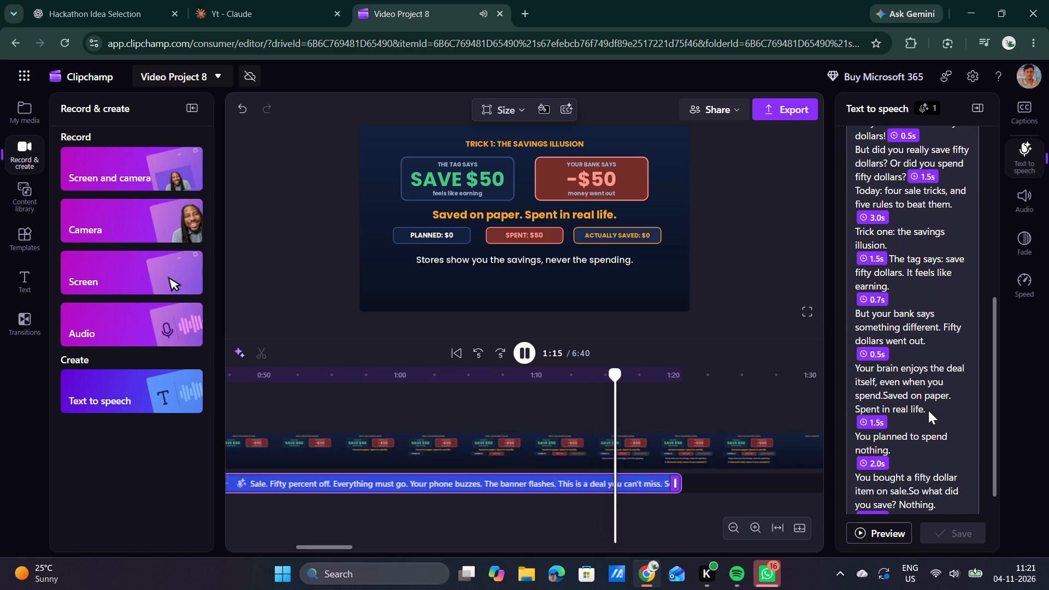
{"action": "scroll", "coordinate": [928, 410], "scroll_direction": "down", "scroll_amount": 2}
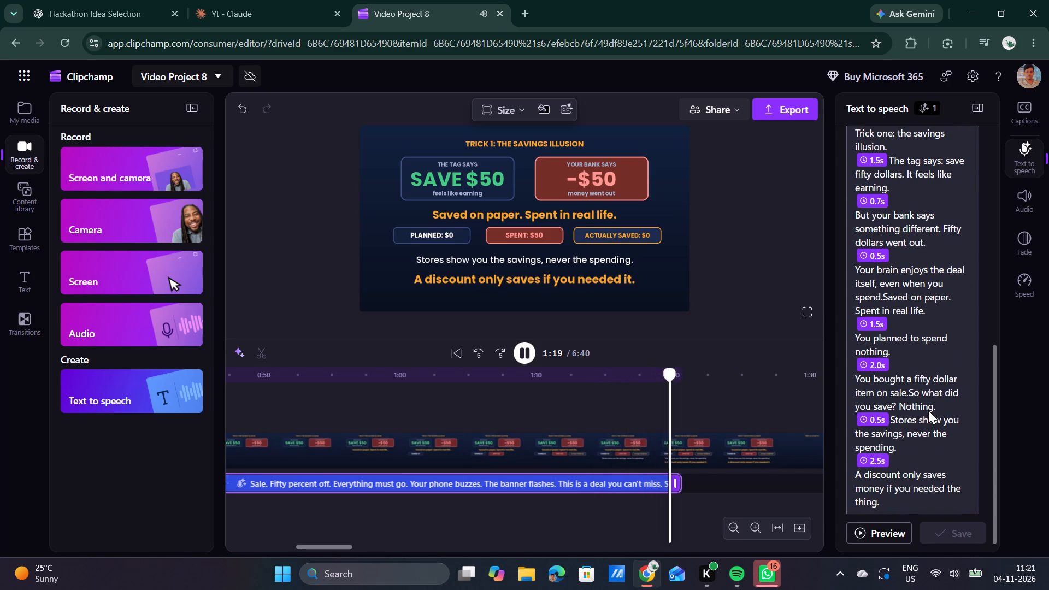
{"action": "left_click", "coordinate": [526, 344]}
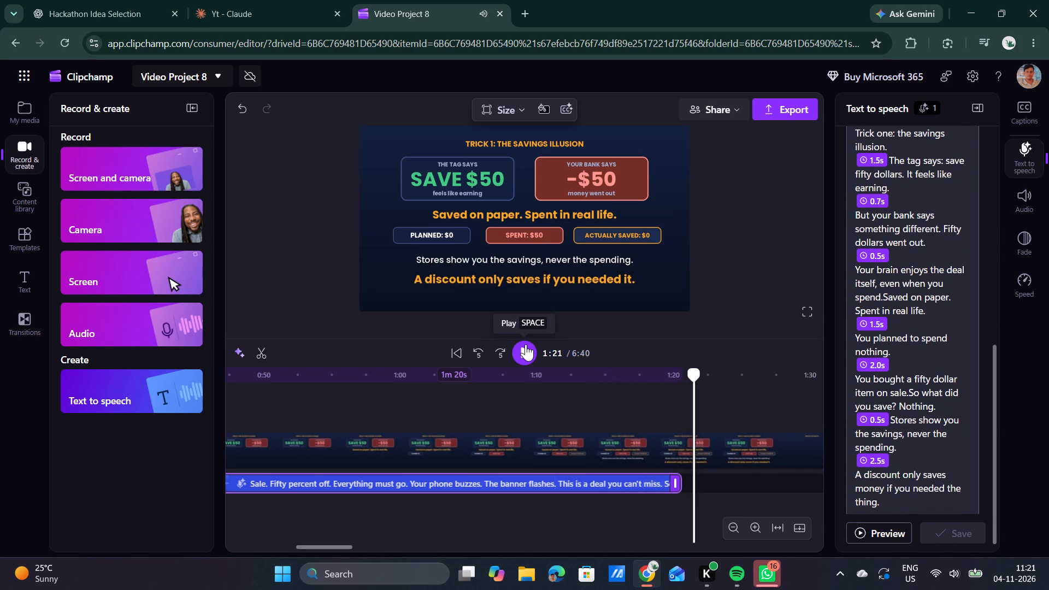
{"action": "scroll", "coordinate": [883, 348], "scroll_direction": "down", "scroll_amount": 5}
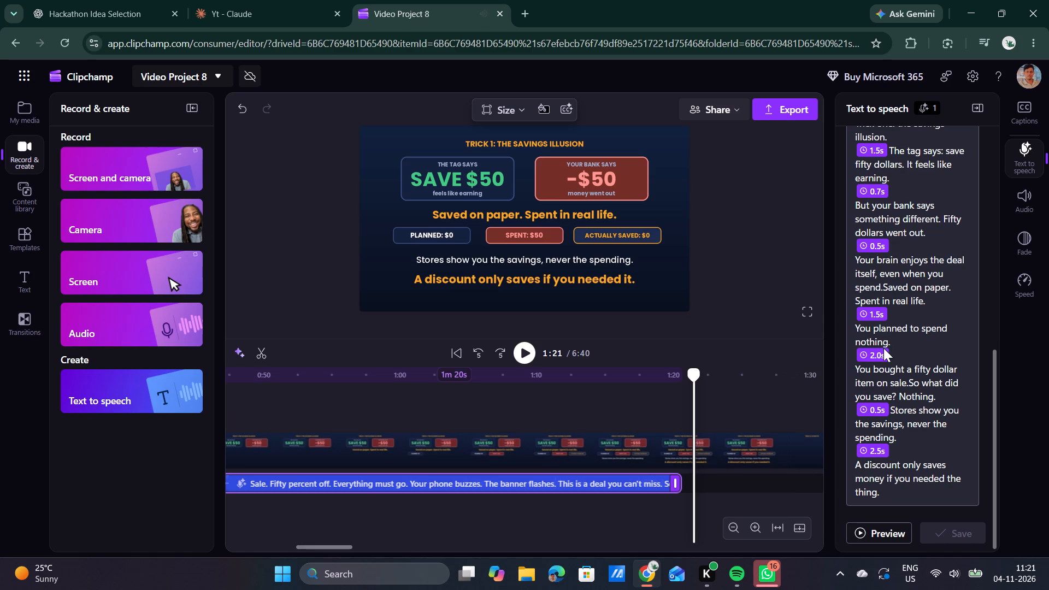
{"action": "left_click", "coordinate": [897, 492]}
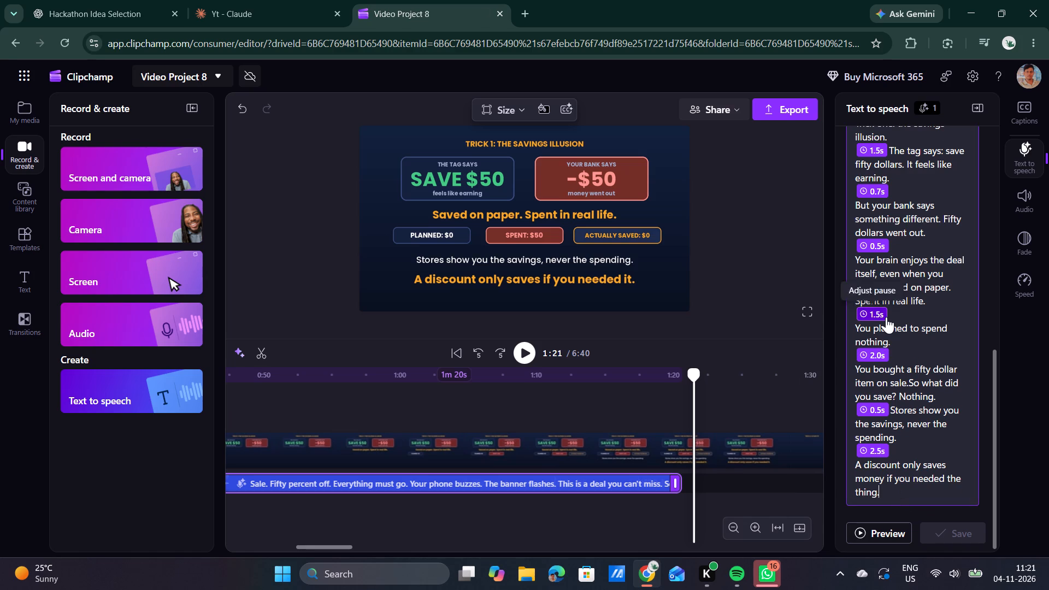
{"action": "scroll", "coordinate": [886, 317], "scroll_direction": "up", "scroll_amount": 3}
{"action": "left_click", "coordinate": [867, 221]}
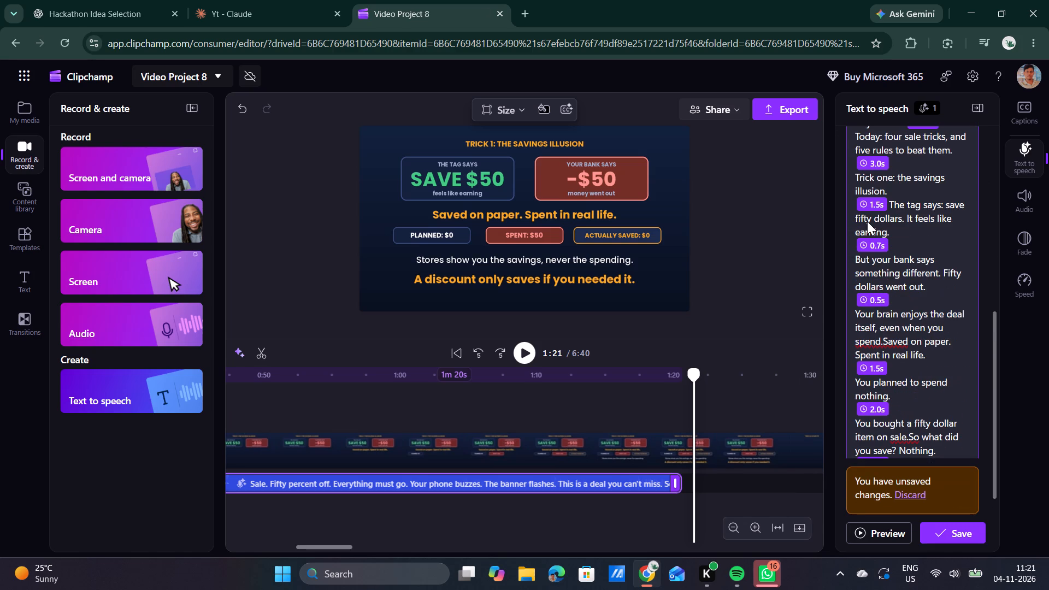
{"action": "scroll", "coordinate": [903, 370], "scroll_direction": "down", "scroll_amount": 5}
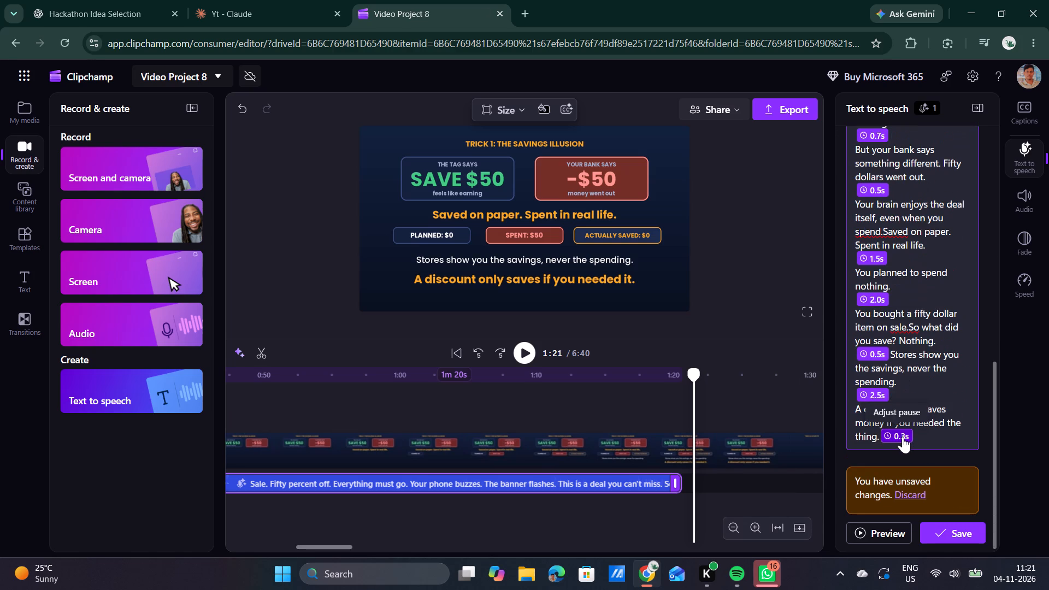
{"action": "left_click", "coordinate": [903, 436]}
{"action": "key", "text": "Down"}
{"action": "key", "text": "Up"}
{"action": "key", "text": "Up"}
{"action": "key", "text": "Up"}
{"action": "key", "text": "Up"}
{"action": "key", "text": "Up"}
{"action": "key", "text": "Up"}
{"action": "key", "text": "Up"}
{"action": "key", "text": "Up"}
{"action": "key", "text": "Up"}
{"action": "key", "text": "Up"}
{"action": "key", "text": "Up"}
{"action": "key", "text": "Up"}
{"action": "key", "text": "Up"}
{"action": "key", "text": "Up"}
{"action": "key", "text": "Up"}
{"action": "key", "text": "Up"}
{"action": "key", "text": "Up"}
{"action": "key", "text": "Up"}
{"action": "key", "text": "Up"}
{"action": "key", "text": "Up"}
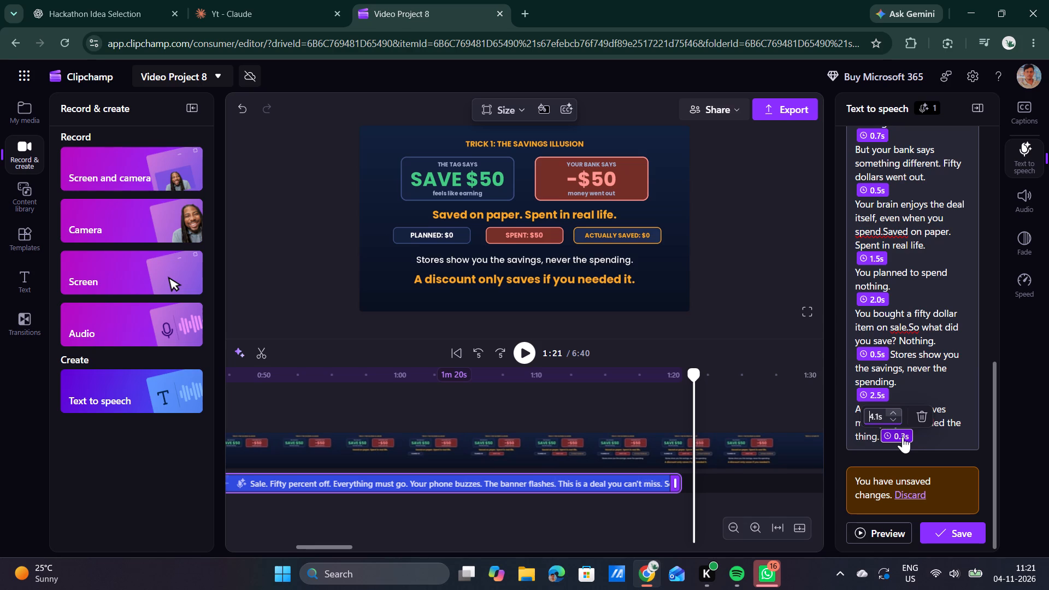
{"action": "key", "text": "Up"}
{"action": "left_click", "coordinate": [944, 522]}
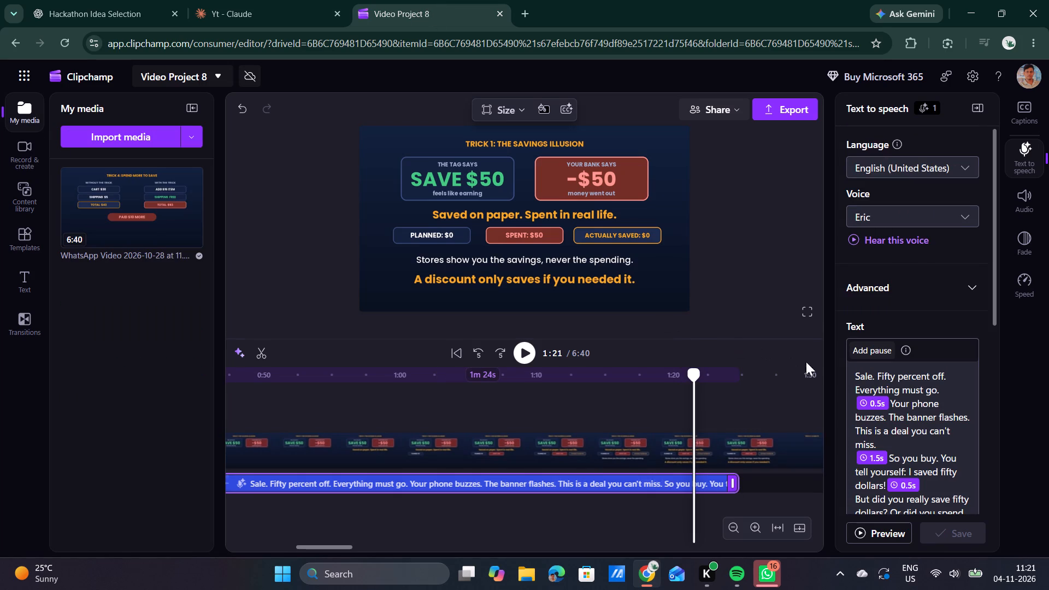
{"action": "scroll", "coordinate": [928, 438], "scroll_direction": "down", "scroll_amount": 5}
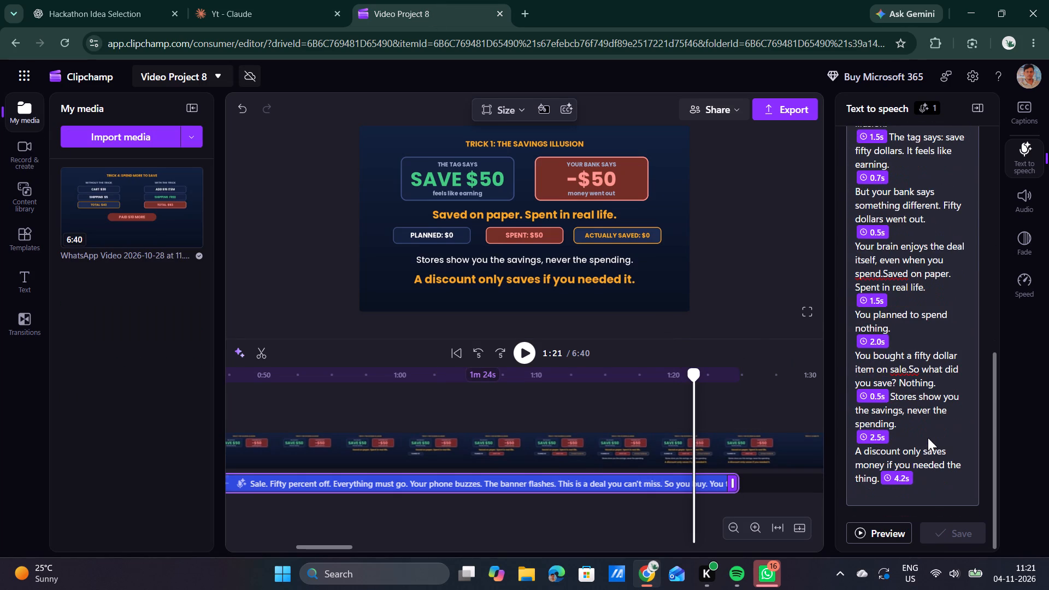
{"action": "left_click", "coordinate": [925, 485]}
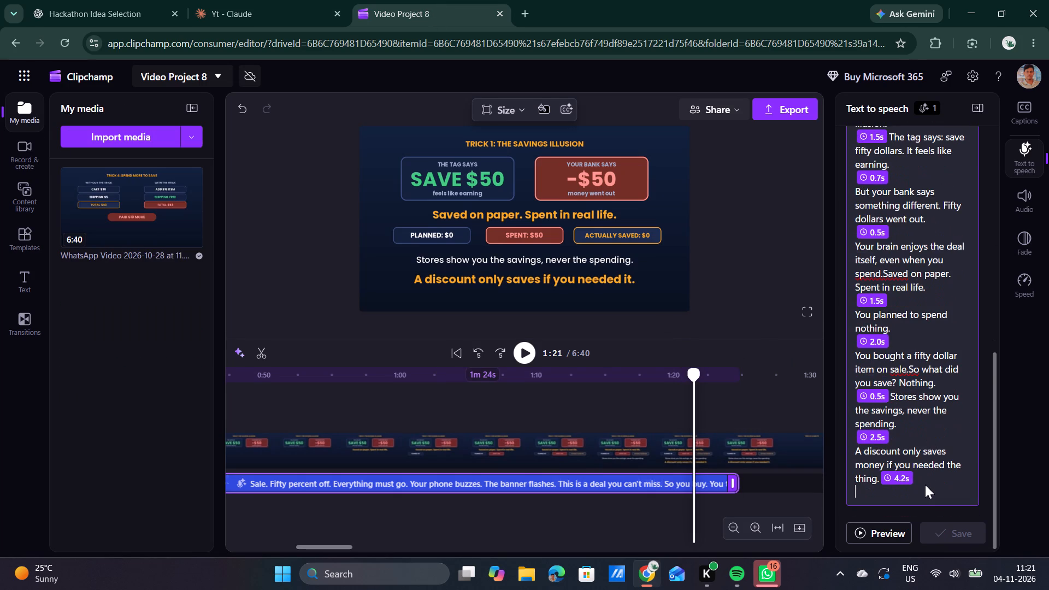
{"action": "key", "text": "ctrl+v"}
Put the two "(pause 0.5 sec)" markers before and after "In a classic experiment, people rated the same cookie." on their own lines.
{"action": "scroll", "coordinate": [903, 328], "scroll_direction": "up", "scroll_amount": 1}
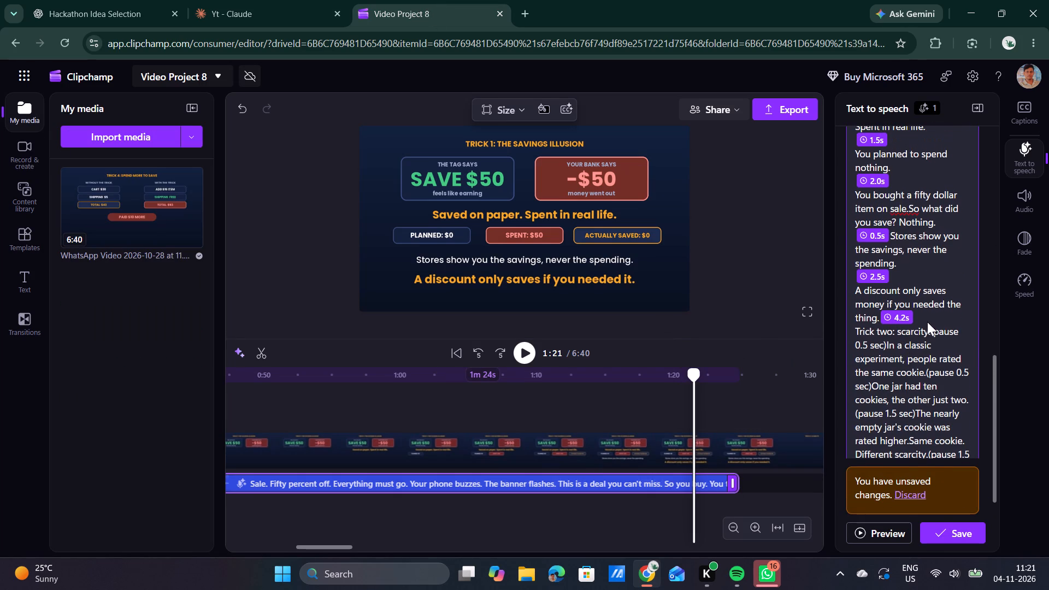
{"action": "left_click", "coordinate": [928, 332]}
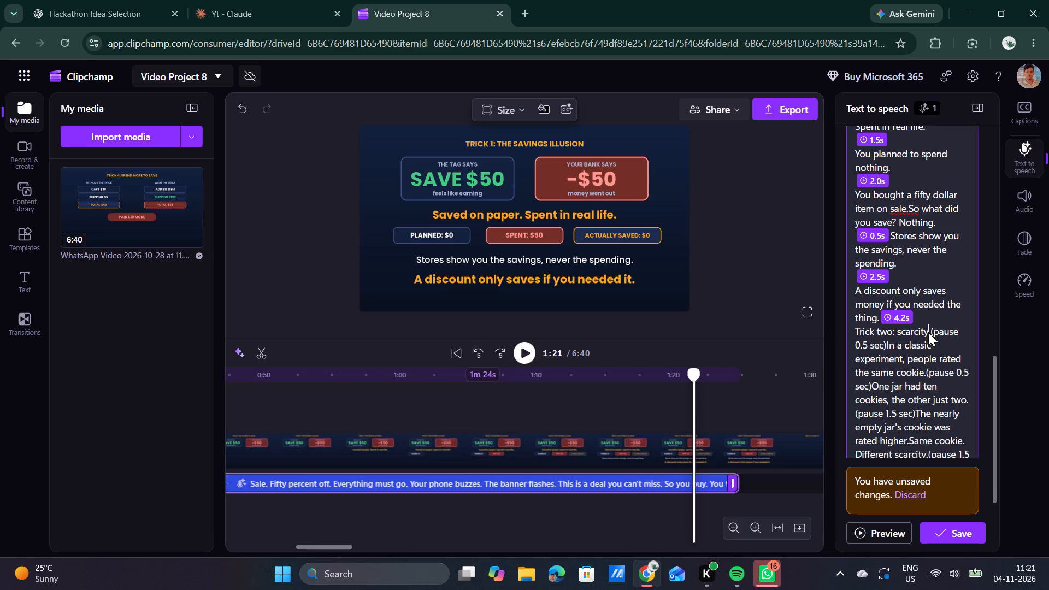
{"action": "key", "text": "Right"}
{"action": "key", "text": "Return"}
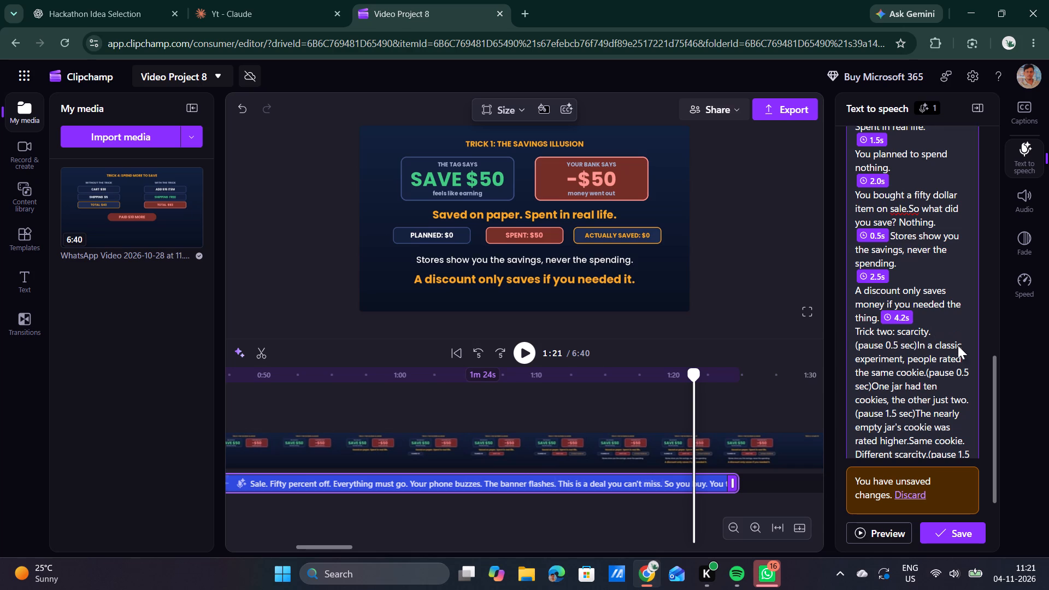
{"action": "left_click", "coordinate": [918, 347]}
{"action": "key", "text": "shift+Return"}
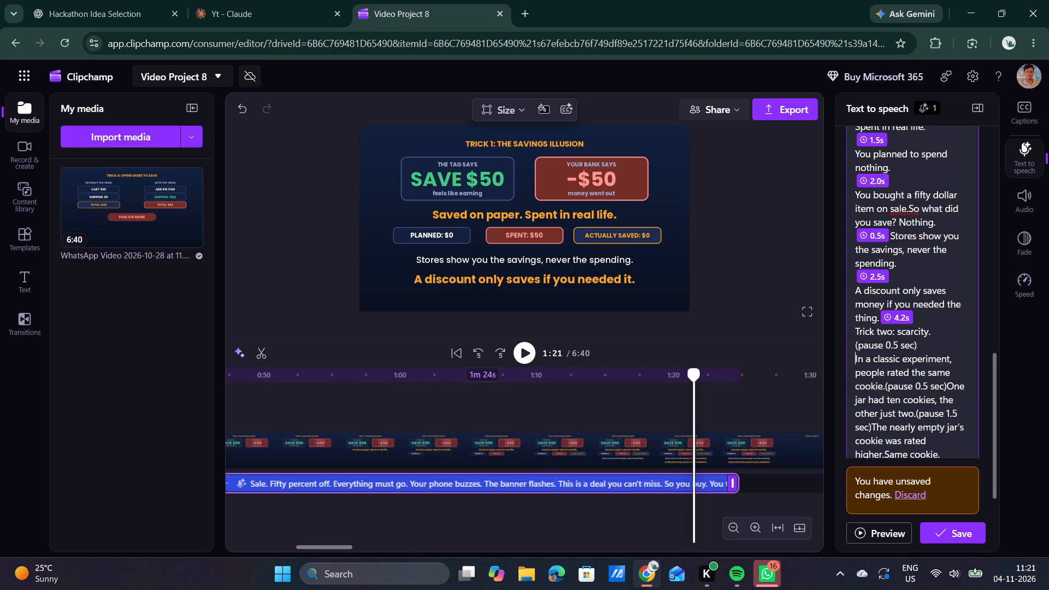
{"action": "left_click", "coordinate": [886, 389]}
{"action": "key", "text": "Return"}
{"action": "left_click", "coordinate": [918, 405]}
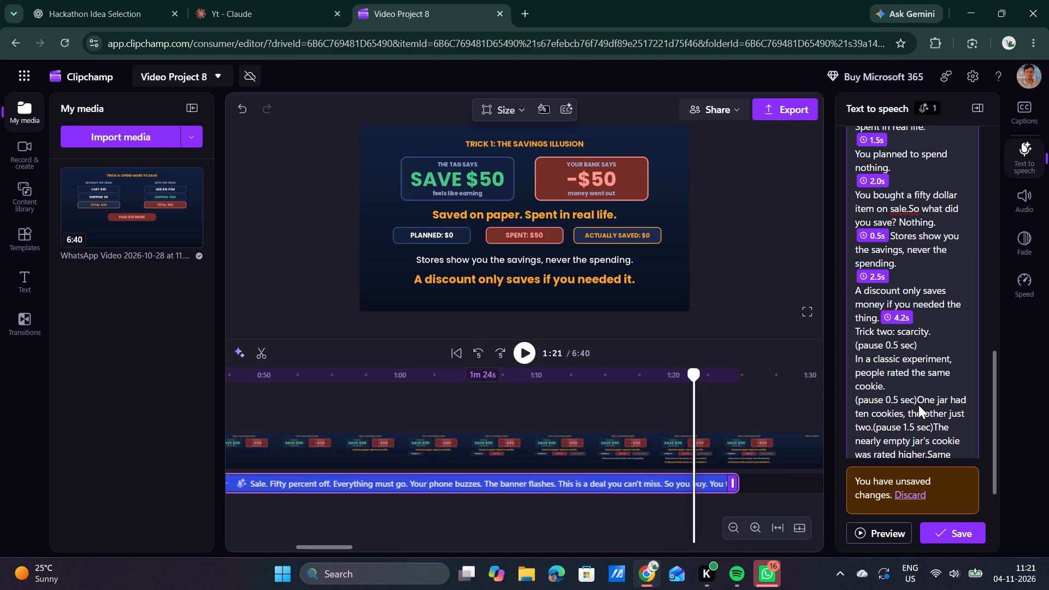
{"action": "key", "text": "Return"}
Put the "(pause 1.5 sec)" markers after "the other just two." and "Different scarcity." on their own lines.
{"action": "scroll", "coordinate": [930, 410], "scroll_direction": "down", "scroll_amount": 1}
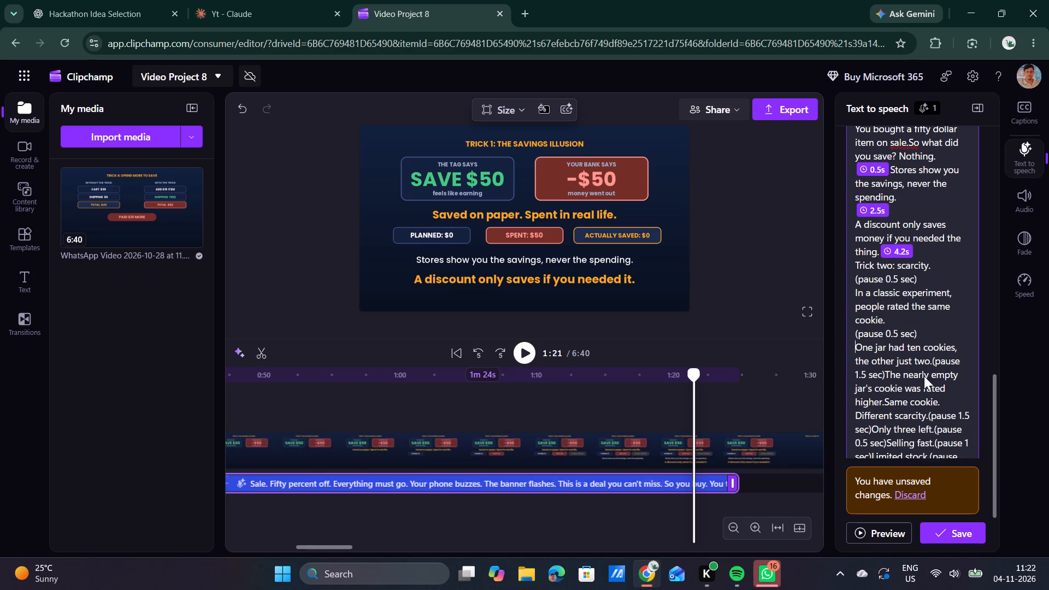
{"action": "left_click", "coordinate": [933, 362]}
{"action": "key", "text": "Return"}
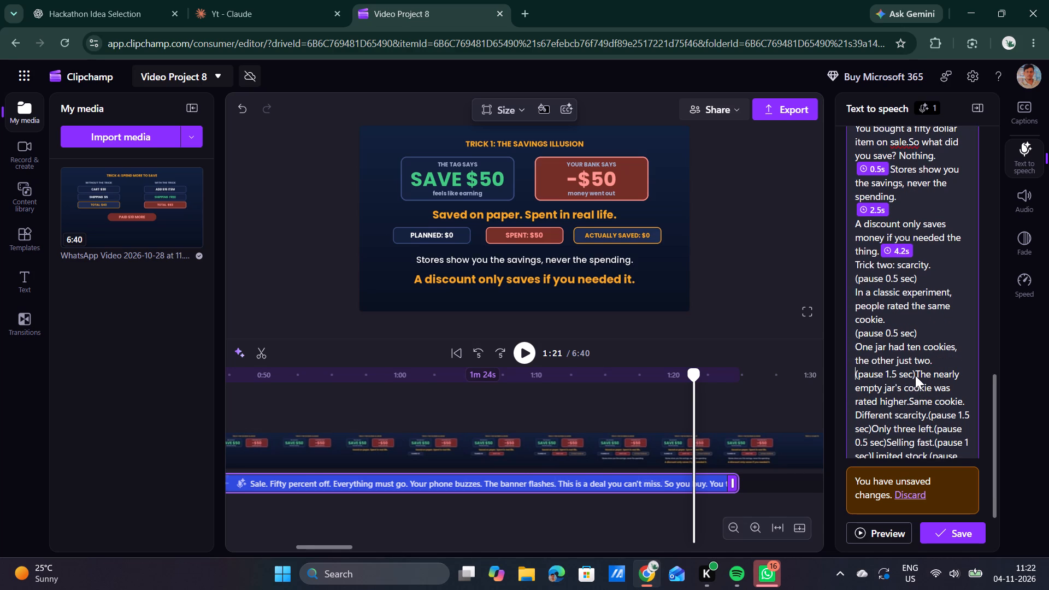
{"action": "left_click", "coordinate": [915, 374]}
{"action": "key", "text": "Return"}
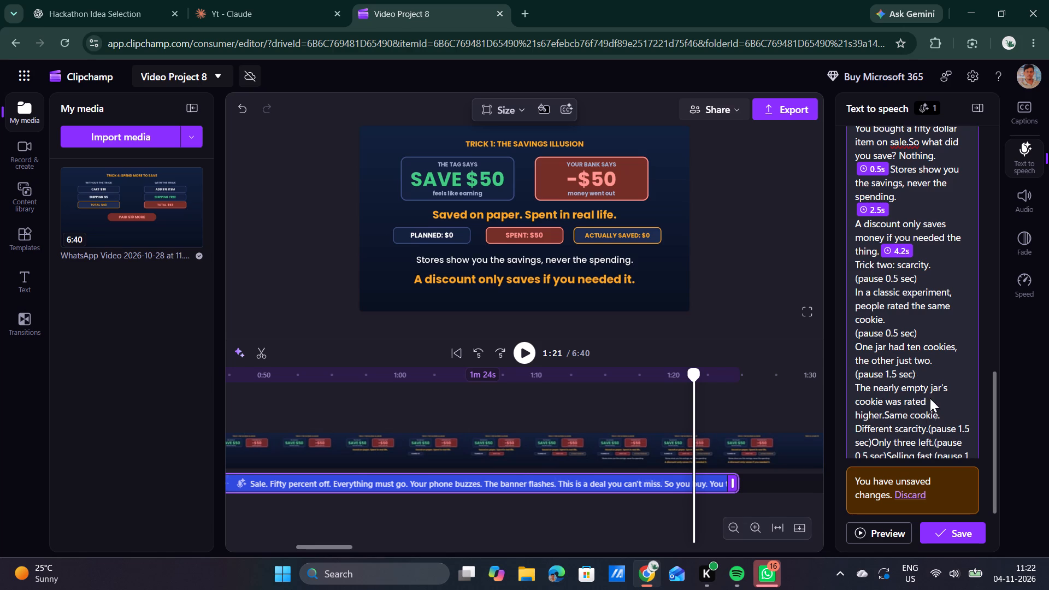
{"action": "left_click", "coordinate": [928, 430]}
{"action": "key", "text": "Return"}
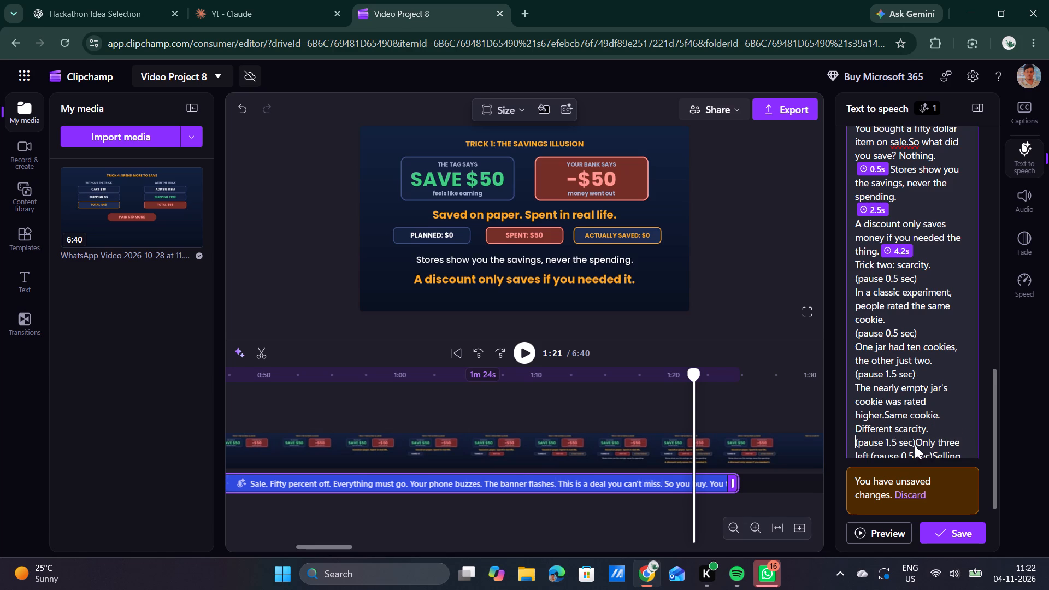
{"action": "left_click", "coordinate": [918, 444]}
{"action": "key", "text": "Return"}
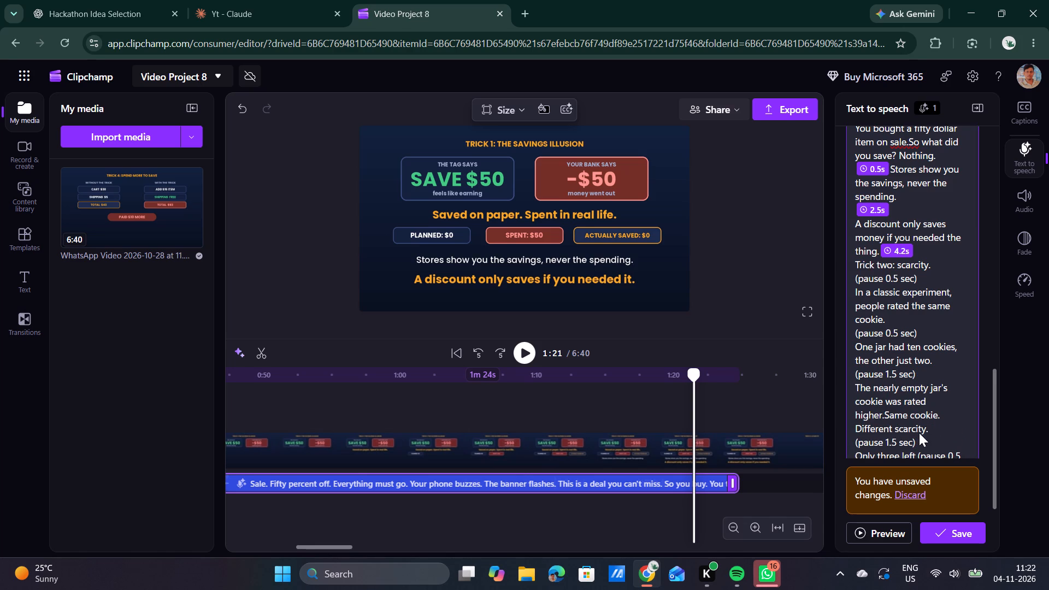
Put the pause markers after "Only three left.", "Selling fast." and "Limited stock." on their own lines.
{"action": "scroll", "coordinate": [919, 433], "scroll_direction": "down", "scroll_amount": 2}
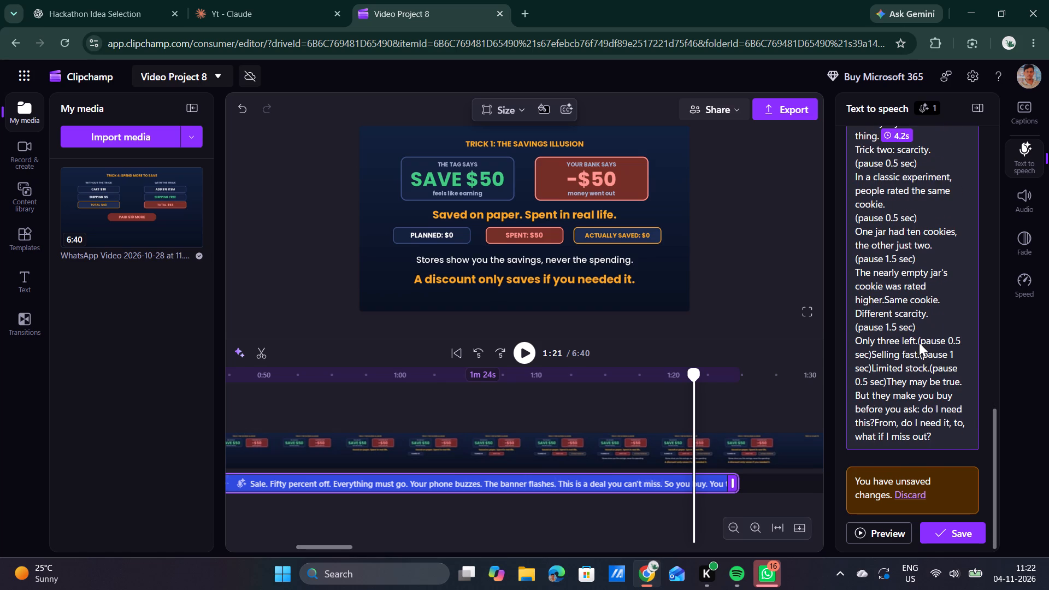
{"action": "left_click", "coordinate": [919, 343]}
{"action": "key", "text": "Left"}
{"action": "key", "text": "Return"}
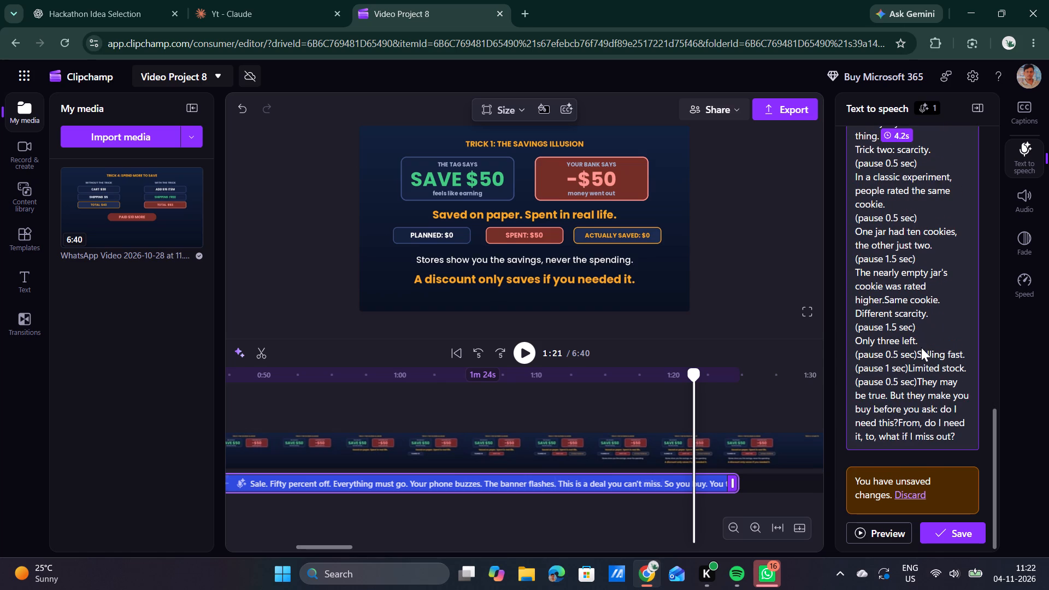
{"action": "left_click", "coordinate": [918, 355]}
{"action": "key", "text": "Return"}
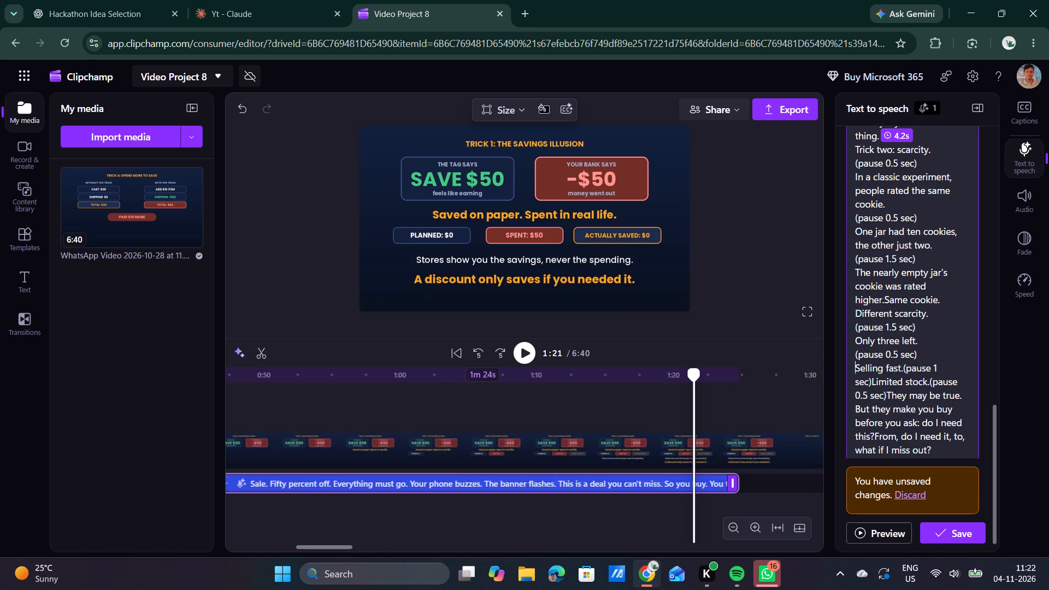
{"action": "left_click", "coordinate": [904, 369]}
{"action": "key", "text": "Return"}
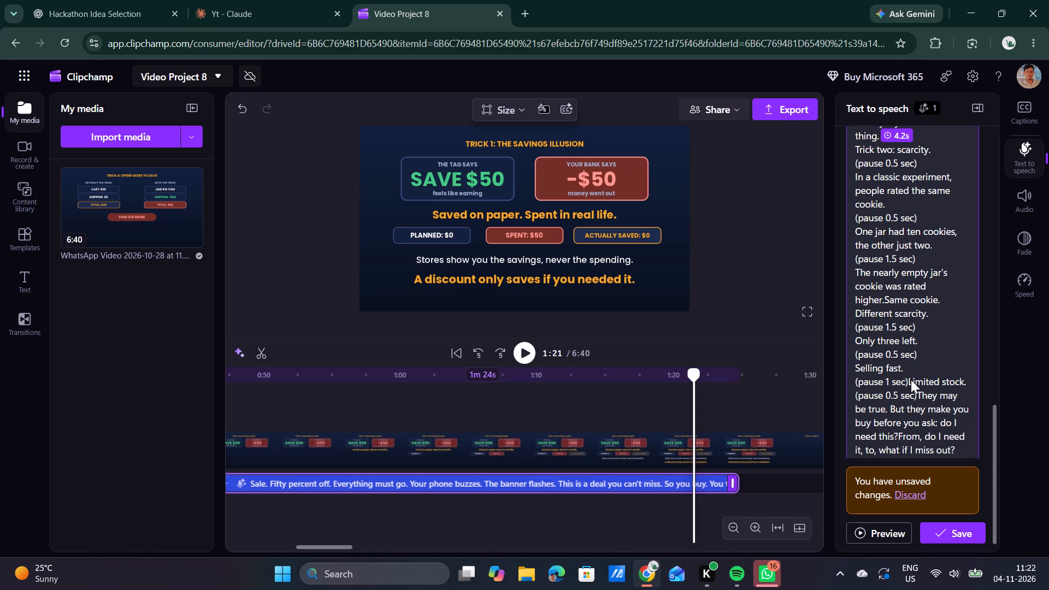
{"action": "left_click", "coordinate": [909, 385]}
{"action": "key", "text": "Return"}
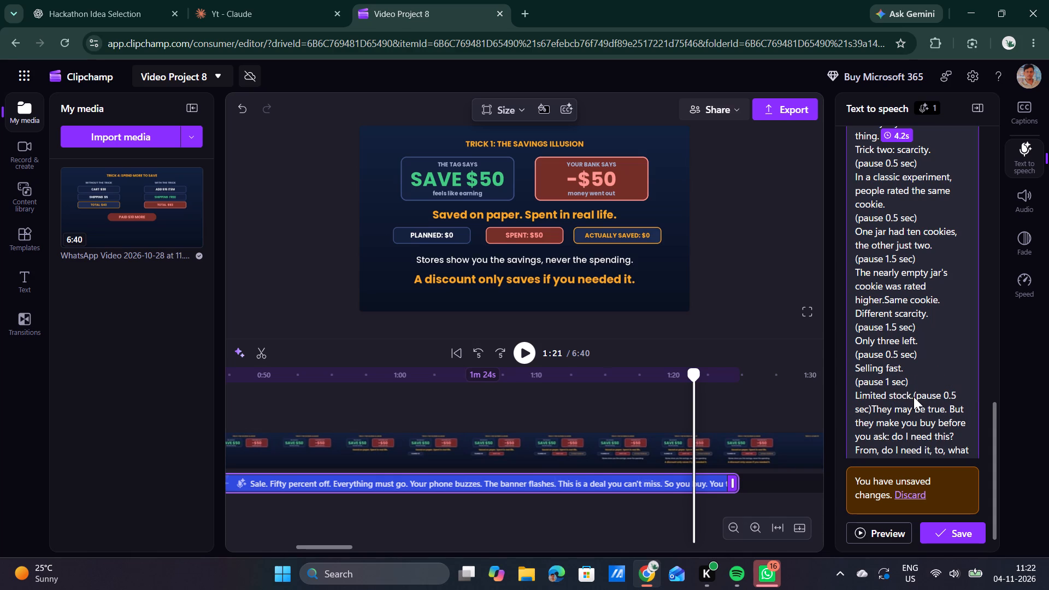
{"action": "left_click", "coordinate": [914, 397]}
{"action": "key", "text": "Return"}
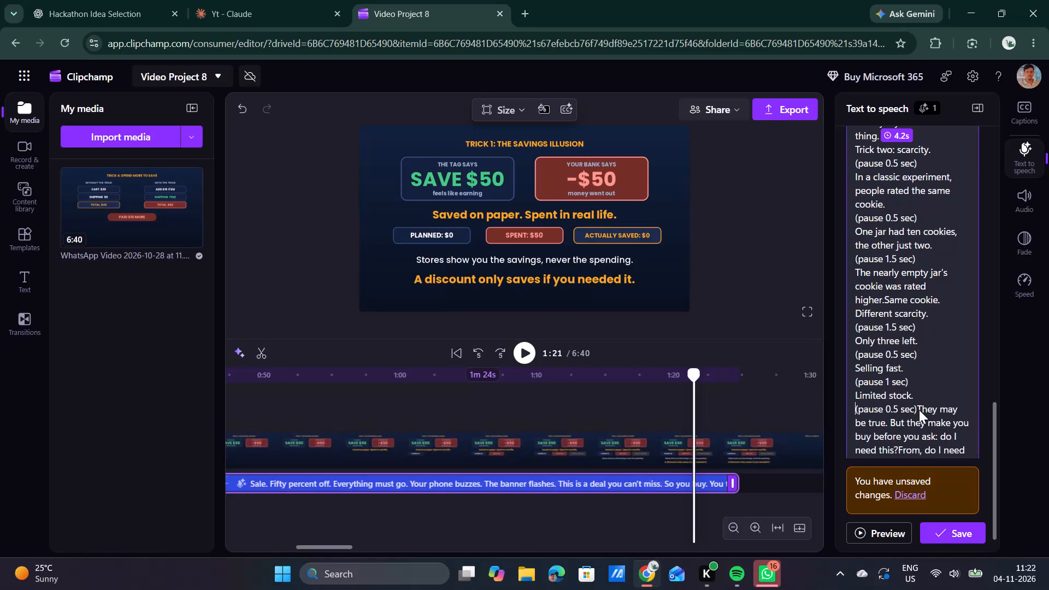
{"action": "left_click", "coordinate": [919, 410]}
{"action": "key", "text": "Return"}
Replace the "(pause 0.5 sec)" marker after "Trick two: scarcity." with an actual 0.5 s pause.
{"action": "scroll", "coordinate": [916, 380], "scroll_direction": "down", "scroll_amount": 1}
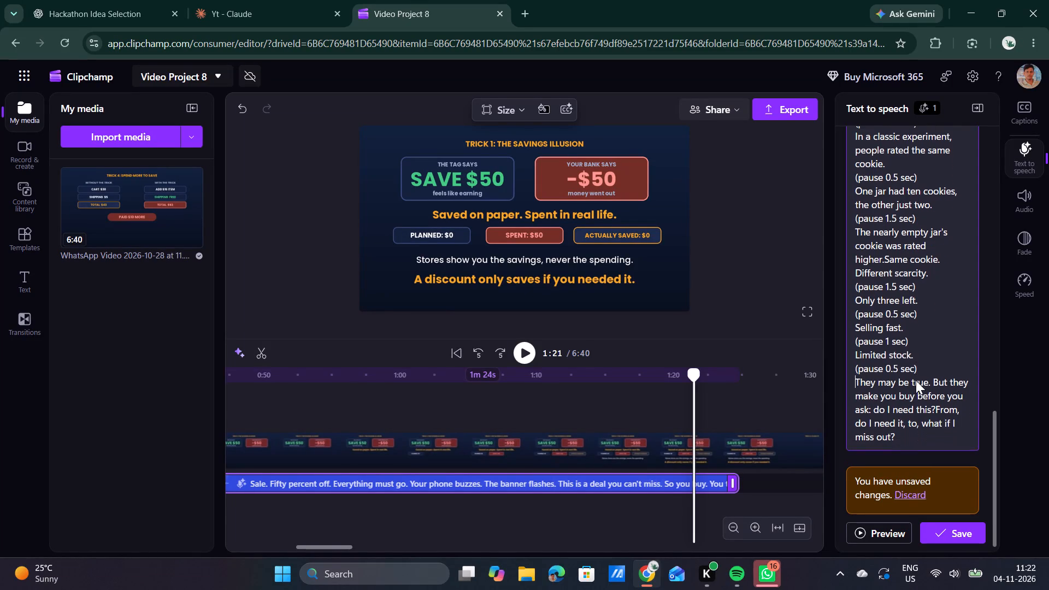
{"action": "scroll", "coordinate": [916, 380], "scroll_direction": "down", "scroll_amount": 1}
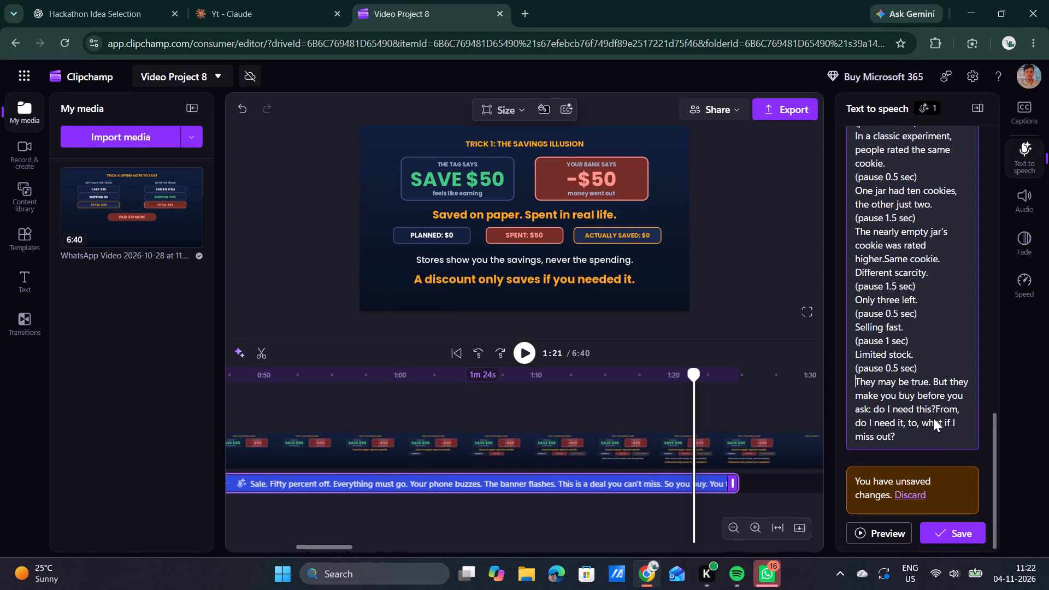
{"action": "scroll", "coordinate": [903, 433], "scroll_direction": "up", "scroll_amount": 1}
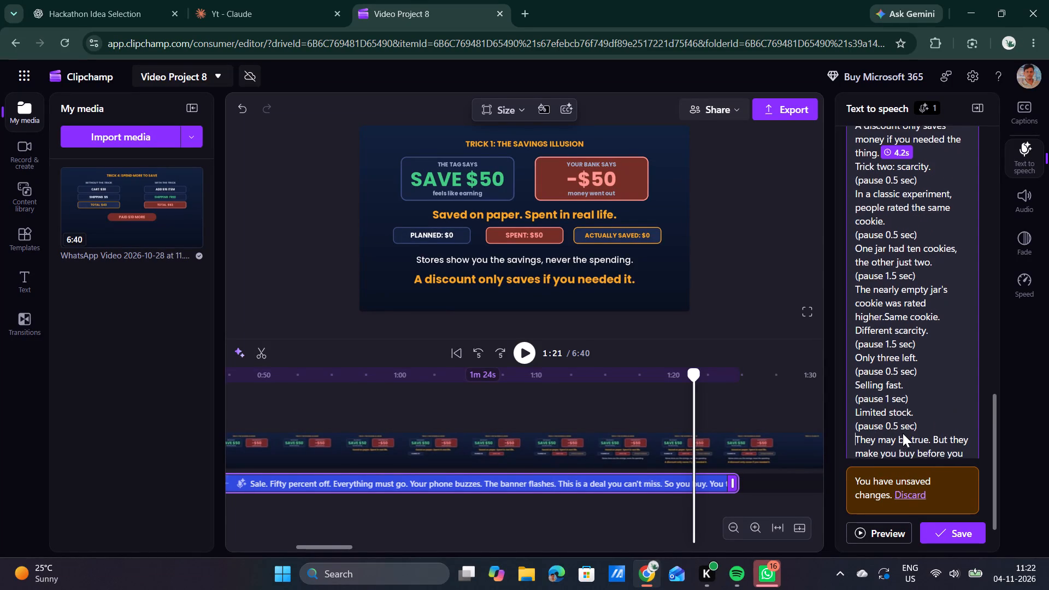
{"action": "scroll", "coordinate": [903, 433], "scroll_direction": "up", "scroll_amount": 2}
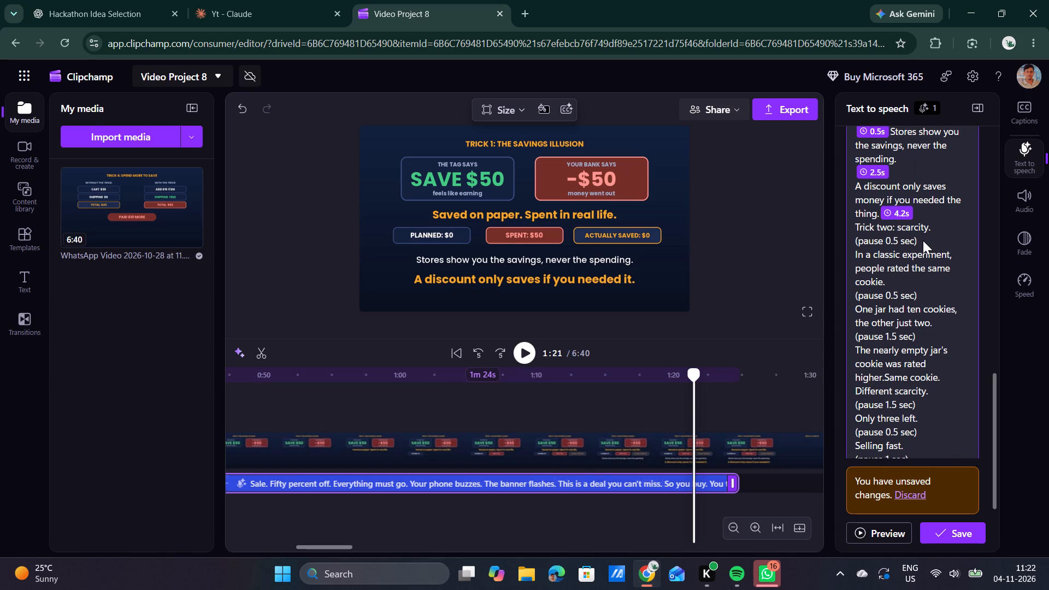
{"action": "left_click_drag", "start_coordinate": [923, 240], "coordinate": [854, 239]}
{"action": "key", "text": "BackSpace"}
{"action": "scroll", "coordinate": [903, 232], "scroll_direction": "up", "scroll_amount": 7}
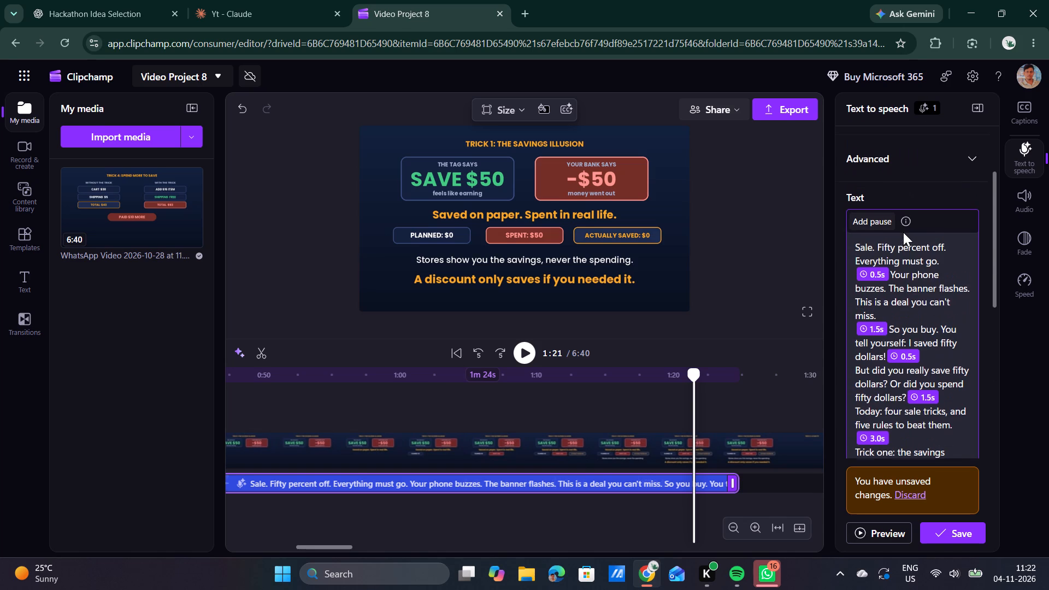
{"action": "left_click", "coordinate": [875, 220]}
{"action": "scroll", "coordinate": [875, 220], "scroll_direction": "down", "scroll_amount": 2}
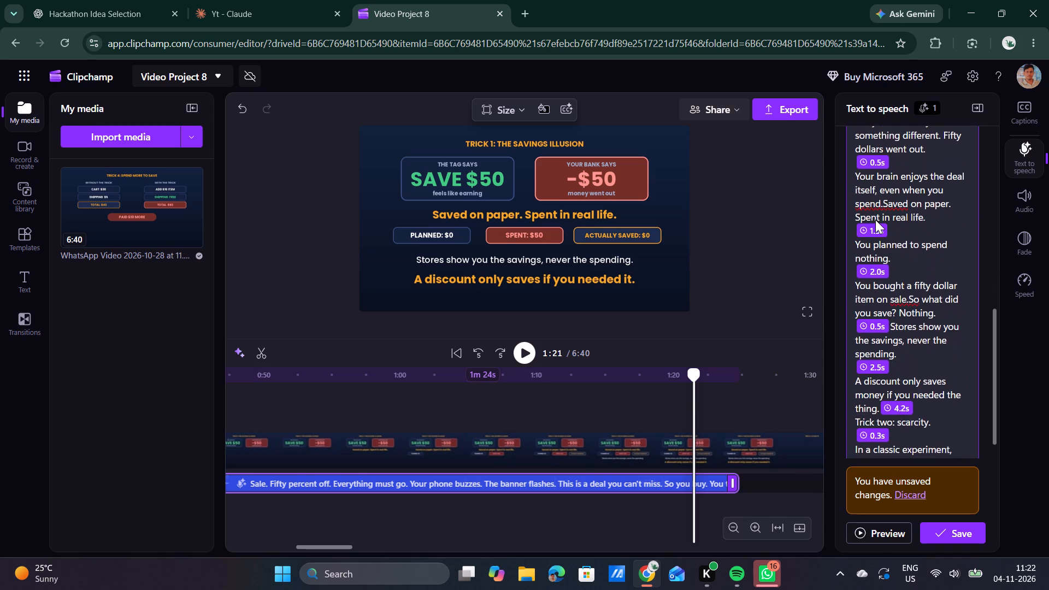
{"action": "scroll", "coordinate": [875, 220], "scroll_direction": "down", "scroll_amount": 1}
{"action": "left_click", "coordinate": [880, 380]}
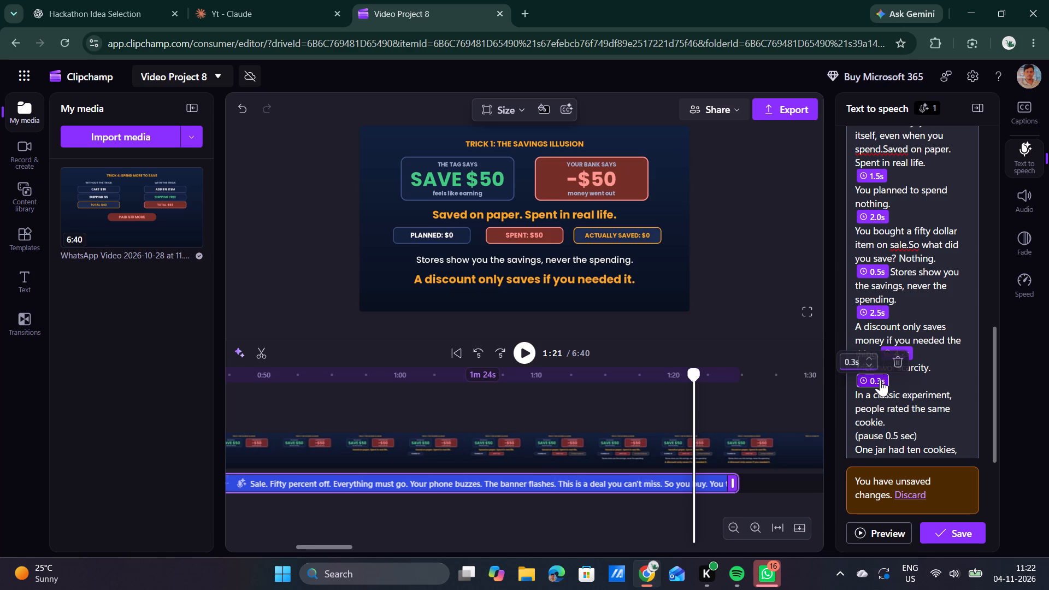
{"action": "key", "text": "Up"}
{"action": "key", "text": "Up"}
{"action": "left_click", "coordinate": [924, 435]}
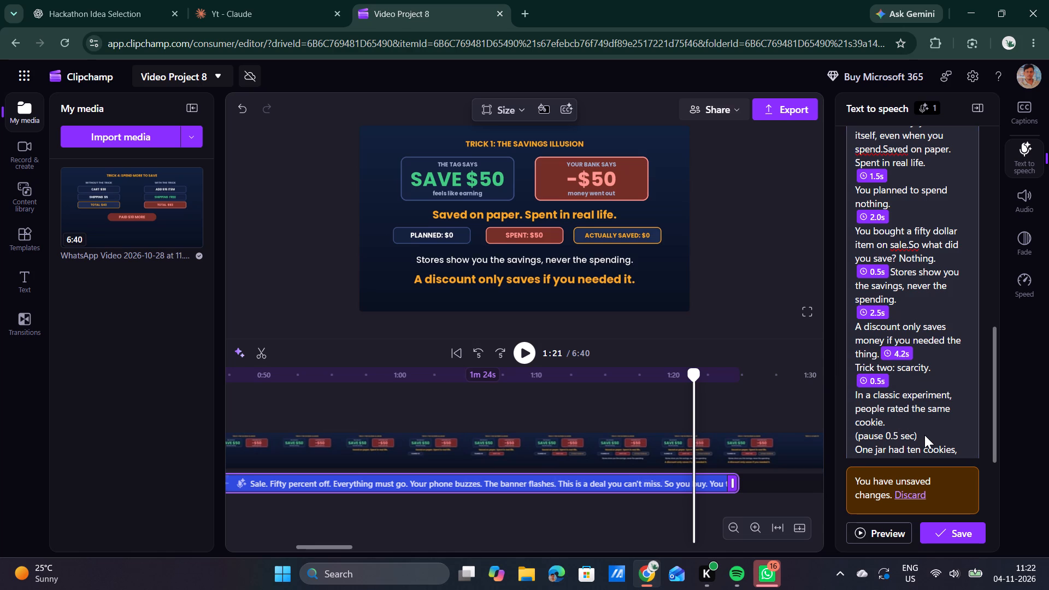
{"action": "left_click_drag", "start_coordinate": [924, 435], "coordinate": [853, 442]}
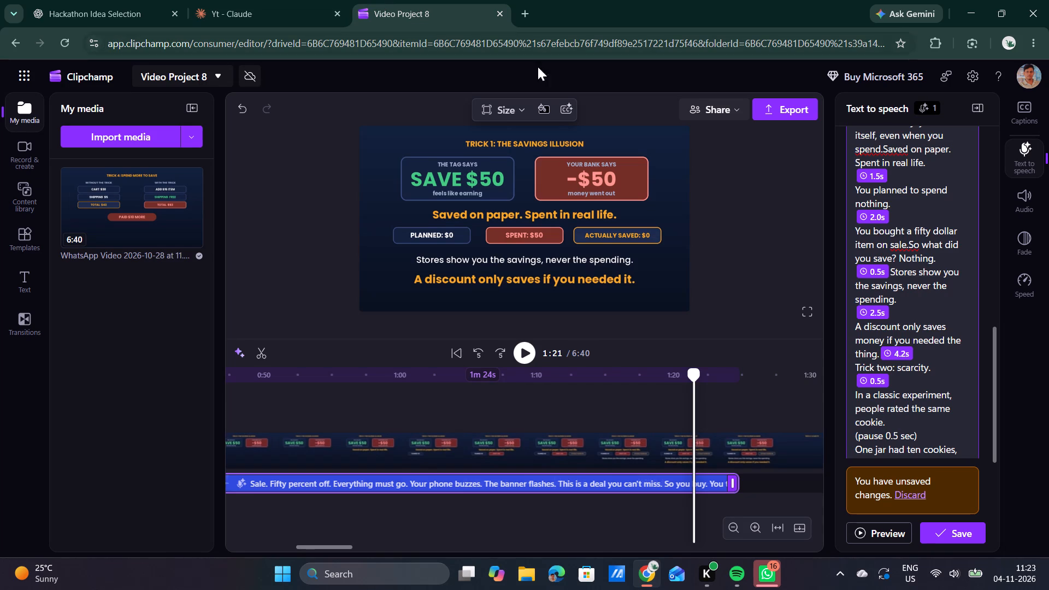
{"action": "left_click_drag", "start_coordinate": [920, 436], "coordinate": [902, 435]}
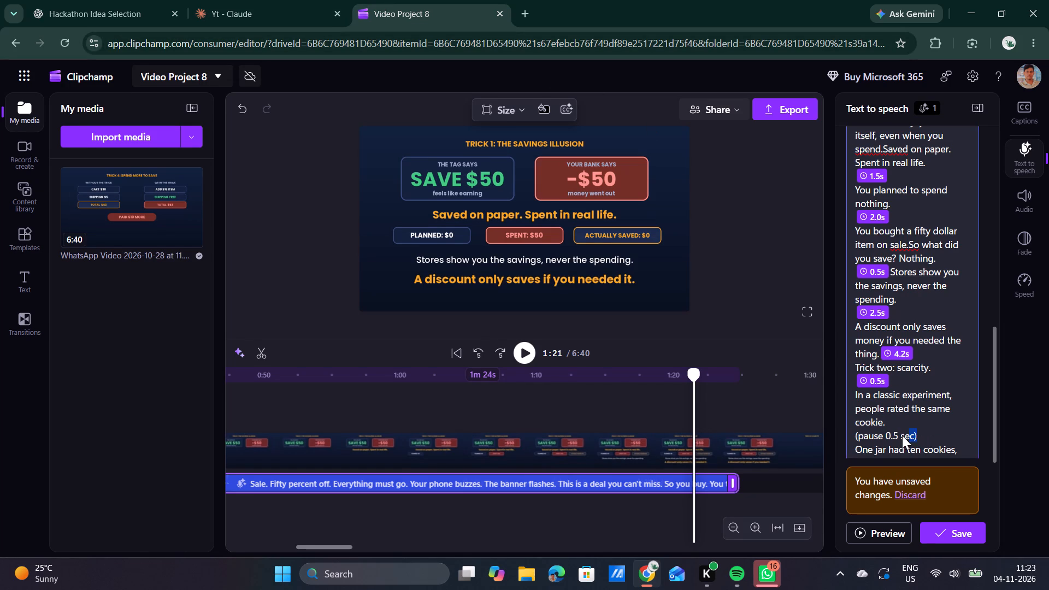
{"action": "left_click_drag", "start_coordinate": [902, 435], "coordinate": [853, 435]}
{"action": "key", "text": "BackSpace"}
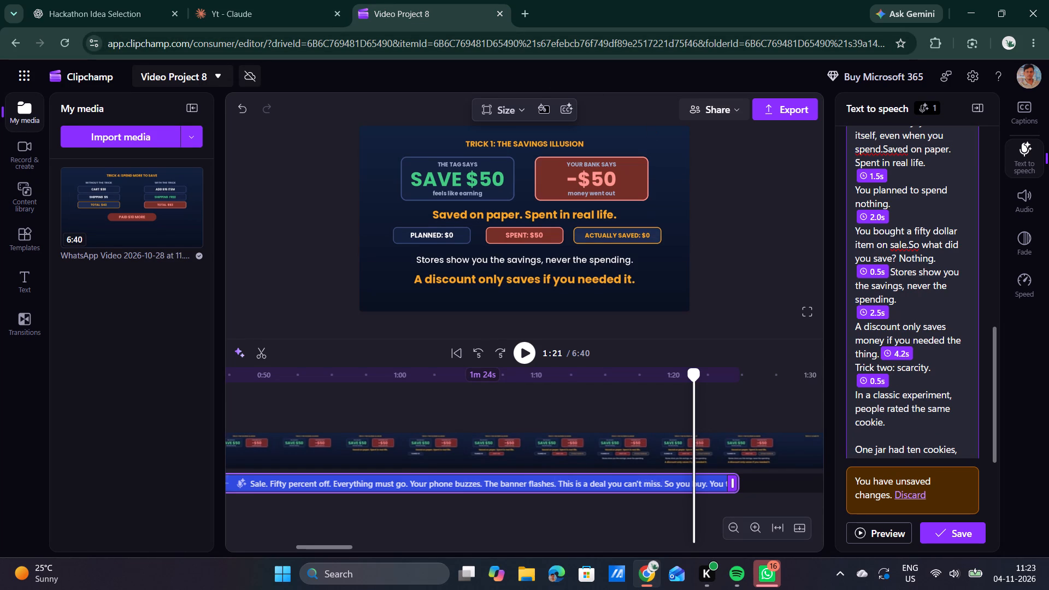
{"action": "scroll", "coordinate": [899, 387], "scroll_direction": "up", "scroll_amount": 6}
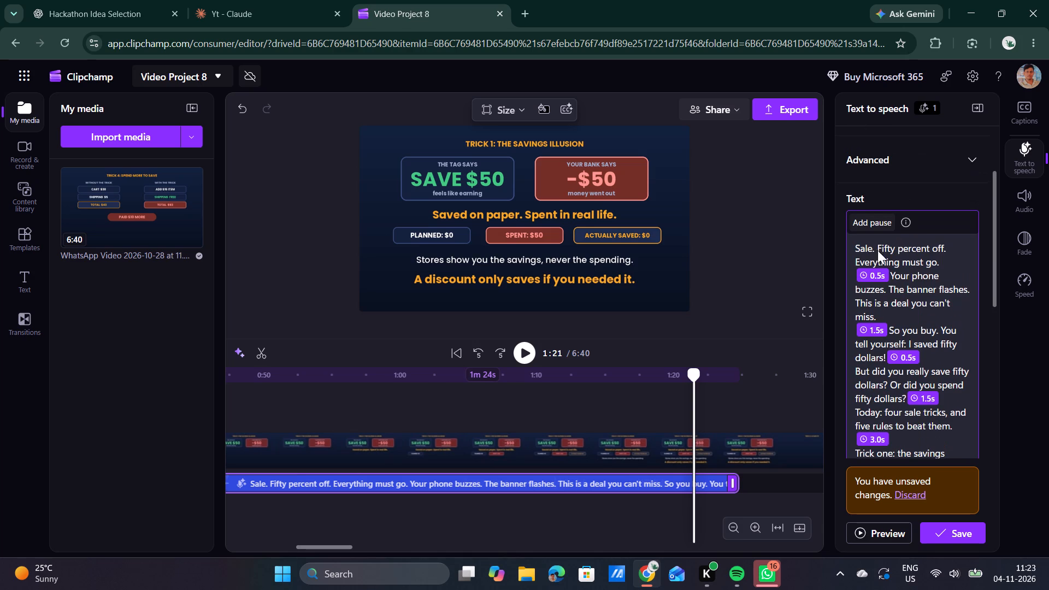
{"action": "left_click", "coordinate": [876, 220]}
{"action": "scroll", "coordinate": [876, 220], "scroll_direction": "down", "scroll_amount": 3}
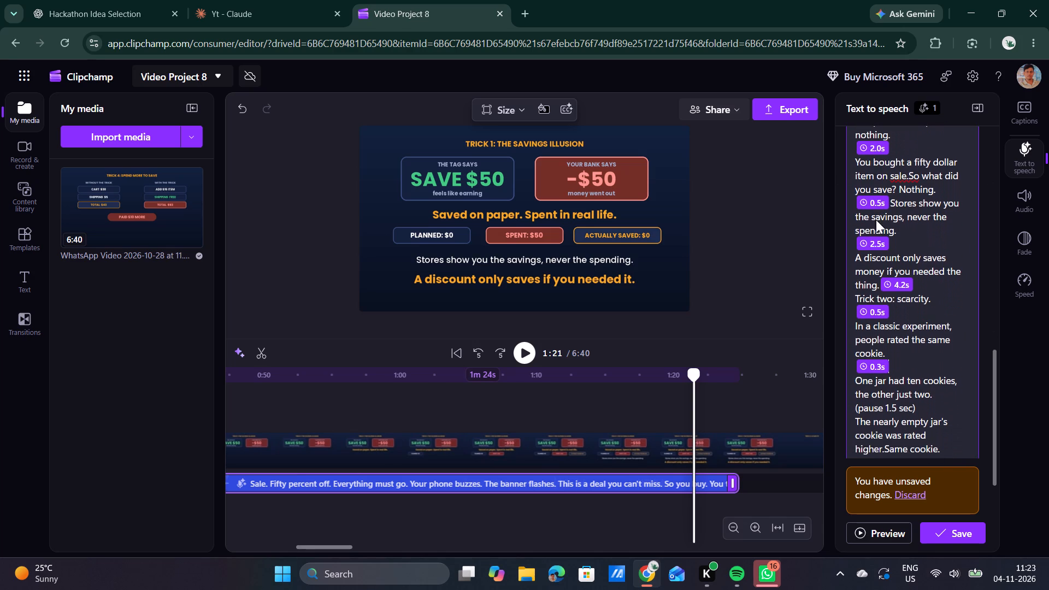
{"action": "left_click", "coordinate": [875, 370]}
{"action": "key", "text": "Up"}
{"action": "key", "text": "Up"}
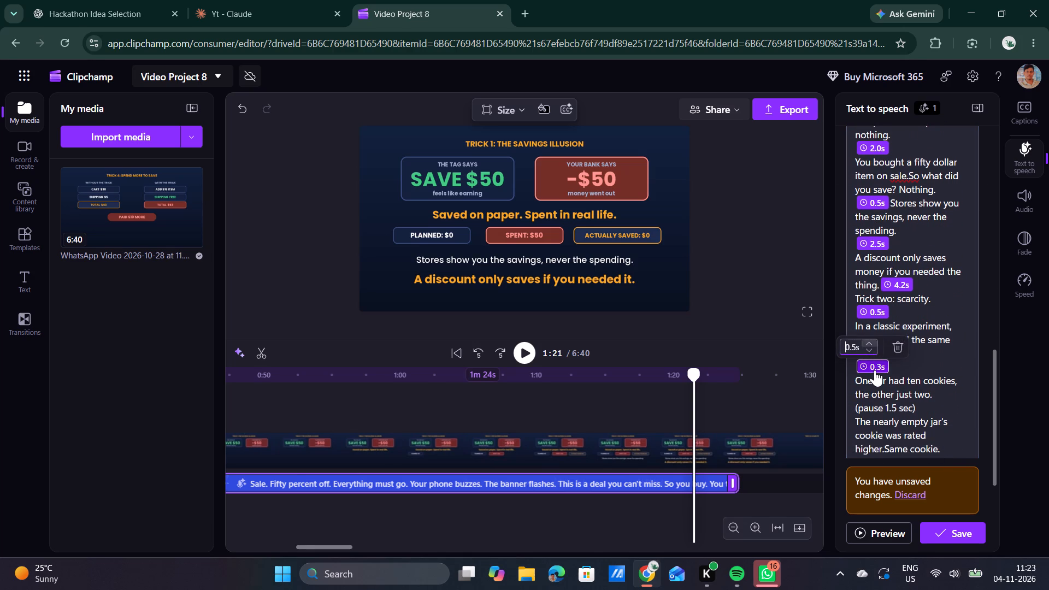
{"action": "left_click", "coordinate": [928, 409]}
Replace the "(pause 1.5 sec)" marker after "the other just two." with an actual 1.5 s pause.
{"action": "left_click_drag", "start_coordinate": [928, 409], "coordinate": [854, 412]}
{"action": "key", "text": "BackSpace"}
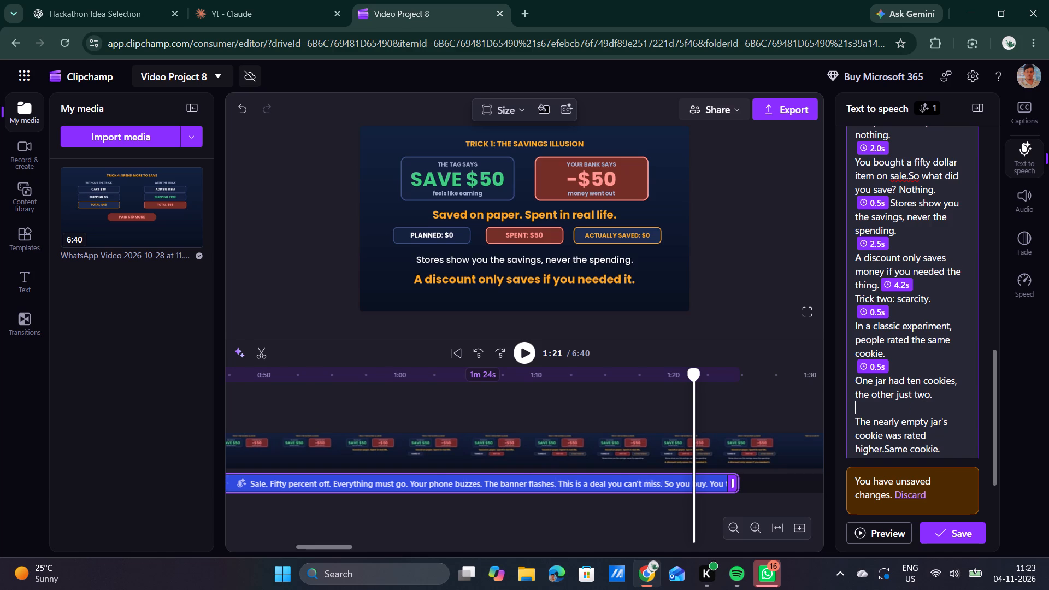
{"action": "scroll", "coordinate": [893, 343], "scroll_direction": "up", "scroll_amount": 6}
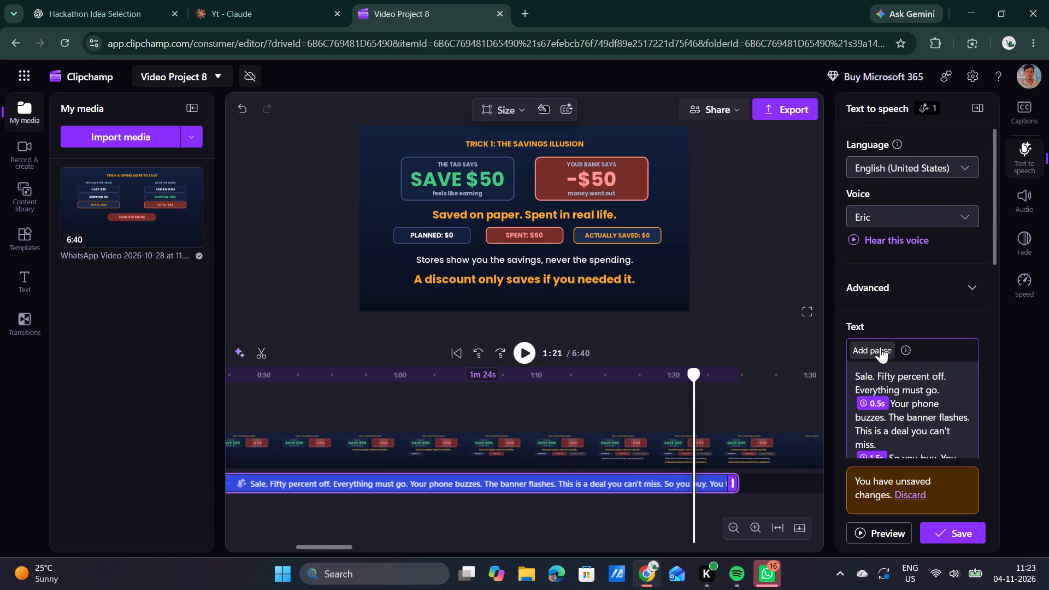
{"action": "left_click", "coordinate": [880, 347]}
{"action": "scroll", "coordinate": [880, 347], "scroll_direction": "down", "scroll_amount": 2}
{"action": "left_click", "coordinate": [869, 335]}
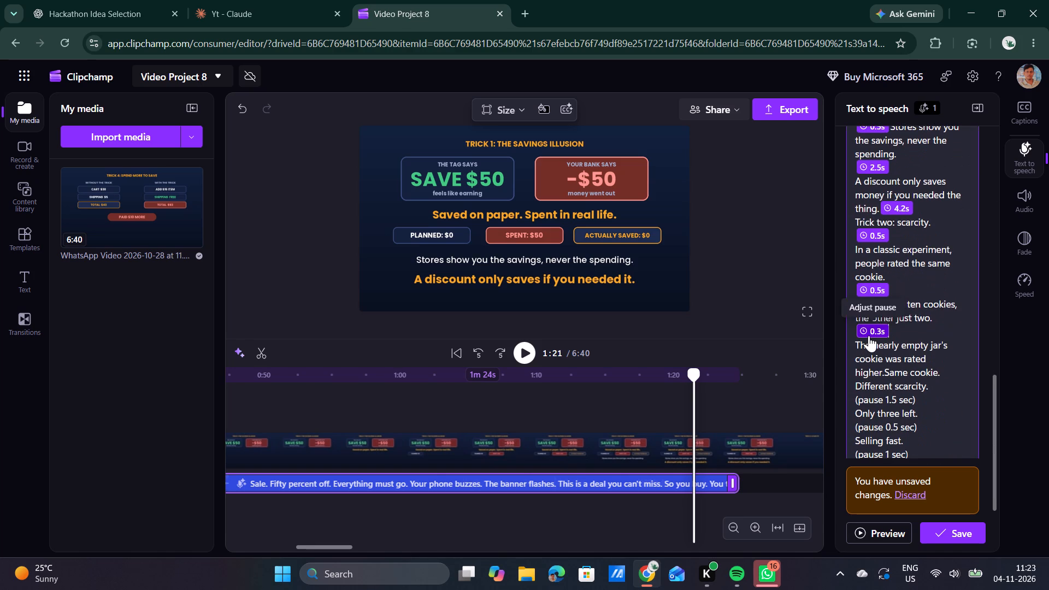
{"action": "key", "text": "Up"}
{"action": "key", "text": "Up"}
{"action": "key", "text": "Up"}
{"action": "key", "text": "Up"}
{"action": "key", "text": "Up"}
{"action": "key", "text": "Up"}
{"action": "key", "text": "Up"}
{"action": "key", "text": "Up"}
{"action": "key", "text": "Up"}
{"action": "key", "text": "Up"}
{"action": "key", "text": "Up"}
{"action": "key", "text": "Up"}
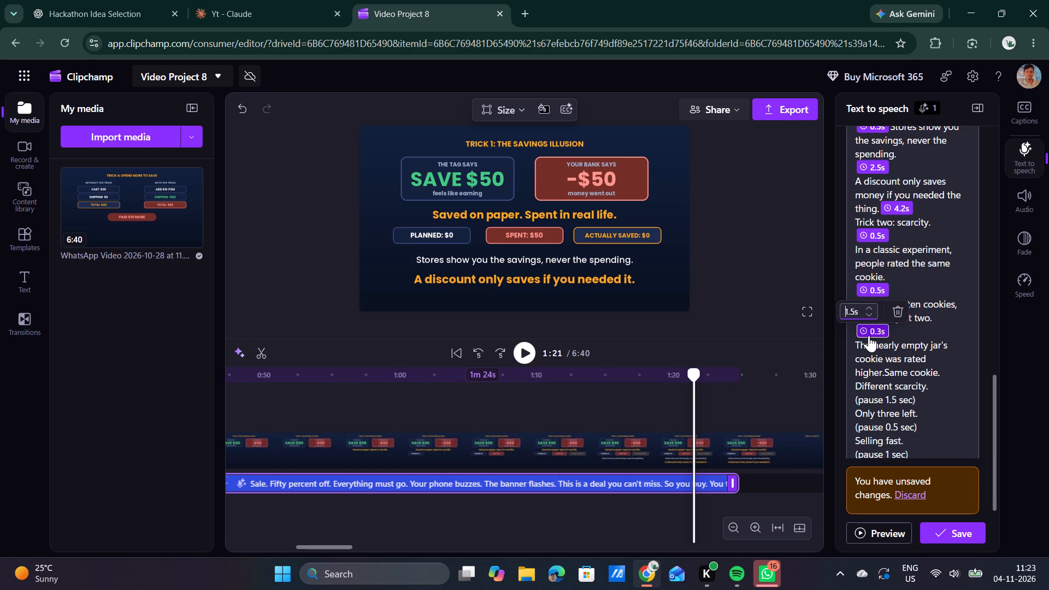
{"action": "left_click", "coordinate": [918, 329]}
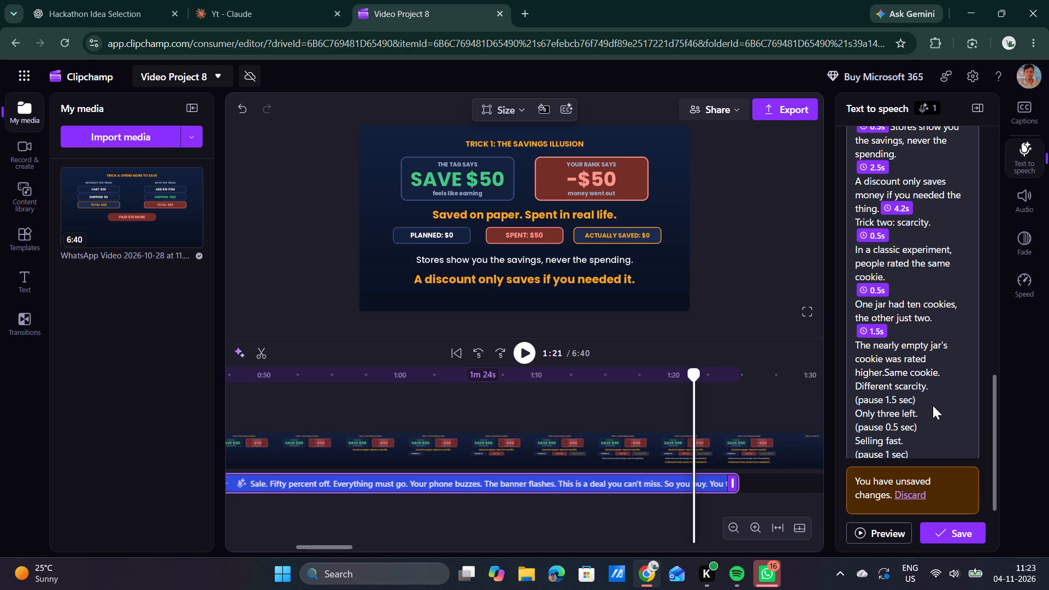
Replace the "(pause 1.5 sec)" marker after "Different scarcity." with an actual 1.5 s pause.
{"action": "left_click_drag", "start_coordinate": [928, 398], "coordinate": [851, 400]}
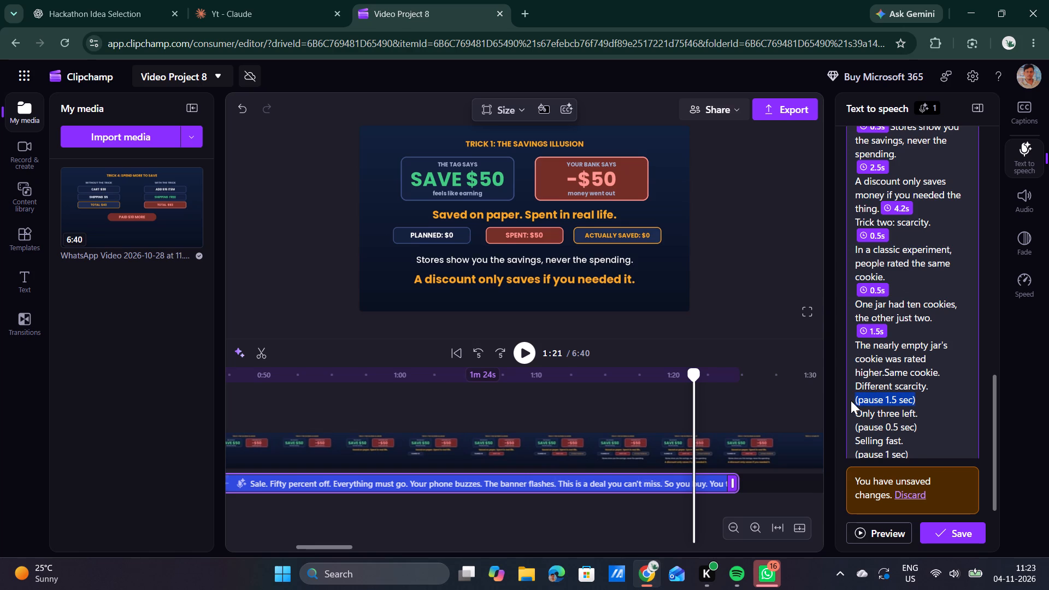
{"action": "key", "text": "BackSpace"}
{"action": "scroll", "coordinate": [917, 341], "scroll_direction": "up", "scroll_amount": 6}
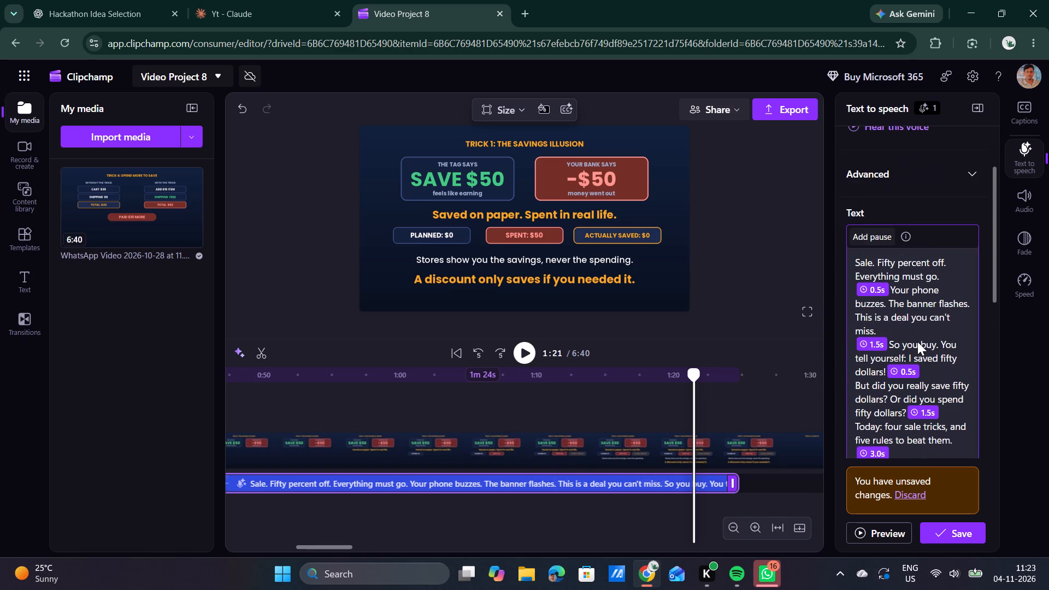
{"action": "scroll", "coordinate": [917, 341], "scroll_direction": "up", "scroll_amount": 1}
{"action": "left_click", "coordinate": [871, 238]}
{"action": "scroll", "coordinate": [871, 238], "scroll_direction": "down", "scroll_amount": 2}
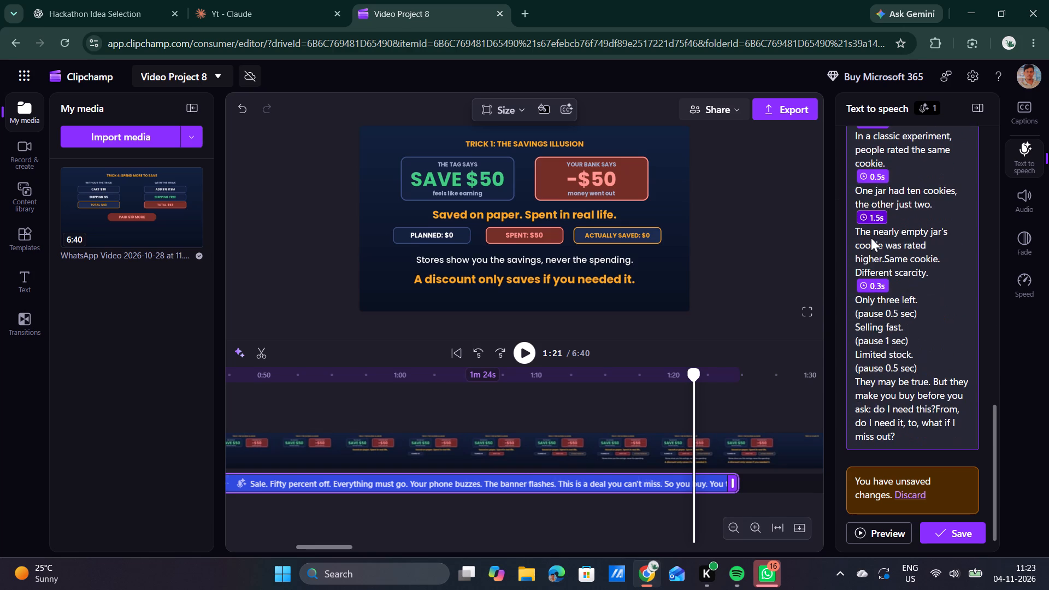
{"action": "scroll", "coordinate": [871, 238], "scroll_direction": "down", "scroll_amount": 2}
{"action": "left_click", "coordinate": [879, 283]}
{"action": "key", "text": "Up"}
{"action": "key", "text": "Up"}
{"action": "key", "text": "Up"}
{"action": "key", "text": "Up"}
{"action": "key", "text": "Up"}
{"action": "key", "text": "Up"}
{"action": "key", "text": "Up"}
{"action": "key", "text": "Up"}
{"action": "key", "text": "Up"}
{"action": "key", "text": "Up"}
{"action": "key", "text": "Up"}
{"action": "key", "text": "Up"}
{"action": "key", "text": "Up"}
{"action": "key", "text": "Up"}
{"action": "key", "text": "Up"}
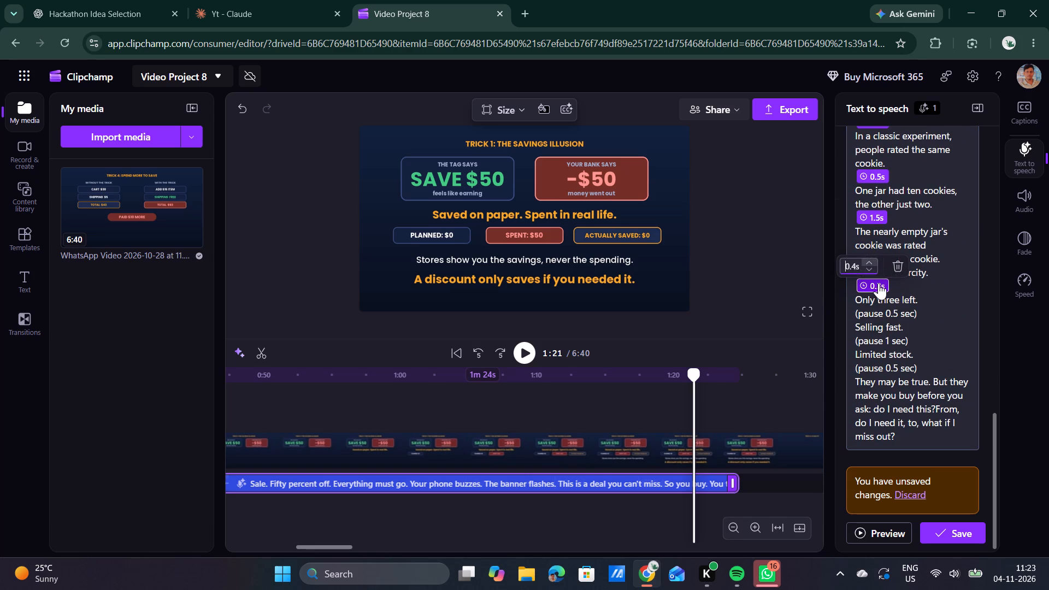
{"action": "key", "text": "Down"}
{"action": "key", "text": "Down"}
{"action": "key", "text": "Down"}
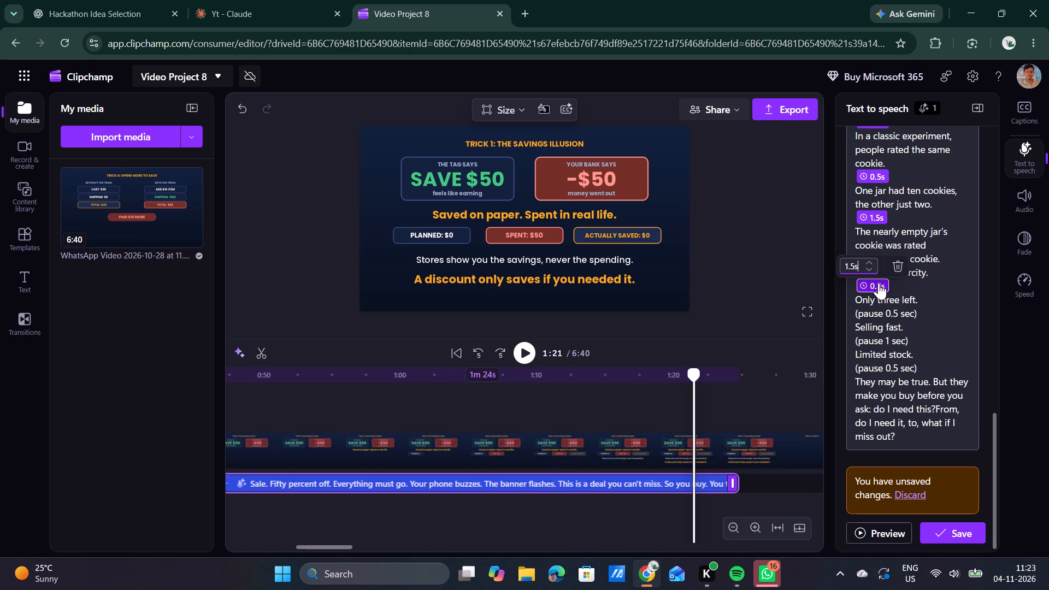
{"action": "left_click", "coordinate": [928, 316]}
Replace the "(pause 0.5 sec)" marker after "Only three left." with an actual 0.5 s pause.
{"action": "left_click_drag", "start_coordinate": [920, 311], "coordinate": [853, 311]}
{"action": "key", "text": "BackSpace"}
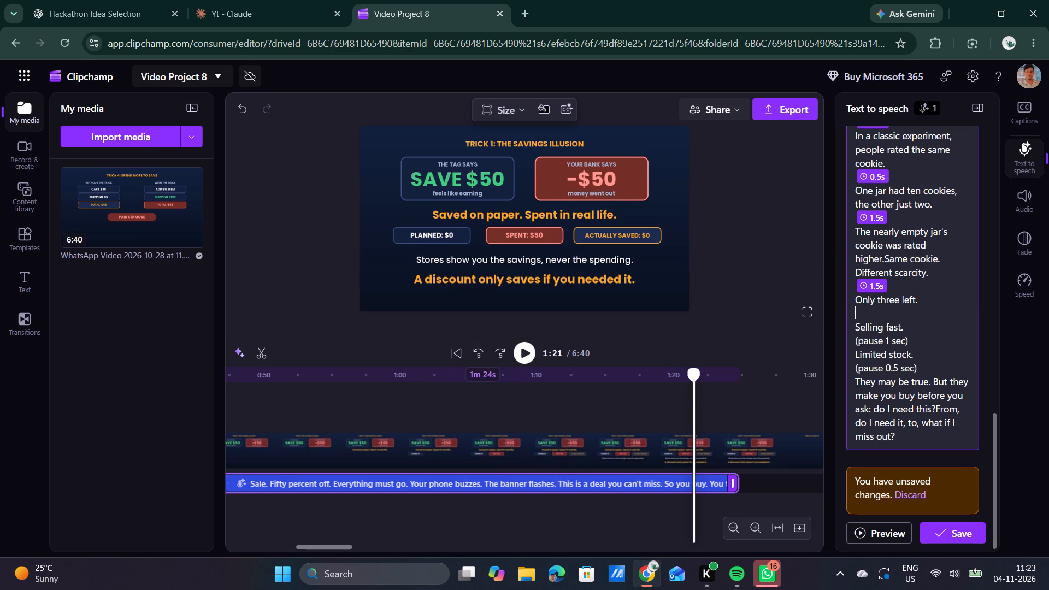
{"action": "scroll", "coordinate": [901, 286], "scroll_direction": "up", "scroll_amount": 6}
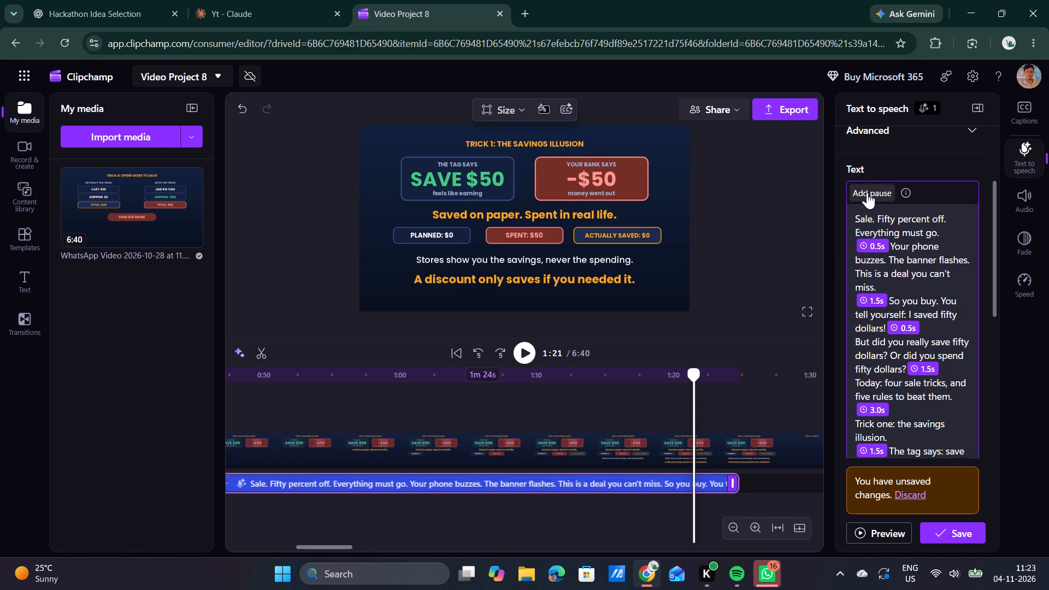
{"action": "left_click", "coordinate": [867, 192]}
{"action": "scroll", "coordinate": [867, 192], "scroll_direction": "down", "scroll_amount": 3}
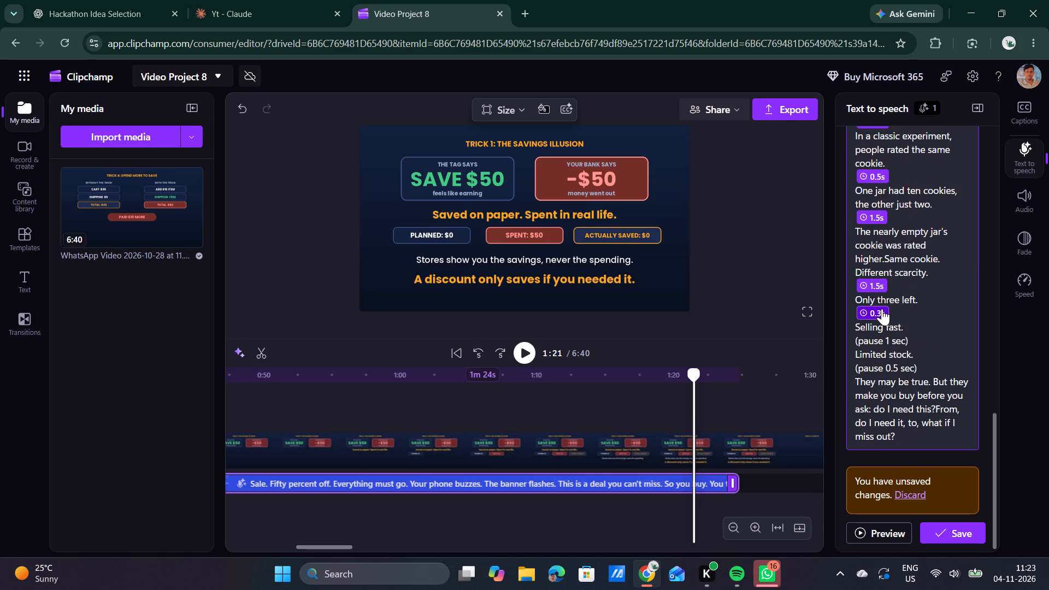
{"action": "left_click", "coordinate": [882, 309]}
{"action": "key", "text": "Up"}
{"action": "key", "text": "Up"}
{"action": "left_click", "coordinate": [900, 314]}
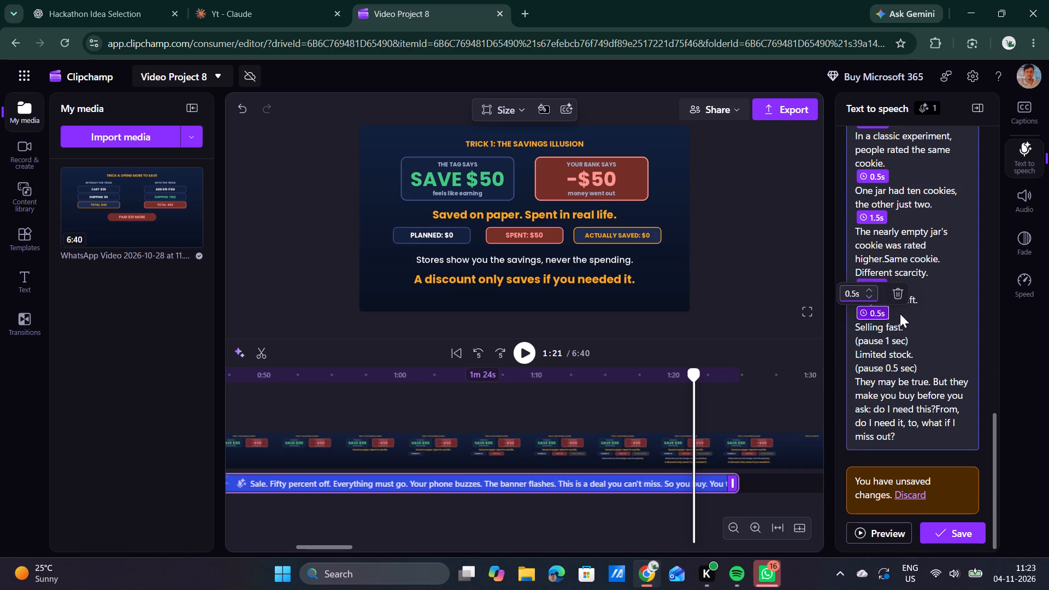
Replace the "(pause 1 sec)" marker after "Selling fast." with an actual 1.0 s pause.
{"action": "left_click_drag", "start_coordinate": [913, 343], "coordinate": [863, 345]}
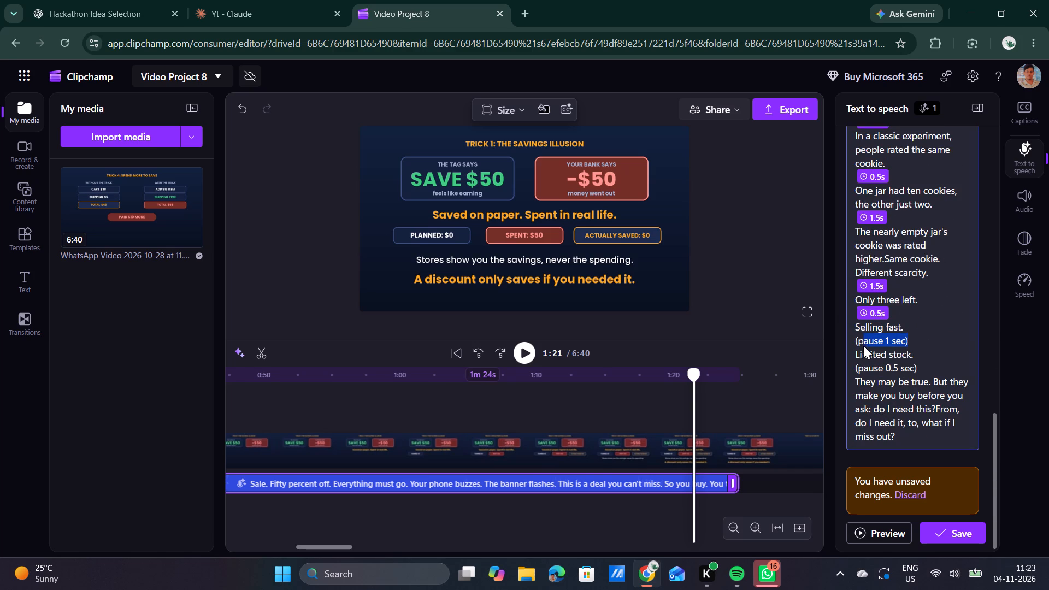
{"action": "left_click_drag", "start_coordinate": [863, 345], "coordinate": [853, 347]}
{"action": "left_click_drag", "start_coordinate": [917, 340], "coordinate": [915, 340]}
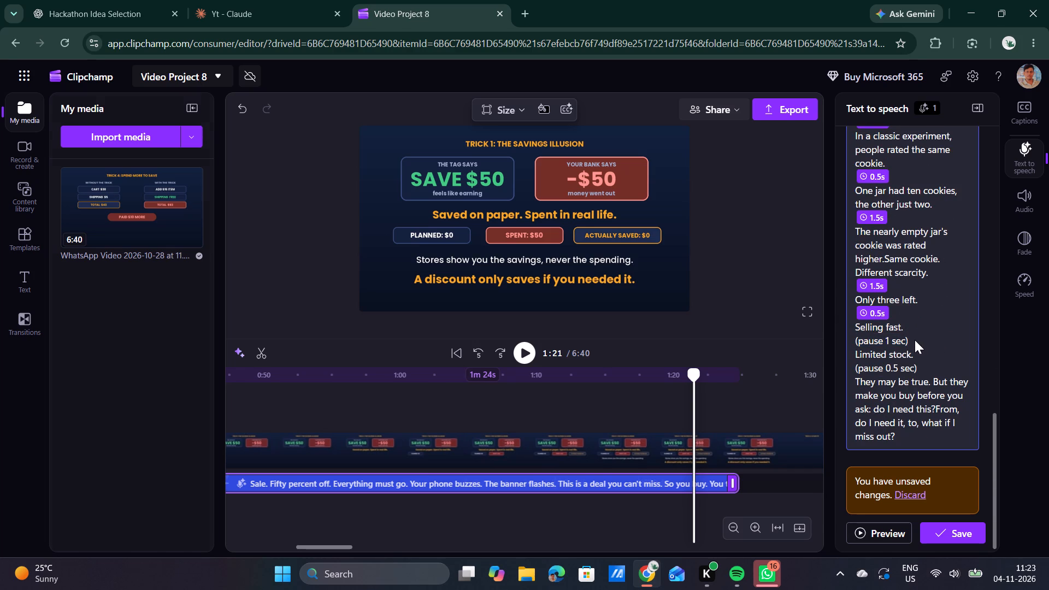
{"action": "left_click_drag", "start_coordinate": [915, 340], "coordinate": [933, 326]}
{"action": "left_click", "coordinate": [910, 337]}
{"action": "left_click_drag", "start_coordinate": [910, 337], "coordinate": [857, 342]}
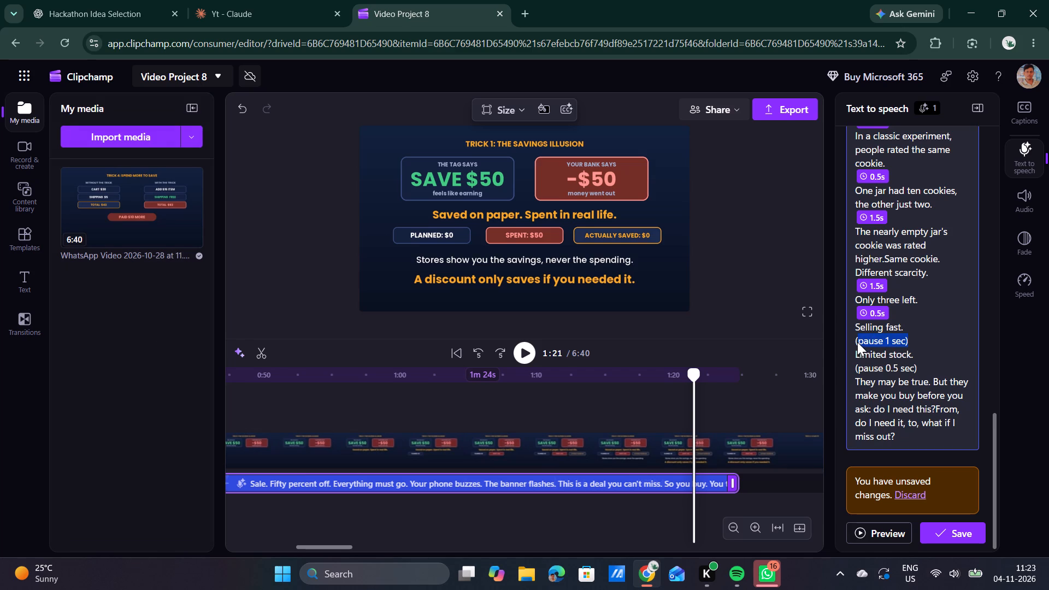
{"action": "left_click_drag", "start_coordinate": [857, 342], "coordinate": [852, 344]}
{"action": "key", "text": "BackSpace"}
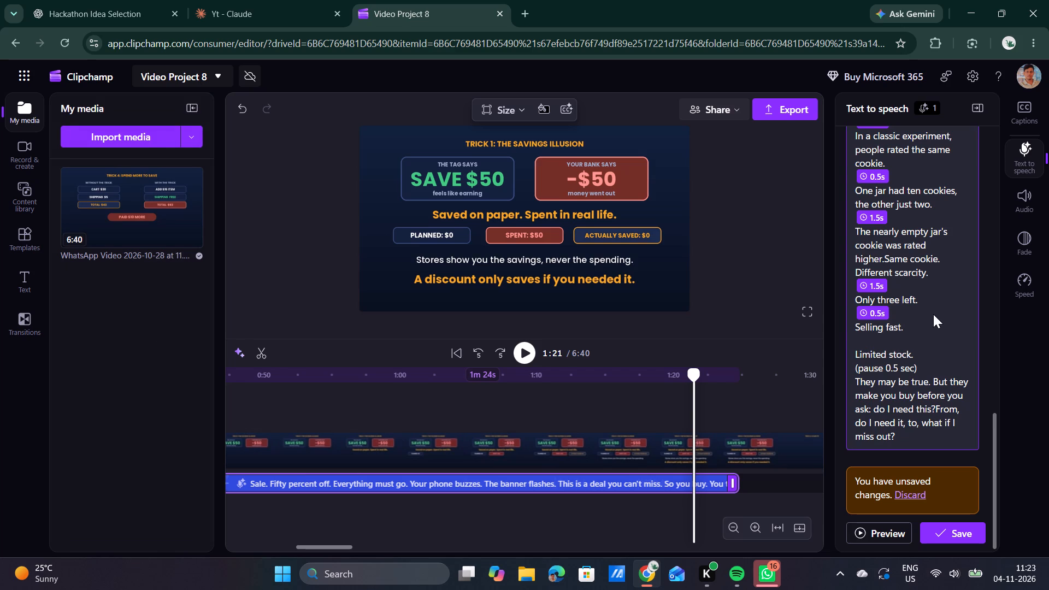
{"action": "scroll", "coordinate": [933, 314], "scroll_direction": "up", "scroll_amount": 8}
{"action": "left_click", "coordinate": [869, 351]}
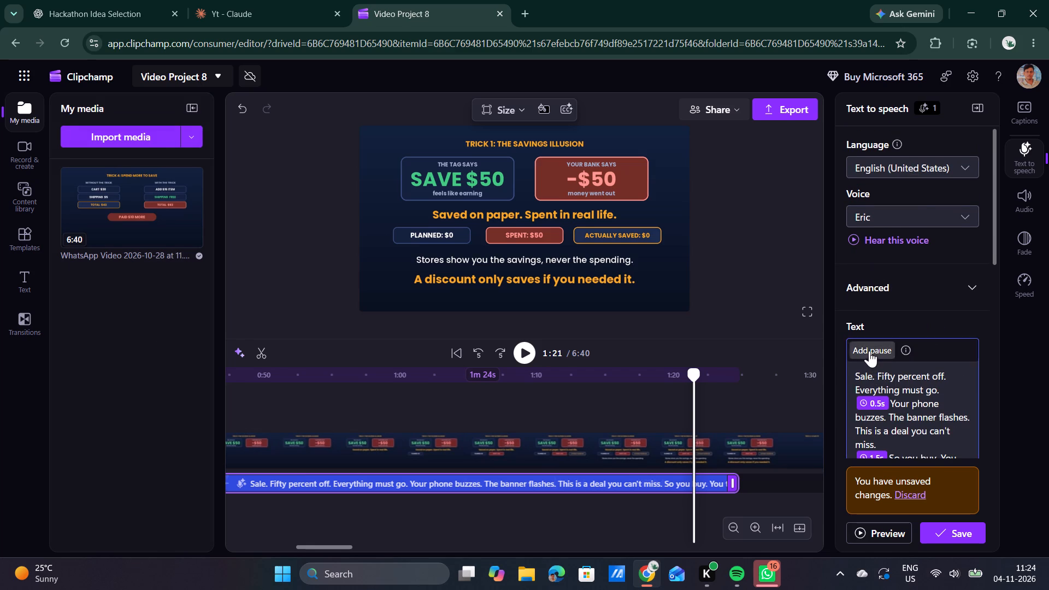
{"action": "scroll", "coordinate": [869, 351], "scroll_direction": "down", "scroll_amount": 3}
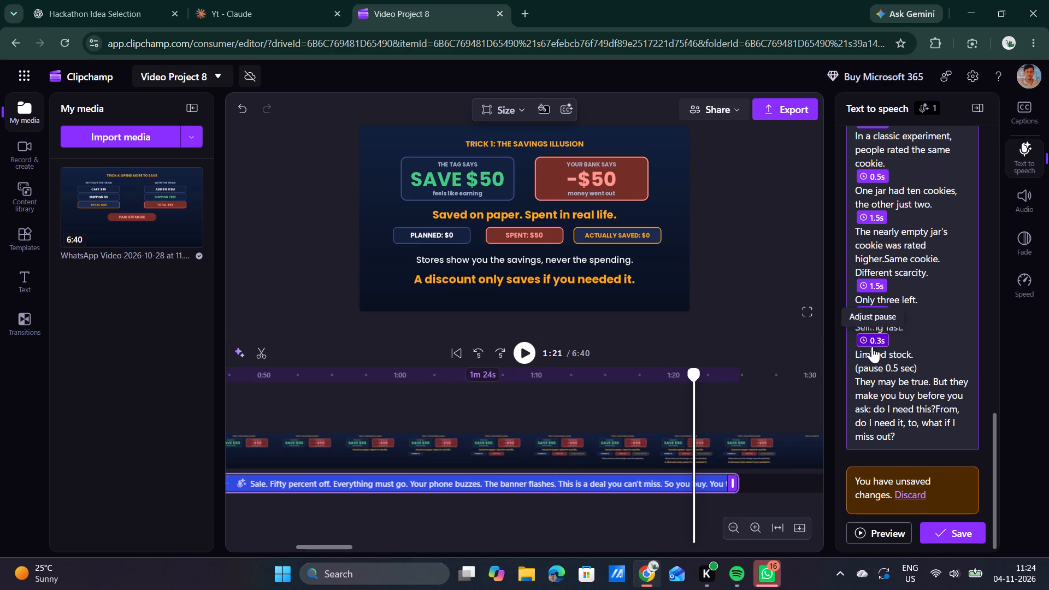
{"action": "left_click", "coordinate": [872, 346]}
{"action": "key", "text": "Up"}
{"action": "key", "text": "Up"}
{"action": "key", "text": "Up"}
{"action": "key", "text": "Up"}
{"action": "key", "text": "Up"}
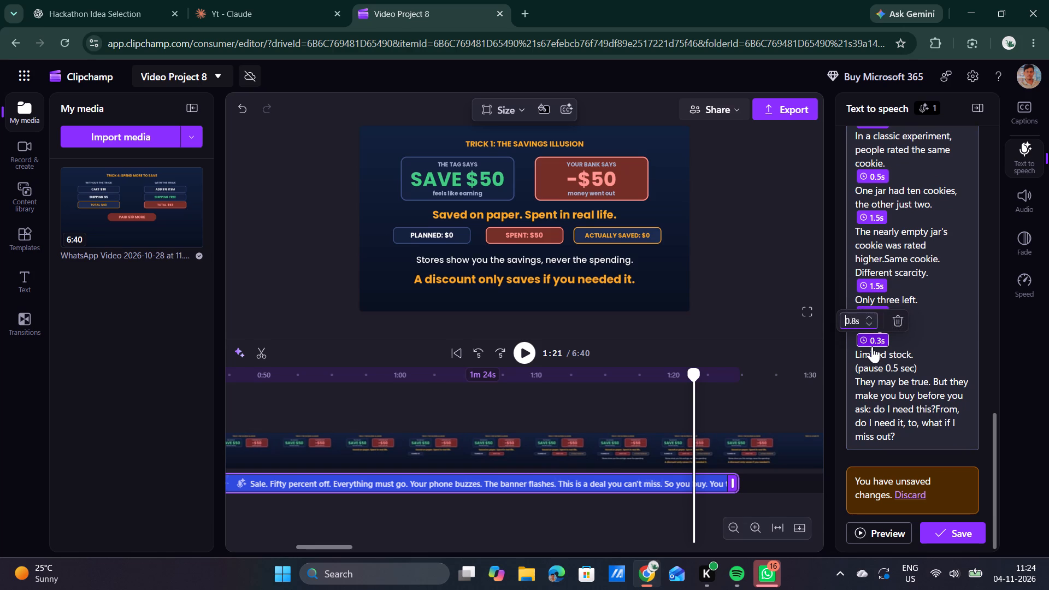
{"action": "key", "text": "Up"}
{"action": "key", "text": "Up"}
{"action": "left_click", "coordinate": [923, 365]}
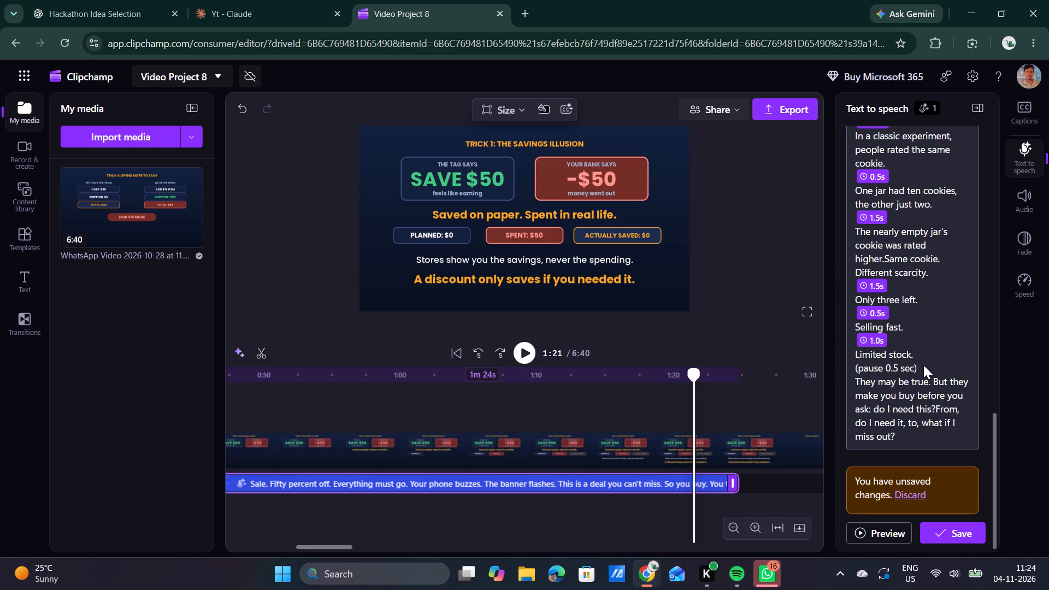
{"action": "left_click", "coordinate": [920, 369]}
{"action": "left_click_drag", "start_coordinate": [920, 369], "coordinate": [855, 371]}
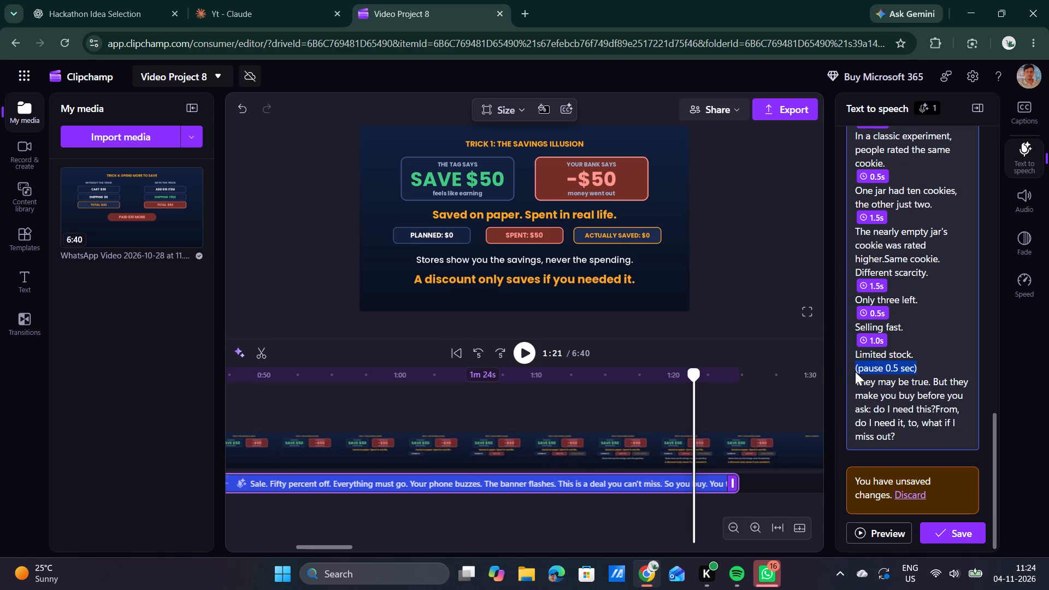
{"action": "left_click_drag", "start_coordinate": [855, 371], "coordinate": [854, 370]}
{"action": "key", "text": "BackSpace"}
{"action": "scroll", "coordinate": [923, 329], "scroll_direction": "up", "scroll_amount": 4}
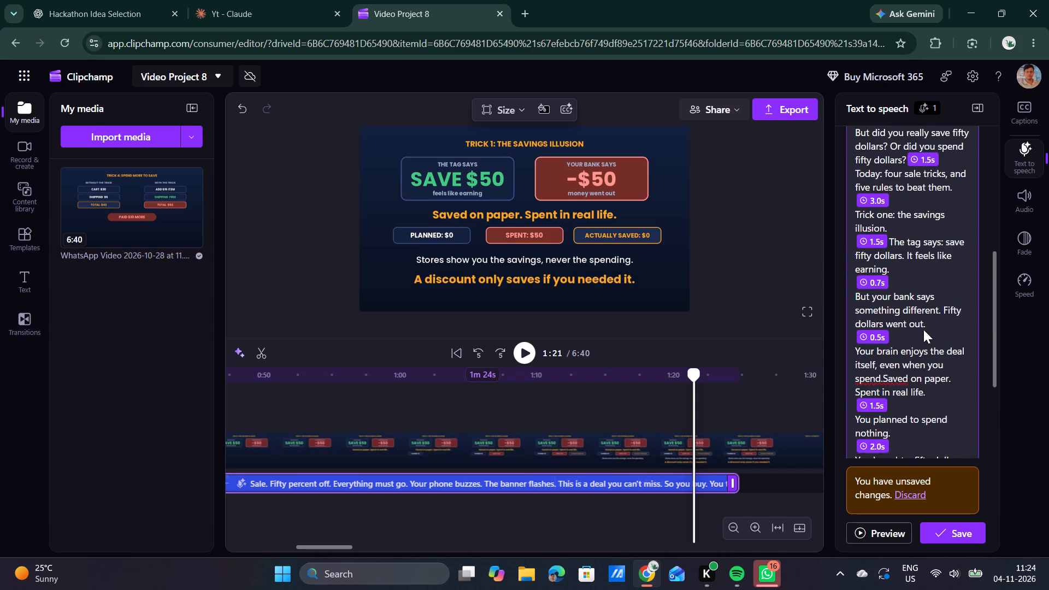
{"action": "scroll", "coordinate": [923, 329], "scroll_direction": "up", "scroll_amount": 4}
{"action": "left_click", "coordinate": [884, 207]}
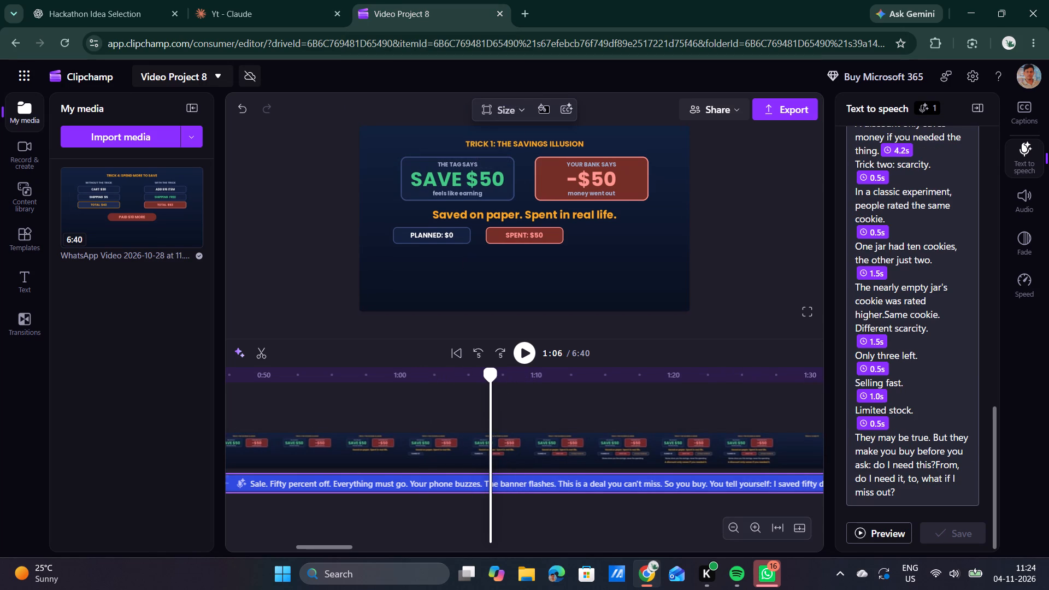
Play the video from 0:40 to 0:58, checking the Trick 1 narration against the slides and the script's pauses.
{"action": "left_click_drag", "start_coordinate": [492, 379], "coordinate": [127, 367]}
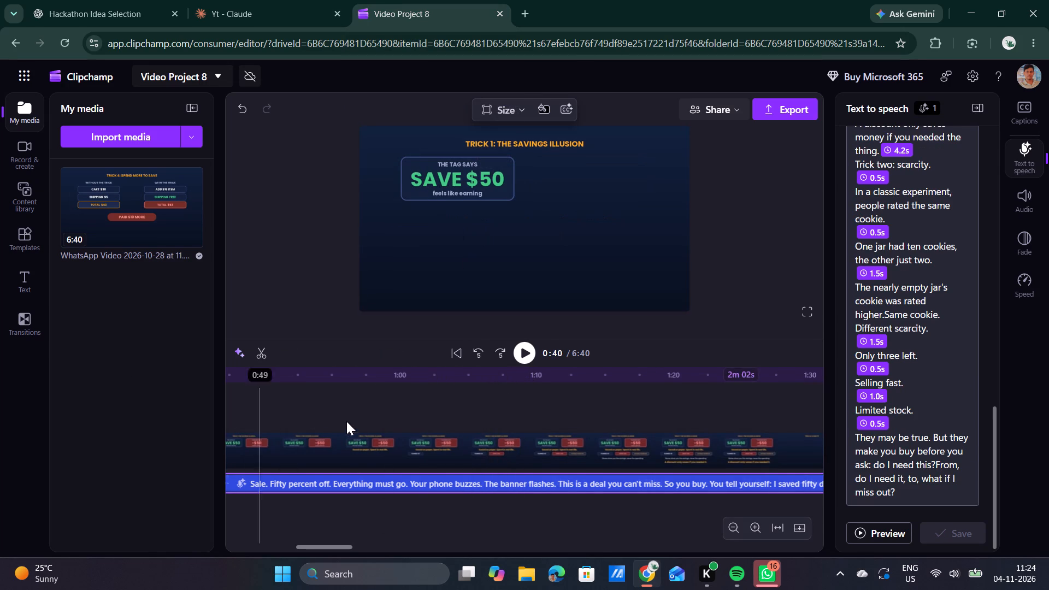
{"action": "scroll", "coordinate": [359, 424], "scroll_direction": "right", "scroll_amount": 6}
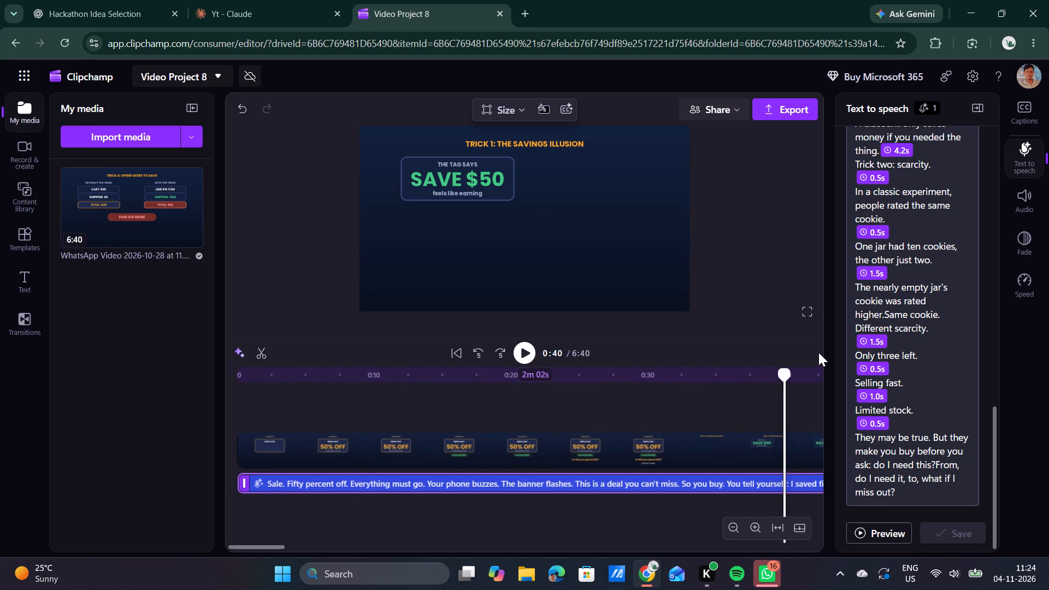
{"action": "scroll", "coordinate": [704, 402], "scroll_direction": "left", "scroll_amount": 2}
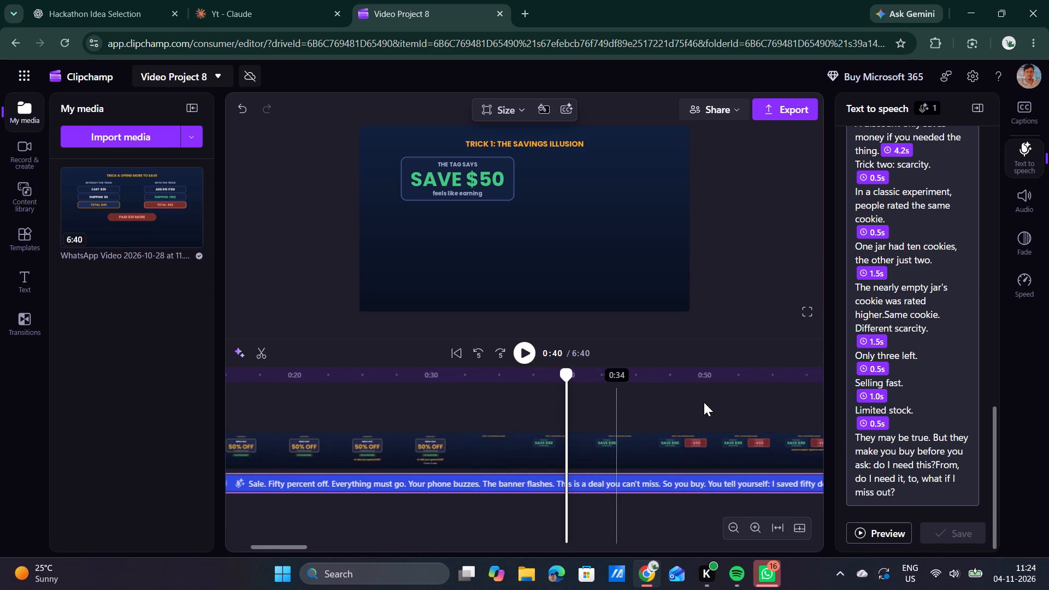
{"action": "scroll", "coordinate": [704, 402], "scroll_direction": "left", "scroll_amount": 1}
{"action": "left_click", "coordinate": [527, 352]}
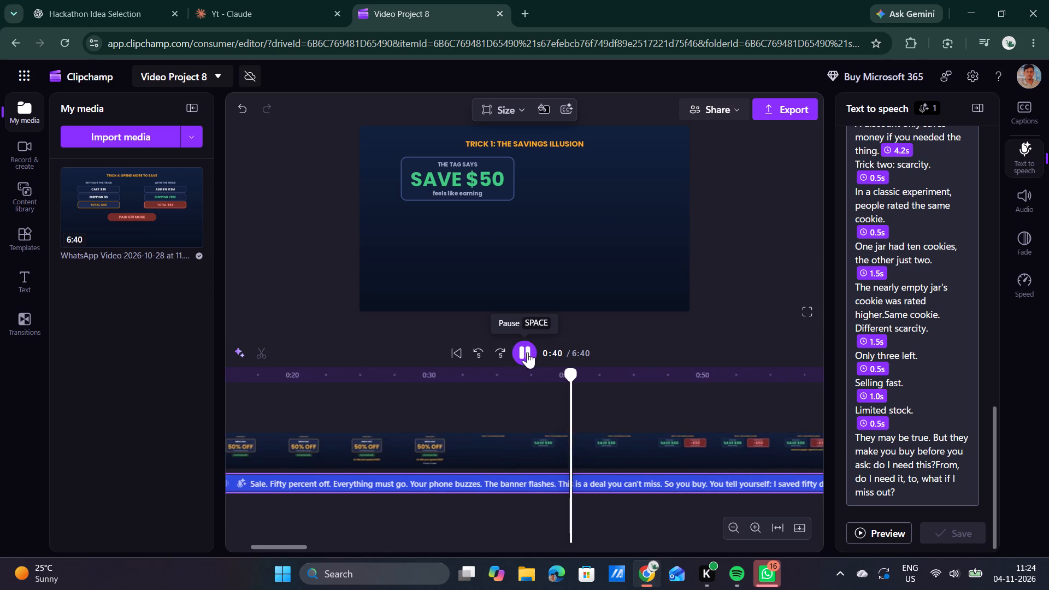
{"action": "scroll", "coordinate": [895, 247], "scroll_direction": "up", "scroll_amount": 1}
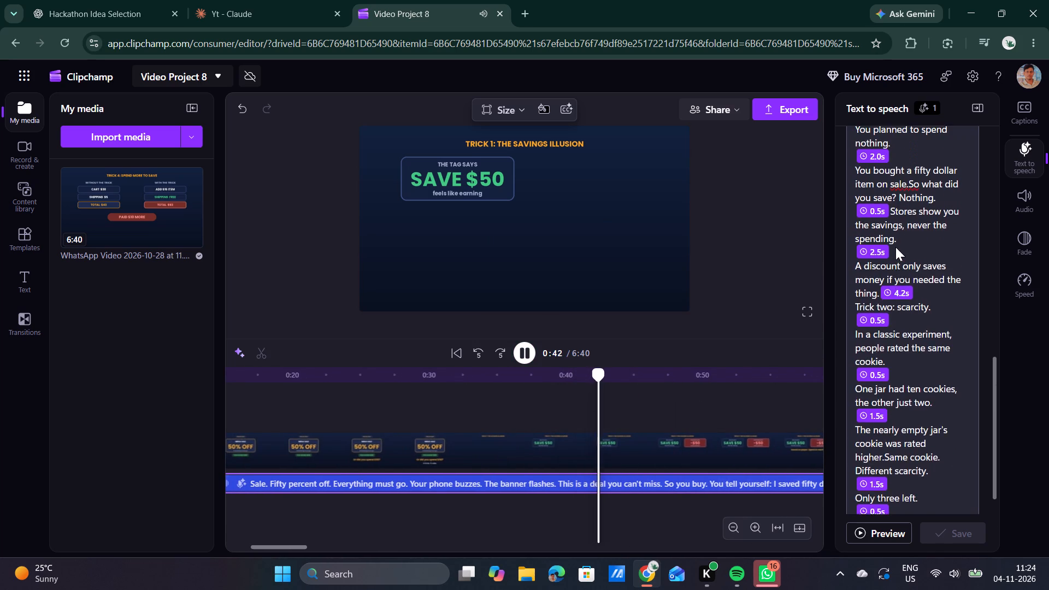
{"action": "scroll", "coordinate": [895, 247], "scroll_direction": "up", "scroll_amount": 4}
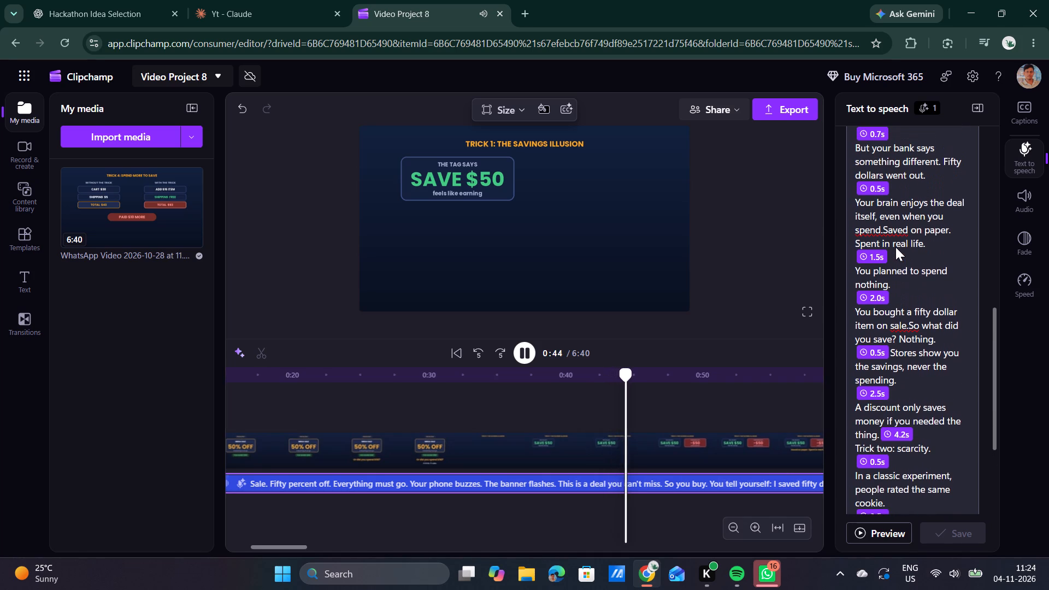
{"action": "scroll", "coordinate": [895, 247], "scroll_direction": "up", "scroll_amount": 2}
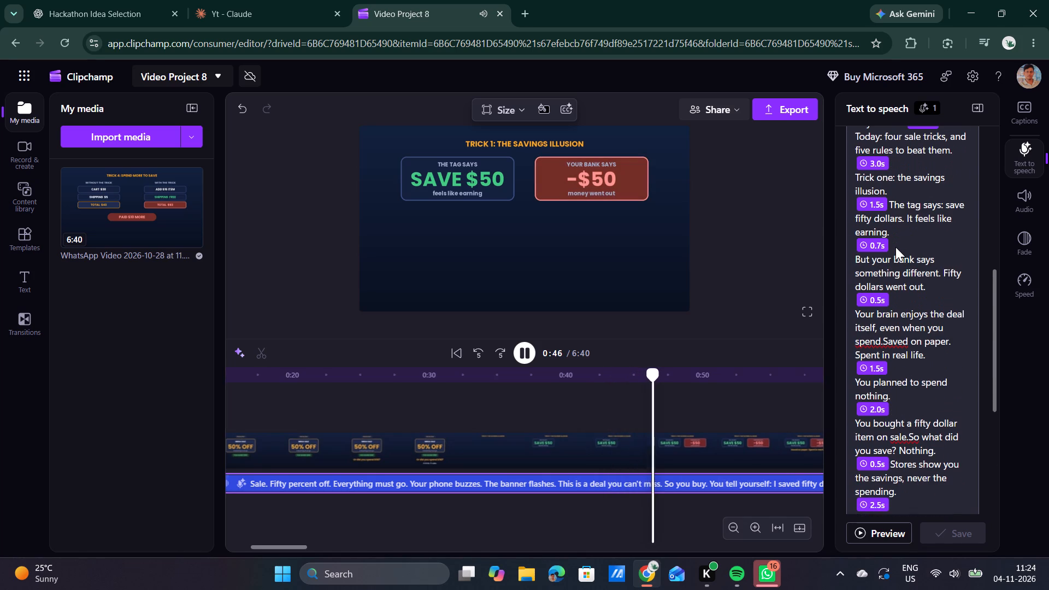
{"action": "scroll", "coordinate": [895, 247], "scroll_direction": "up", "scroll_amount": 2}
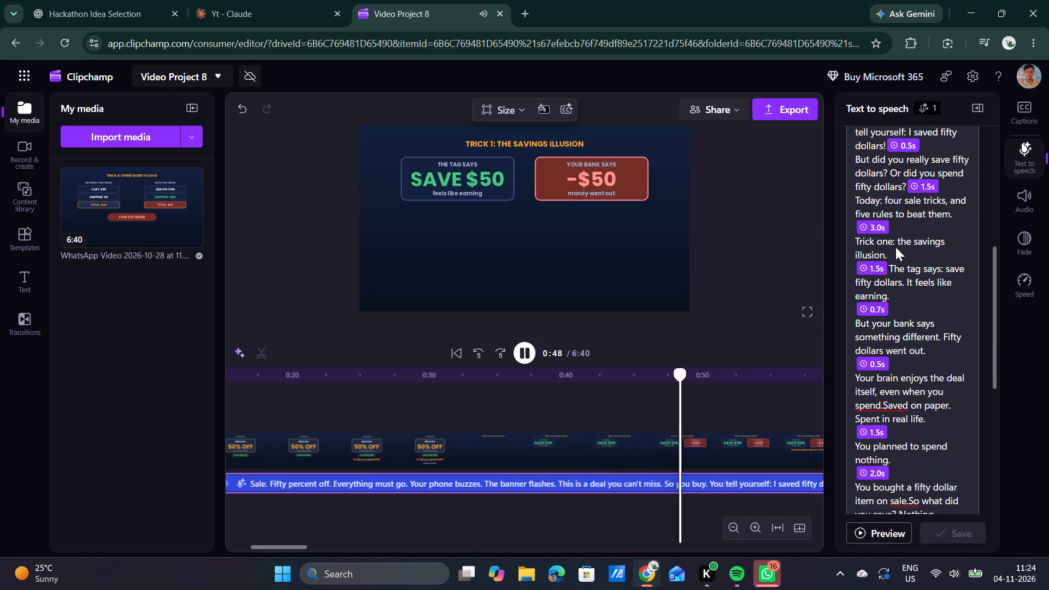
{"action": "scroll", "coordinate": [895, 247], "scroll_direction": "up", "scroll_amount": 3}
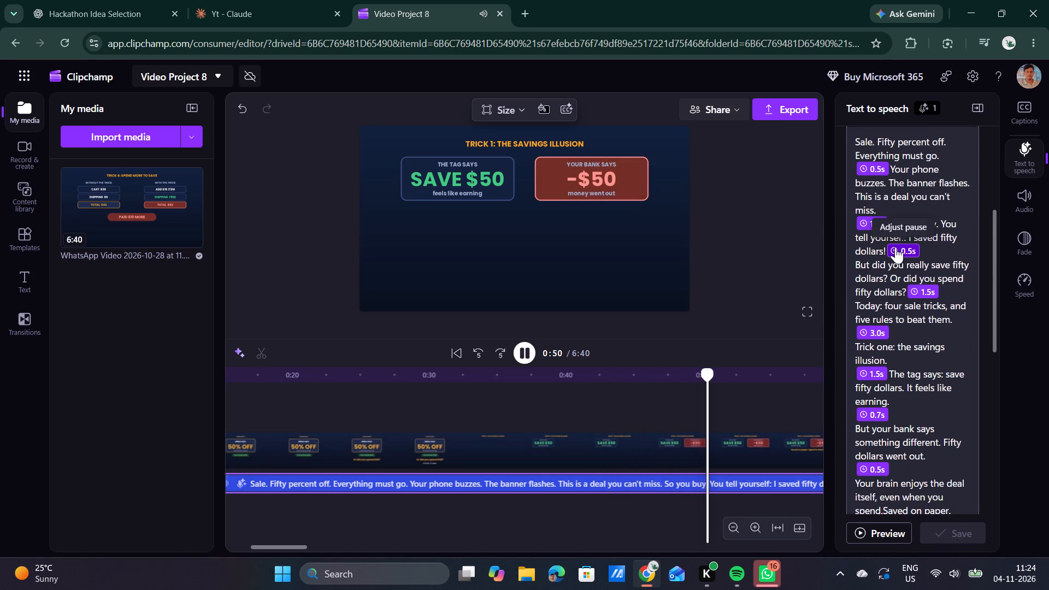
{"action": "scroll", "coordinate": [895, 247], "scroll_direction": "down", "scroll_amount": 2}
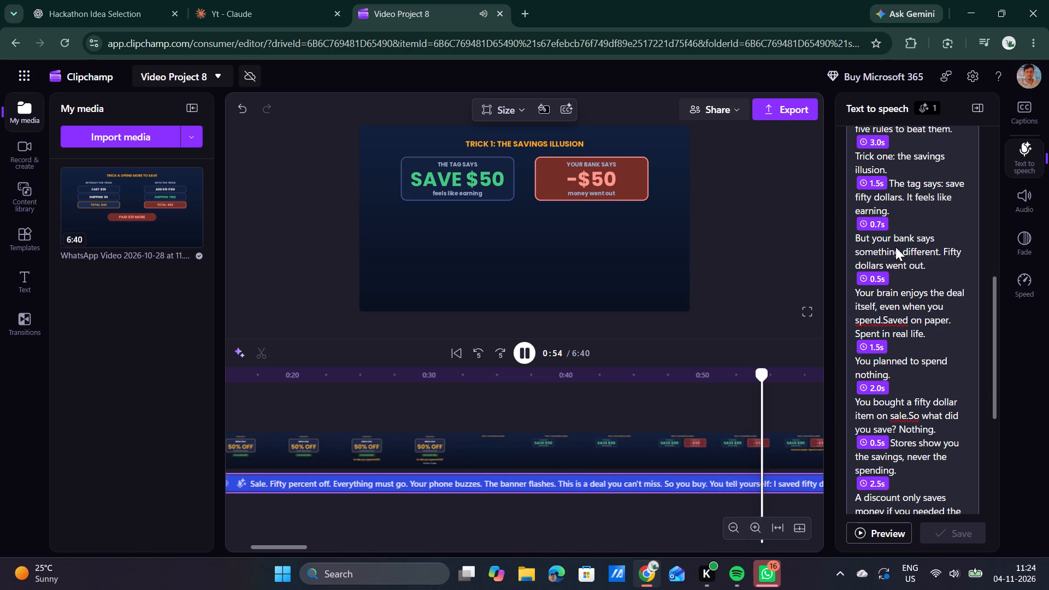
{"action": "scroll", "coordinate": [895, 247], "scroll_direction": "down", "scroll_amount": 3}
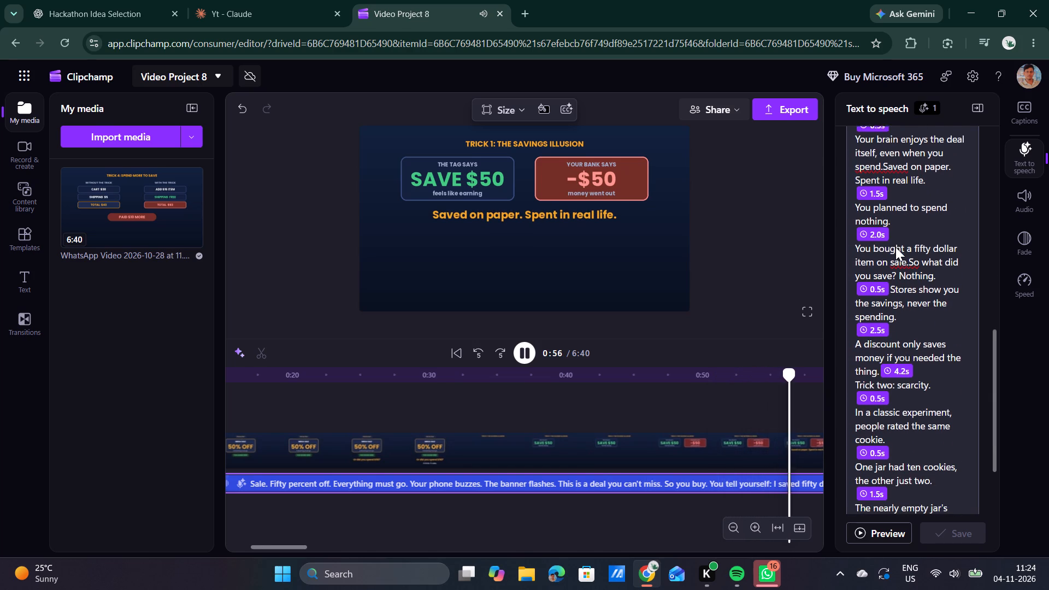
{"action": "scroll", "coordinate": [895, 247], "scroll_direction": "down", "scroll_amount": 1}
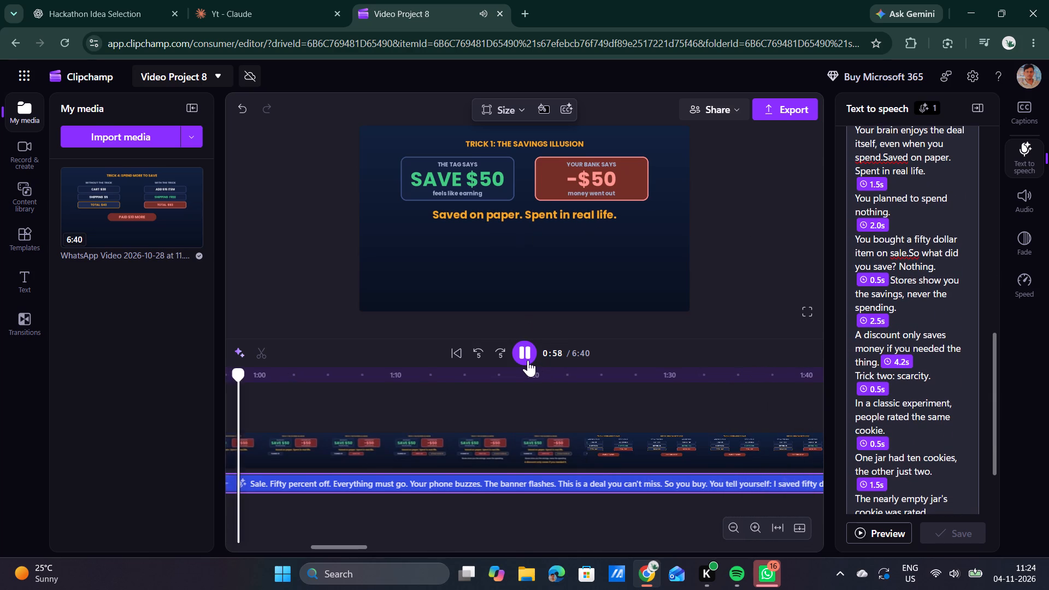
{"action": "left_click", "coordinate": [528, 360]}
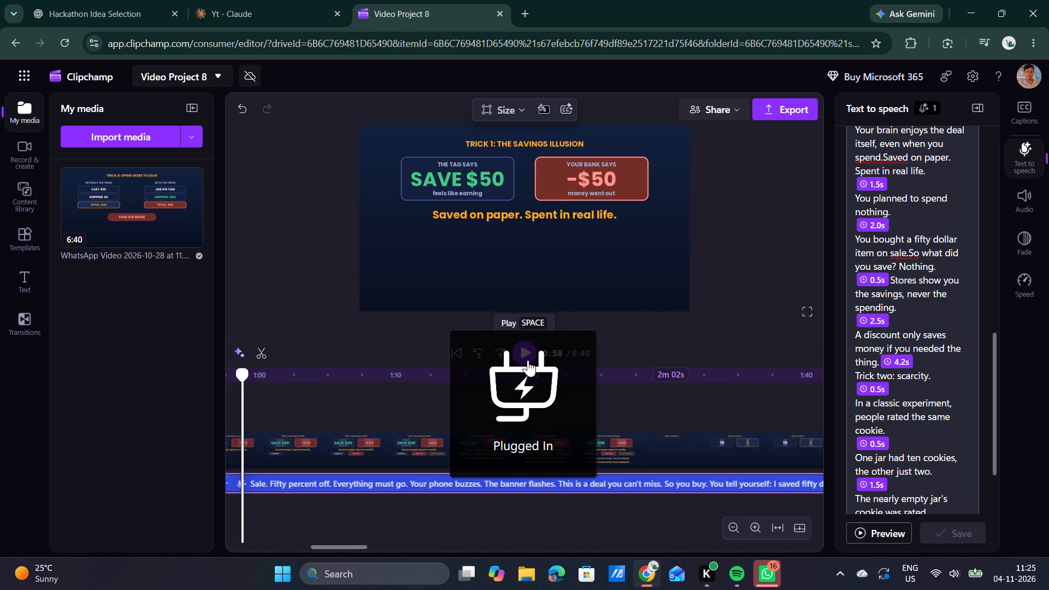
Play on from 0:58 to 1:26, checking the narration timing up to the Trick 2 scarcity slide.
{"action": "left_click", "coordinate": [515, 354]}
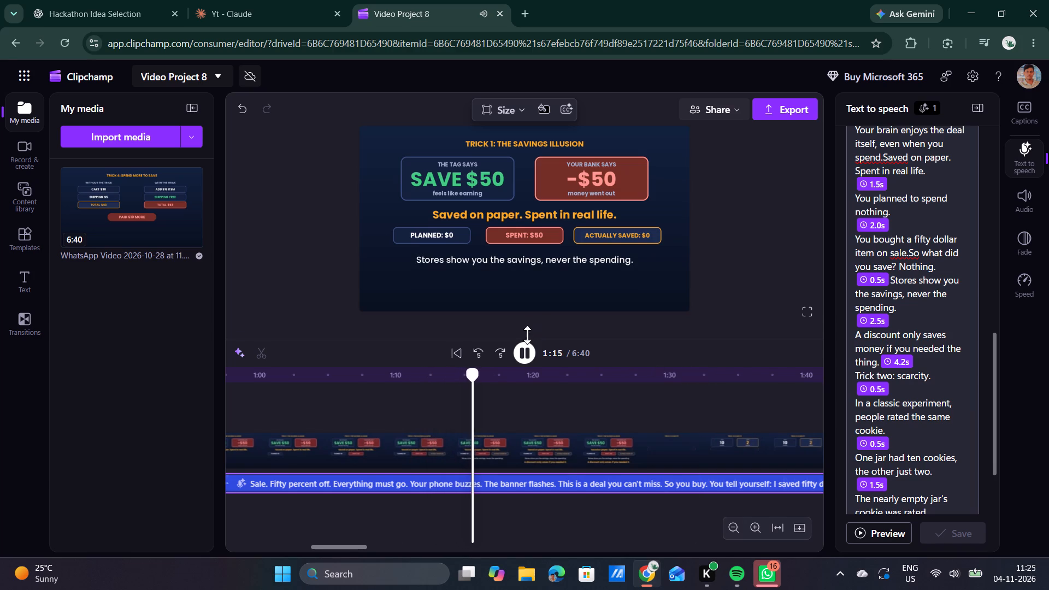
{"action": "left_click", "coordinate": [530, 353]}
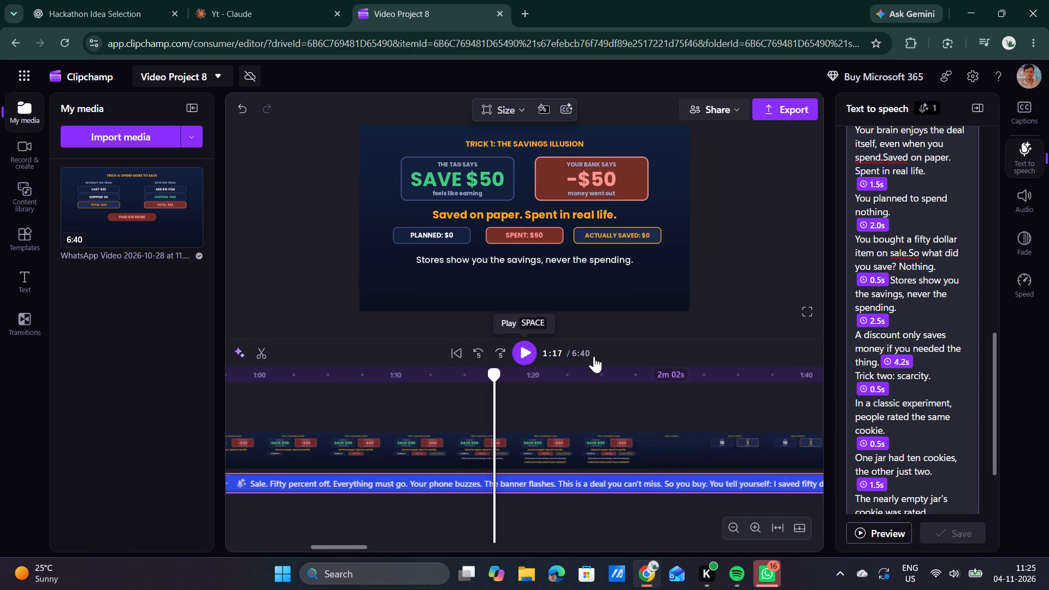
{"action": "scroll", "coordinate": [933, 349], "scroll_direction": "down", "scroll_amount": 1}
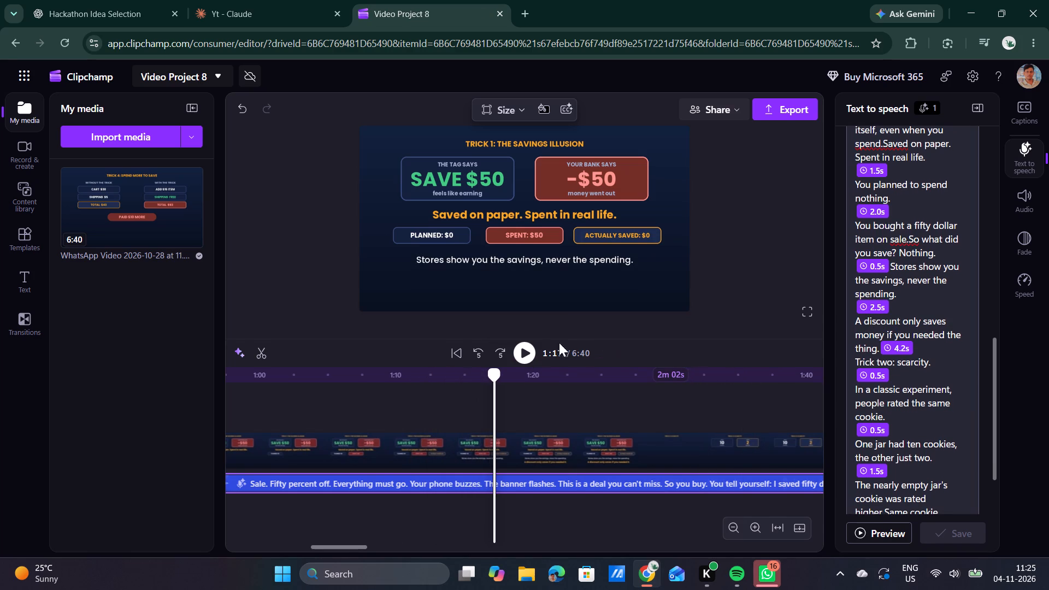
{"action": "left_click", "coordinate": [522, 349]}
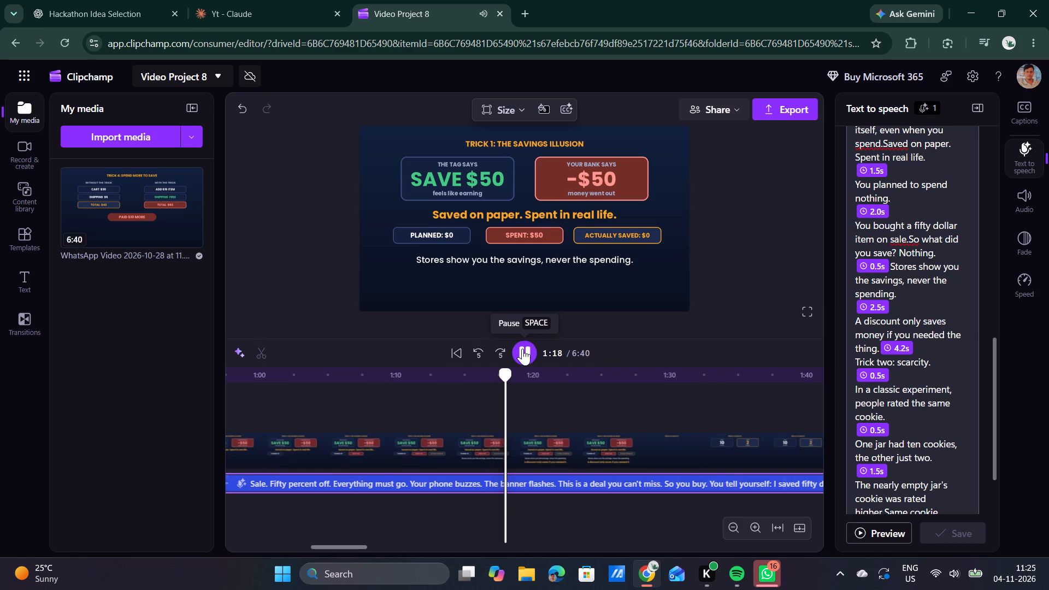
{"action": "left_click", "coordinate": [522, 349]}
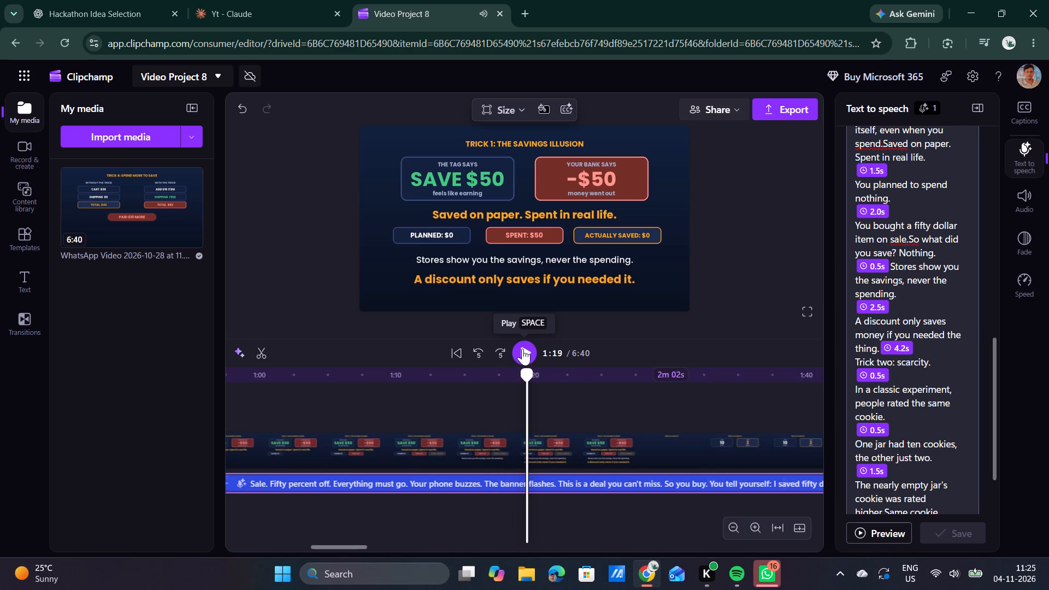
{"action": "left_click", "coordinate": [522, 349]}
{"action": "left_click", "coordinate": [522, 349]}
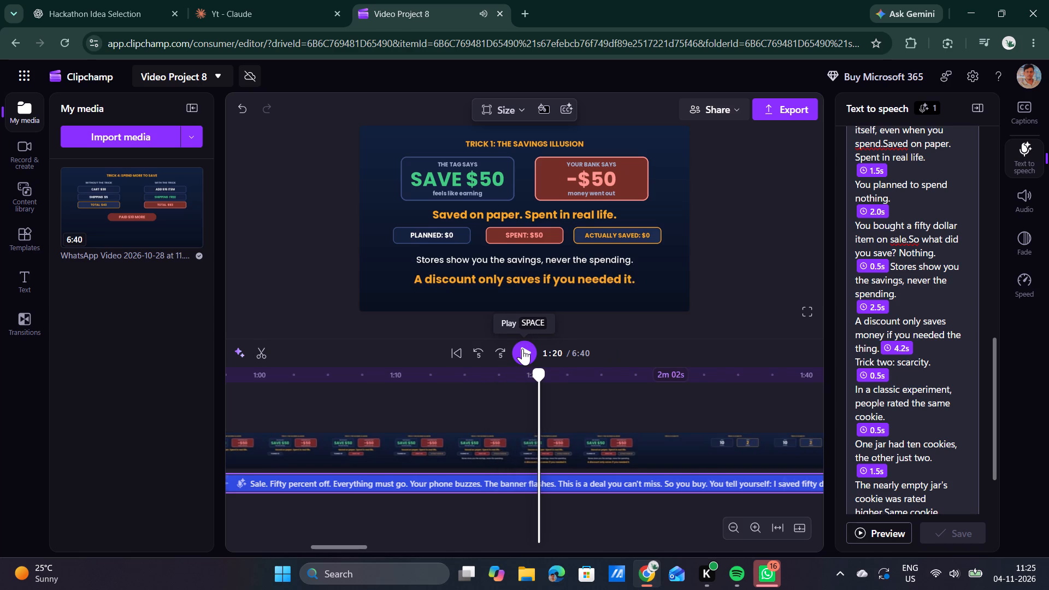
{"action": "left_click", "coordinate": [522, 349]}
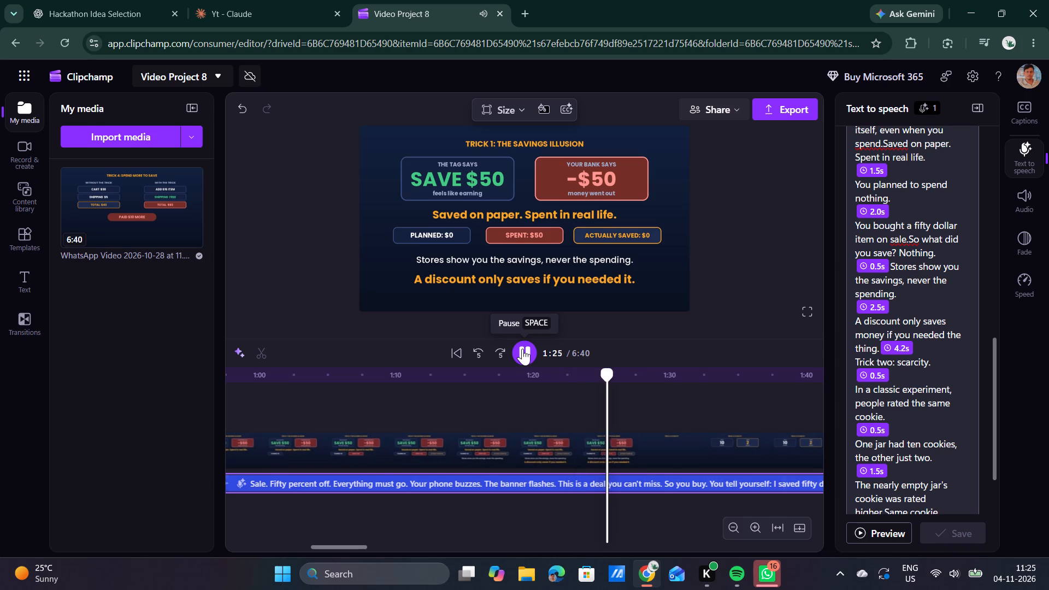
{"action": "left_click", "coordinate": [522, 349]}
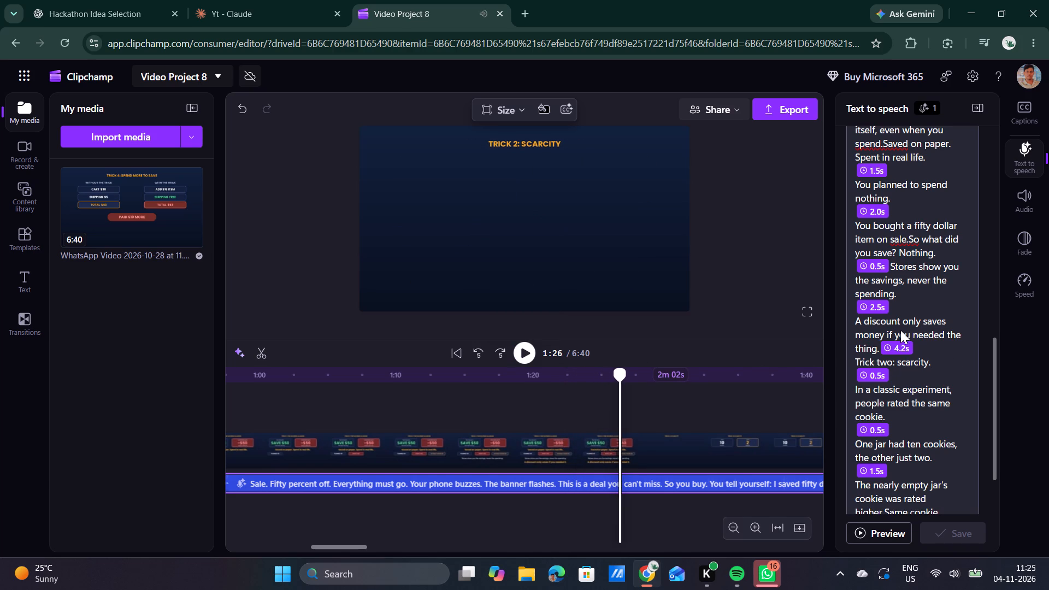
Set the pause before "Trick two: scarcity." to 5.0 s and save the voiceover.
{"action": "left_click", "coordinate": [897, 347]}
{"action": "key", "text": "Up"}
{"action": "key", "text": "Up"}
{"action": "key", "text": "Up"}
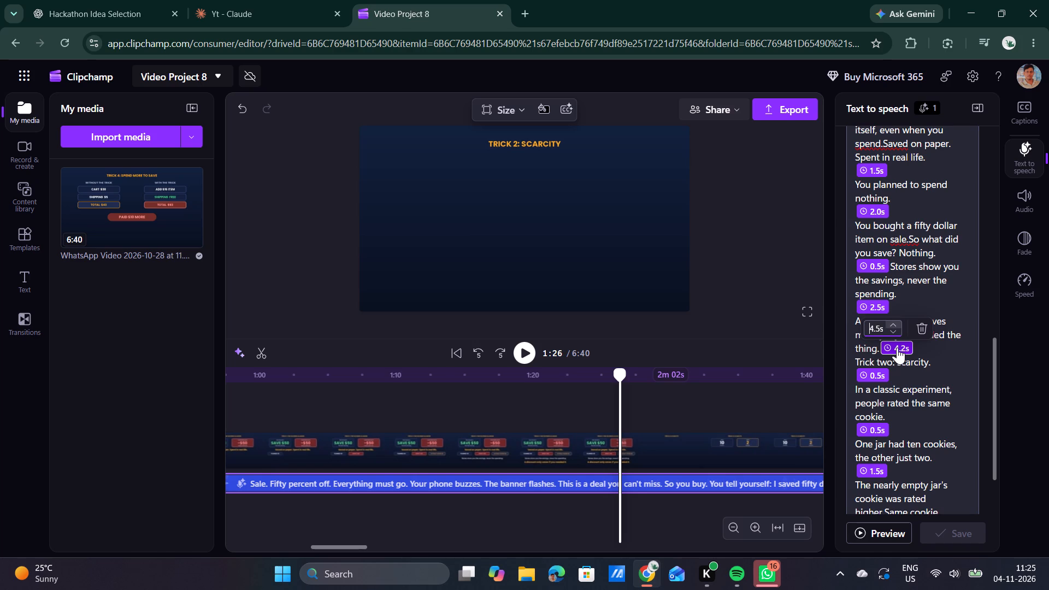
{"action": "key", "text": "Up"}
{"action": "key", "text": "Up"}
{"action": "key", "text": "Up"}
{"action": "key", "text": "Up"}
{"action": "key", "text": "Up"}
{"action": "left_click", "coordinate": [940, 348]}
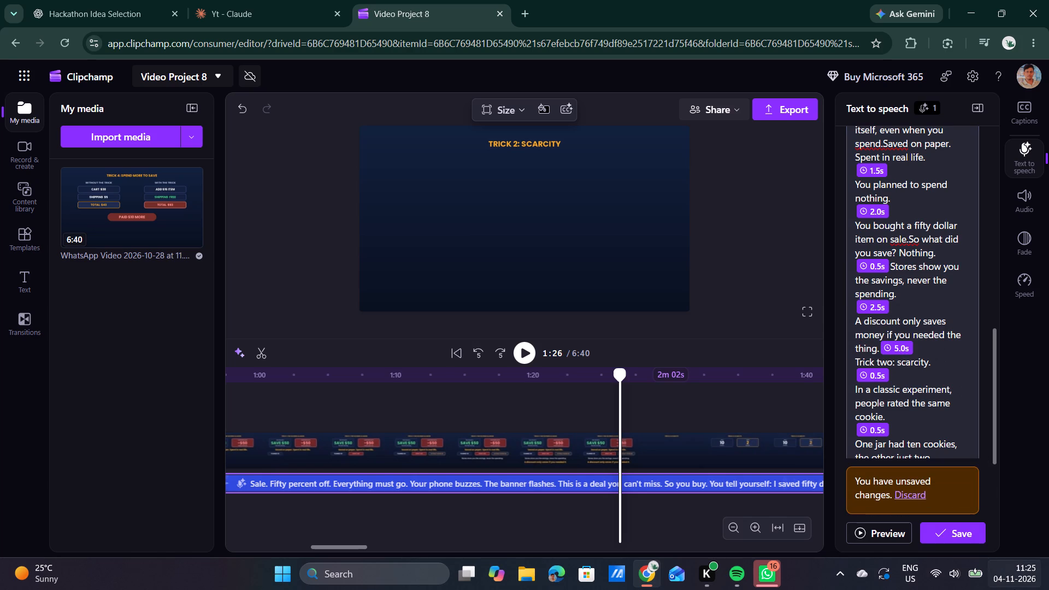
{"action": "left_click", "coordinate": [944, 527]}
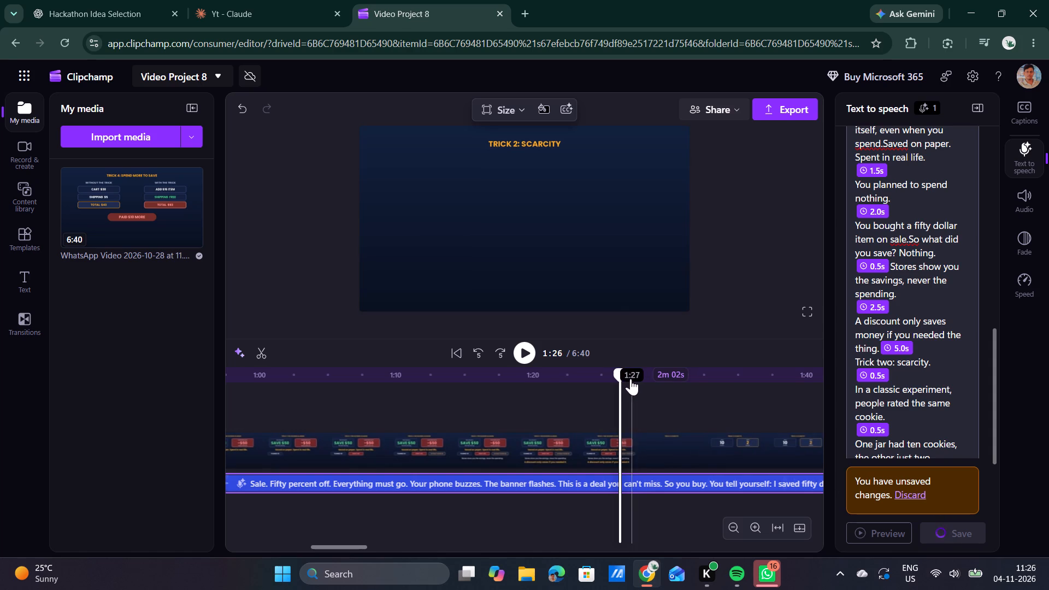
Replay the end of Trick 1 from 1:21 to 1:26, checking when the narration reaches the Trick 2 slide.
{"action": "left_click_drag", "start_coordinate": [621, 371], "coordinate": [549, 367]}
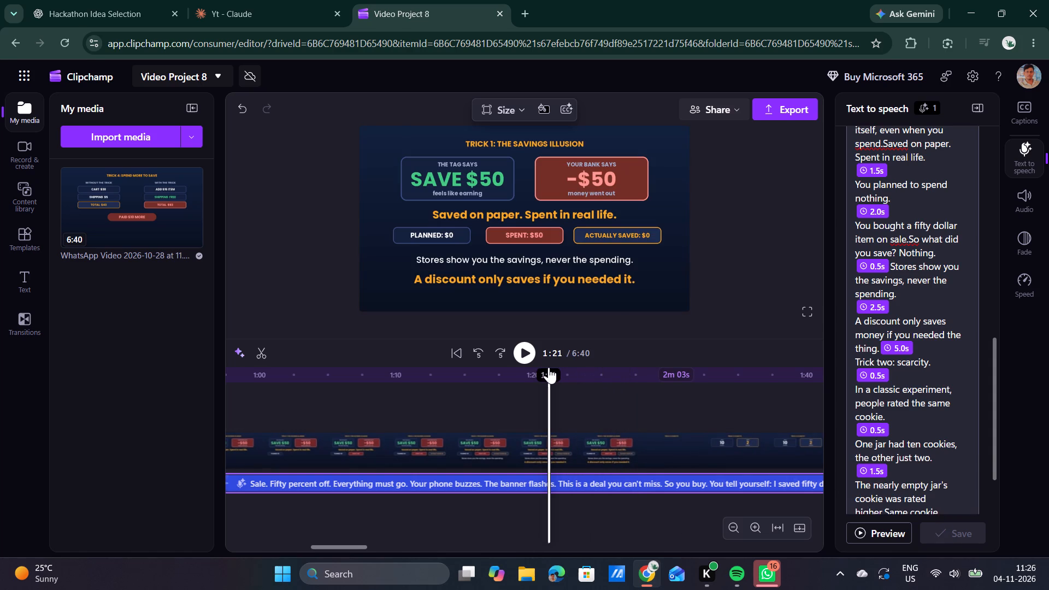
{"action": "left_click", "coordinate": [521, 352]}
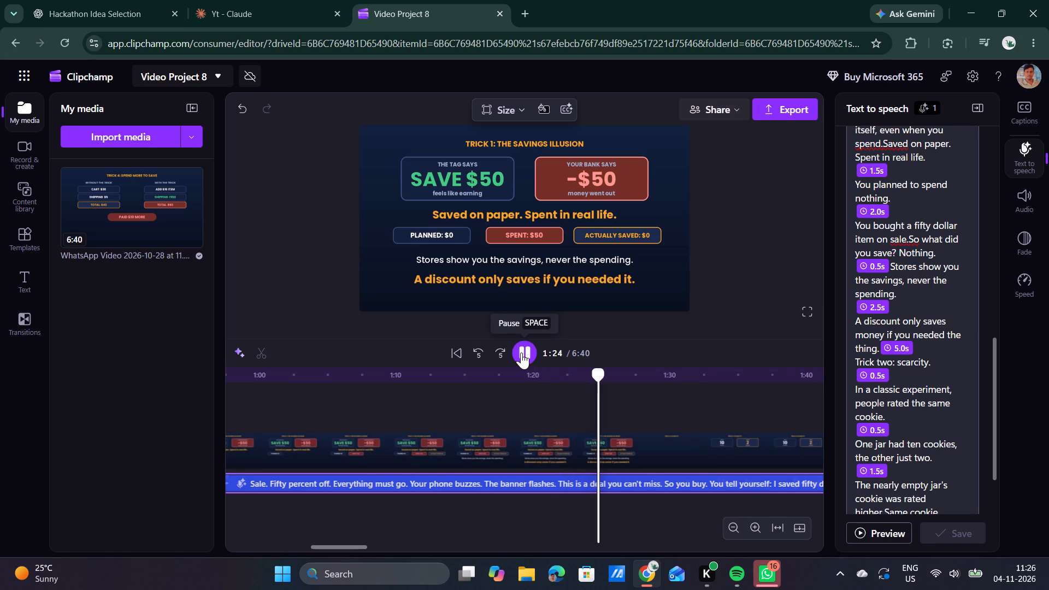
{"action": "left_click", "coordinate": [521, 352]}
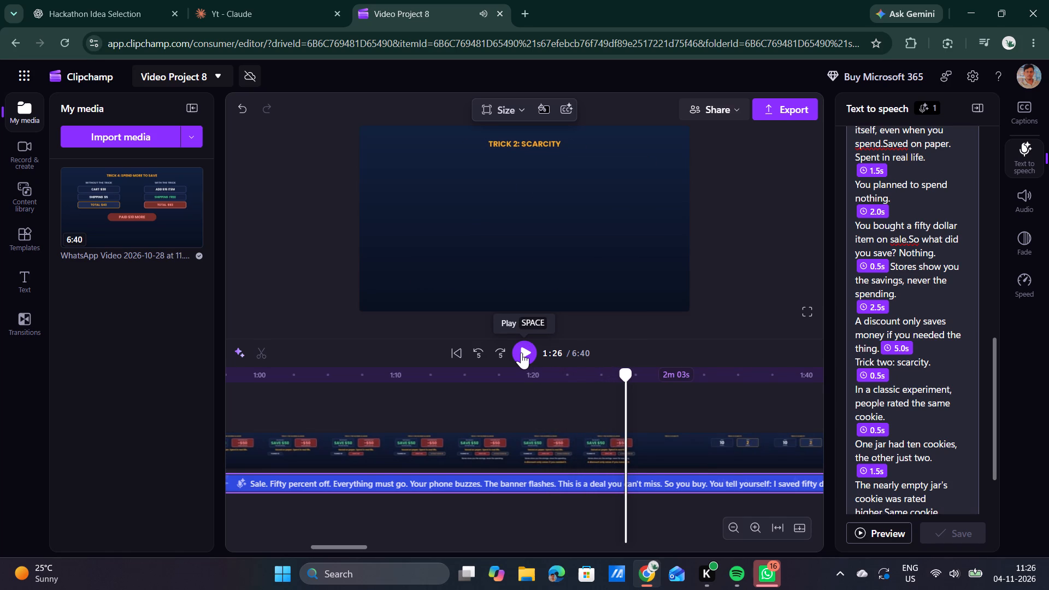
Set the pause before "Trick two: scarcity." to 5.5 s and save the voiceover.
{"action": "left_click", "coordinate": [907, 345]}
{"action": "key", "text": "Up"}
{"action": "key", "text": "Up"}
{"action": "key", "text": "Up"}
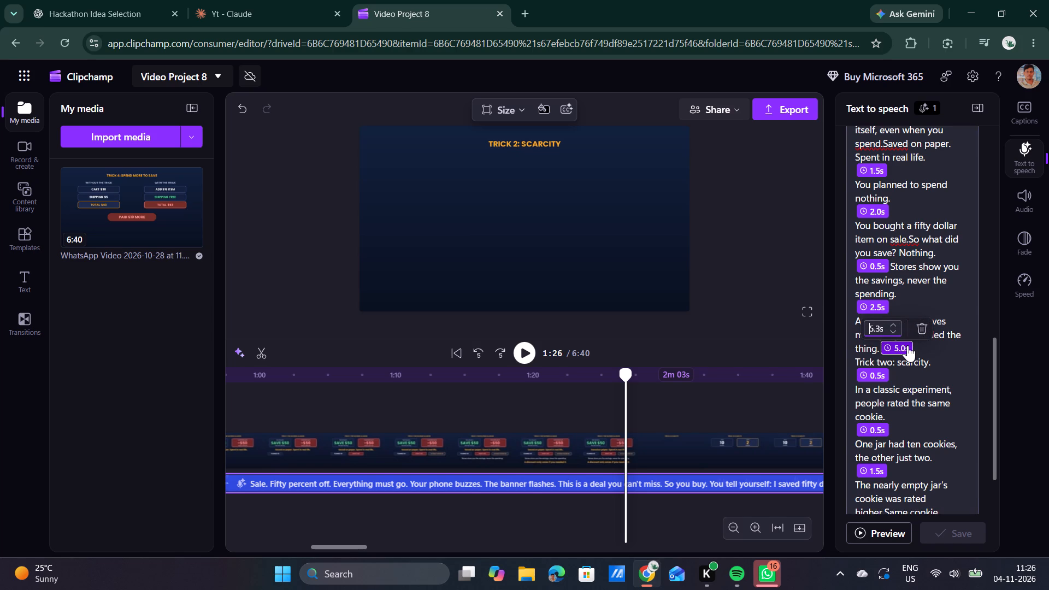
{"action": "key", "text": "Up"}
{"action": "key", "text": "Up"}
{"action": "left_click", "coordinate": [962, 367]}
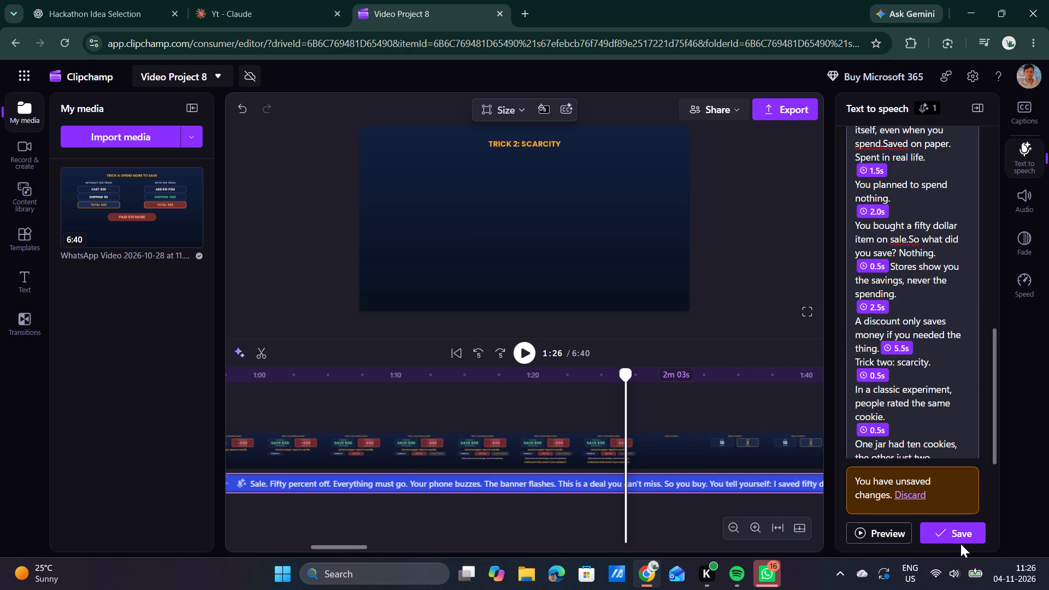
{"action": "left_click", "coordinate": [958, 534]}
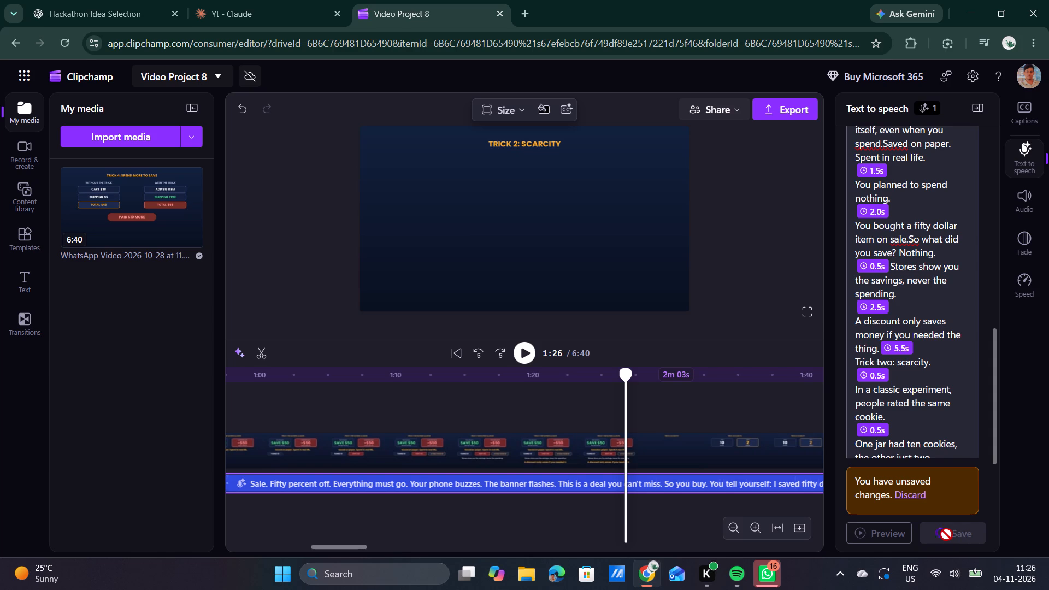
Play the transition into Trick 2 up to 1:35, then replay 1:28 to 1:31, checking the narration against the cookie jar slides.
{"action": "left_click_drag", "start_coordinate": [629, 380], "coordinate": [566, 383]}
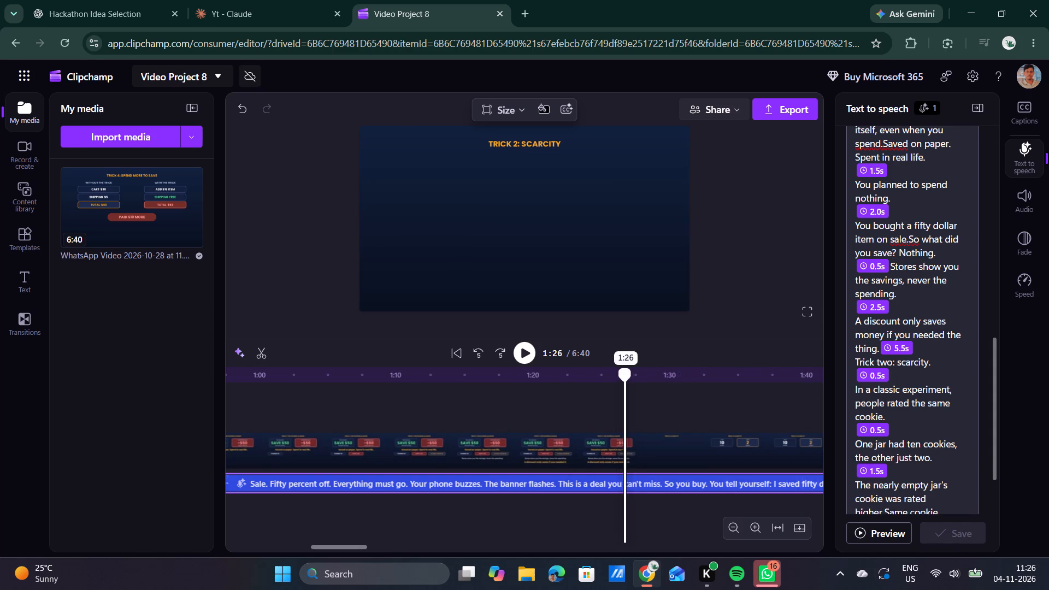
{"action": "left_click_drag", "start_coordinate": [566, 383], "coordinate": [530, 387]}
{"action": "left_click", "coordinate": [524, 345]}
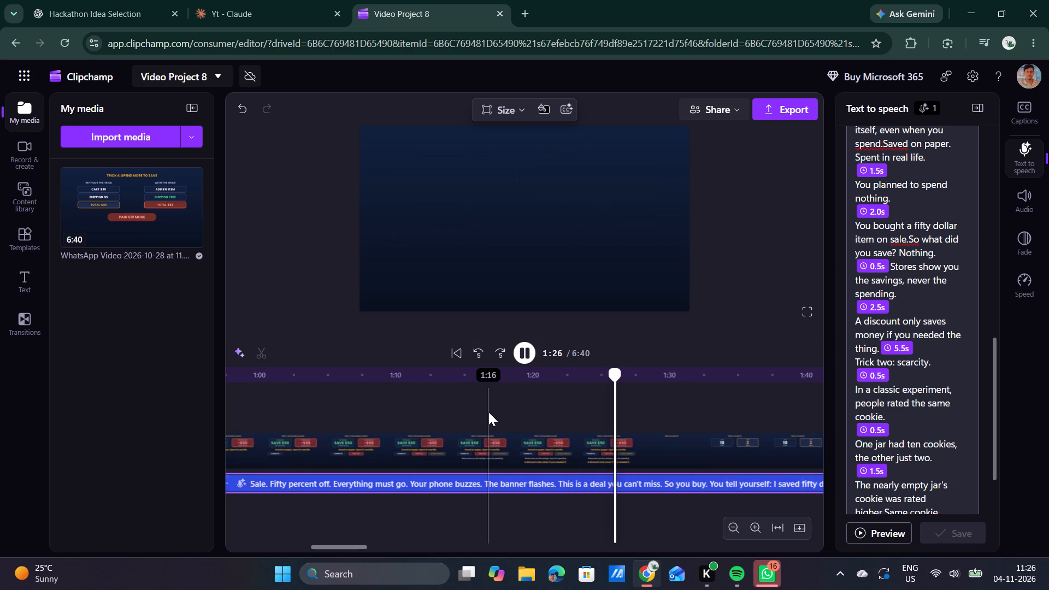
{"action": "key", "text": "space"}
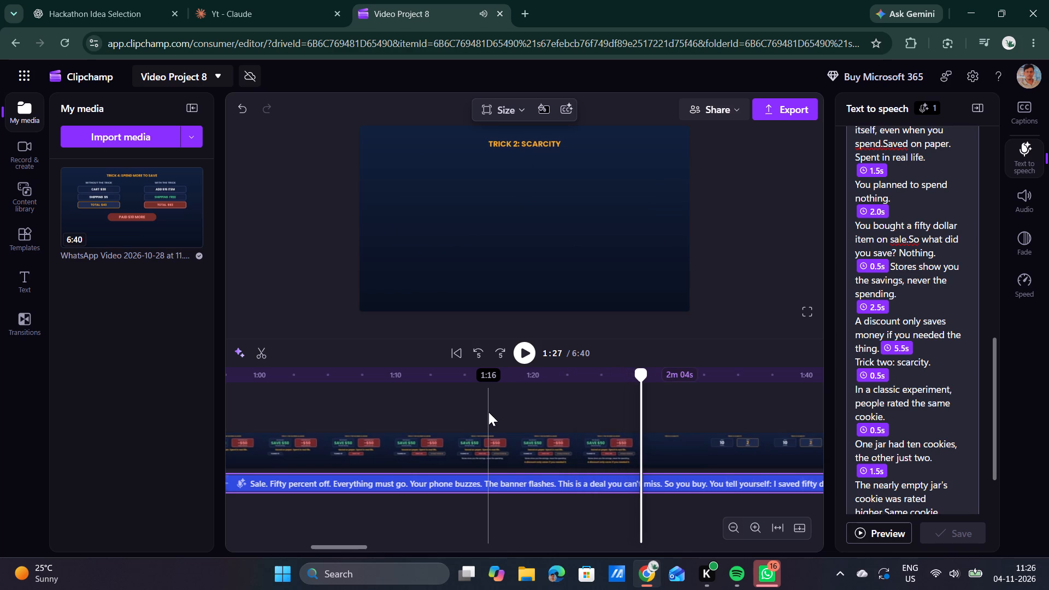
{"action": "scroll", "coordinate": [915, 320], "scroll_direction": "down", "scroll_amount": 1}
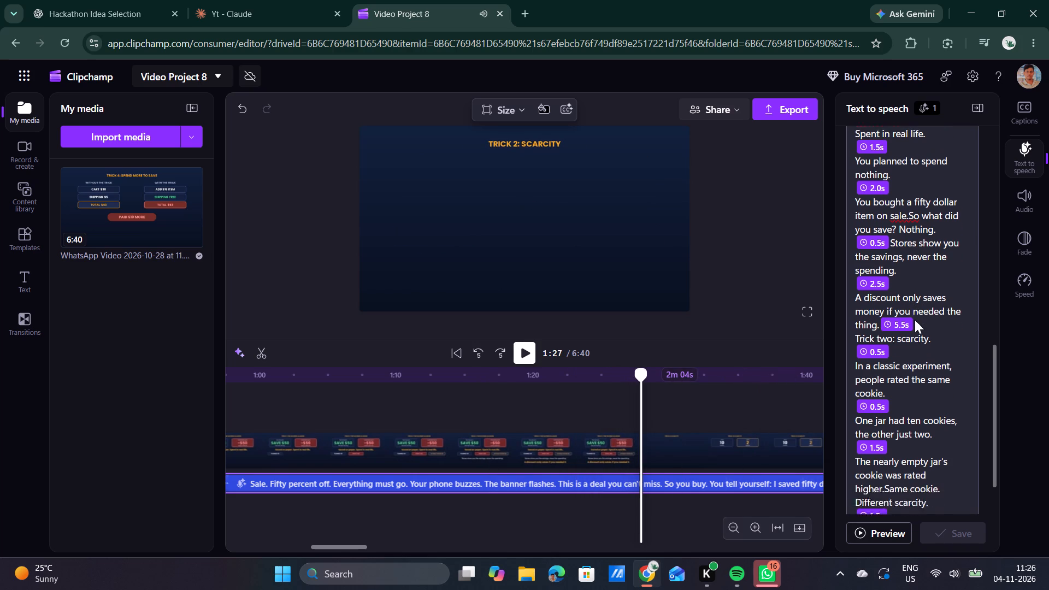
{"action": "scroll", "coordinate": [915, 320], "scroll_direction": "down", "scroll_amount": 1}
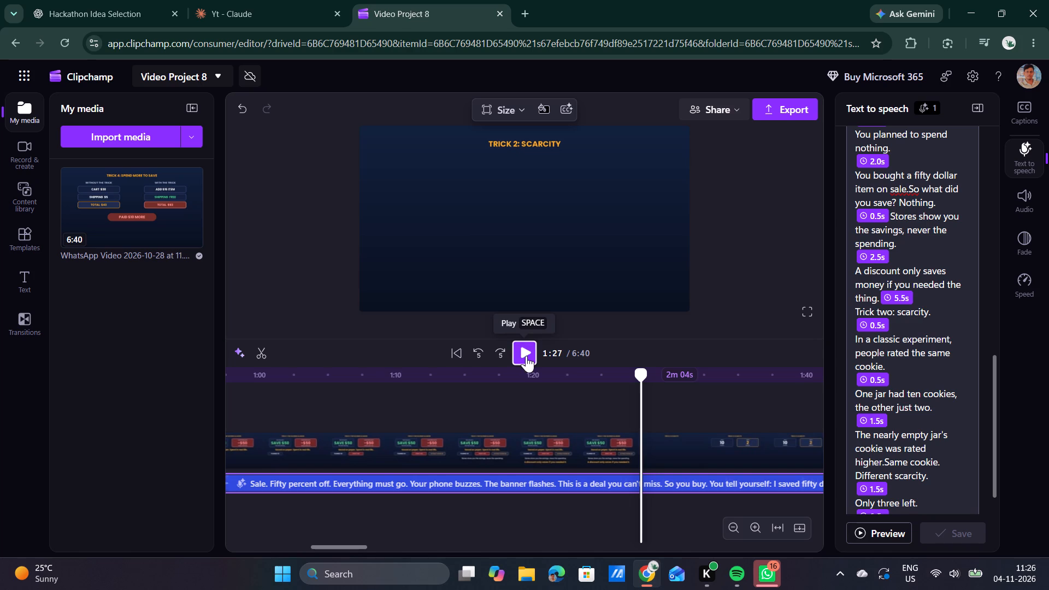
{"action": "left_click", "coordinate": [526, 356]}
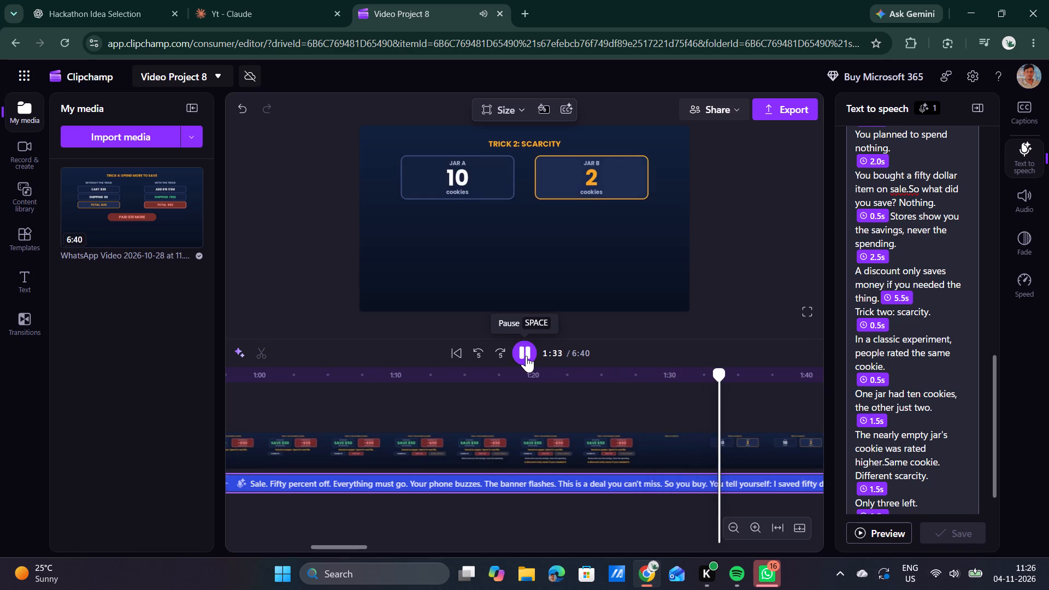
{"action": "key", "text": "space"}
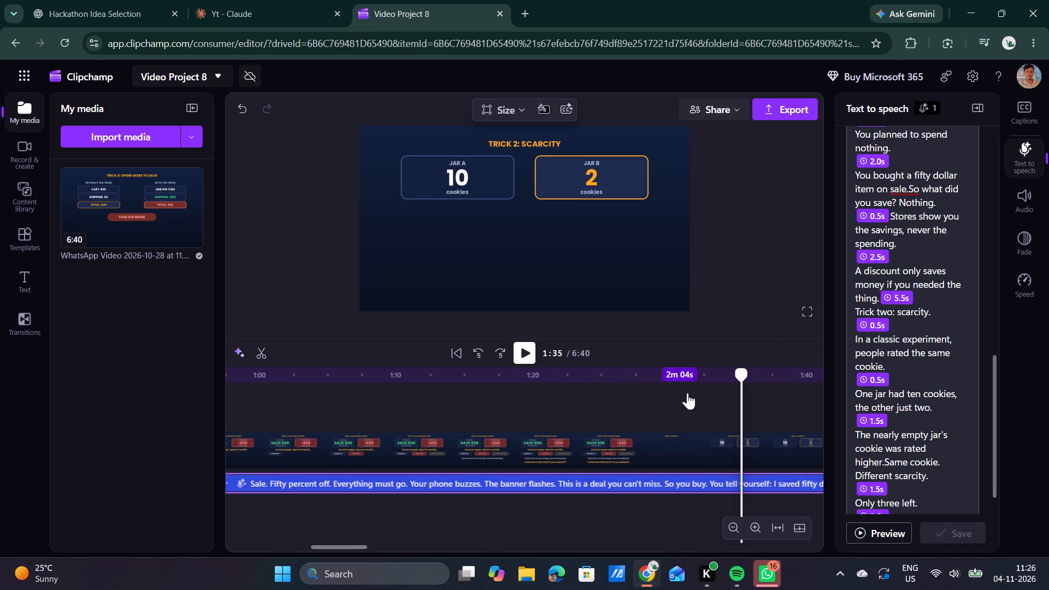
{"action": "left_click_drag", "start_coordinate": [744, 368], "coordinate": [692, 368]}
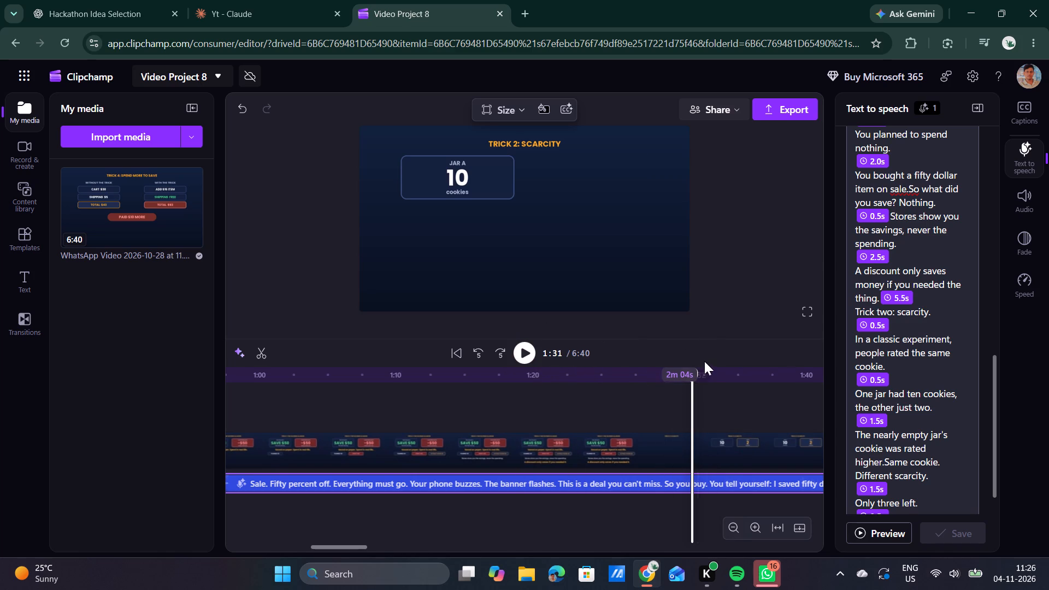
{"action": "left_click_drag", "start_coordinate": [694, 369], "coordinate": [652, 369]}
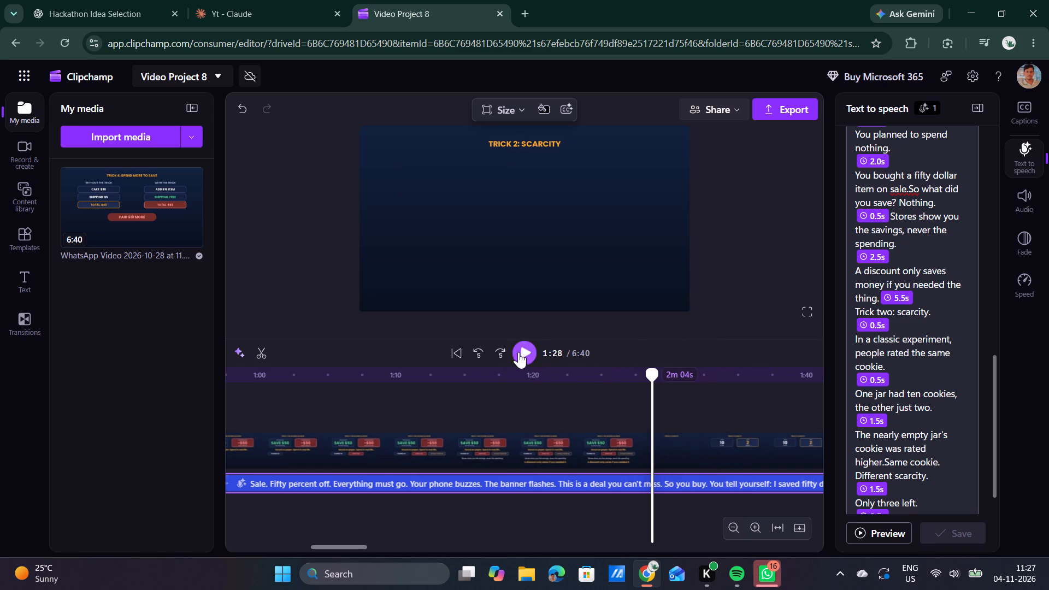
{"action": "left_click", "coordinate": [519, 352]}
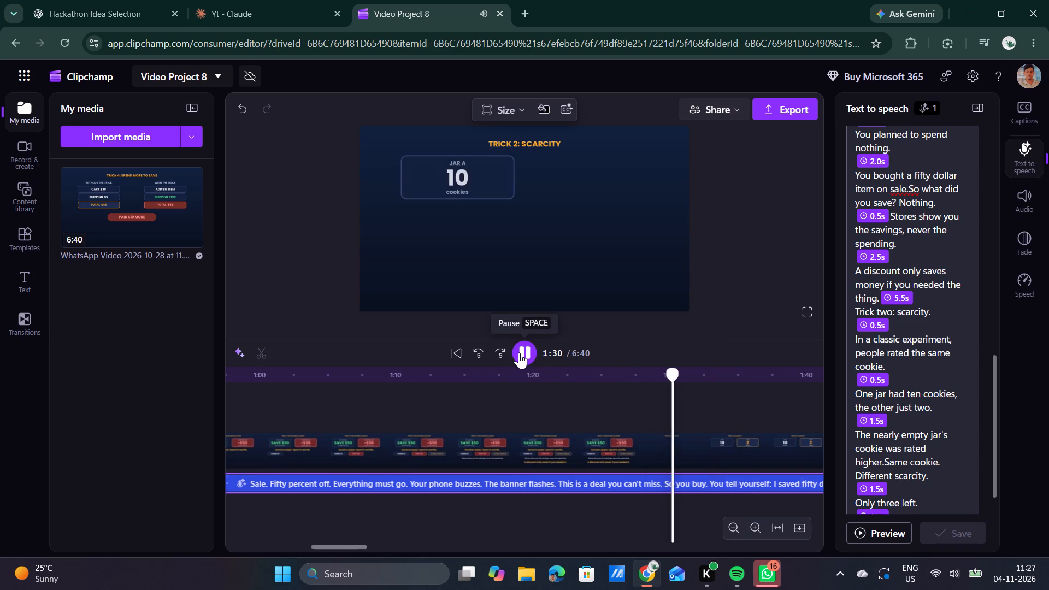
{"action": "left_click", "coordinate": [519, 352]}
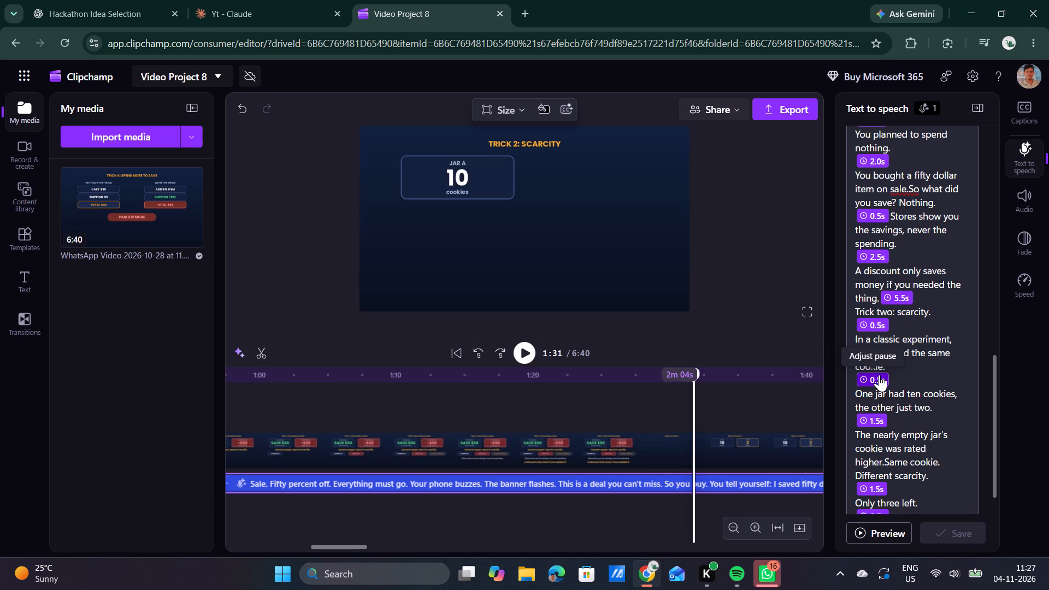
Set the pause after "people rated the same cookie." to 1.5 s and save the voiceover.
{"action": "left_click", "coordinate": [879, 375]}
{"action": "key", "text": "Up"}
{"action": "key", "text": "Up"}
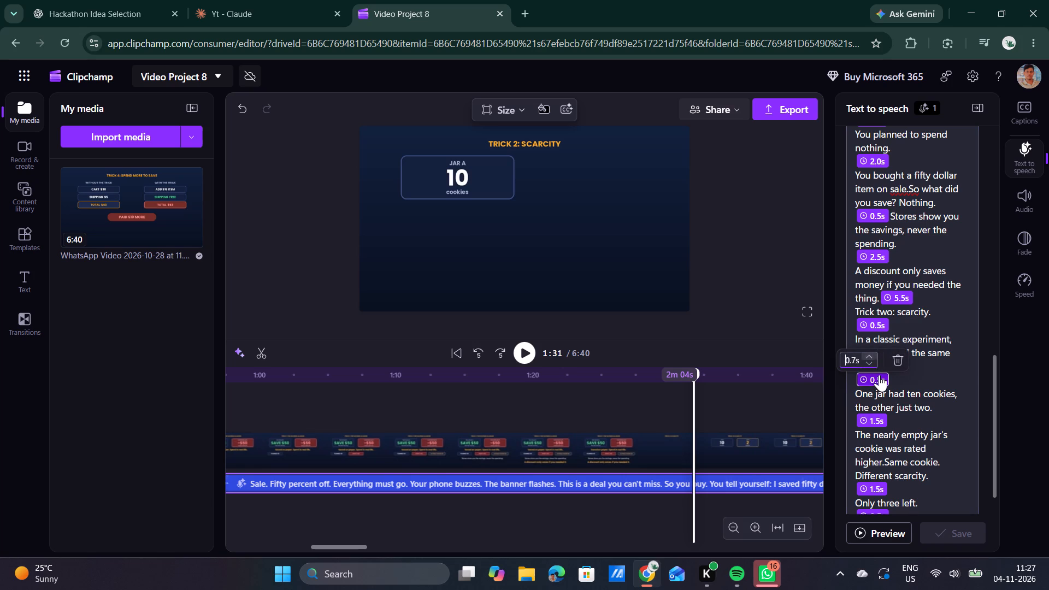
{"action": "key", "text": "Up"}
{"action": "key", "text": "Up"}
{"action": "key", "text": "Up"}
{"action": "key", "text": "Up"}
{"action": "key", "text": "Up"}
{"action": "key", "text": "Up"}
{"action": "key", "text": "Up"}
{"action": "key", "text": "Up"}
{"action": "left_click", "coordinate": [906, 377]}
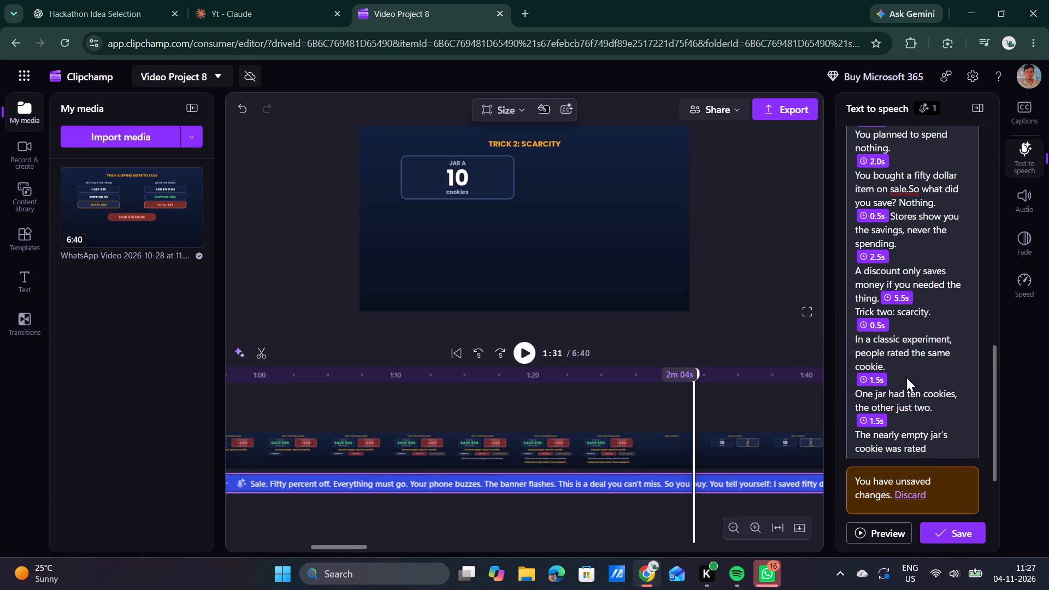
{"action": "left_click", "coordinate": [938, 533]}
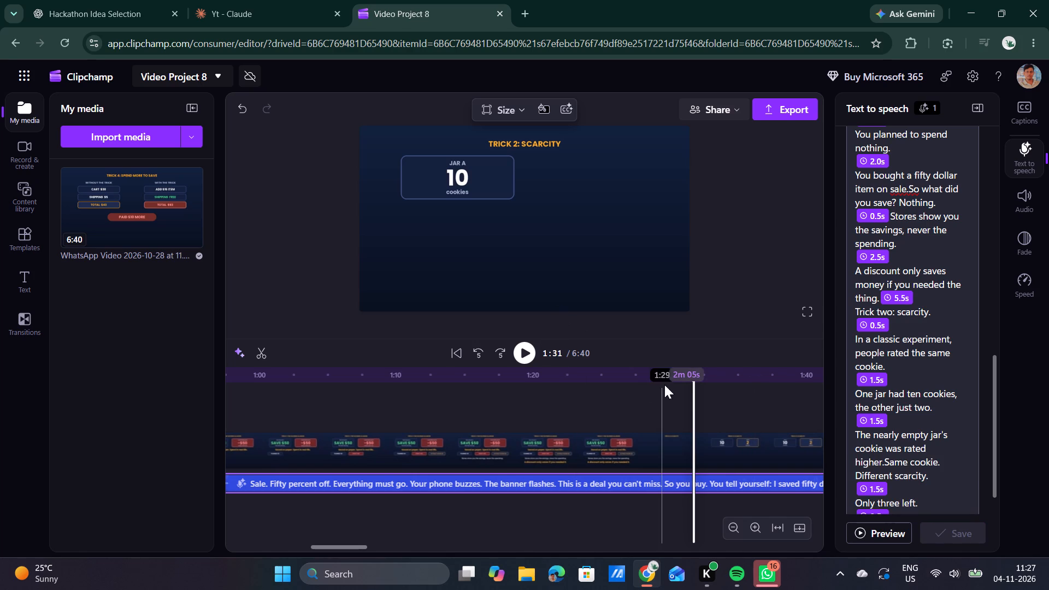
Reopen the voiceover's script at Trick 2 and replay the video up to 1:31, checking the narration against the Jar A slide.
{"action": "left_click_drag", "start_coordinate": [689, 379], "coordinate": [608, 374]}
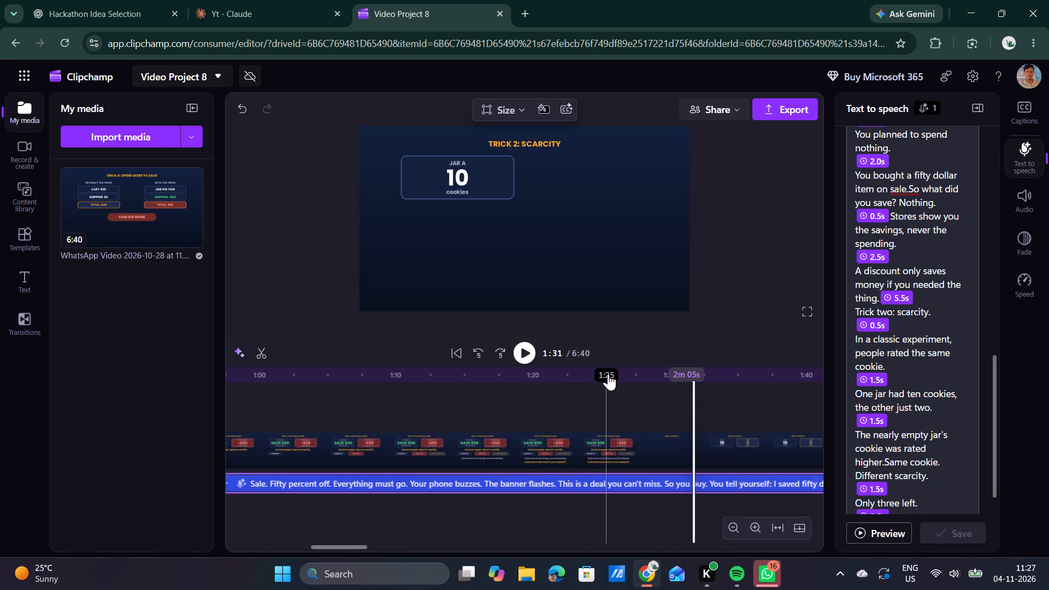
{"action": "left_click_drag", "start_coordinate": [693, 375], "coordinate": [676, 371]}
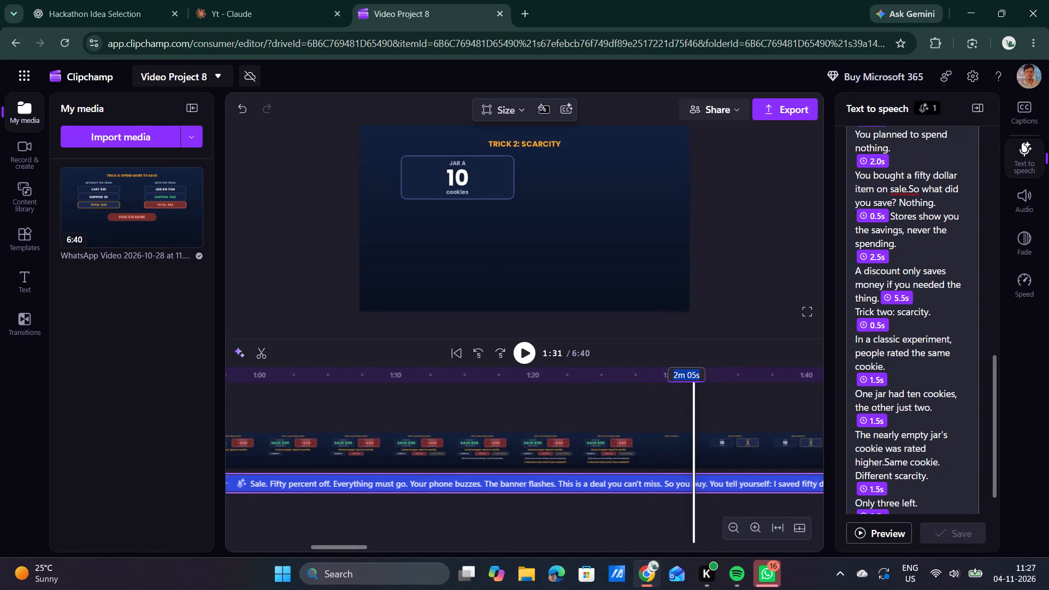
{"action": "left_click", "coordinate": [685, 397]}
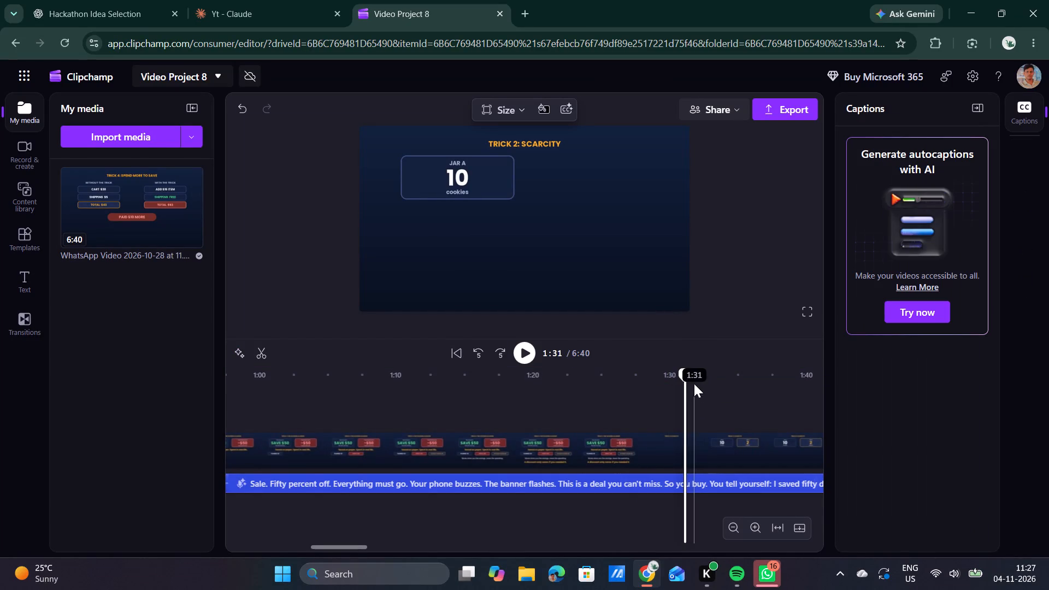
{"action": "left_click_drag", "start_coordinate": [686, 377], "coordinate": [622, 373]}
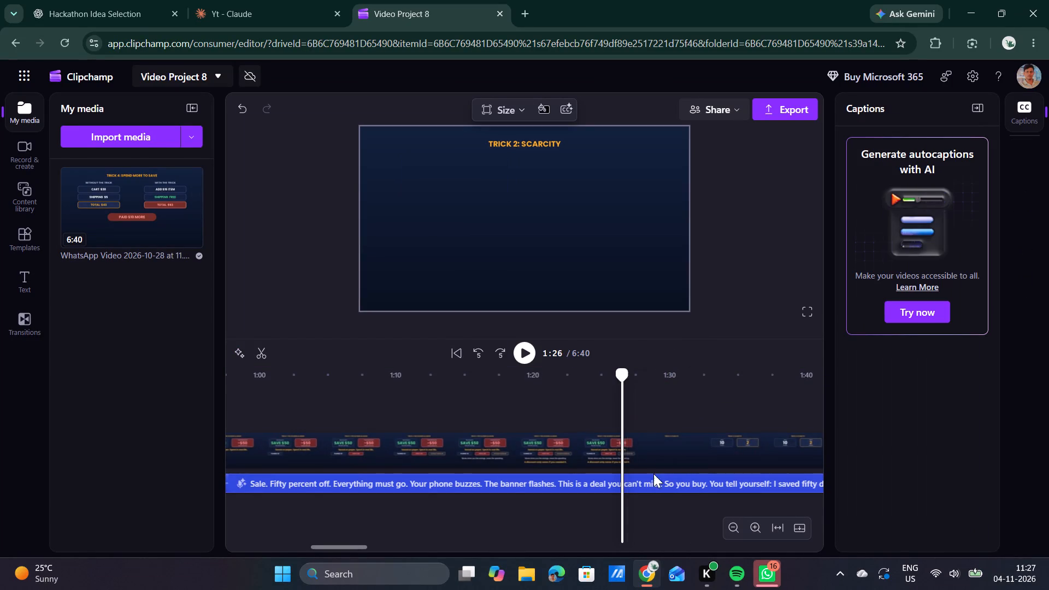
{"action": "left_click", "coordinate": [656, 482]}
{"action": "left_click", "coordinate": [1028, 158]}
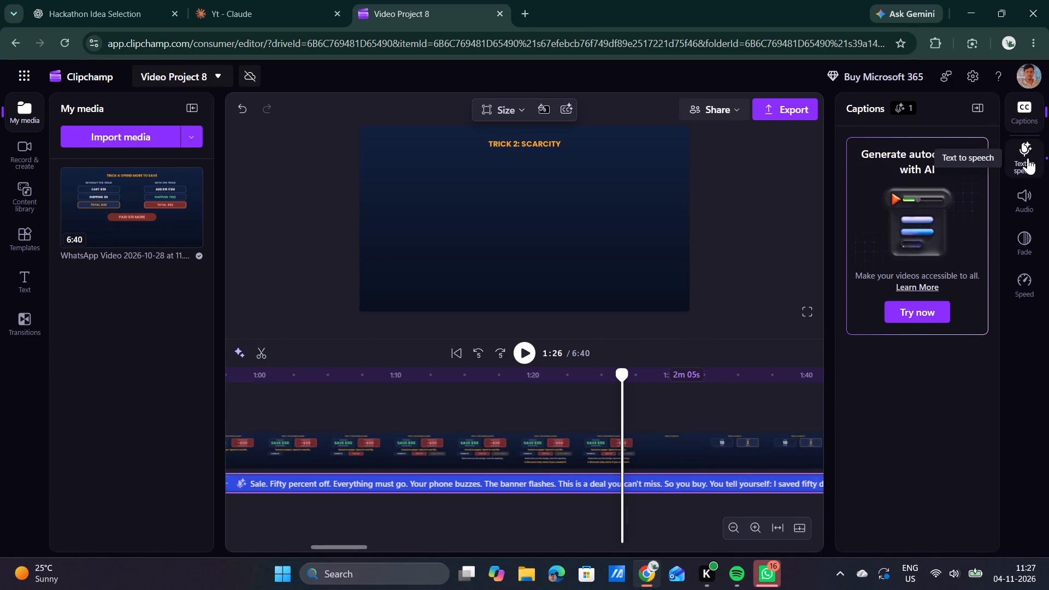
{"action": "scroll", "coordinate": [936, 417], "scroll_direction": "down", "scroll_amount": 2}
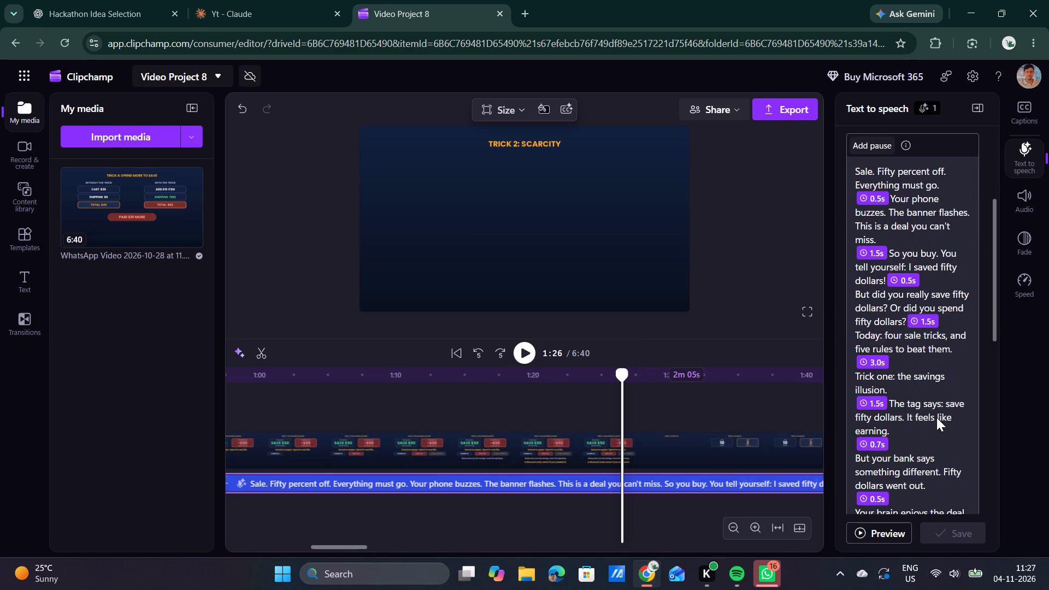
{"action": "scroll", "coordinate": [936, 417], "scroll_direction": "down", "scroll_amount": 4}
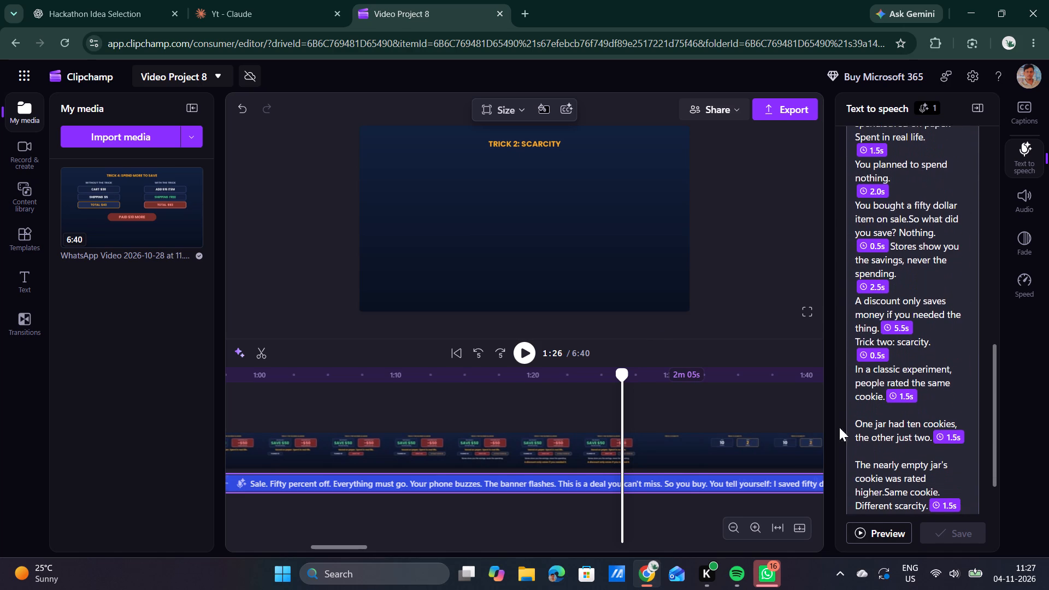
{"action": "left_click", "coordinate": [522, 355]}
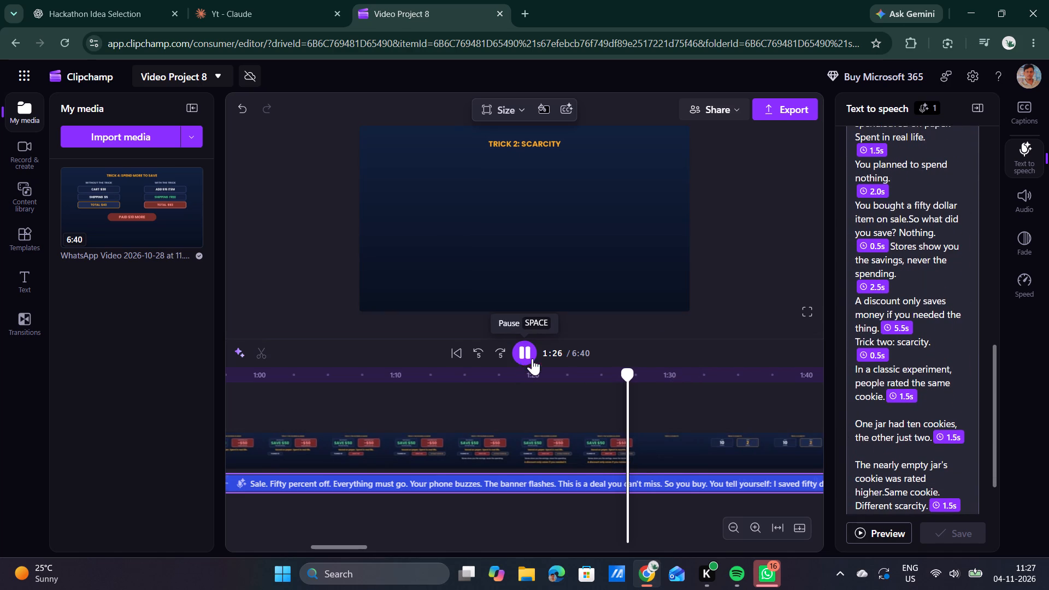
{"action": "left_click_drag", "start_coordinate": [634, 370], "coordinate": [493, 370]}
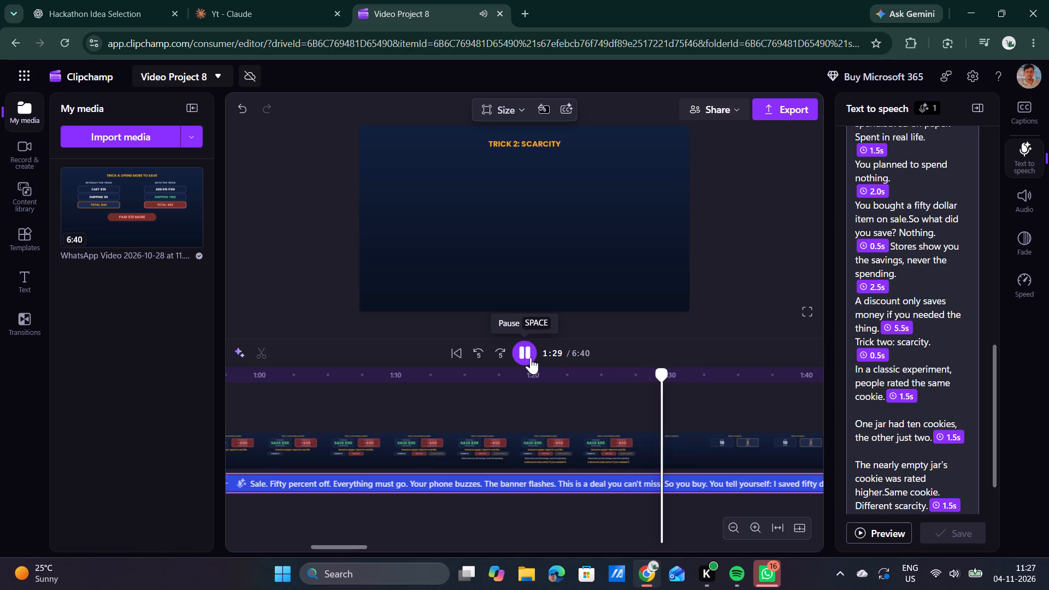
{"action": "key", "text": "space"}
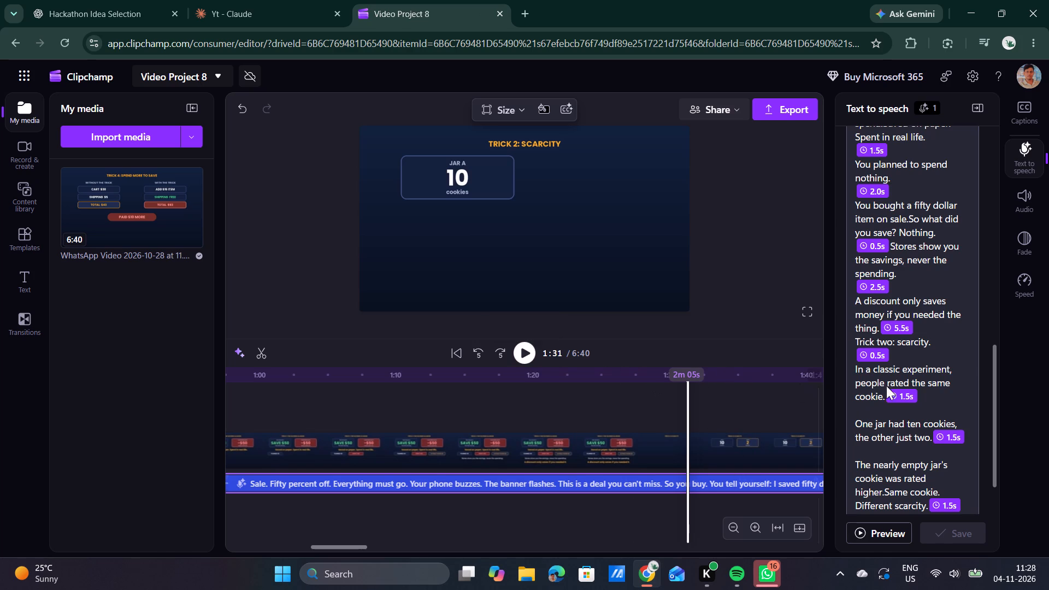
Set the pause after "people rated the same cookie." to 2.1 s and save the voiceover.
{"action": "left_click", "coordinate": [907, 390]}
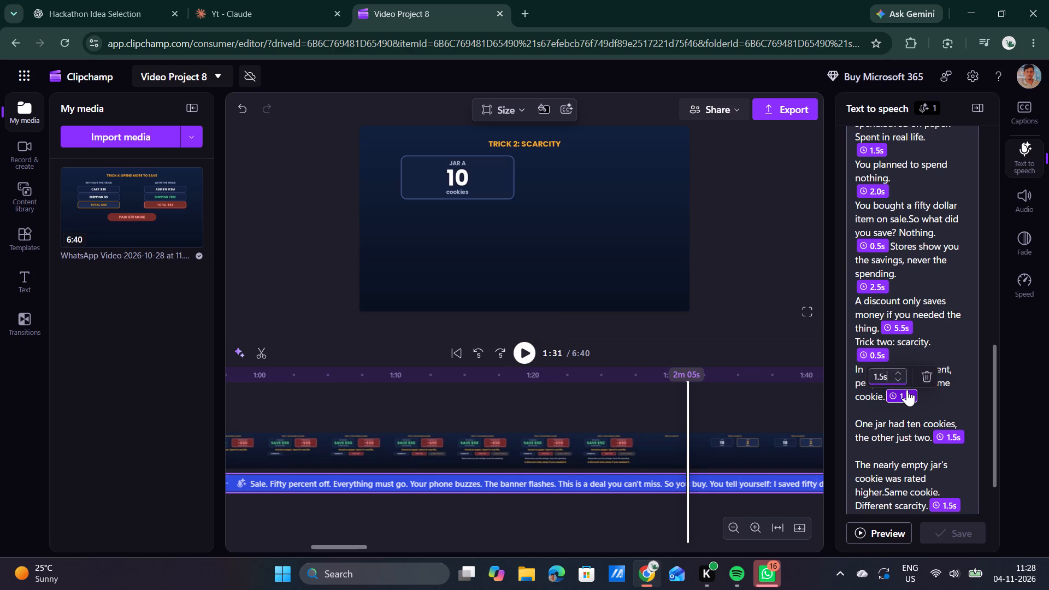
{"action": "key", "text": "Up"}
{"action": "key", "text": "Up"}
{"action": "key", "text": "Up"}
{"action": "key", "text": "Up"}
{"action": "key", "text": "Up"}
{"action": "key", "text": "Up"}
{"action": "left_click", "coordinate": [931, 398]}
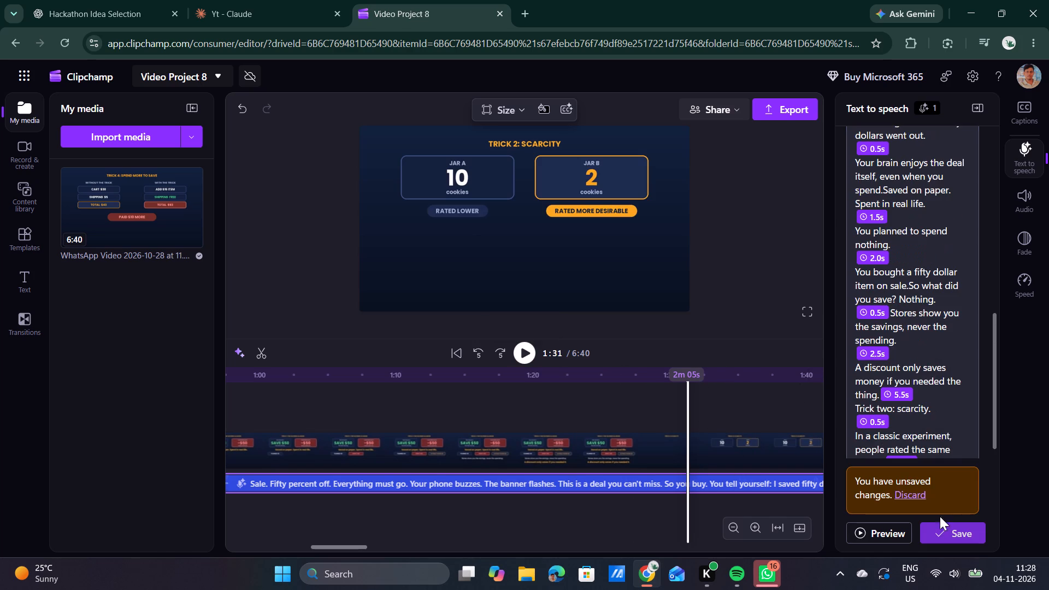
{"action": "left_click", "coordinate": [951, 530]}
{"action": "scroll", "coordinate": [920, 380], "scroll_direction": "down", "scroll_amount": 1}
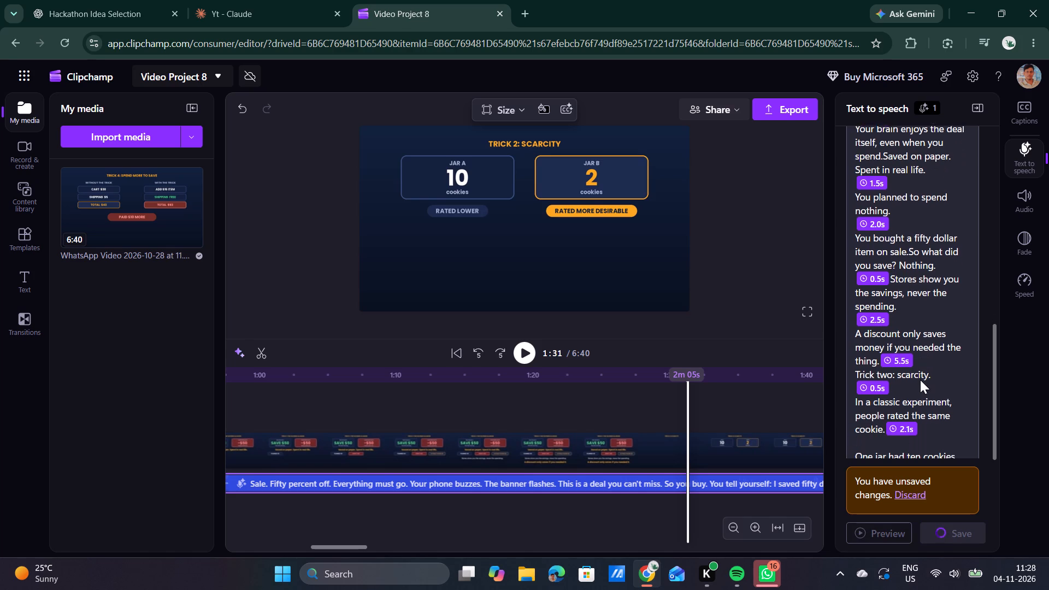
{"action": "scroll", "coordinate": [920, 380], "scroll_direction": "down", "scroll_amount": 1}
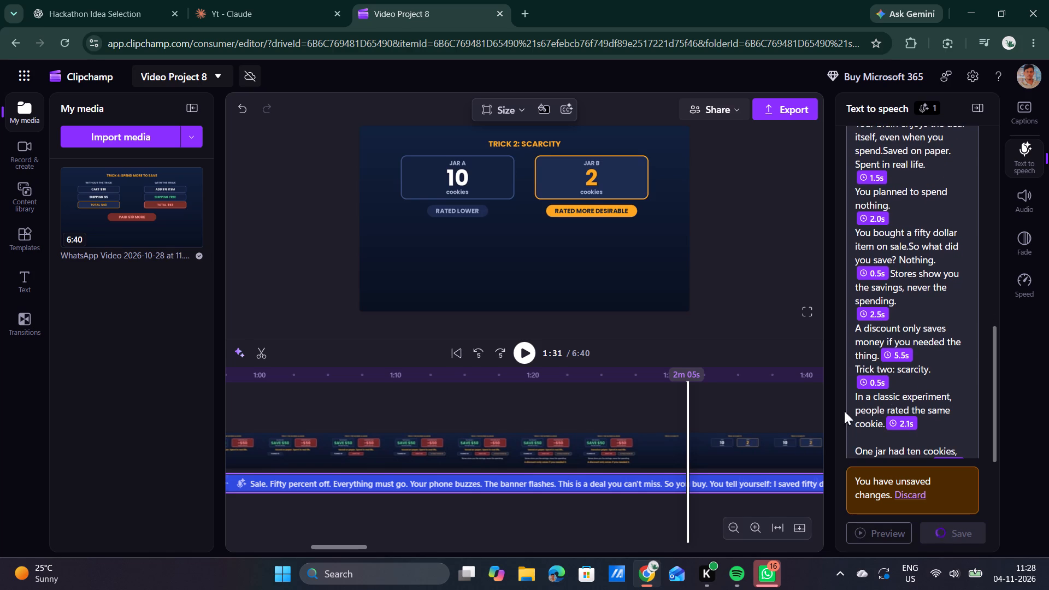
Play the video from 1:25 to 2:16, checking the Trick 2 narration against its slides up to the start of Trick 3.
{"action": "left_click_drag", "start_coordinate": [687, 392], "coordinate": [603, 386]}
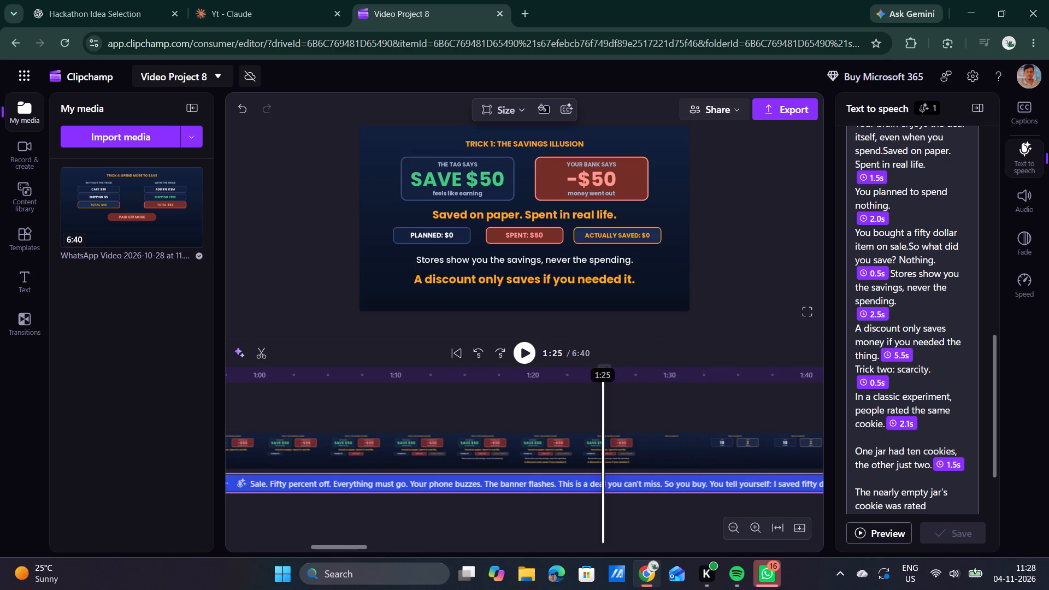
{"action": "left_click", "coordinate": [517, 349]}
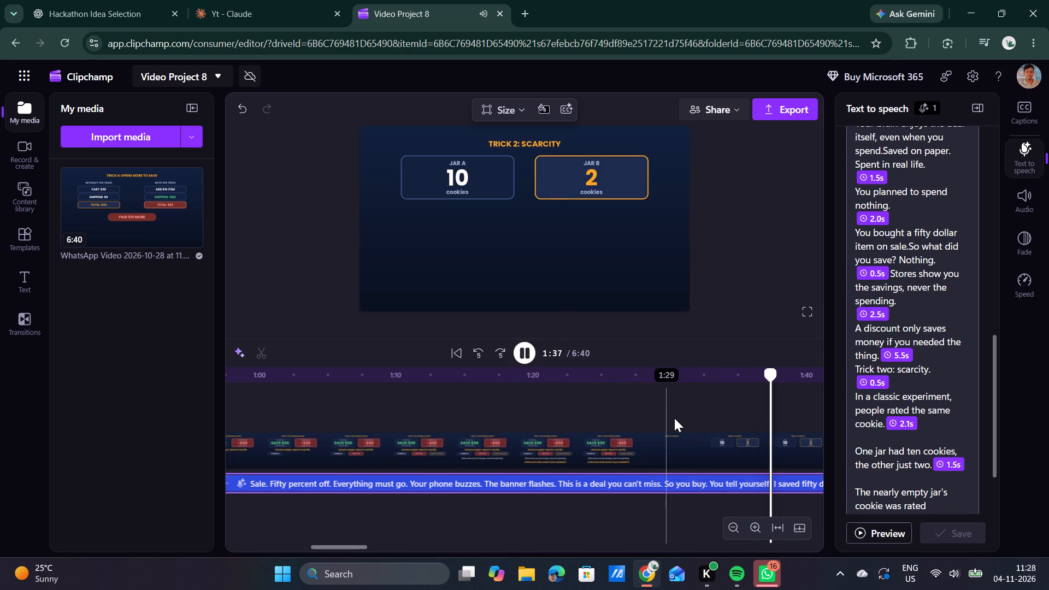
{"action": "scroll", "coordinate": [726, 411], "scroll_direction": "left", "scroll_amount": 2}
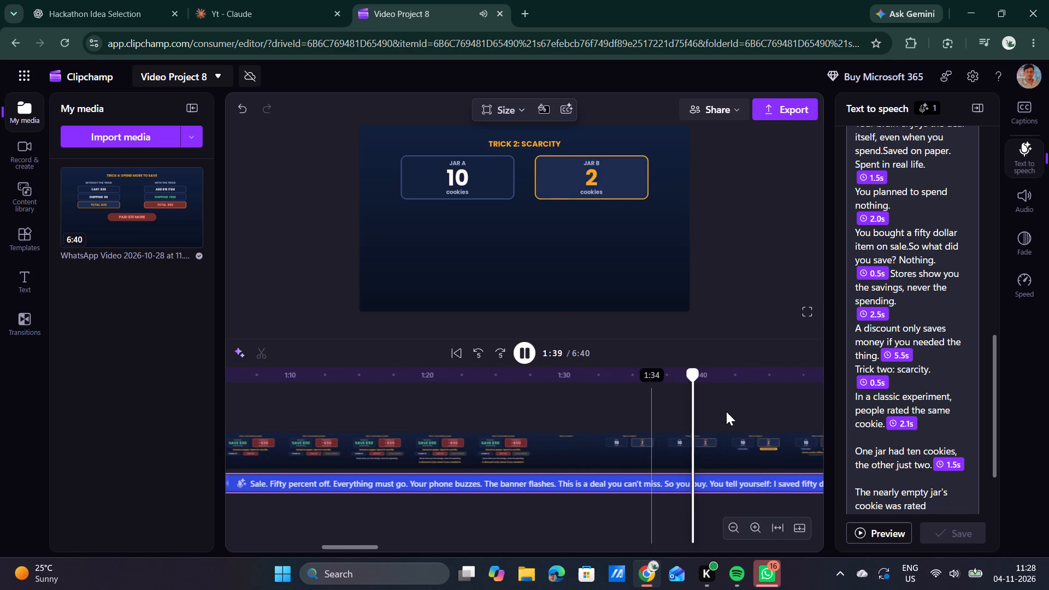
{"action": "scroll", "coordinate": [726, 411], "scroll_direction": "left", "scroll_amount": 2}
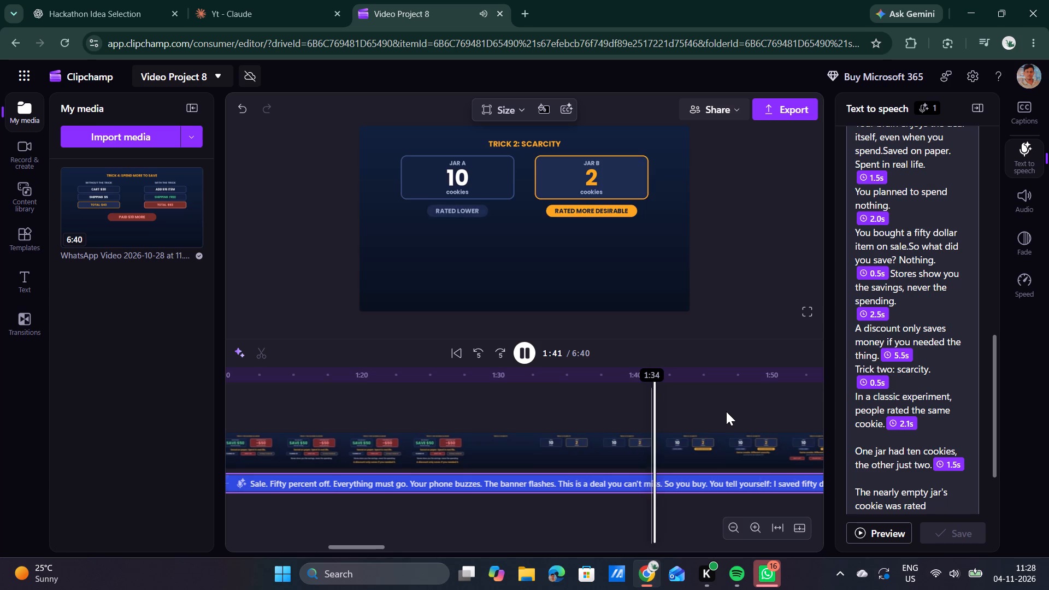
{"action": "scroll", "coordinate": [726, 411], "scroll_direction": "left", "scroll_amount": 1}
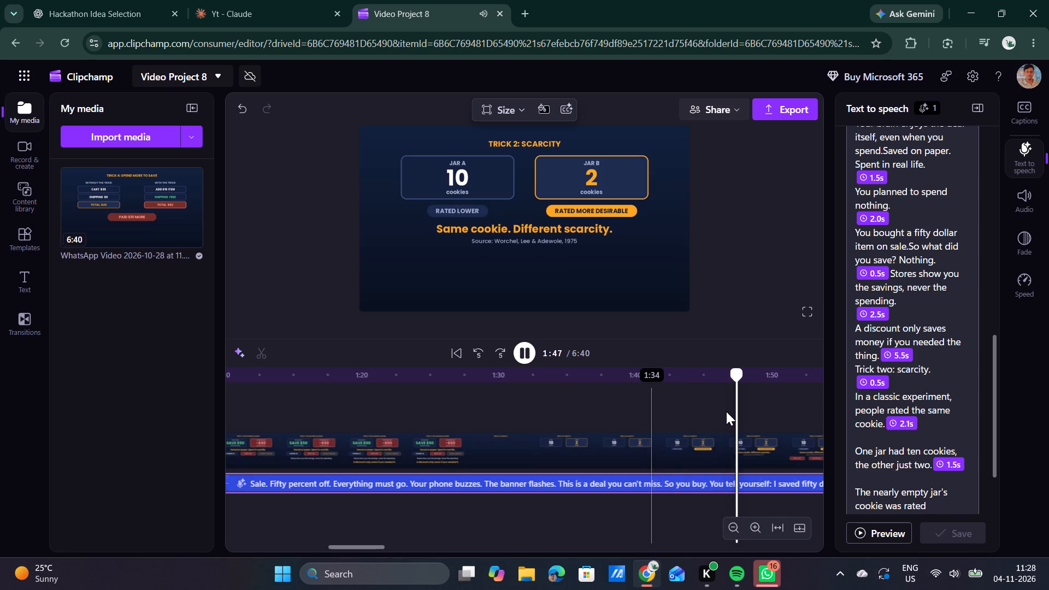
{"action": "scroll", "coordinate": [876, 306], "scroll_direction": "down", "scroll_amount": 1}
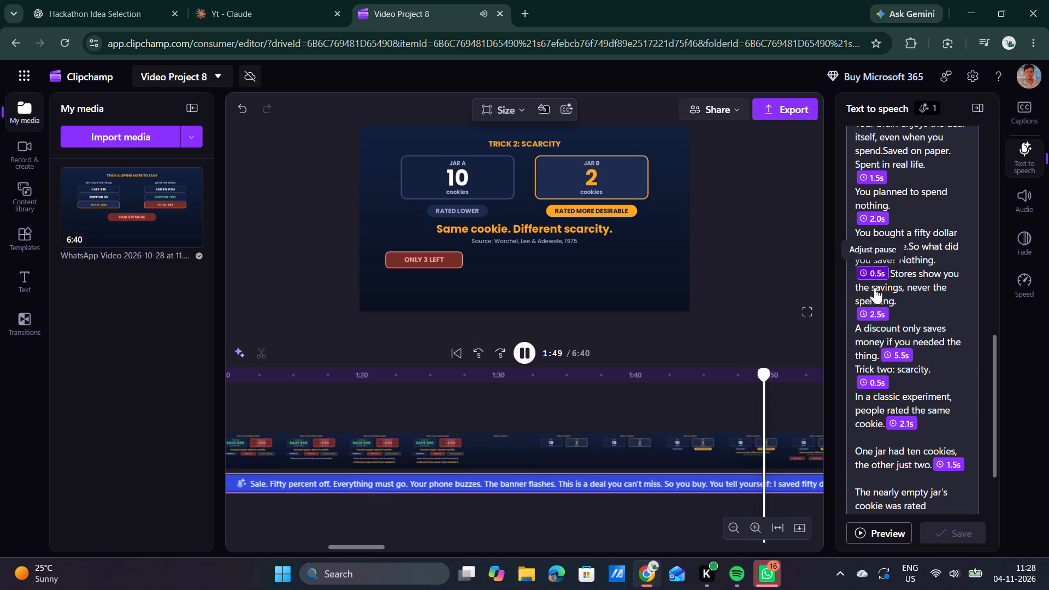
{"action": "scroll", "coordinate": [885, 323], "scroll_direction": "down", "scroll_amount": 2}
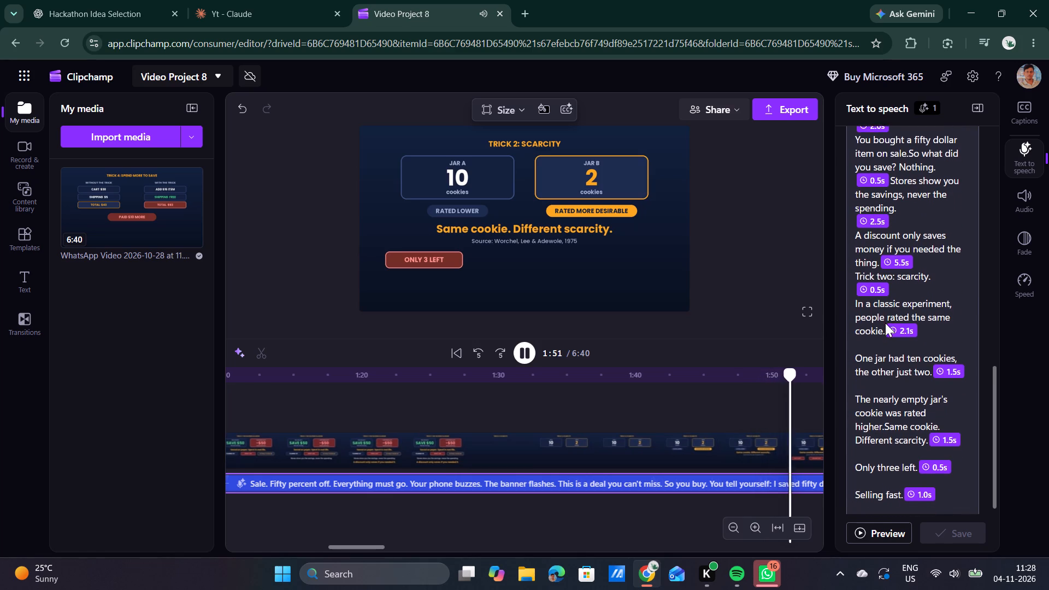
{"action": "scroll", "coordinate": [885, 323], "scroll_direction": "down", "scroll_amount": 3}
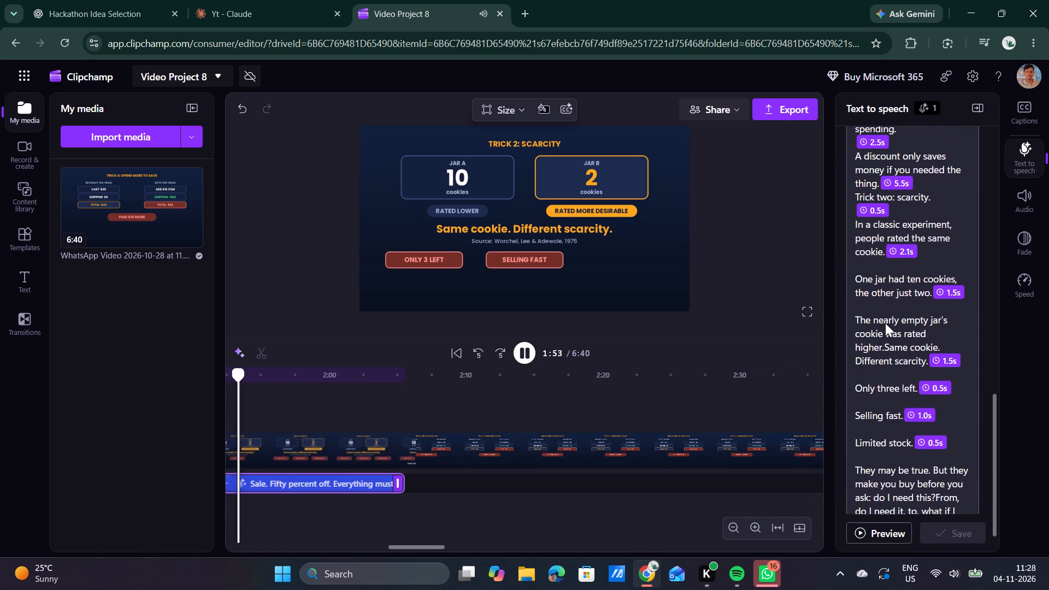
{"action": "scroll", "coordinate": [885, 323], "scroll_direction": "down", "scroll_amount": 1}
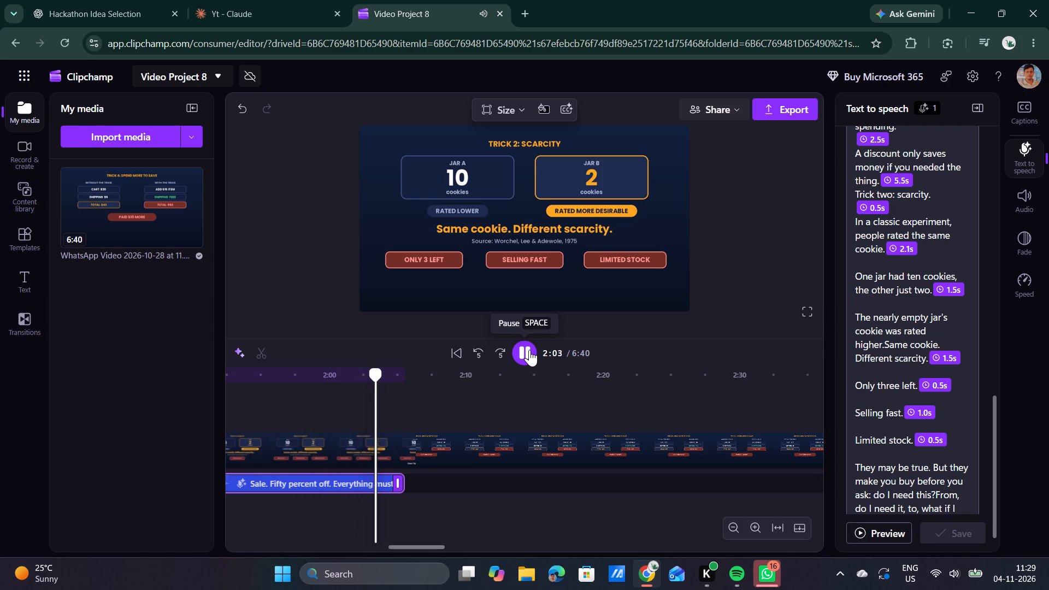
{"action": "left_click", "coordinate": [529, 350]}
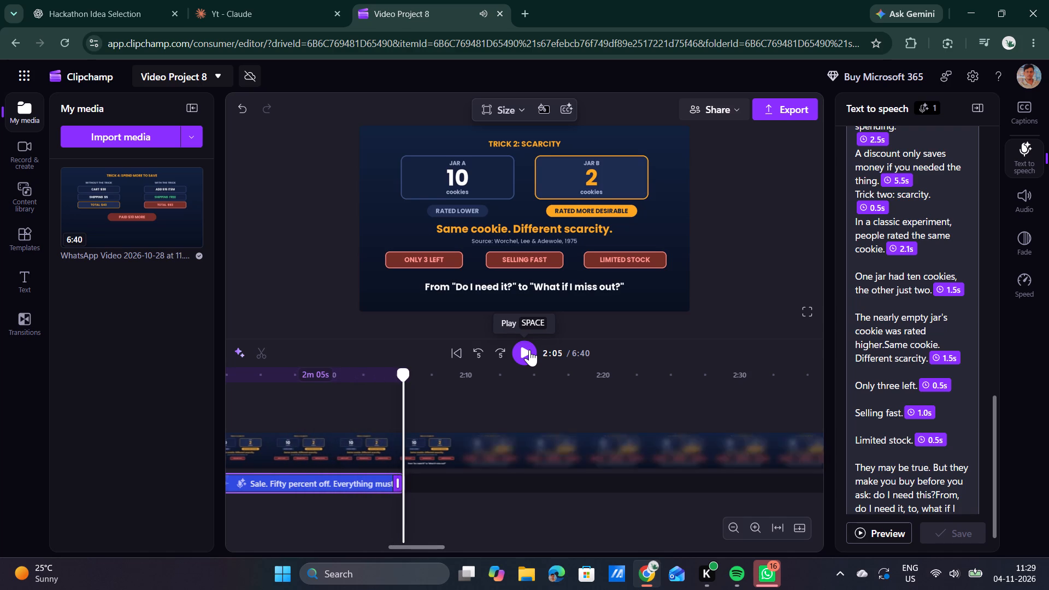
{"action": "left_click", "coordinate": [529, 350]}
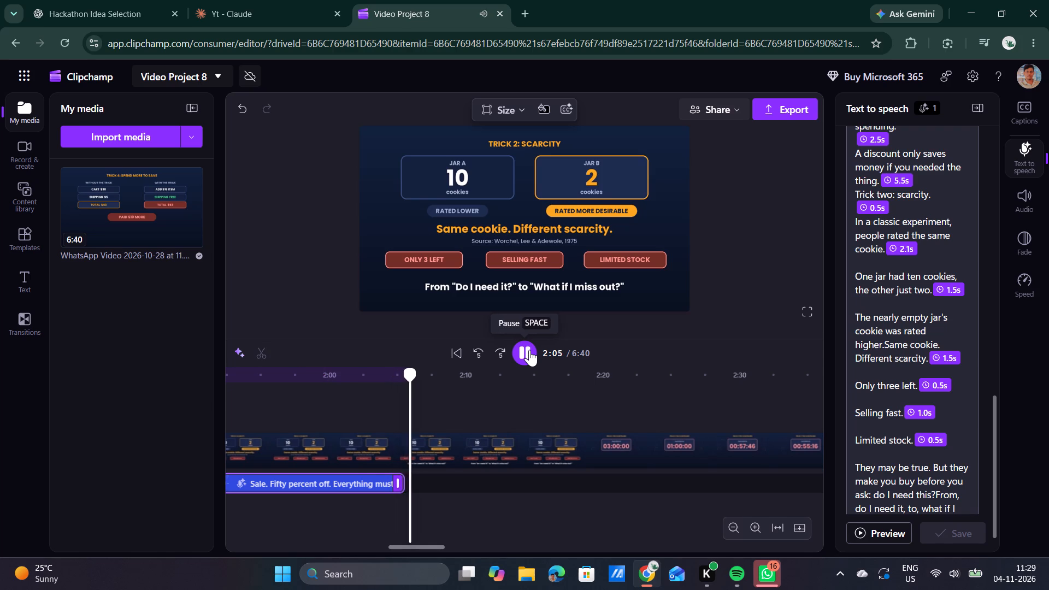
{"action": "left_click", "coordinate": [529, 350]}
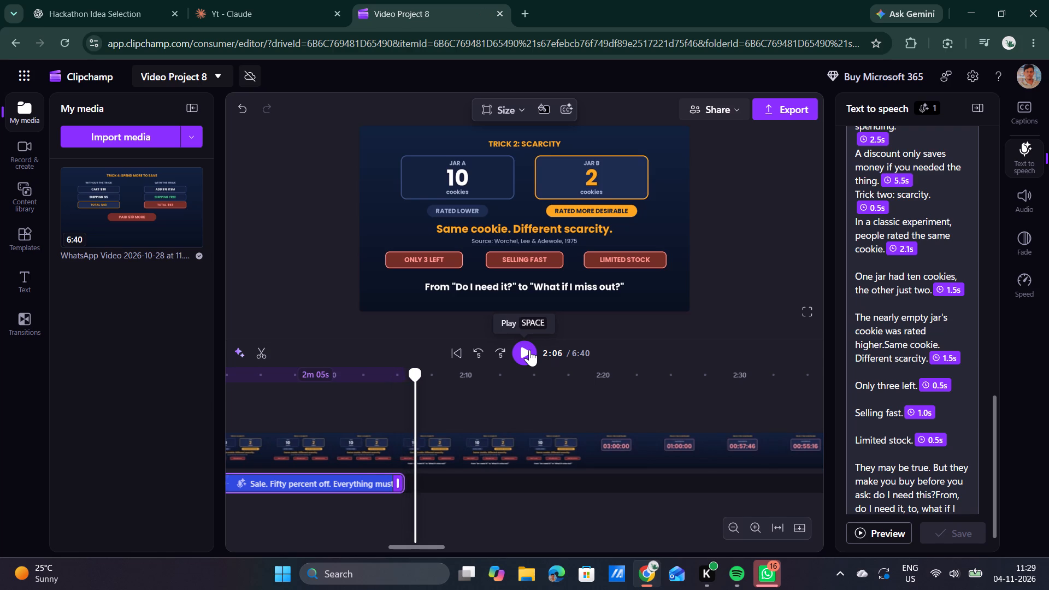
{"action": "left_click", "coordinate": [529, 350]}
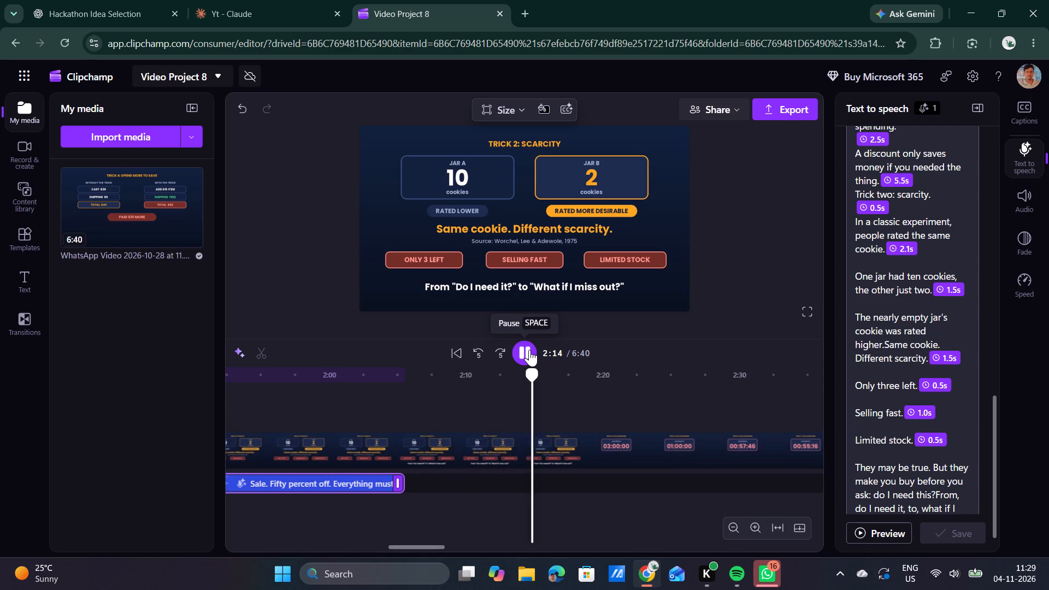
{"action": "left_click", "coordinate": [529, 350]}
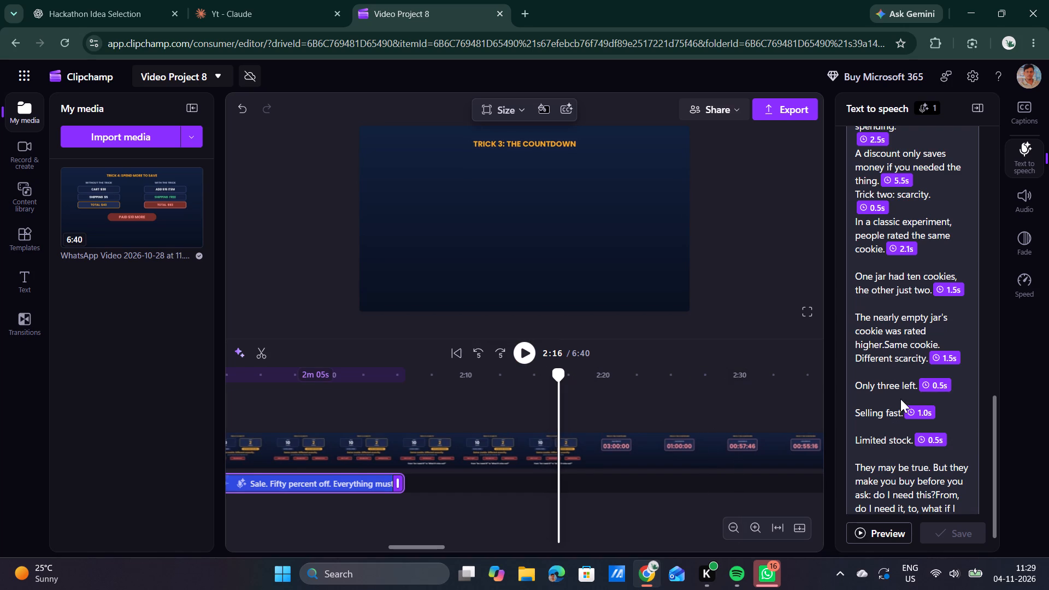
{"action": "scroll", "coordinate": [900, 399], "scroll_direction": "down", "scroll_amount": 4}
{"action": "left_click", "coordinate": [904, 489]}
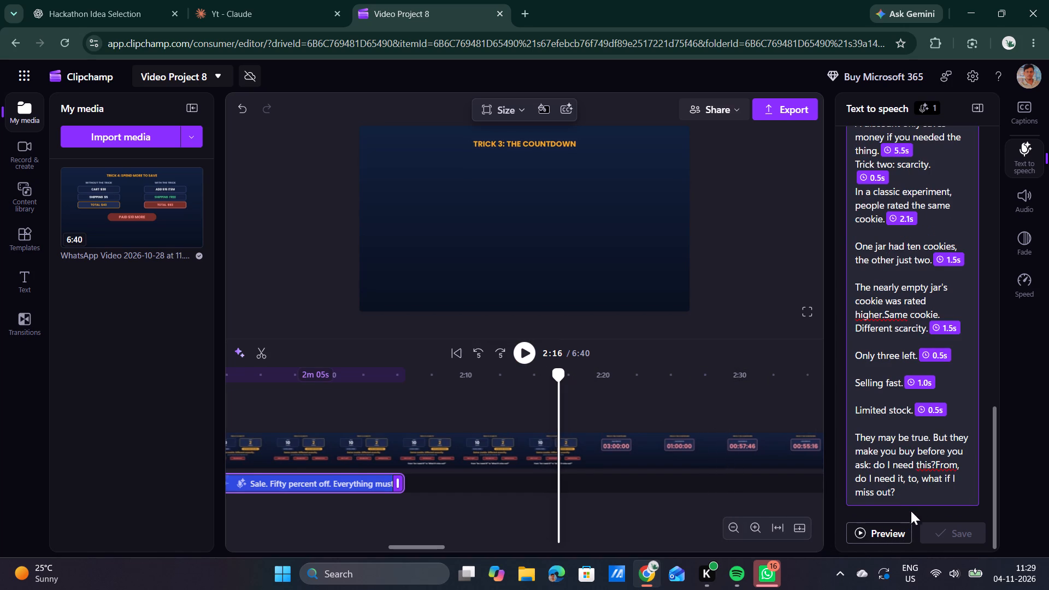
{"action": "scroll", "coordinate": [866, 182], "scroll_direction": "up", "scroll_amount": 8}
{"action": "scroll", "coordinate": [874, 200], "scroll_direction": "down", "scroll_amount": 1}
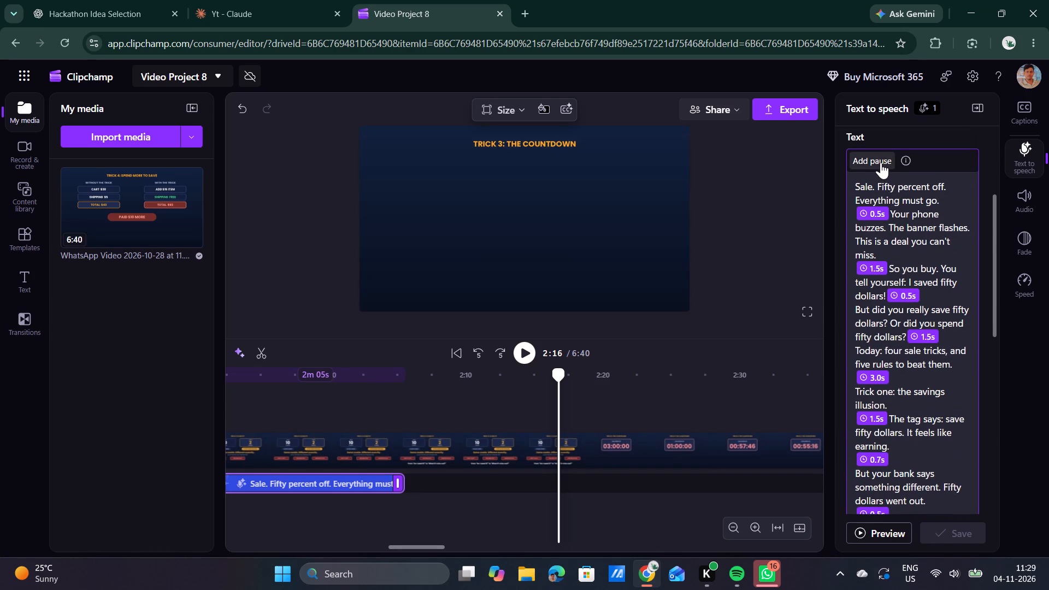
{"action": "left_click", "coordinate": [881, 162]}
{"action": "scroll", "coordinate": [894, 269], "scroll_direction": "down", "scroll_amount": 5}
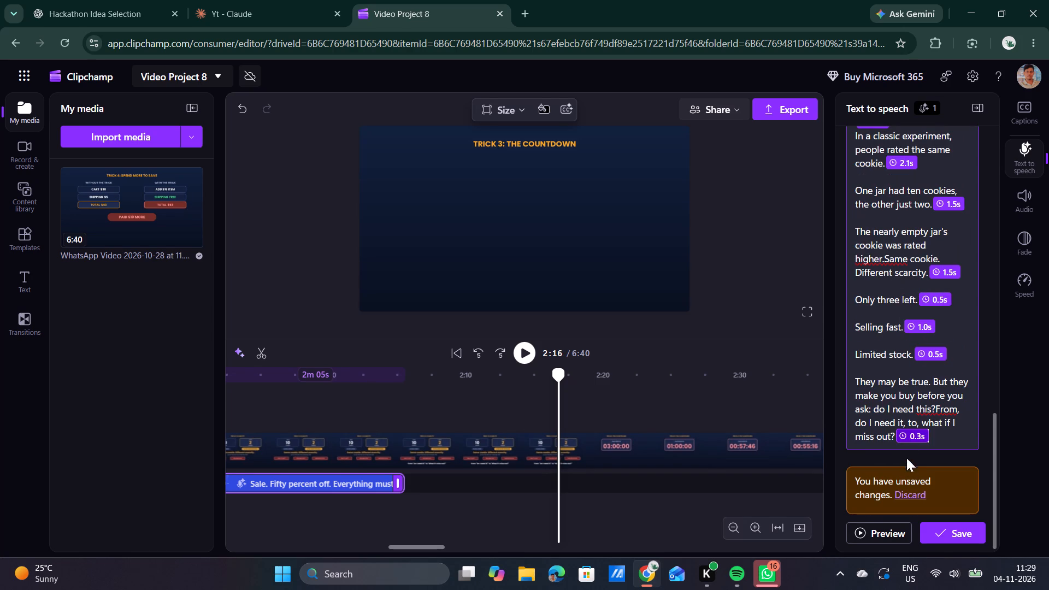
{"action": "left_click", "coordinate": [907, 438]}
{"action": "key", "text": "Up"}
{"action": "key", "text": "Up"}
{"action": "key", "text": "Up"}
{"action": "key", "text": "Up"}
{"action": "key", "text": "Up"}
{"action": "key", "text": "Up"}
{"action": "key", "text": "Up"}
{"action": "key", "text": "Up"}
{"action": "key", "text": "Up"}
{"action": "key", "text": "Up"}
{"action": "key", "text": "Up"}
{"action": "key", "text": "Up"}
{"action": "key", "text": "Up"}
{"action": "key", "text": "Up"}
{"action": "key", "text": "Up"}
{"action": "key", "text": "Up"}
{"action": "key", "text": "Up"}
{"action": "key", "text": "Up"}
{"action": "key", "text": "Up"}
{"action": "key", "text": "Up"}
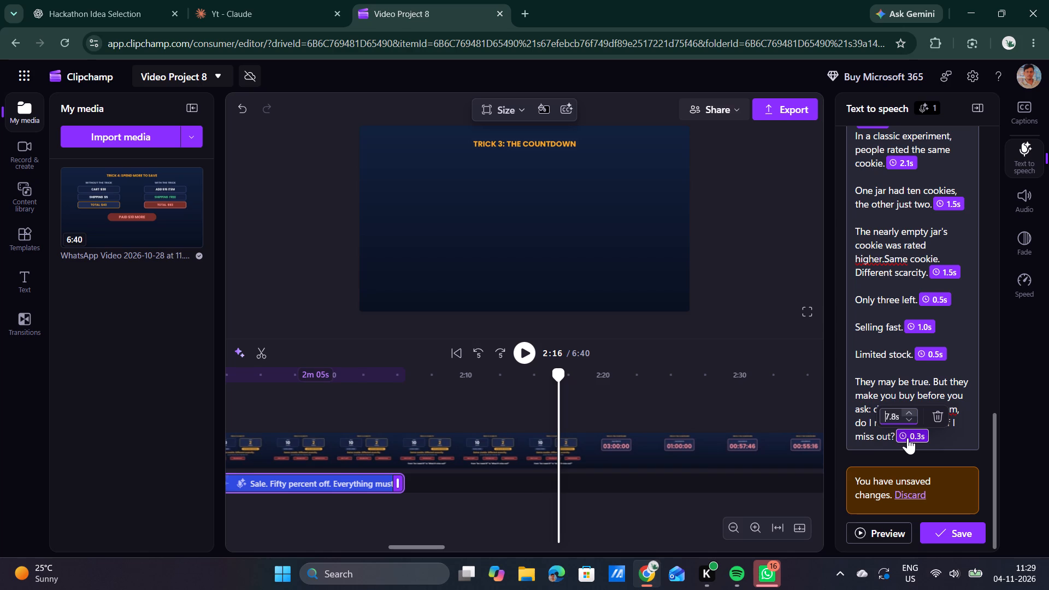
{"action": "key", "text": "Down"}
{"action": "key", "text": "Down"}
{"action": "key", "text": "Down"}
{"action": "key", "text": "Down"}
{"action": "key", "text": "Down"}
{"action": "key", "text": "Down"}
{"action": "key", "text": "Down"}
{"action": "key", "text": "Down"}
{"action": "key", "text": "Down"}
{"action": "key", "text": "Down"}
{"action": "key", "text": "Down"}
{"action": "key", "text": "Down"}
{"action": "key", "text": "Down"}
{"action": "key", "text": "Down"}
{"action": "key", "text": "Down"}
{"action": "key", "text": "Down"}
{"action": "key", "text": "Down"}
{"action": "key", "text": "Down"}
{"action": "key", "text": "Down"}
{"action": "key", "text": "Down"}
{"action": "key", "text": "Down"}
{"action": "key", "text": "Down"}
{"action": "key", "text": "Down"}
{"action": "key", "text": "Down"}
{"action": "key", "text": "Down"}
{"action": "key", "text": "Down"}
{"action": "key", "text": "Down"}
{"action": "key", "text": "Down"}
{"action": "key", "text": "Down"}
{"action": "key", "text": "Down"}
{"action": "key", "text": "Down"}
{"action": "key", "text": "Down"}
{"action": "key", "text": "Down"}
{"action": "left_click", "coordinate": [937, 431]}
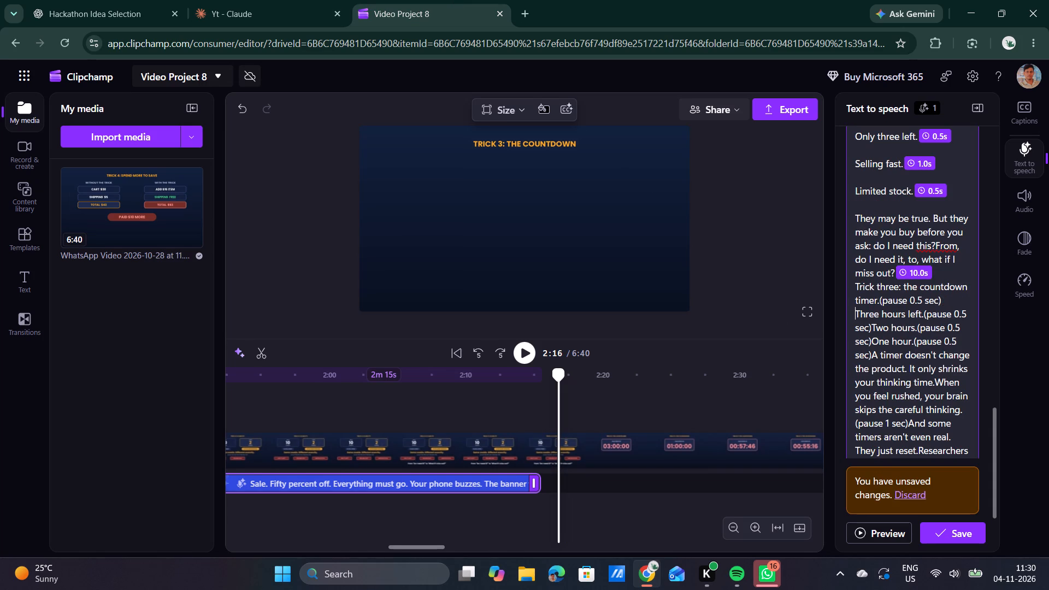
{"action": "left_click", "coordinate": [881, 300]}
{"action": "key", "text": "Left"}
{"action": "key", "text": "Return"}
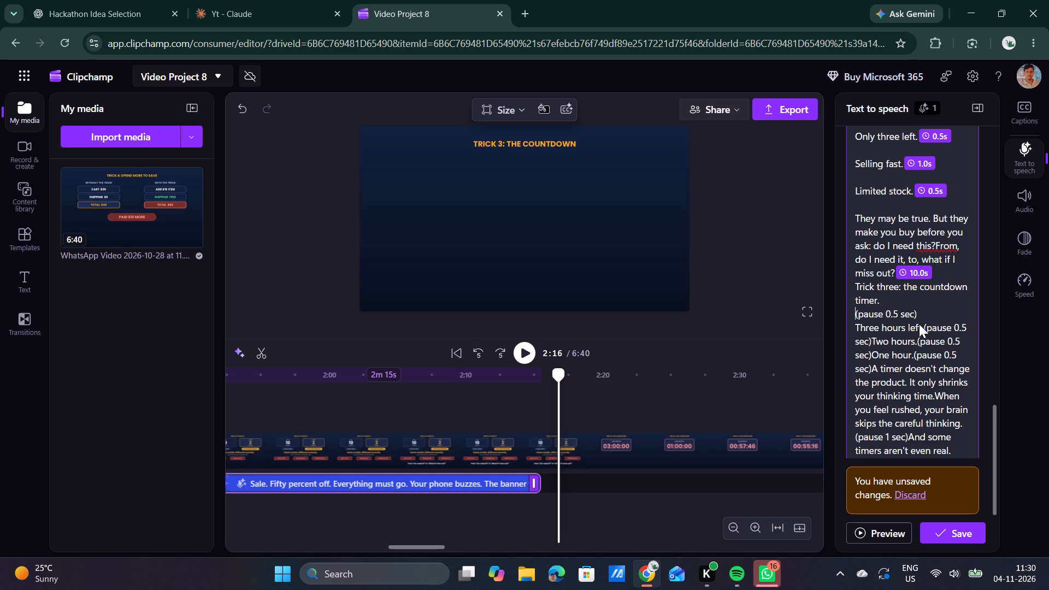
{"action": "left_click", "coordinate": [923, 327]}
{"action": "key", "text": "Return"}
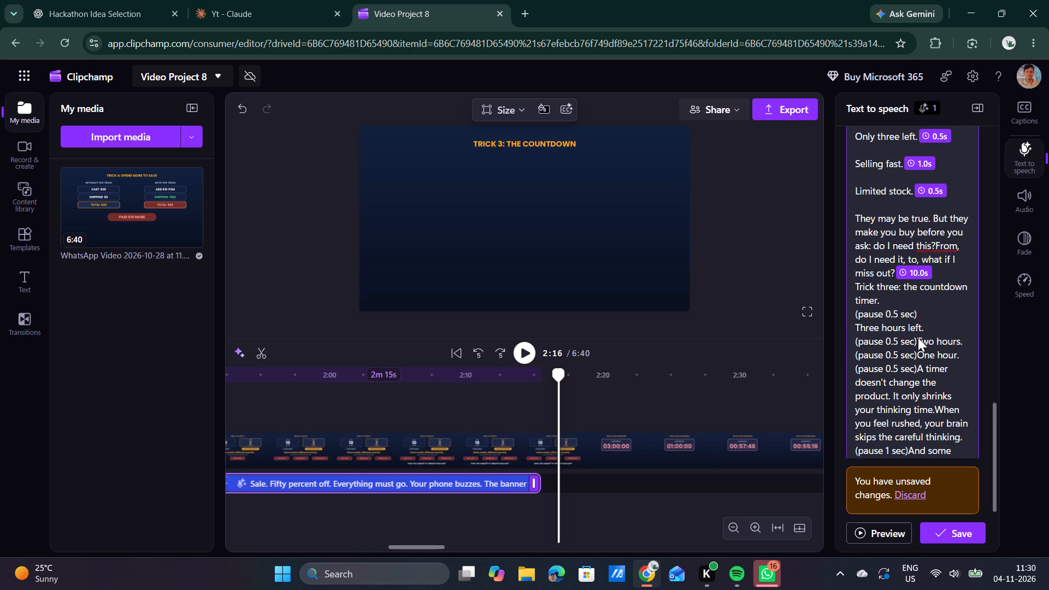
{"action": "left_click", "coordinate": [918, 340]}
{"action": "key", "text": "Return"}
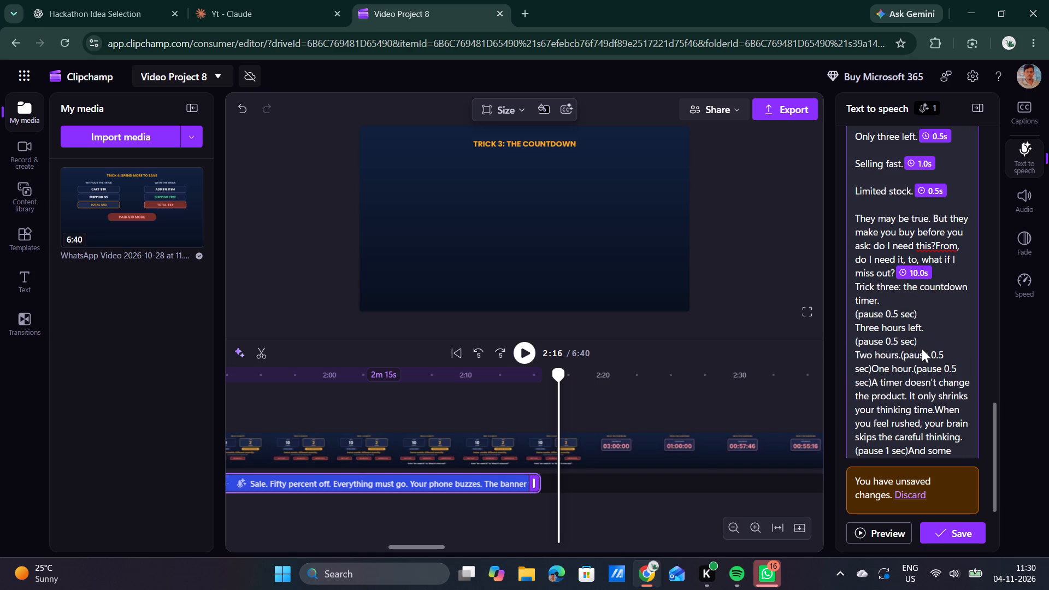
Put the "(pause 0.5 sec)" notes after "Two hours." and "One hour." on their own lines.
{"action": "left_click", "coordinate": [904, 356]}
{"action": "key", "text": "Left"}
{"action": "key", "text": "Return"}
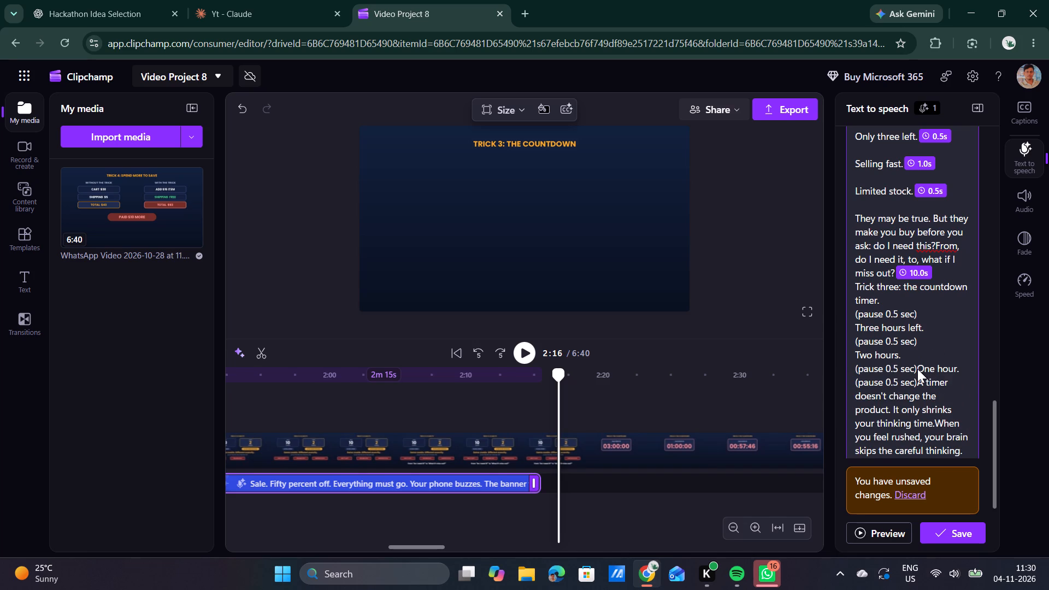
{"action": "left_click", "coordinate": [917, 371]}
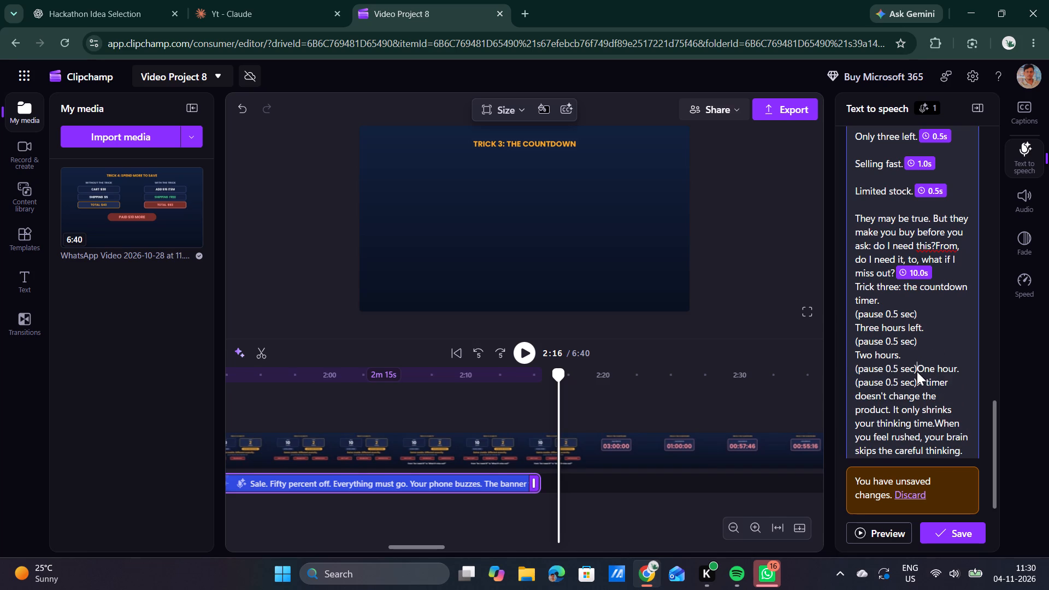
{"action": "key", "text": "Return"}
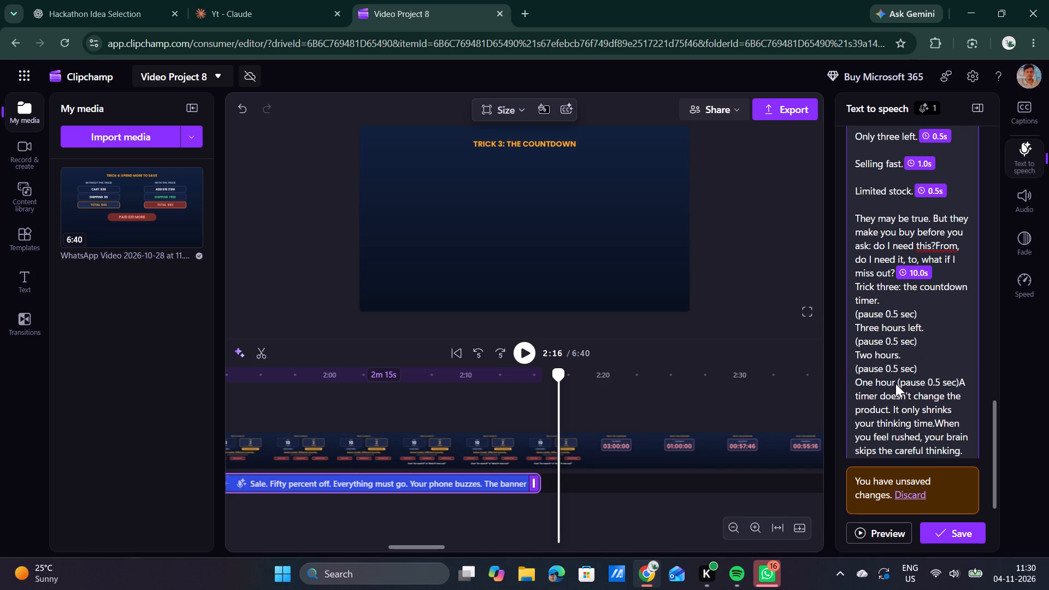
{"action": "left_click", "coordinate": [899, 386]}
{"action": "key", "text": "Left"}
{"action": "key", "text": "Return"}
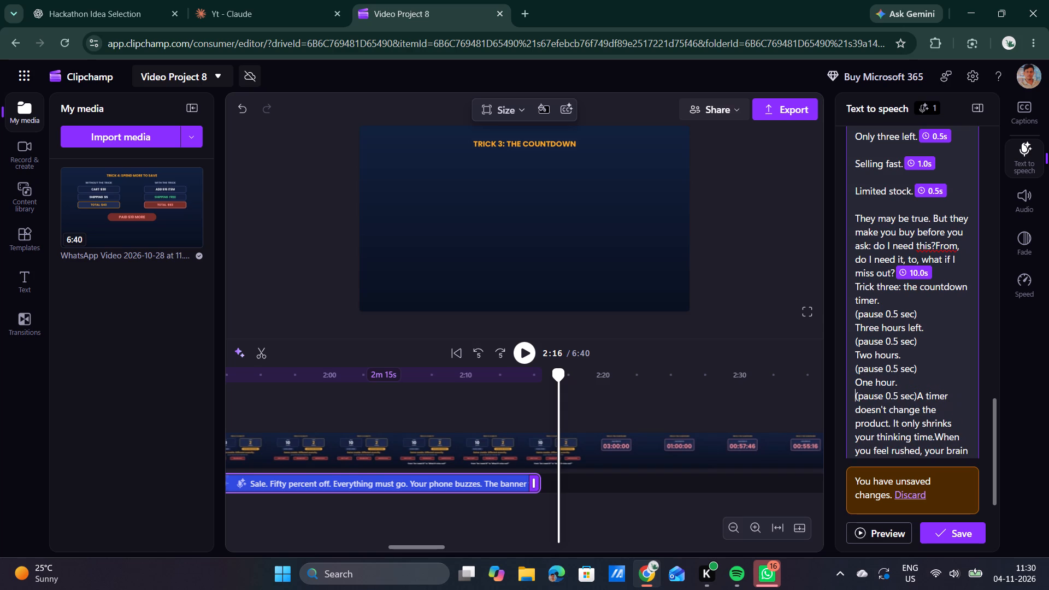
{"action": "left_click", "coordinate": [918, 397]}
{"action": "key", "text": "Return"}
Put the remaining Trick 3 pause notes, after "careful thinking.", "shopping sites." and "would I still want this?", on their own lines.
{"action": "scroll", "coordinate": [915, 430], "scroll_direction": "down", "scroll_amount": 1}
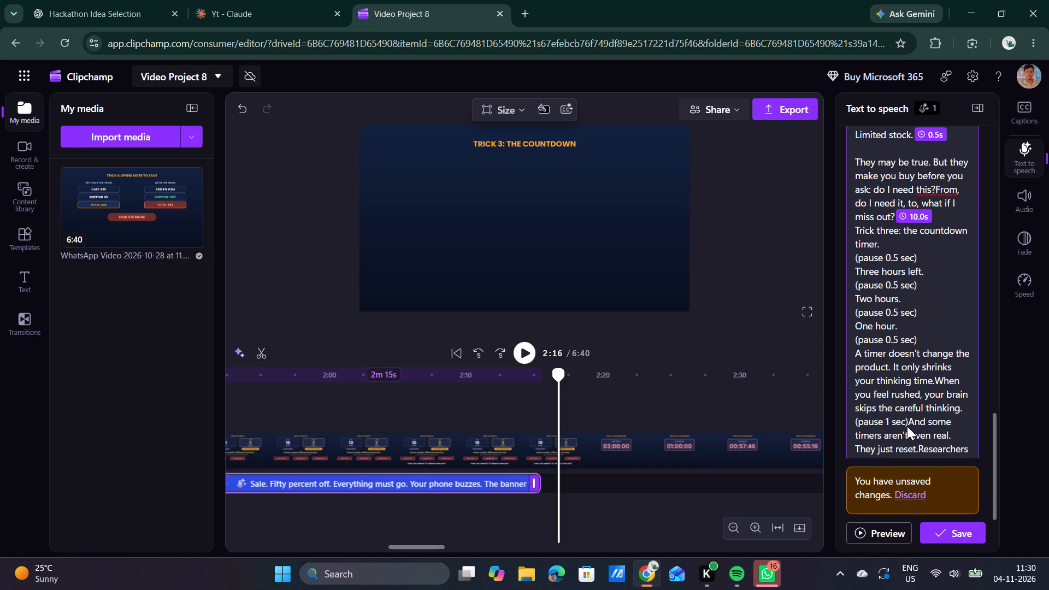
{"action": "left_click", "coordinate": [907, 426]}
{"action": "key", "text": "Return"}
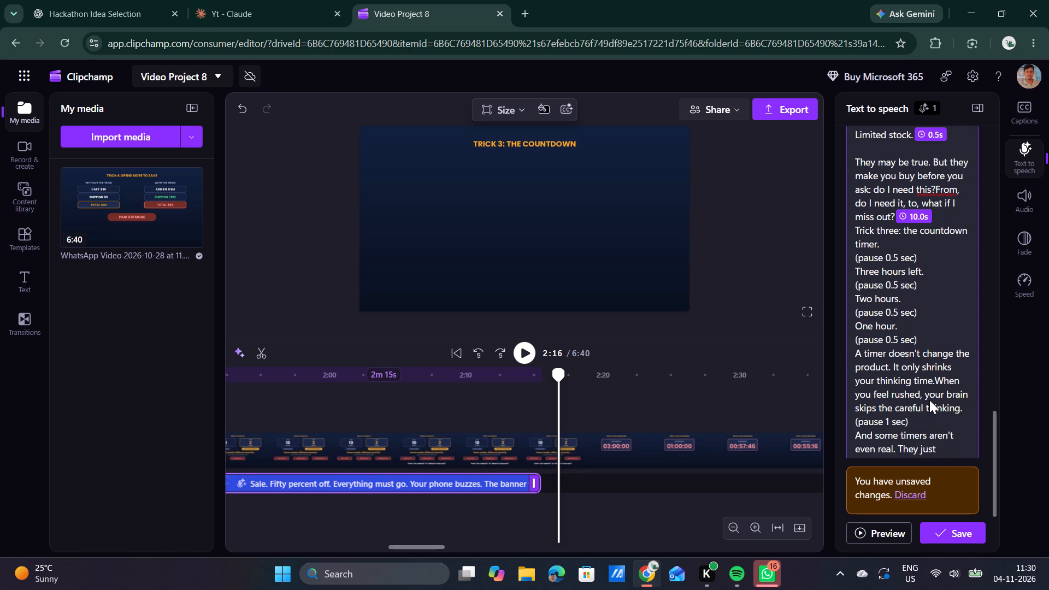
{"action": "scroll", "coordinate": [929, 400], "scroll_direction": "down", "scroll_amount": 2}
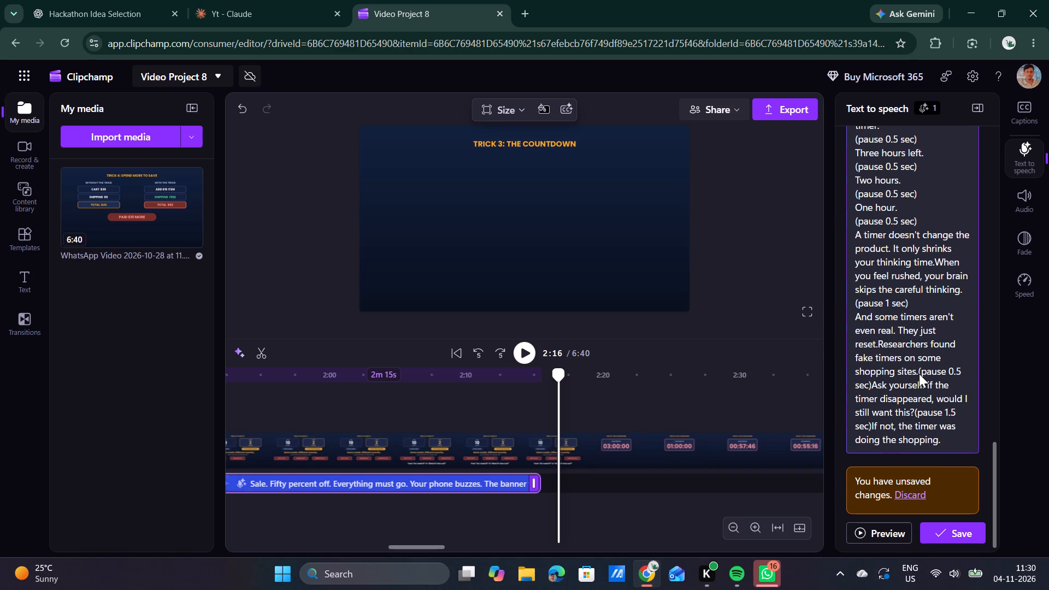
{"action": "left_click", "coordinate": [919, 374]}
{"action": "key", "text": "Return"}
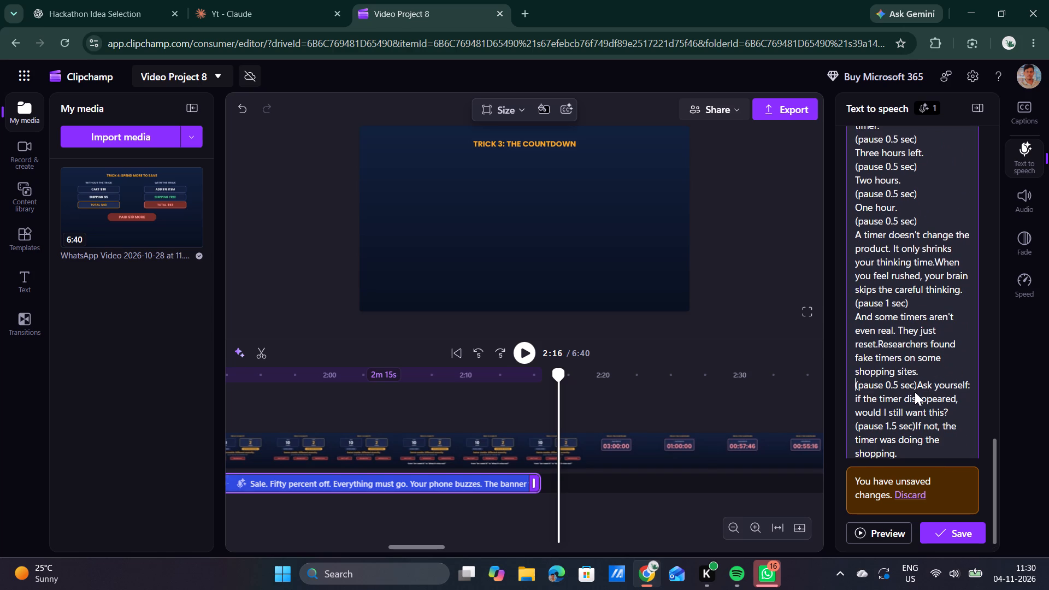
{"action": "left_click", "coordinate": [914, 392]}
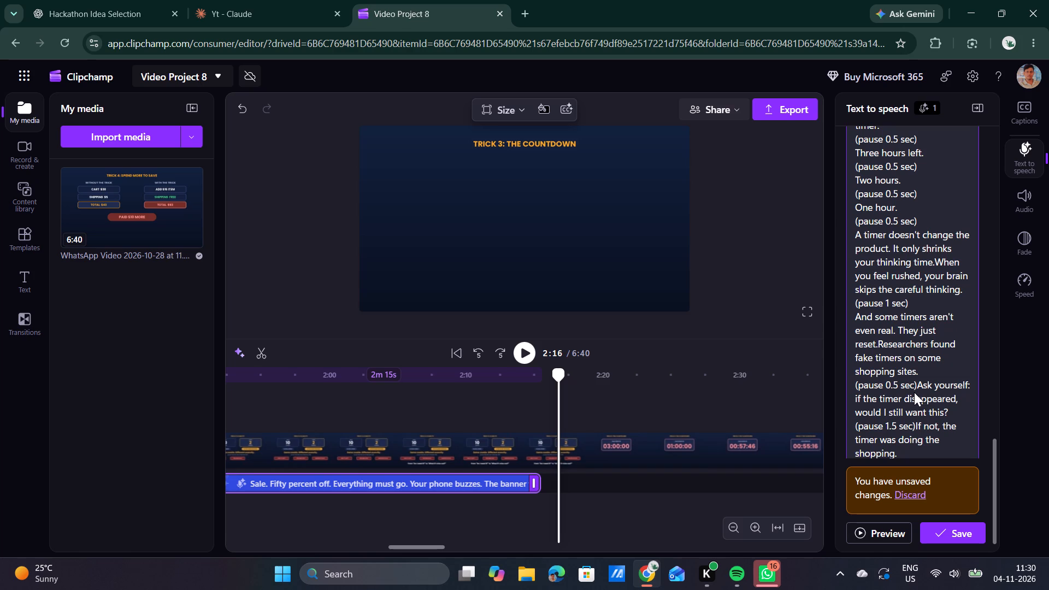
{"action": "left_click", "coordinate": [917, 382]}
{"action": "key", "text": "Return"}
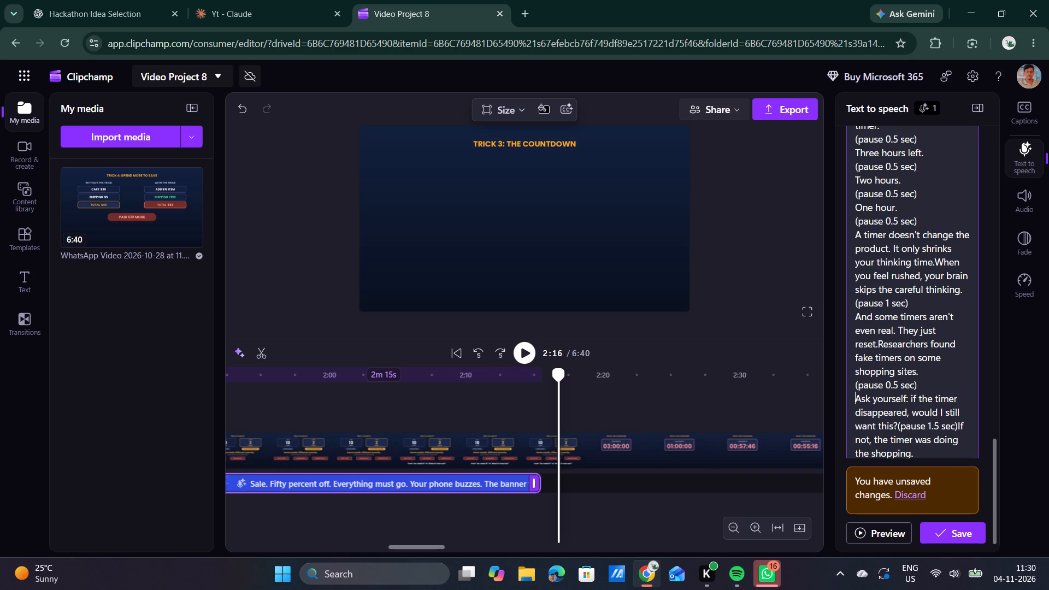
{"action": "left_click", "coordinate": [898, 429]}
{"action": "key", "text": "Return"}
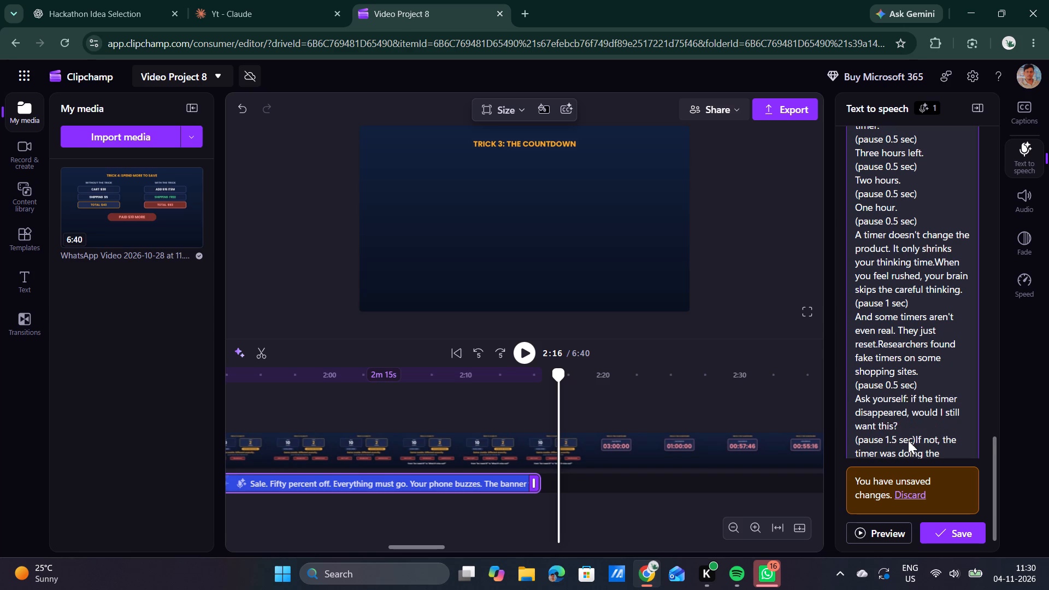
{"action": "left_click", "coordinate": [915, 442]}
{"action": "key", "text": "Return"}
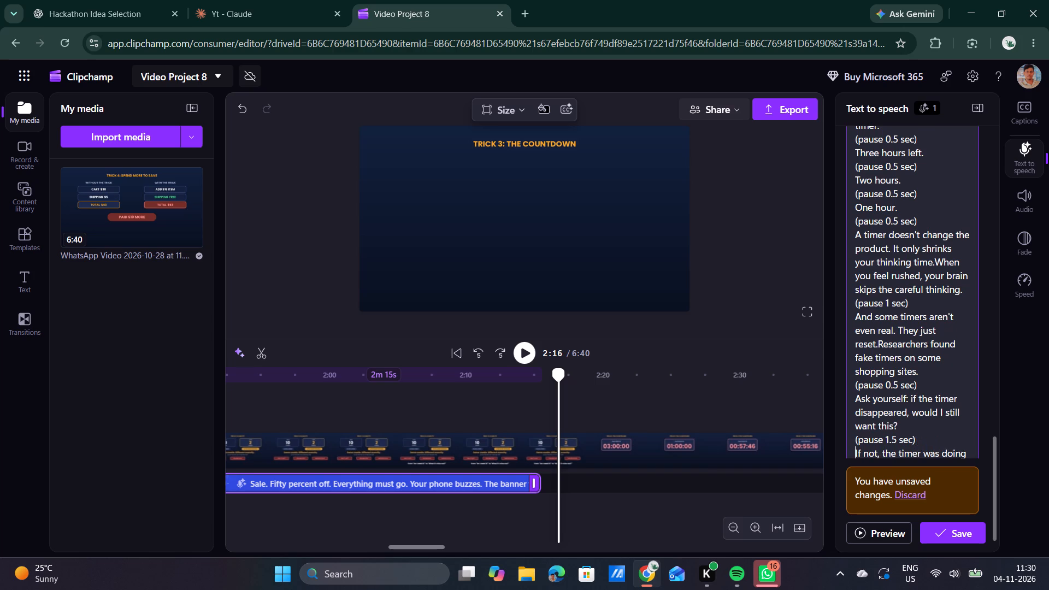
Replace the written pause note after "Trick three: the countdown timer." with an inserted 0.5 s pause.
{"action": "scroll", "coordinate": [915, 442], "scroll_direction": "down", "scroll_amount": 1}
{"action": "scroll", "coordinate": [958, 297], "scroll_direction": "up", "scroll_amount": 1}
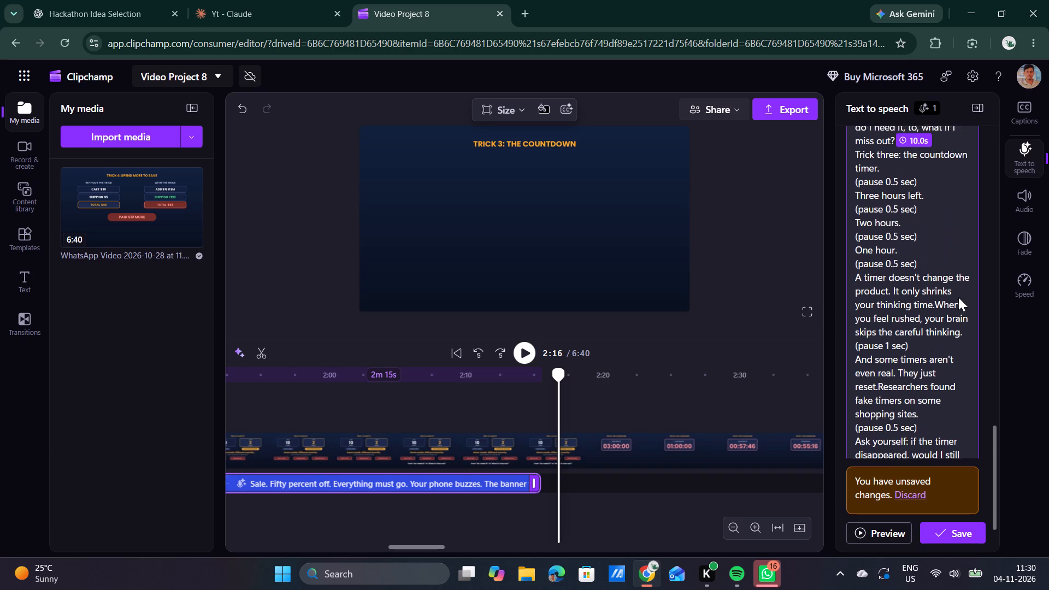
{"action": "scroll", "coordinate": [958, 297], "scroll_direction": "up", "scroll_amount": 1}
{"action": "left_click_drag", "start_coordinate": [924, 216], "coordinate": [873, 213]}
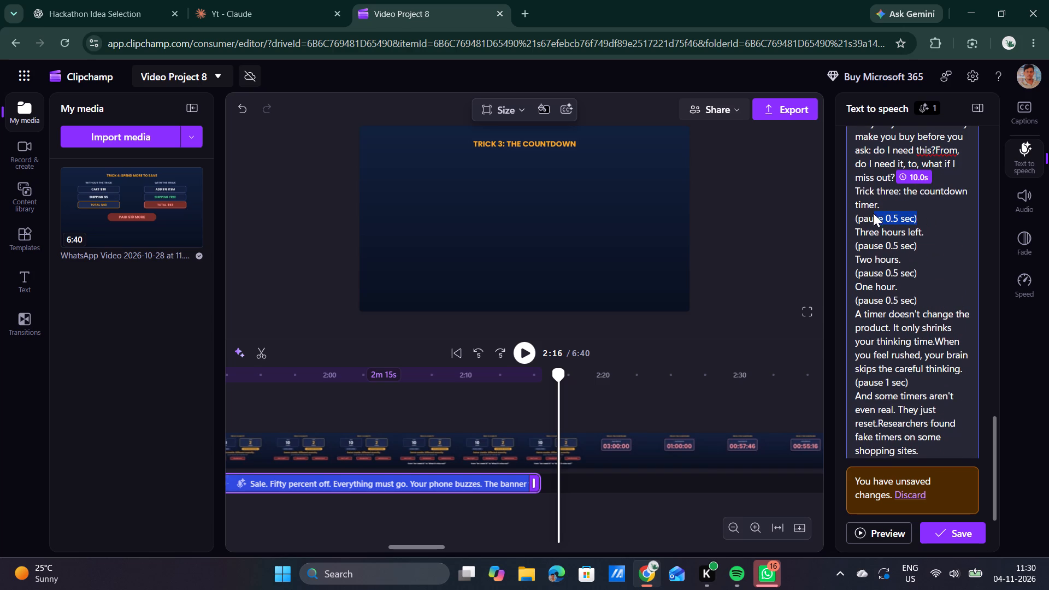
{"action": "left_click_drag", "start_coordinate": [873, 213], "coordinate": [852, 216]}
{"action": "key", "text": "BackSpace"}
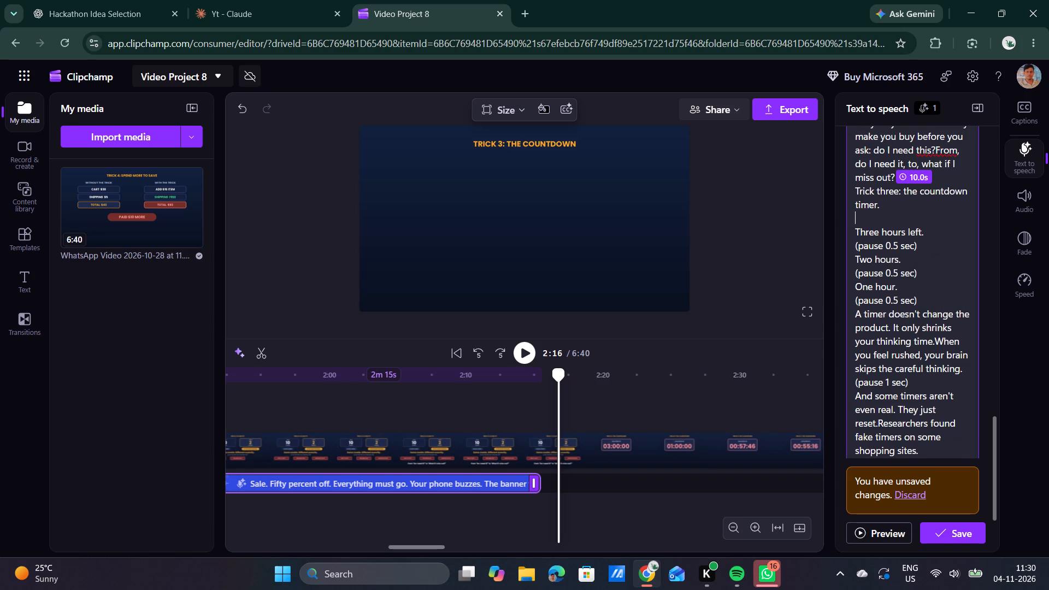
{"action": "scroll", "coordinate": [913, 214], "scroll_direction": "up", "scroll_amount": 8}
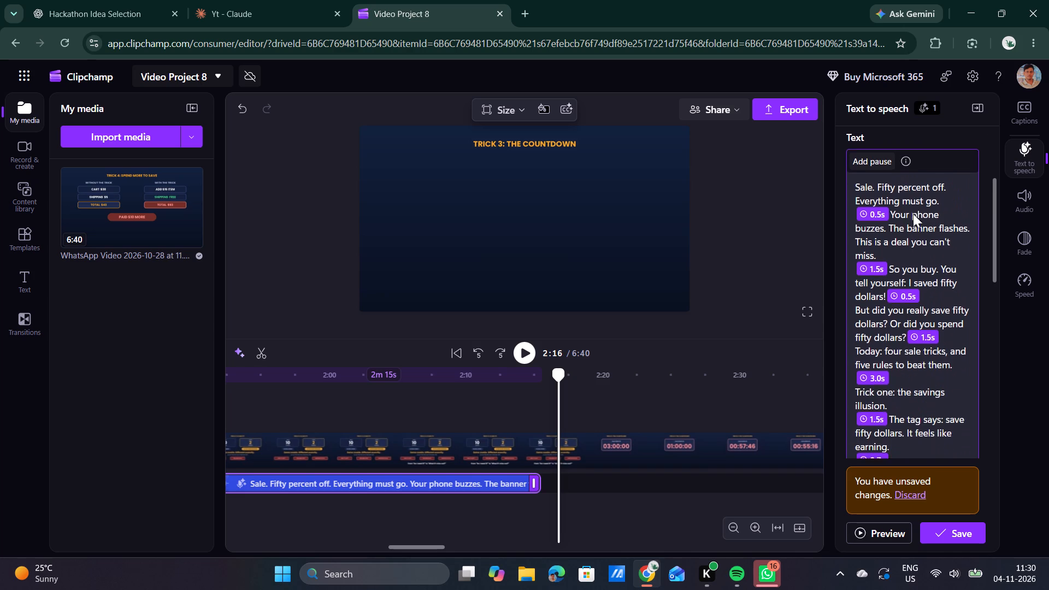
{"action": "scroll", "coordinate": [913, 214], "scroll_direction": "up", "scroll_amount": 2}
{"action": "left_click", "coordinate": [879, 198]}
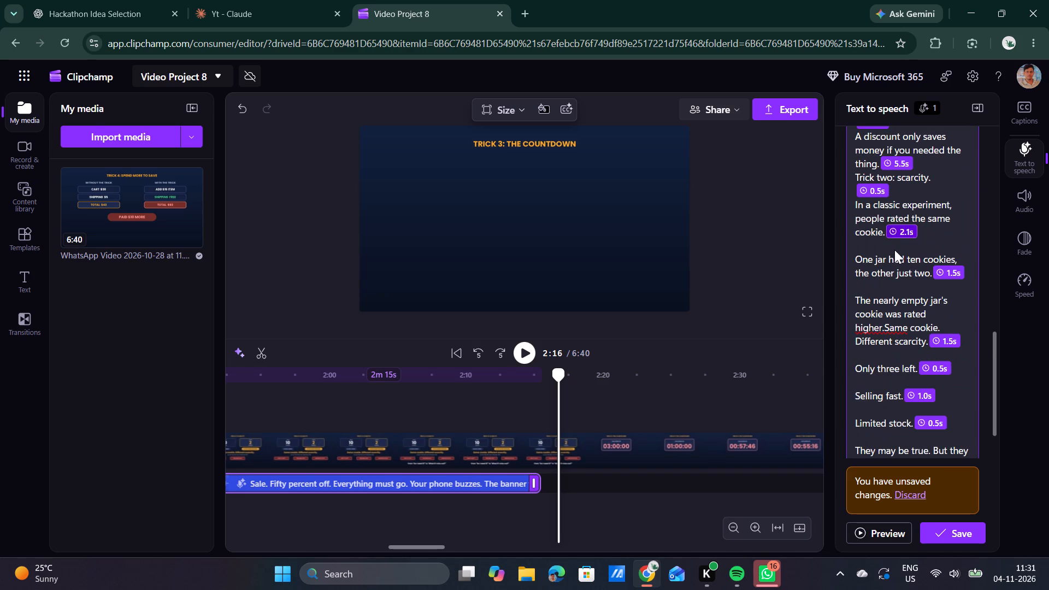
{"action": "scroll", "coordinate": [895, 259], "scroll_direction": "down", "scroll_amount": 5}
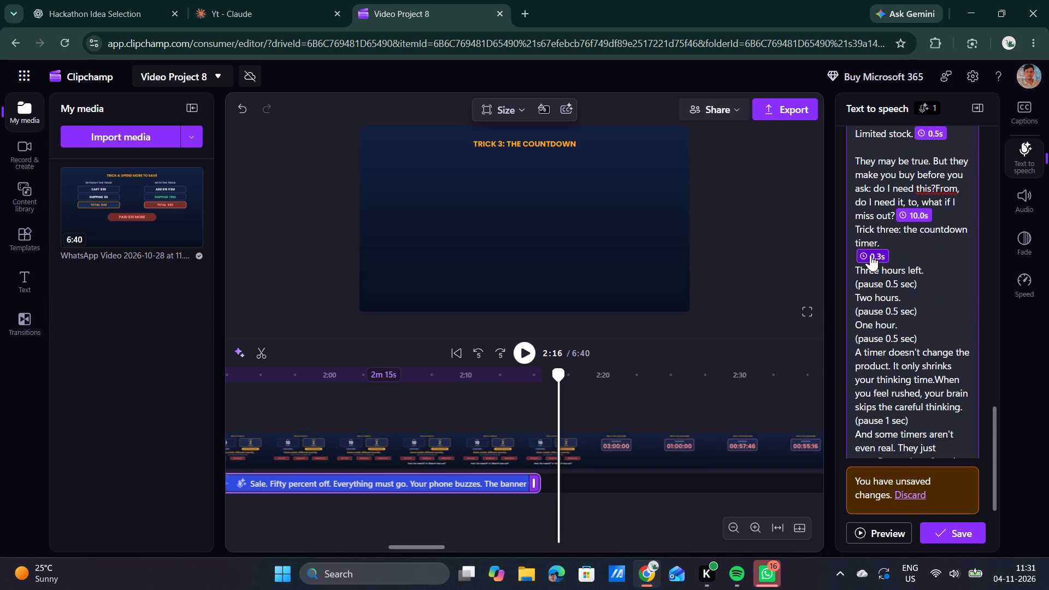
{"action": "left_click", "coordinate": [870, 254]}
{"action": "key", "text": "Up"}
{"action": "key", "text": "Up"}
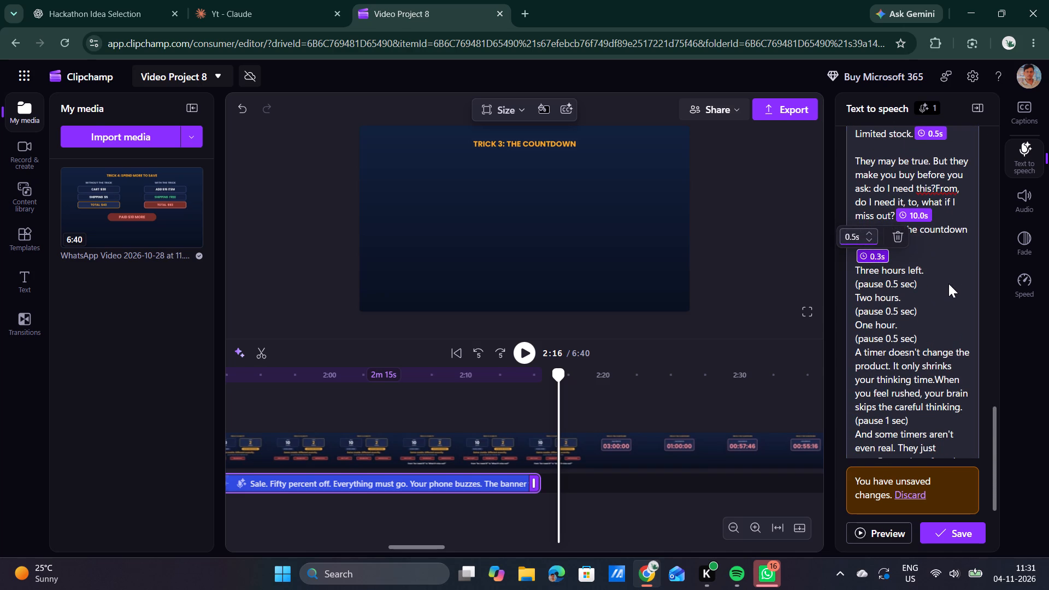
{"action": "left_click", "coordinate": [933, 280]}
Replace the written pause note after "Three hours left." with an inserted 0.5 s pause.
{"action": "left_click_drag", "start_coordinate": [921, 283], "coordinate": [858, 276]}
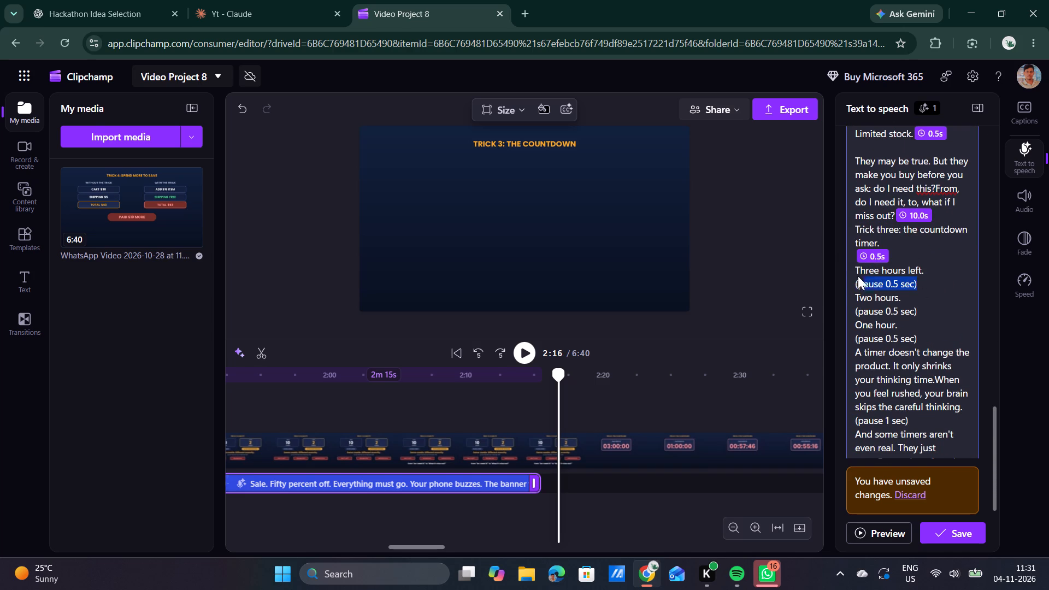
{"action": "left_click_drag", "start_coordinate": [858, 276], "coordinate": [841, 287]}
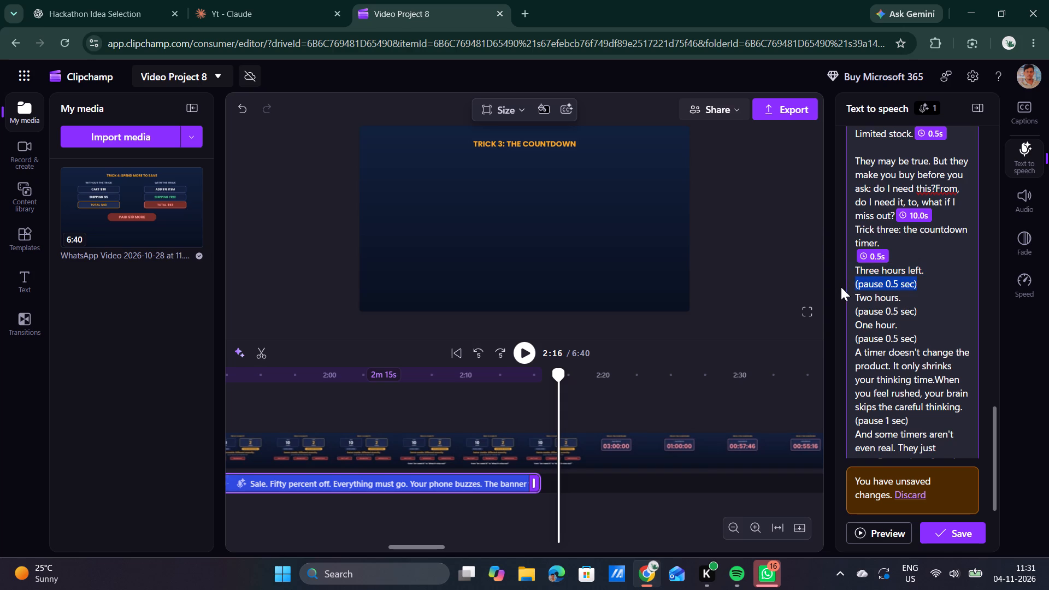
{"action": "key", "text": "BackSpace"}
{"action": "scroll", "coordinate": [943, 249], "scroll_direction": "up", "scroll_amount": 4}
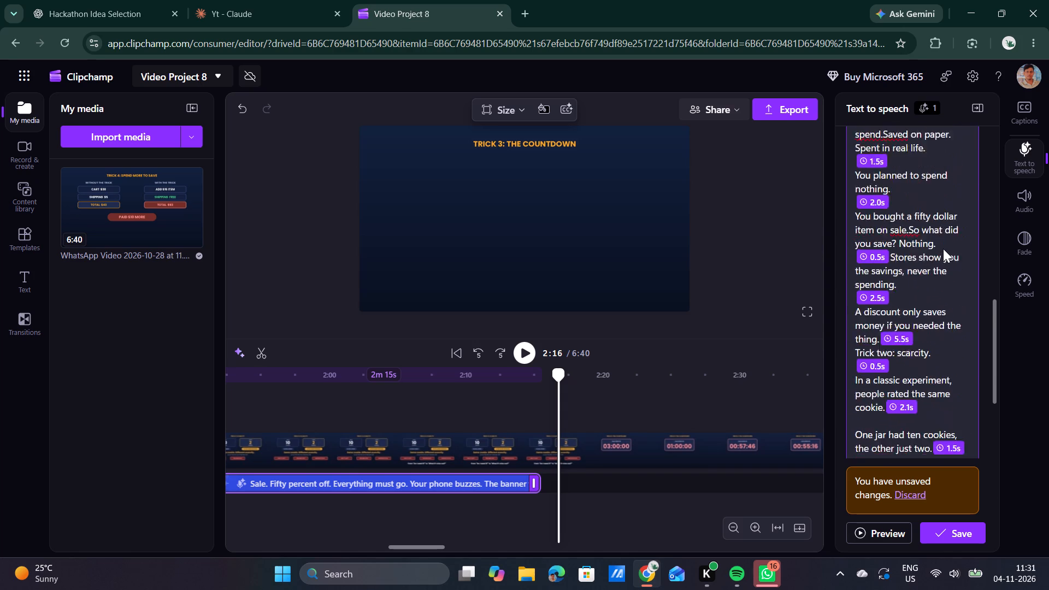
{"action": "scroll", "coordinate": [943, 249], "scroll_direction": "up", "scroll_amount": 6}
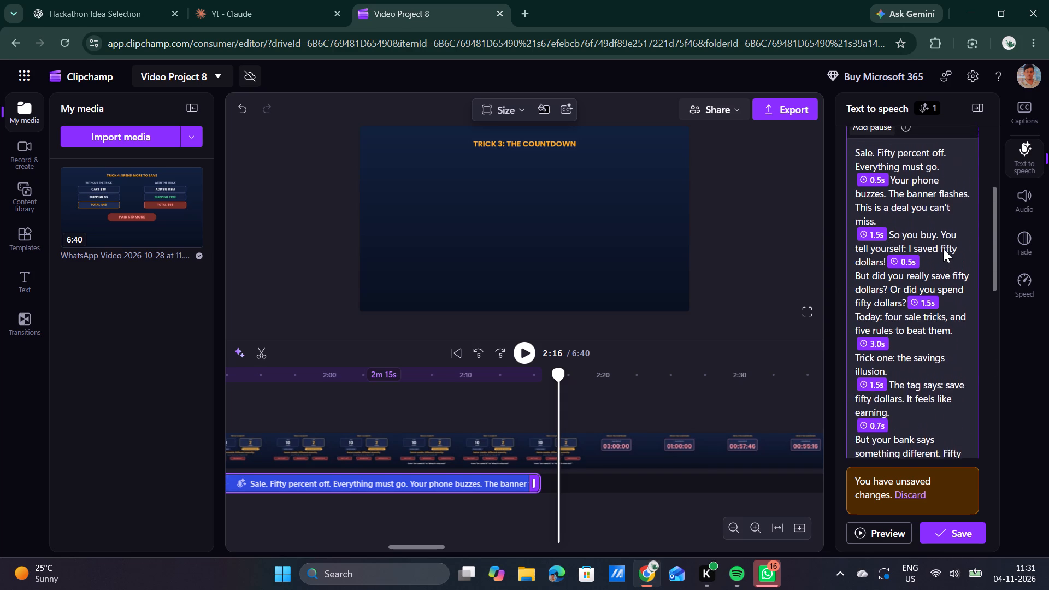
{"action": "scroll", "coordinate": [943, 249], "scroll_direction": "up", "scroll_amount": 2}
{"action": "left_click", "coordinate": [886, 192]}
{"action": "scroll", "coordinate": [886, 192], "scroll_direction": "down", "scroll_amount": 1}
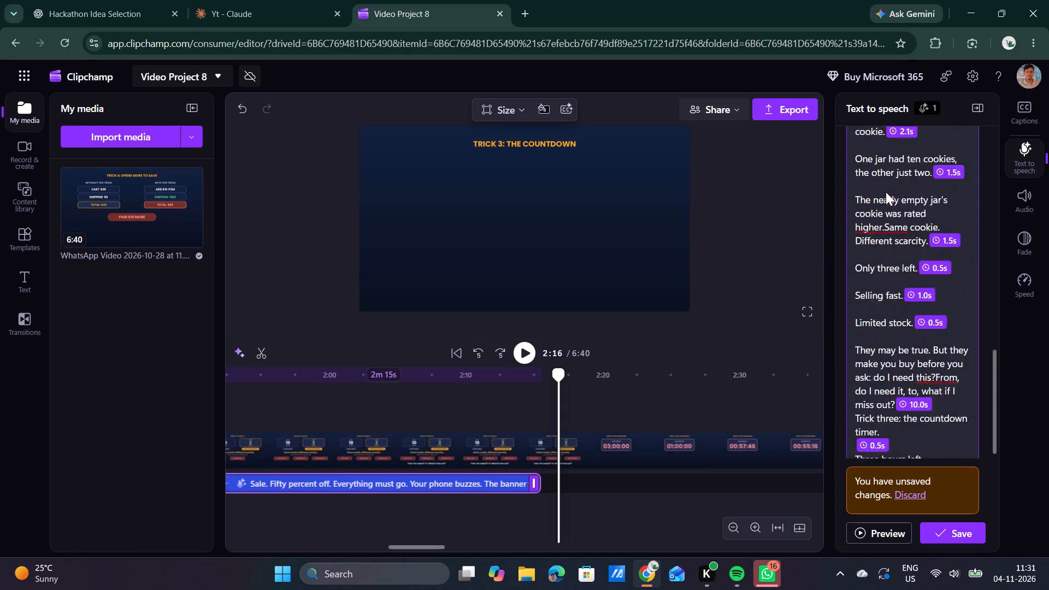
{"action": "scroll", "coordinate": [886, 192], "scroll_direction": "down", "scroll_amount": 3}
{"action": "left_click", "coordinate": [877, 261]}
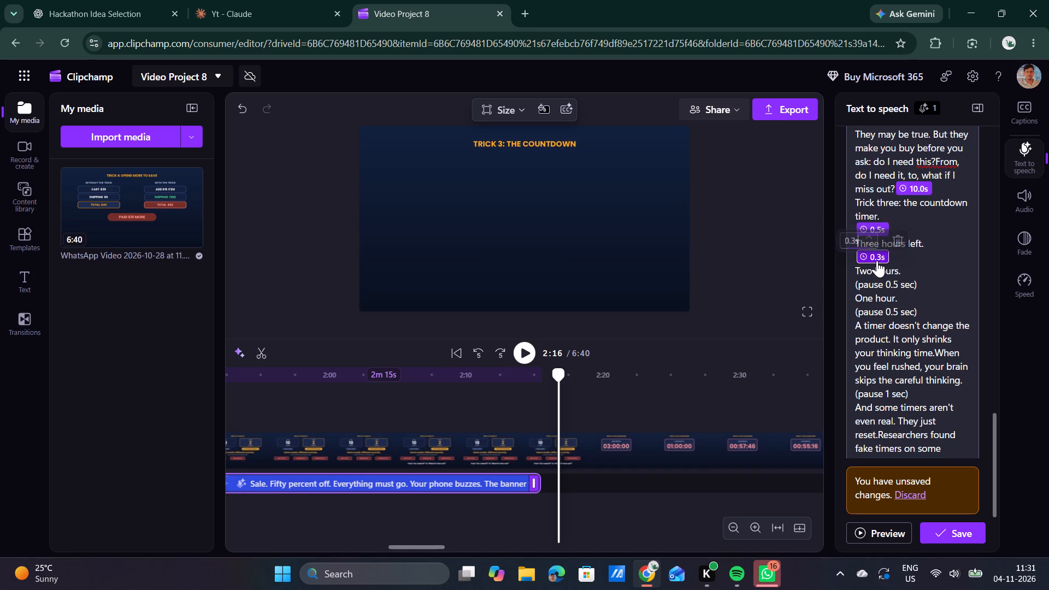
{"action": "key", "text": "Up"}
{"action": "key", "text": "Up"}
{"action": "left_click", "coordinate": [924, 284]}
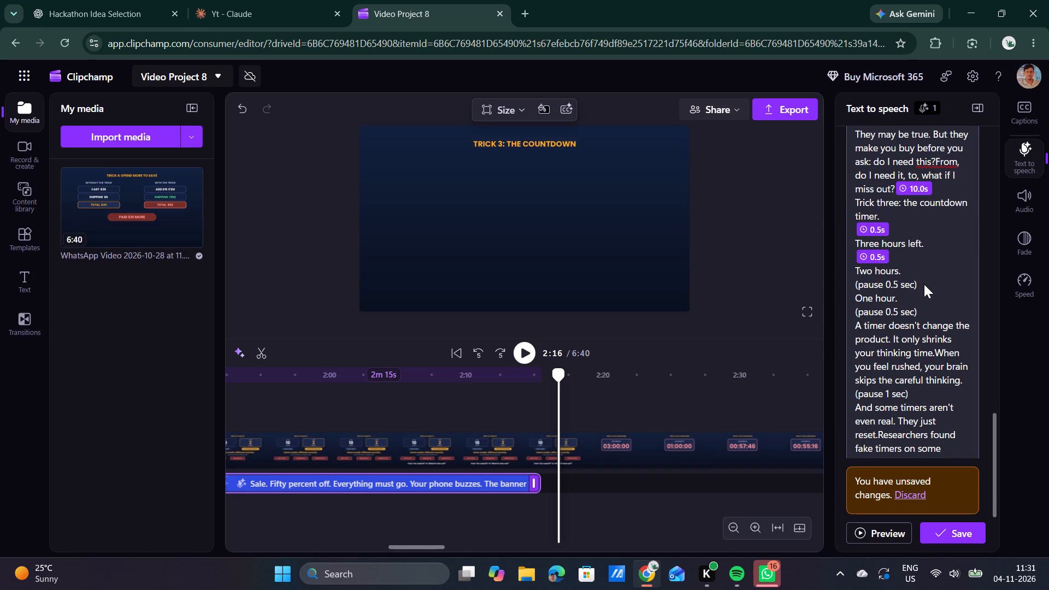
Replace the written pause note after "Two hours." with an inserted 0.5 s pause.
{"action": "left_click_drag", "start_coordinate": [924, 284], "coordinate": [851, 285]}
{"action": "key", "text": "BackSpace"}
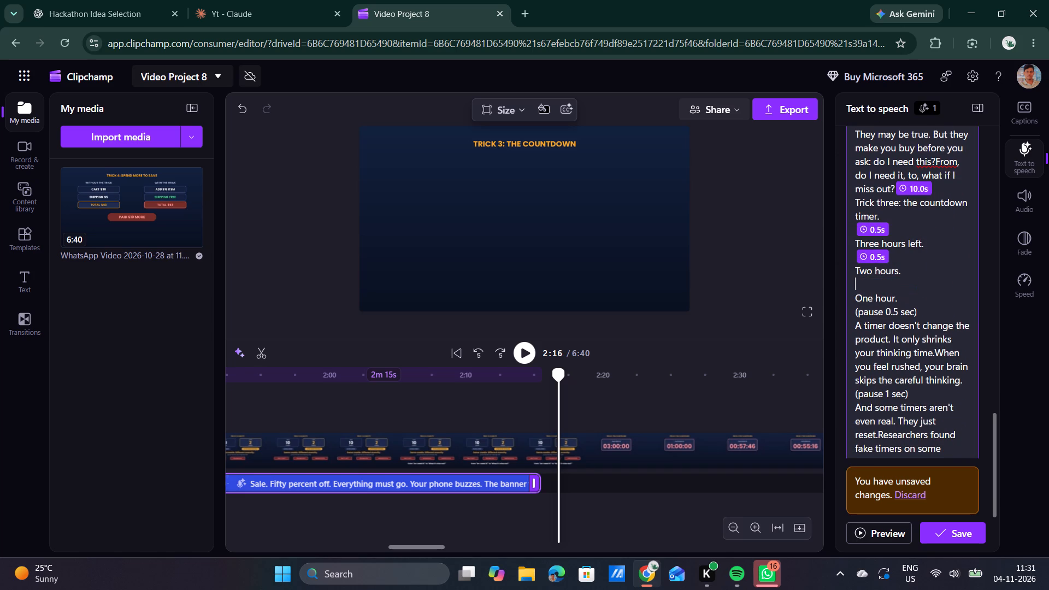
{"action": "scroll", "coordinate": [929, 264], "scroll_direction": "up", "scroll_amount": 8}
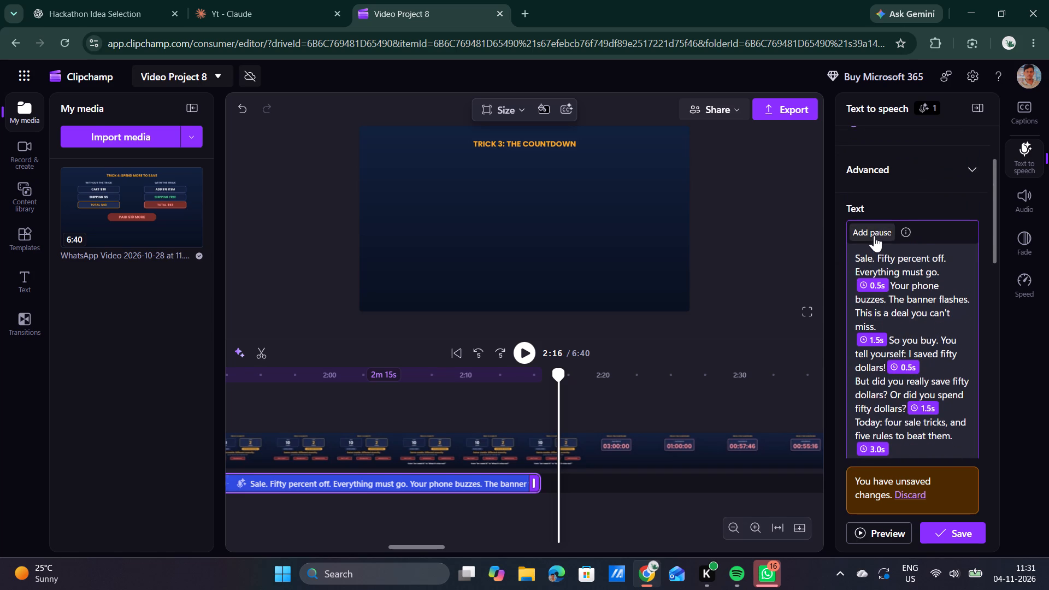
{"action": "left_click", "coordinate": [874, 235]}
{"action": "scroll", "coordinate": [874, 235], "scroll_direction": "down", "scroll_amount": 4}
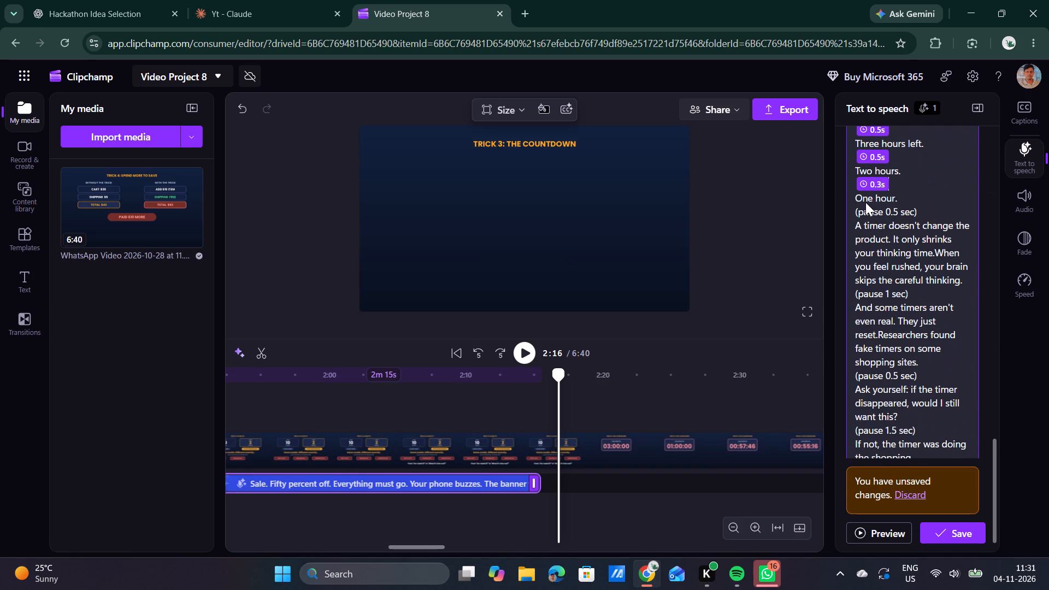
{"action": "left_click", "coordinate": [868, 183]}
{"action": "key", "text": "Up"}
{"action": "key", "text": "Up"}
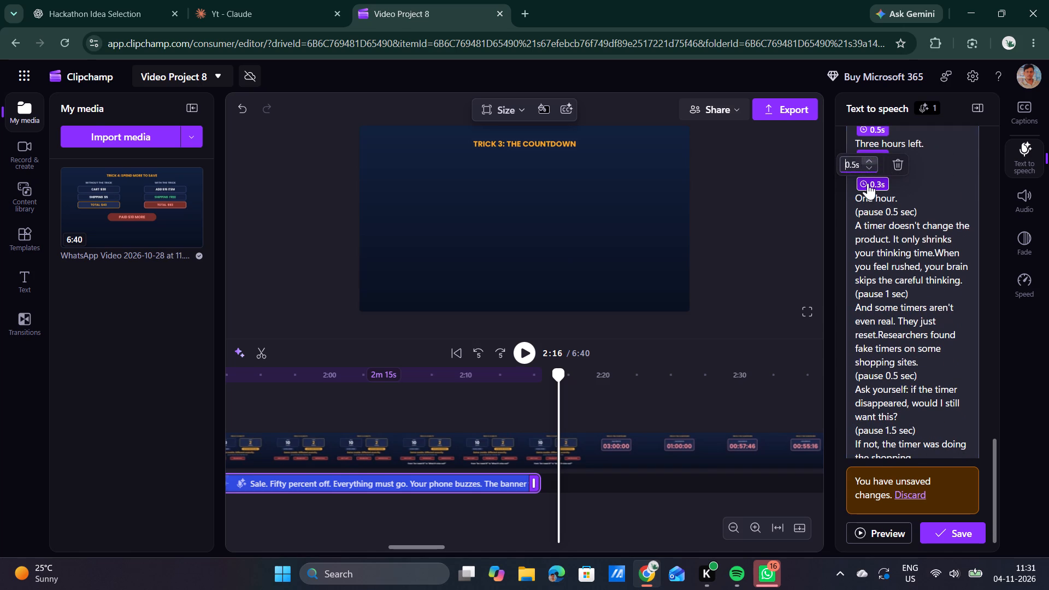
{"action": "left_click", "coordinate": [930, 209]}
Replace the written pause note after "One hour." with an inserted 0.5 s pause.
{"action": "left_click_drag", "start_coordinate": [930, 209], "coordinate": [894, 206]}
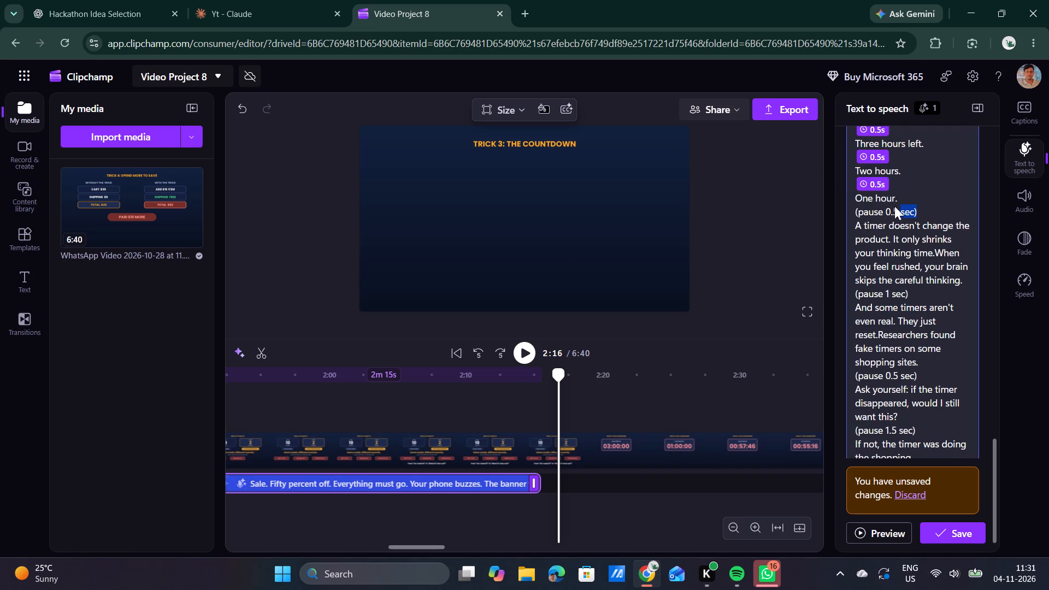
{"action": "left_click_drag", "start_coordinate": [894, 206], "coordinate": [852, 210]}
{"action": "key", "text": "BackSpace"}
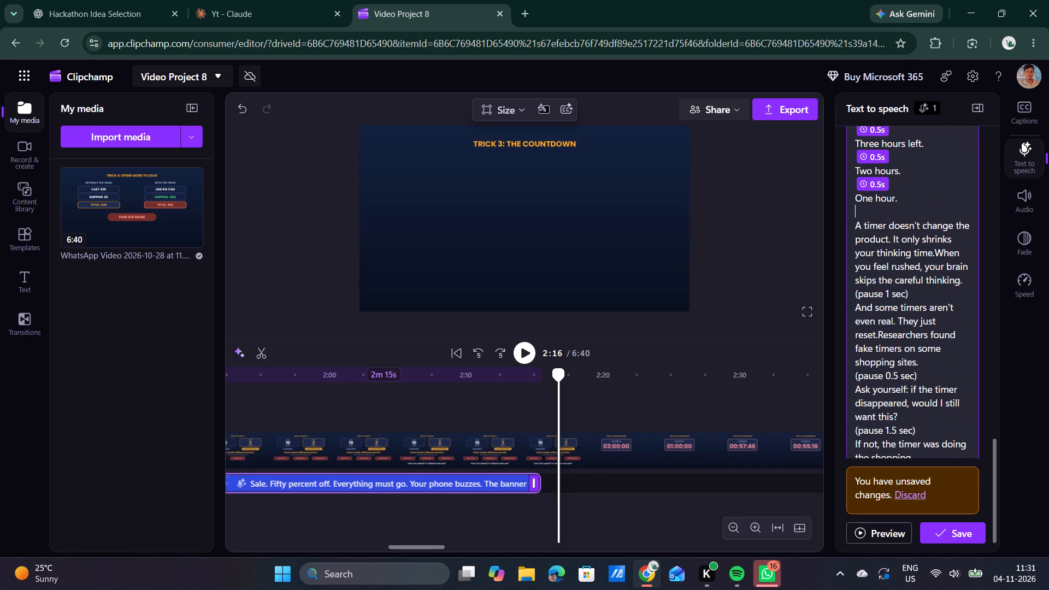
{"action": "scroll", "coordinate": [900, 214], "scroll_direction": "up", "scroll_amount": 11}
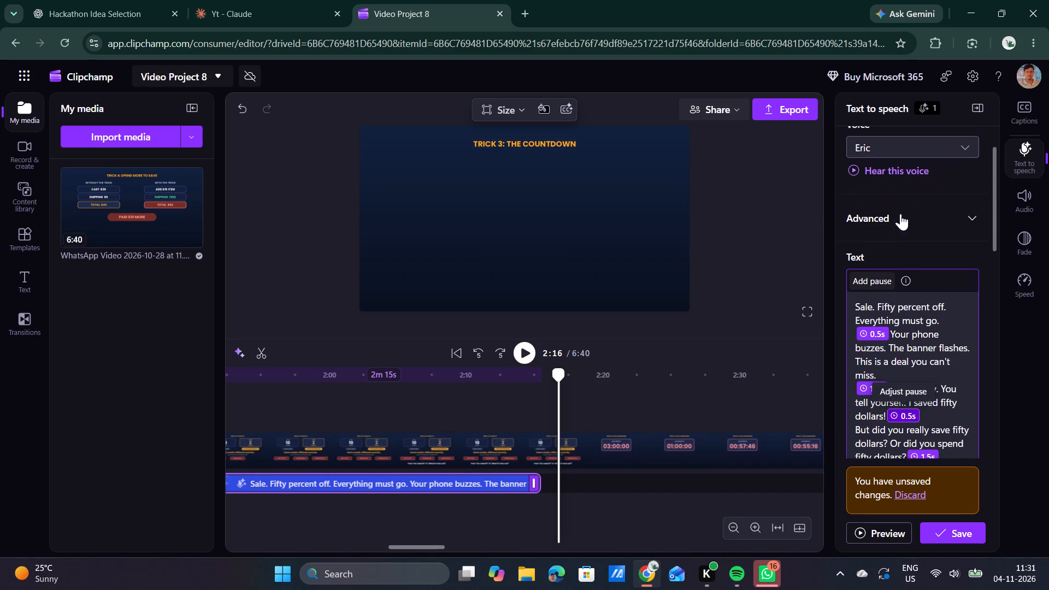
{"action": "scroll", "coordinate": [900, 214], "scroll_direction": "up", "scroll_amount": 1}
{"action": "left_click", "coordinate": [869, 278]}
{"action": "scroll", "coordinate": [869, 278], "scroll_direction": "down", "scroll_amount": 1}
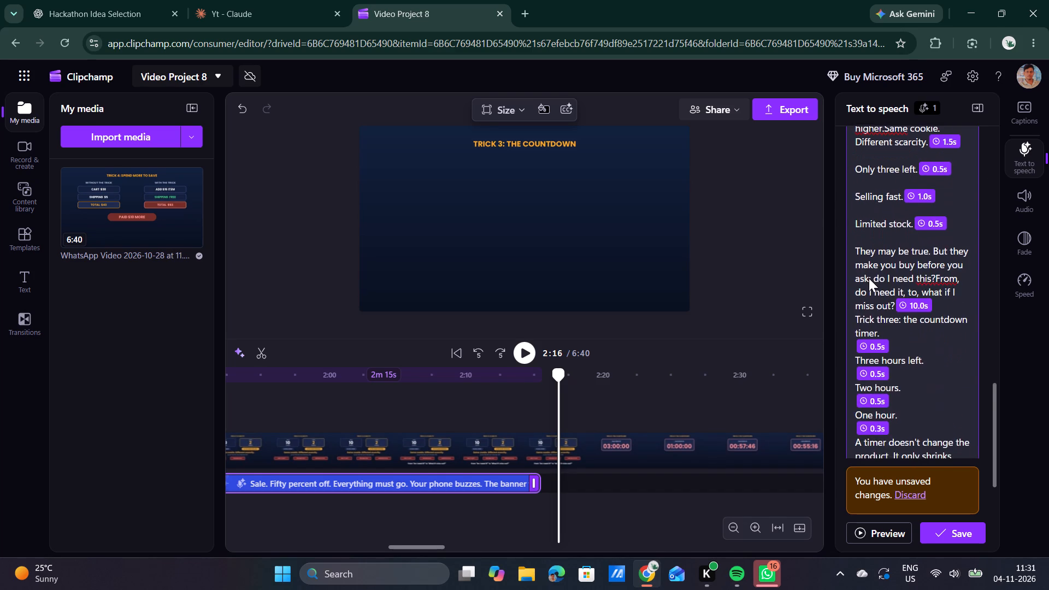
{"action": "scroll", "coordinate": [869, 278], "scroll_direction": "down", "scroll_amount": 2}
{"action": "left_click", "coordinate": [877, 357]}
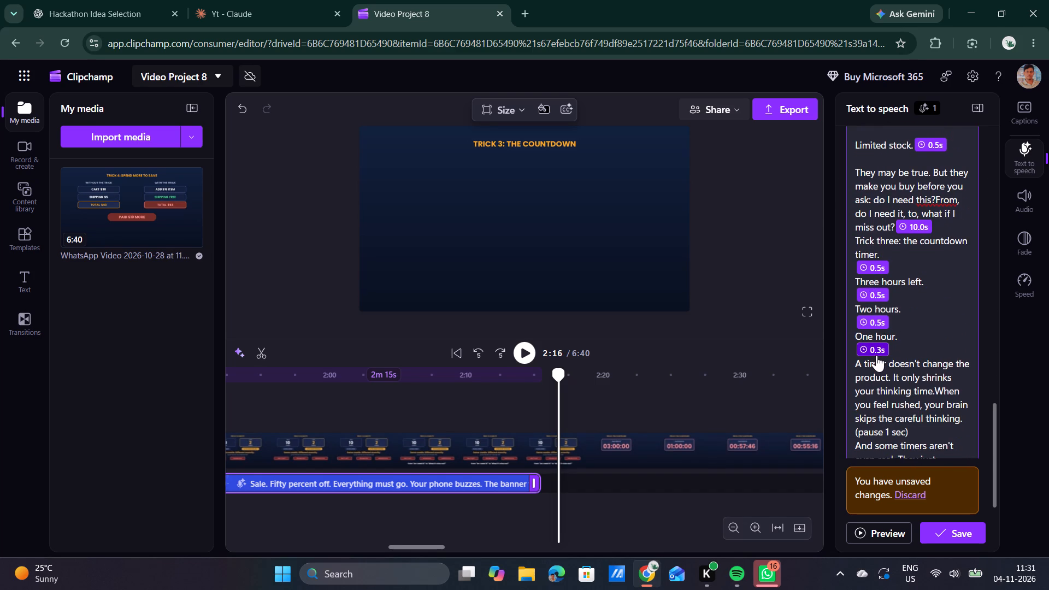
{"action": "left_click", "coordinate": [876, 355]}
{"action": "key", "text": "Up"}
{"action": "key", "text": "Up"}
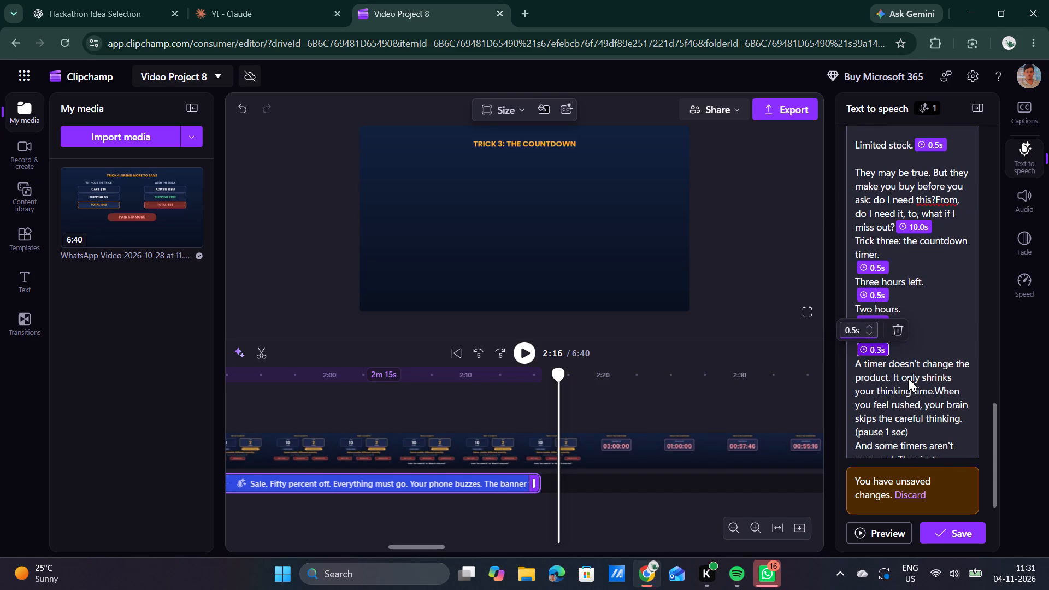
{"action": "left_click", "coordinate": [908, 378]}
Replace the written pause note after "your brain skips the careful thinking." with an inserted 1 s pause.
{"action": "scroll", "coordinate": [908, 378], "scroll_direction": "down", "scroll_amount": 2}
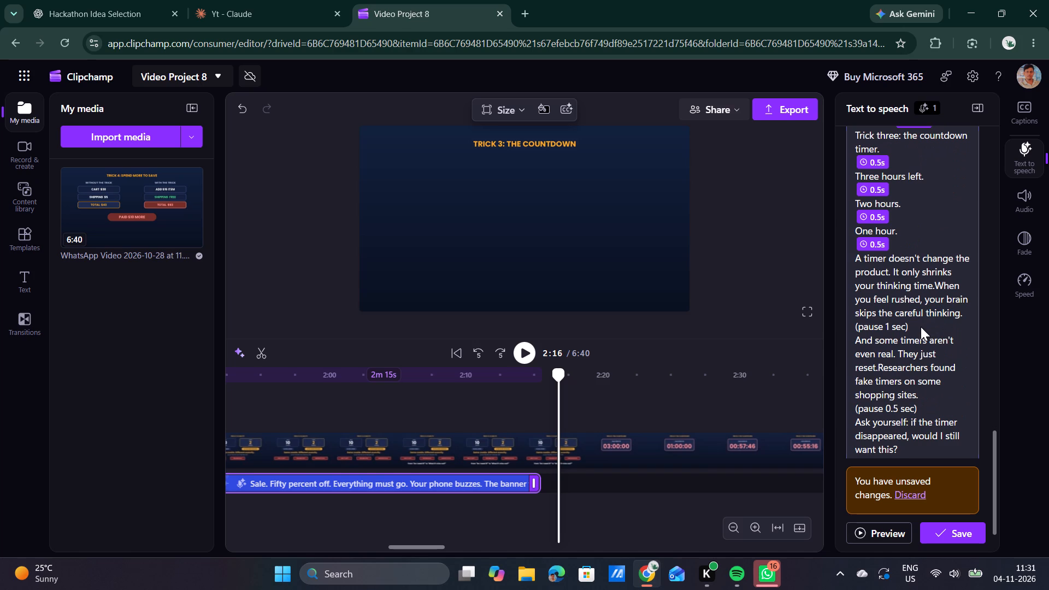
{"action": "left_click_drag", "start_coordinate": [921, 327], "coordinate": [837, 324]}
{"action": "key", "text": "BackSpace"}
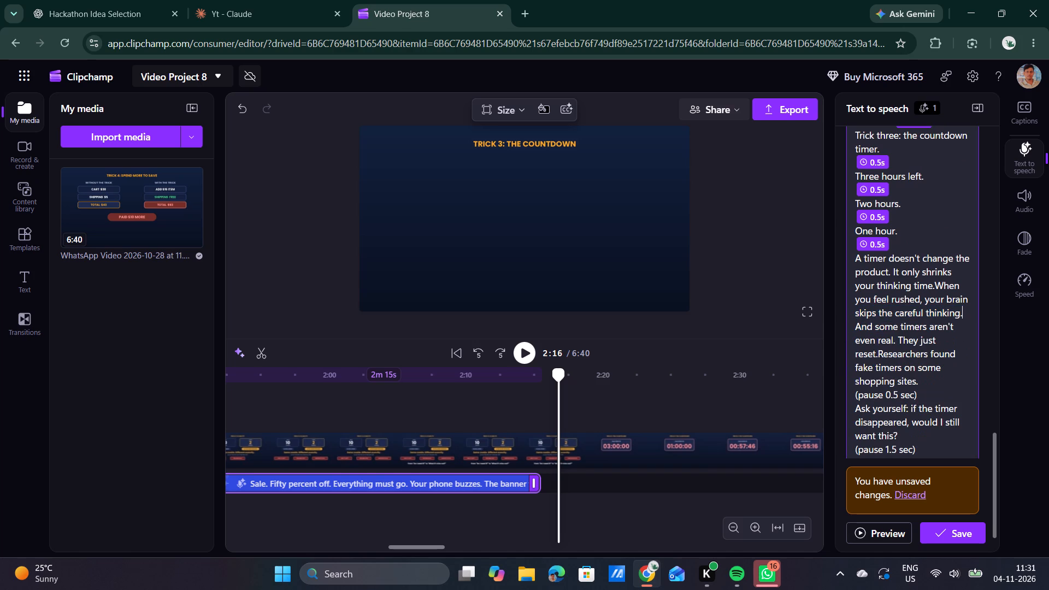
{"action": "key", "text": "Return"}
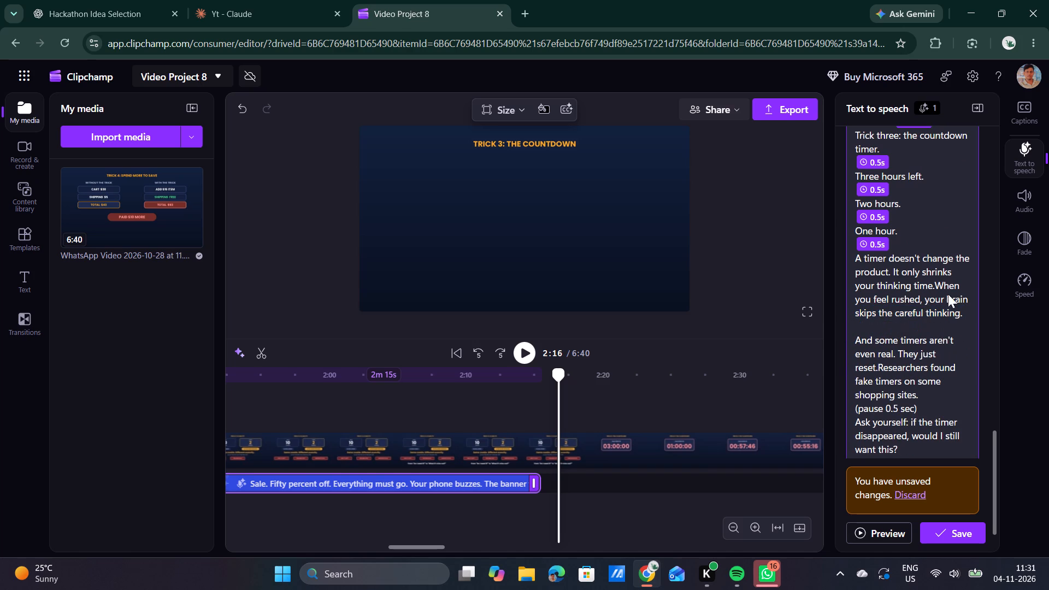
{"action": "scroll", "coordinate": [950, 292], "scroll_direction": "up", "scroll_amount": 9}
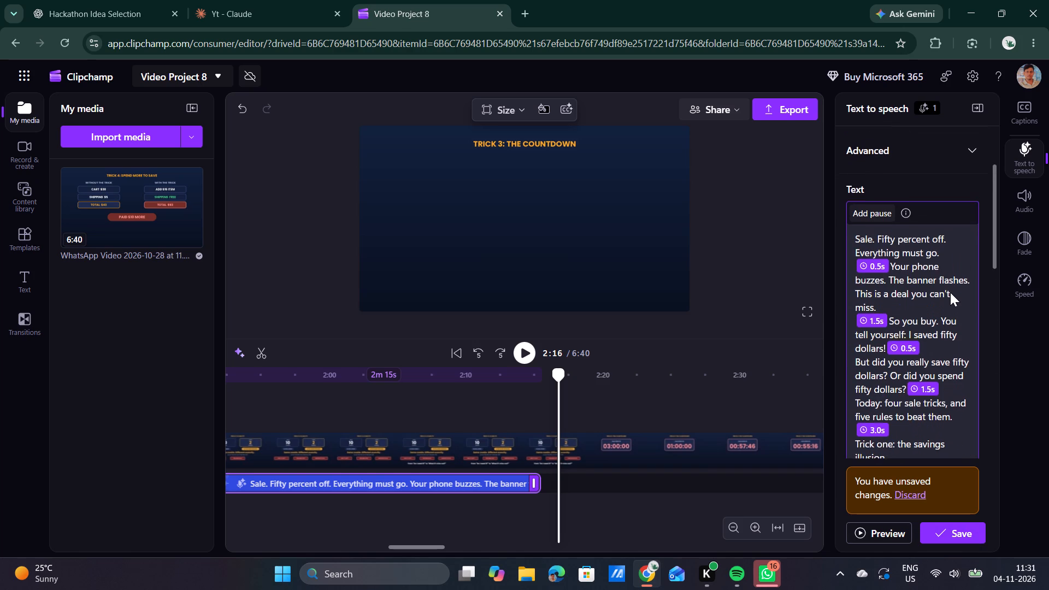
{"action": "scroll", "coordinate": [950, 292], "scroll_direction": "up", "scroll_amount": 1}
{"action": "left_click", "coordinate": [864, 217]}
{"action": "scroll", "coordinate": [864, 217], "scroll_direction": "down", "scroll_amount": 2}
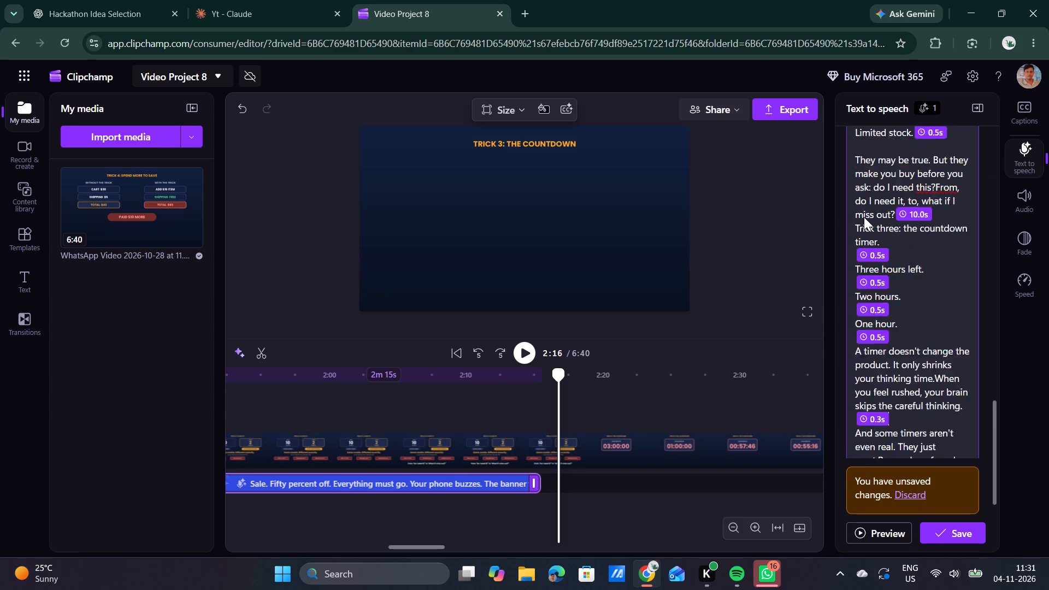
{"action": "scroll", "coordinate": [864, 217], "scroll_direction": "down", "scroll_amount": 3}
{"action": "left_click", "coordinate": [872, 273]}
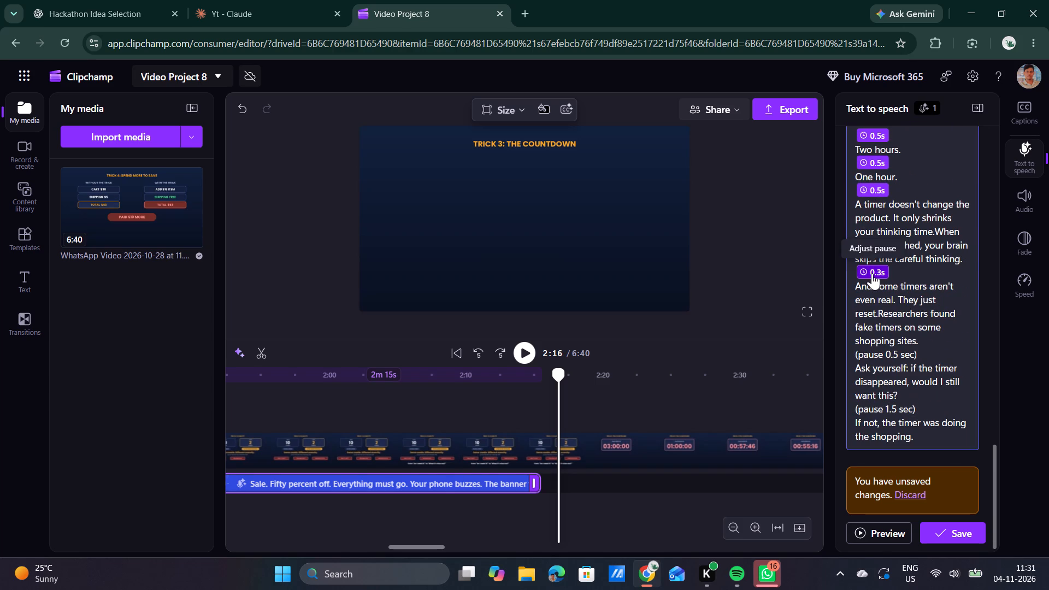
{"action": "key", "text": "Up"}
{"action": "key", "text": "Up"}
{"action": "key", "text": "Up"}
{"action": "key", "text": "Up"}
{"action": "key", "text": "Up"}
{"action": "key", "text": "Up"}
{"action": "key", "text": "Up"}
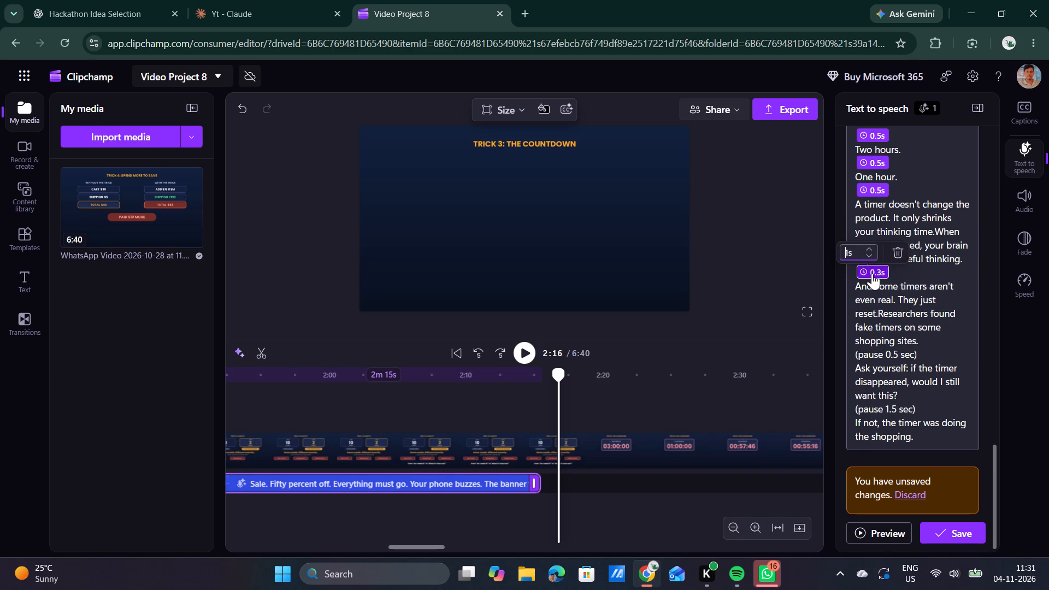
{"action": "key", "text": "Up"}
{"action": "key", "text": "Down"}
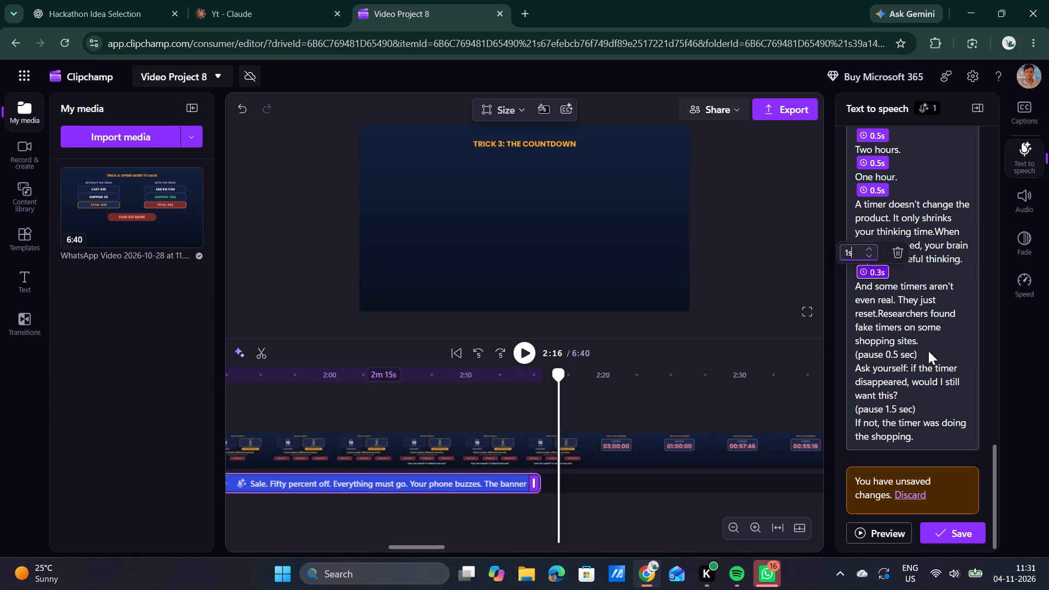
{"action": "left_click", "coordinate": [928, 350]}
Replace the written pause note after "fake timers on some shopping sites." with an inserted 0.5 s pause.
{"action": "left_click_drag", "start_coordinate": [928, 350], "coordinate": [850, 359]}
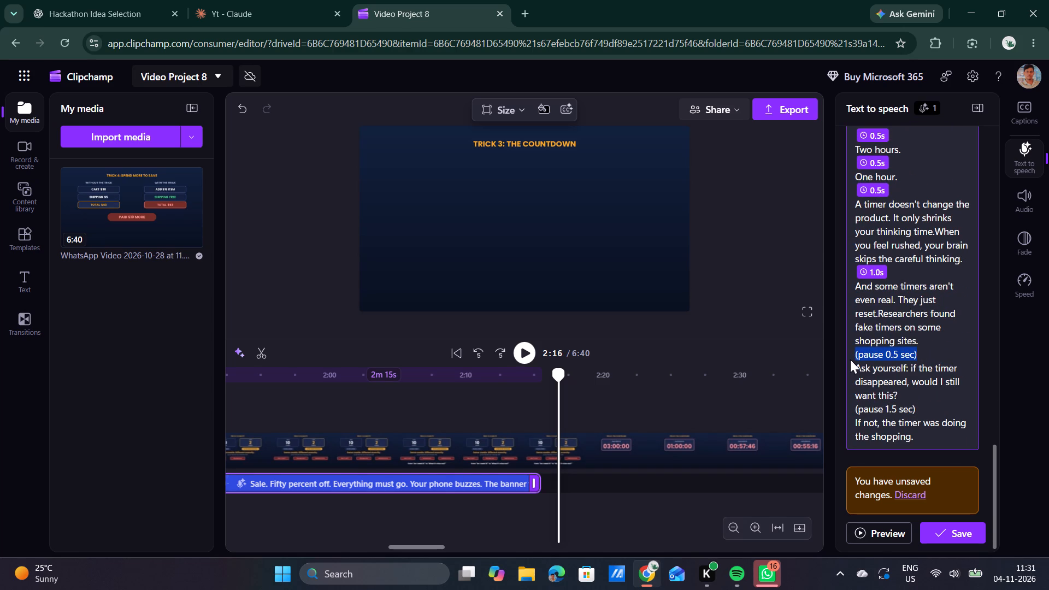
{"action": "key", "text": "BackSpace"}
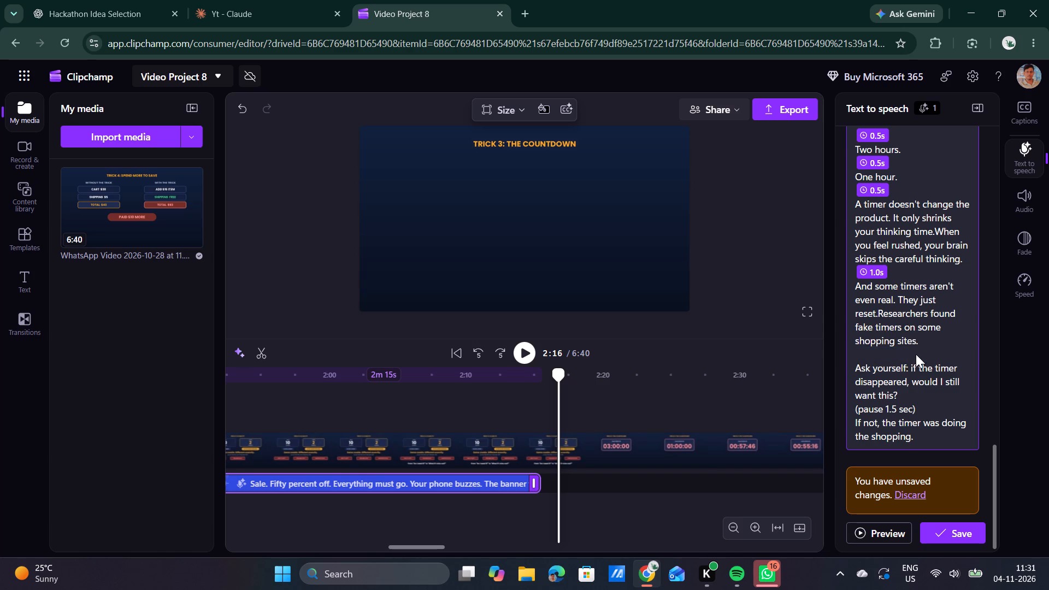
{"action": "scroll", "coordinate": [917, 353], "scroll_direction": "up", "scroll_amount": 12}
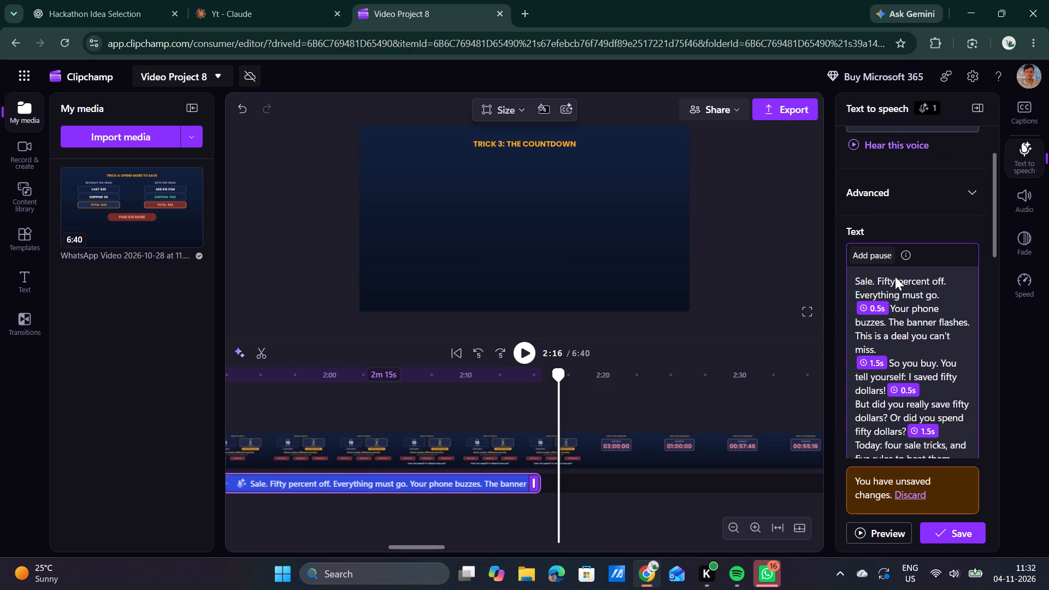
{"action": "left_click", "coordinate": [872, 246]}
{"action": "scroll", "coordinate": [872, 246], "scroll_direction": "down", "scroll_amount": 3}
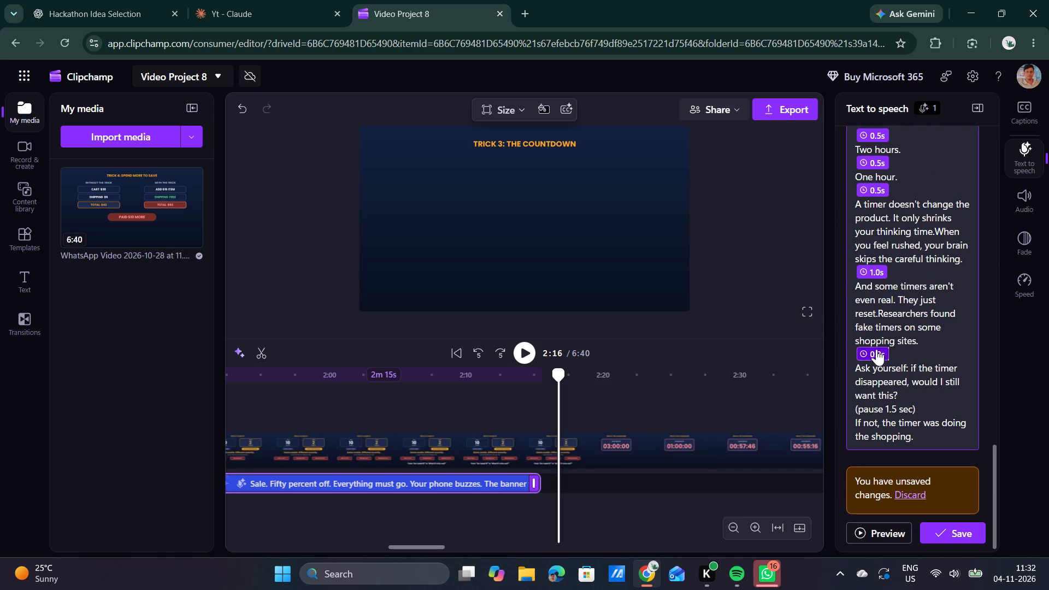
{"action": "left_click", "coordinate": [876, 351]}
{"action": "key", "text": "Up"}
{"action": "key", "text": "Up"}
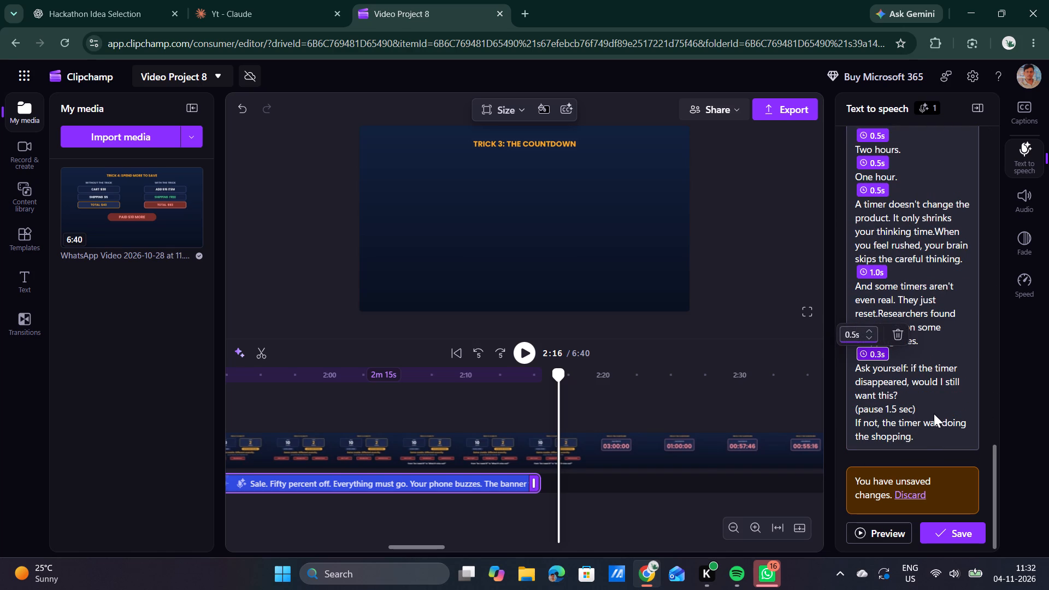
{"action": "left_click", "coordinate": [934, 412]}
{"action": "left_click_drag", "start_coordinate": [921, 409], "coordinate": [873, 411]}
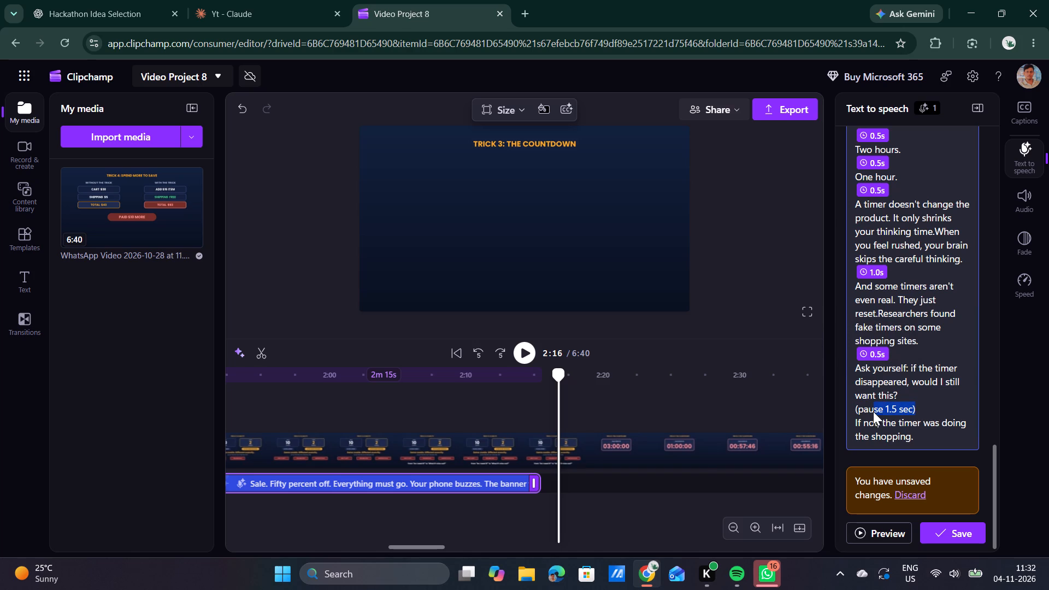
{"action": "left_click_drag", "start_coordinate": [873, 411], "coordinate": [851, 413]}
{"action": "key", "text": "BackSpace"}
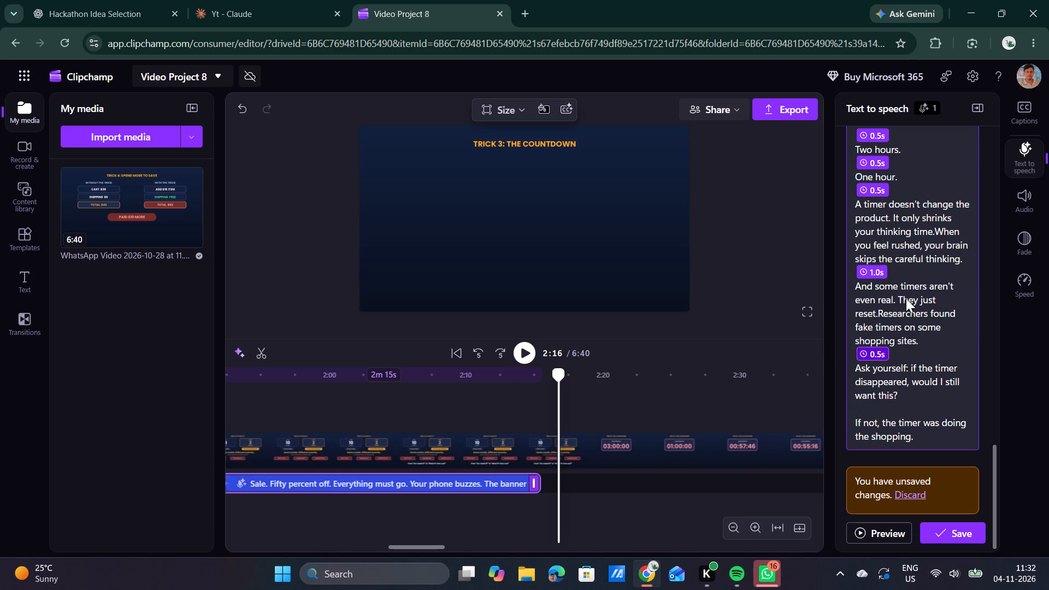
{"action": "scroll", "coordinate": [906, 298], "scroll_direction": "up", "scroll_amount": 12}
{"action": "left_click", "coordinate": [874, 309]}
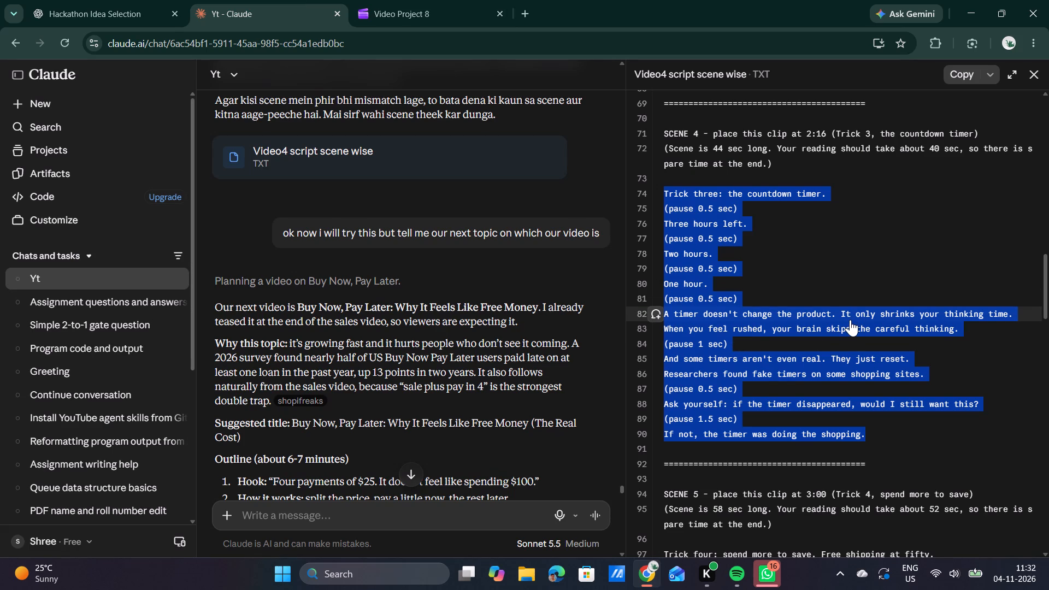
{"action": "left_click", "coordinate": [432, 0]}
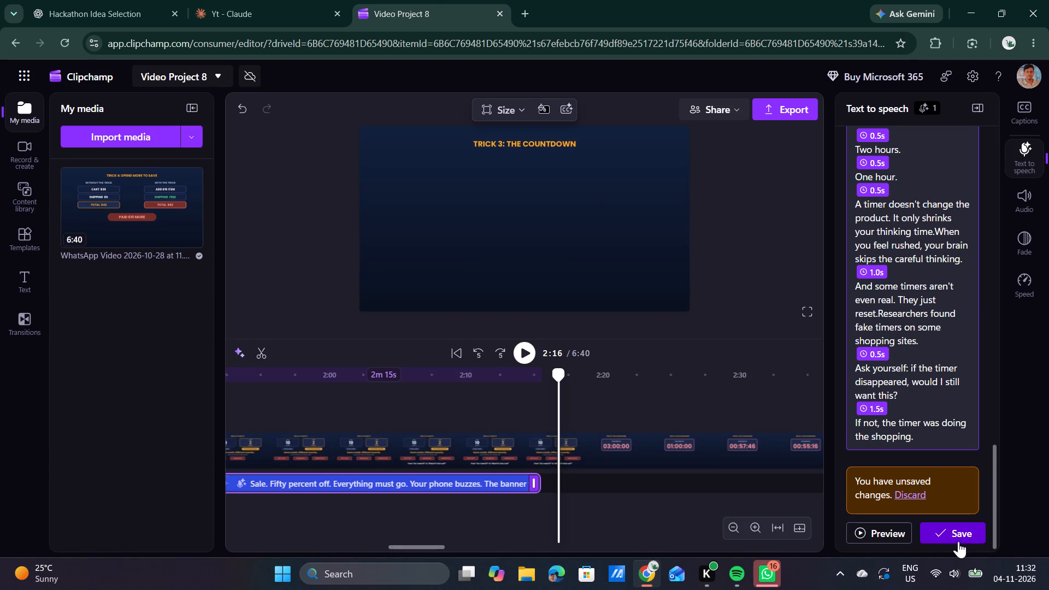
{"action": "left_click", "coordinate": [950, 529]}
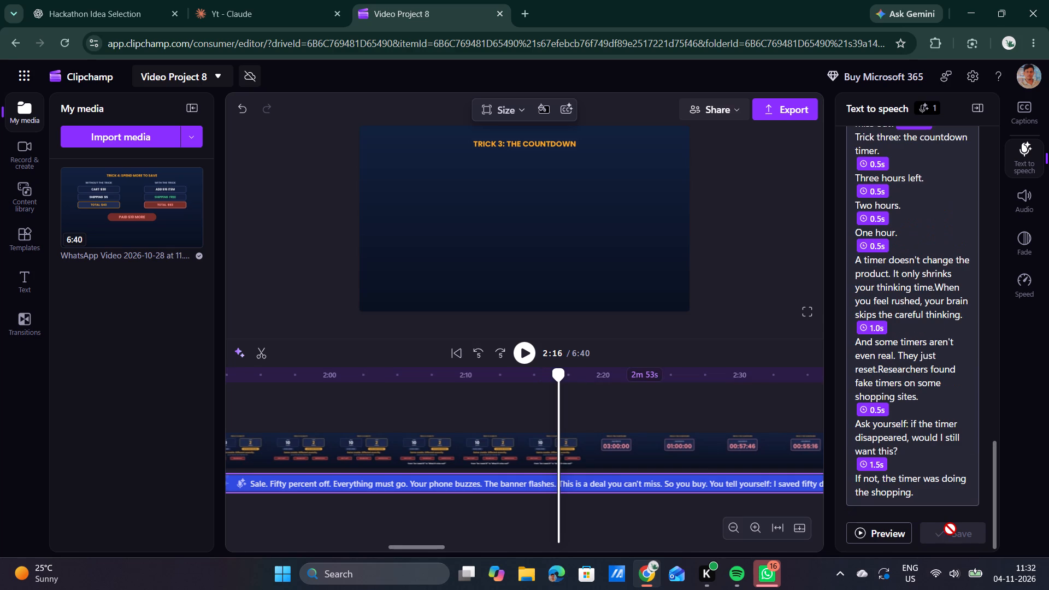
Add a 7 s pause on a new line after "the timer was doing the shopping." and save the voiceover text.
{"action": "scroll", "coordinate": [913, 486], "scroll_direction": "down", "scroll_amount": 2}
{"action": "left_click", "coordinate": [921, 490]}
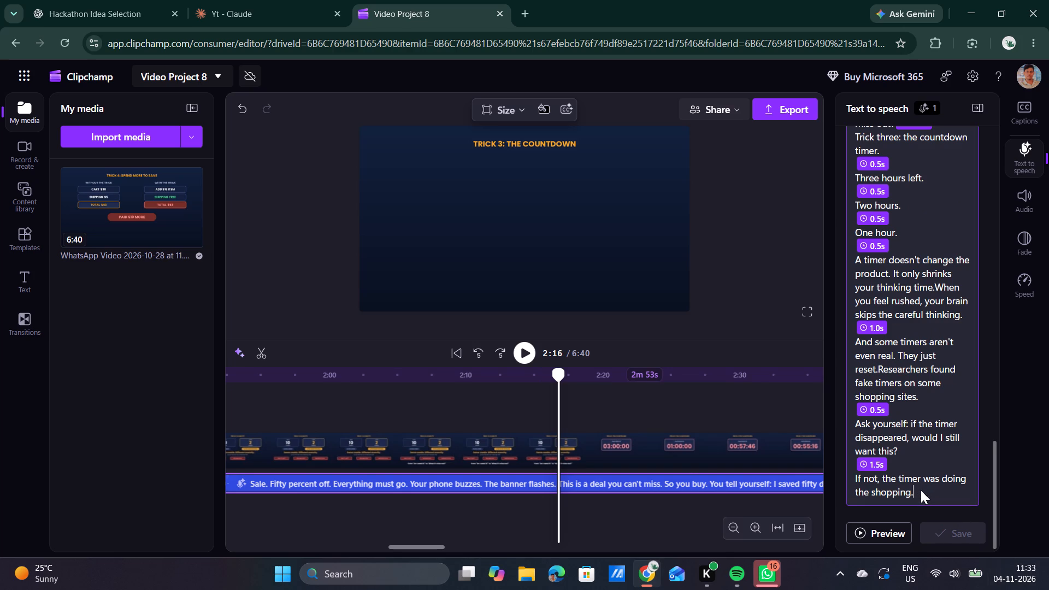
{"action": "key", "text": "Return"}
{"action": "scroll", "coordinate": [903, 339], "scroll_direction": "up", "scroll_amount": 11}
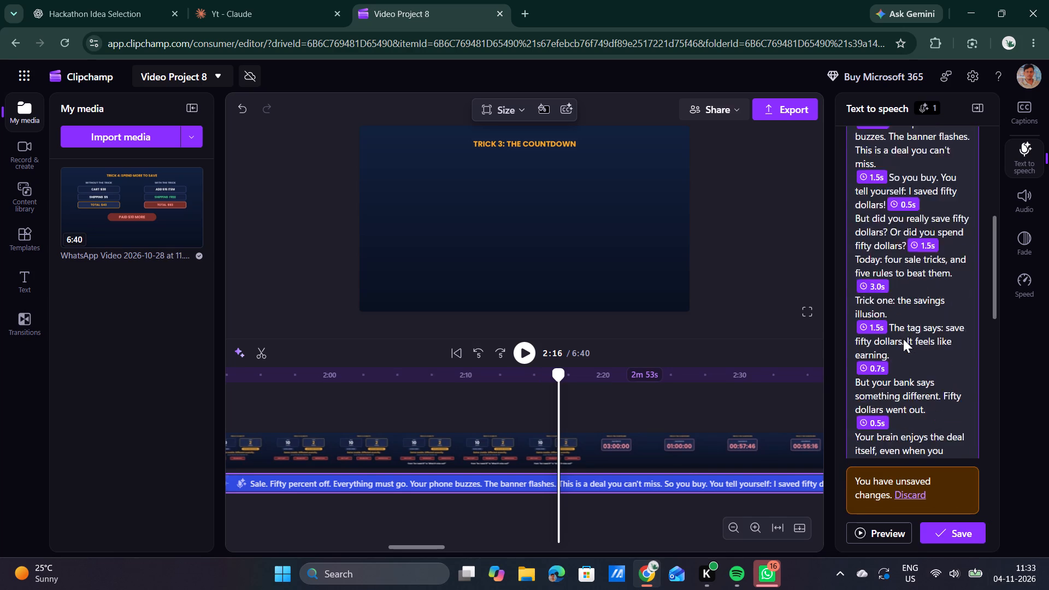
{"action": "left_click", "coordinate": [877, 356]}
{"action": "scroll", "coordinate": [877, 356], "scroll_direction": "down", "scroll_amount": 3}
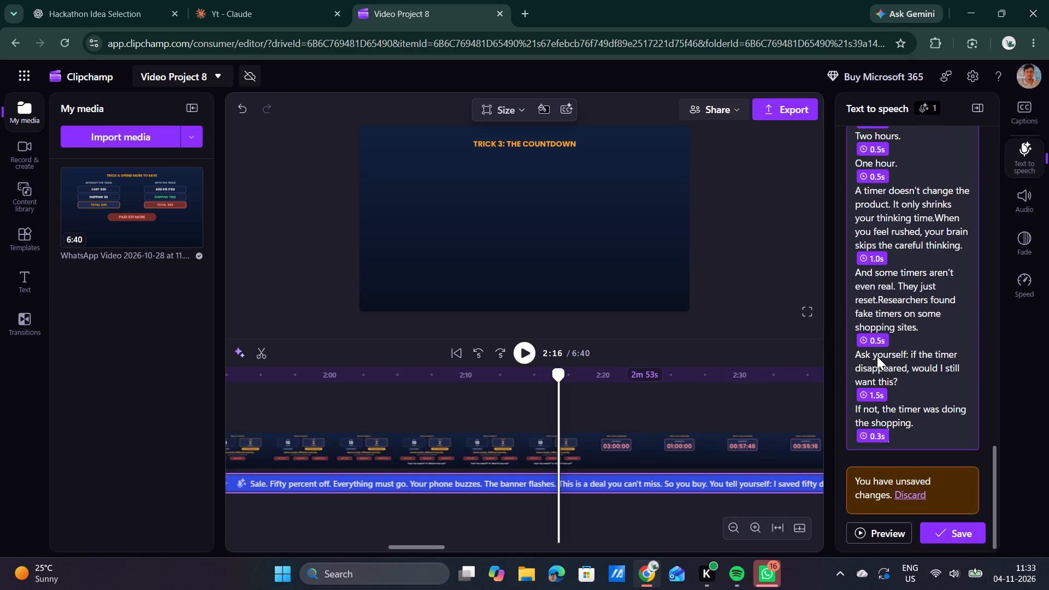
{"action": "scroll", "coordinate": [877, 356], "scroll_direction": "down", "scroll_amount": 3}
{"action": "left_click", "coordinate": [870, 433]}
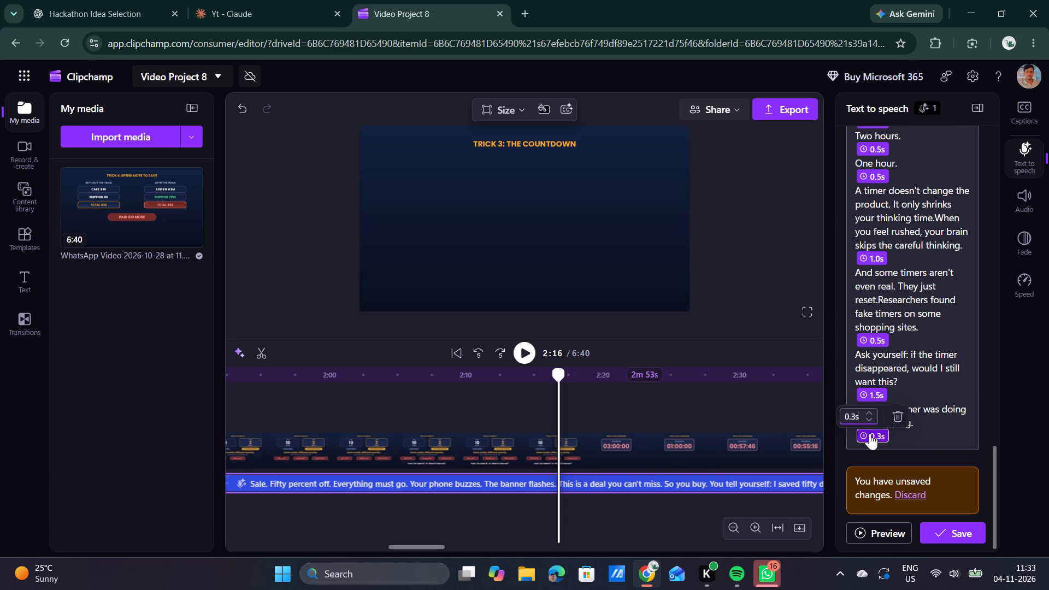
{"action": "key", "text": "Up"}
{"action": "key", "text": "Up"}
{"action": "key", "text": "Up"}
{"action": "key", "text": "Up"}
{"action": "key", "text": "Up"}
{"action": "key", "text": "Up"}
{"action": "key", "text": "Up"}
{"action": "key", "text": "Up"}
{"action": "key", "text": "Up"}
{"action": "key", "text": "Up"}
{"action": "key", "text": "Up"}
{"action": "key", "text": "Up"}
{"action": "key", "text": "Up"}
{"action": "key", "text": "Up"}
{"action": "key", "text": "Up"}
{"action": "key", "text": "Up"}
{"action": "key", "text": "Up"}
{"action": "key", "text": "Up"}
{"action": "key", "text": "Up"}
{"action": "key", "text": "Up"}
{"action": "key", "text": "Down"}
{"action": "key", "text": "Down"}
{"action": "key", "text": "Down"}
{"action": "key", "text": "Down"}
{"action": "key", "text": "Down"}
{"action": "key", "text": "Down"}
{"action": "key", "text": "Down"}
{"action": "key", "text": "Down"}
{"action": "left_click", "coordinate": [911, 434]}
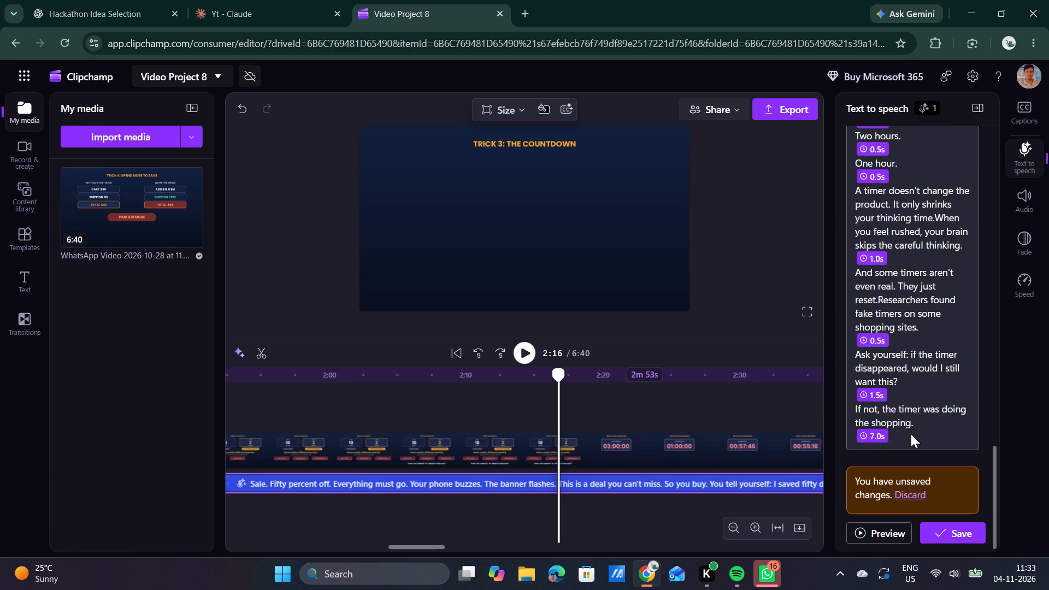
{"action": "left_click", "coordinate": [942, 534]}
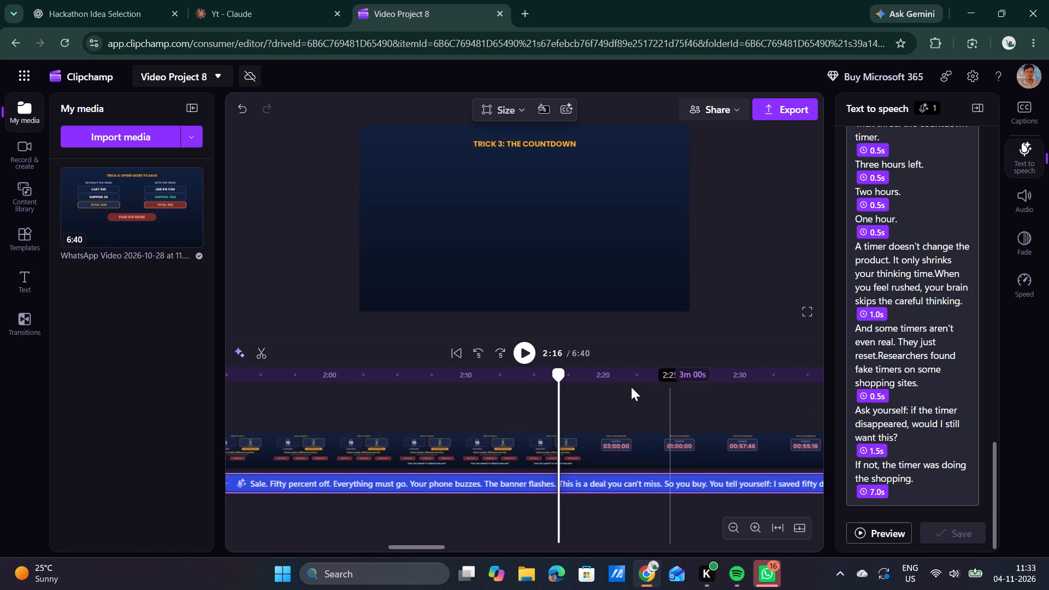
Play back the end of the Trick 2 scene from about 2:02 to check the voiceover timing.
{"action": "left_click_drag", "start_coordinate": [559, 381], "coordinate": [417, 390]}
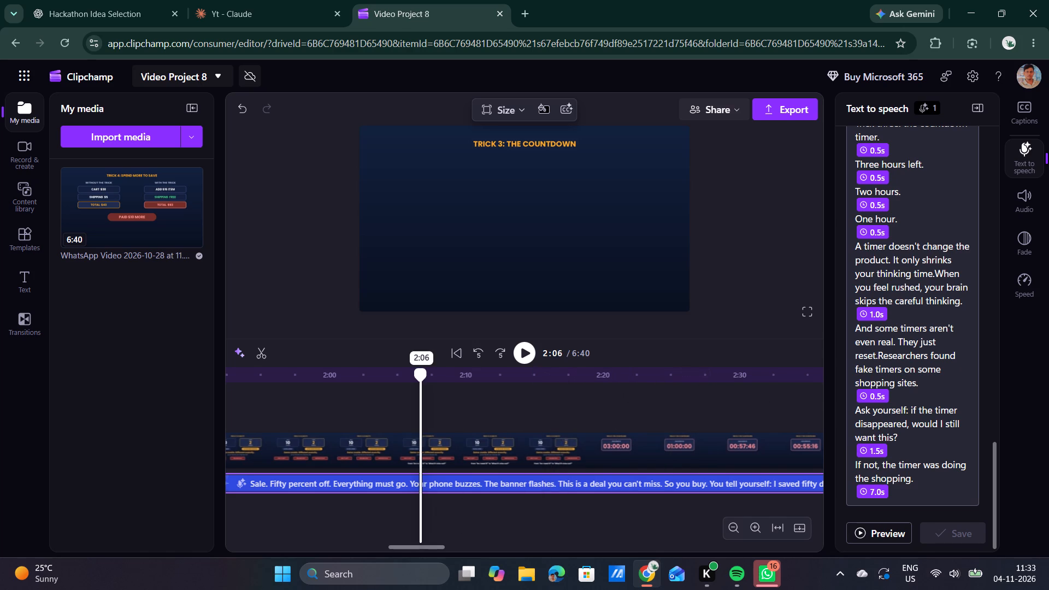
{"action": "left_click_drag", "start_coordinate": [417, 390], "coordinate": [365, 399]}
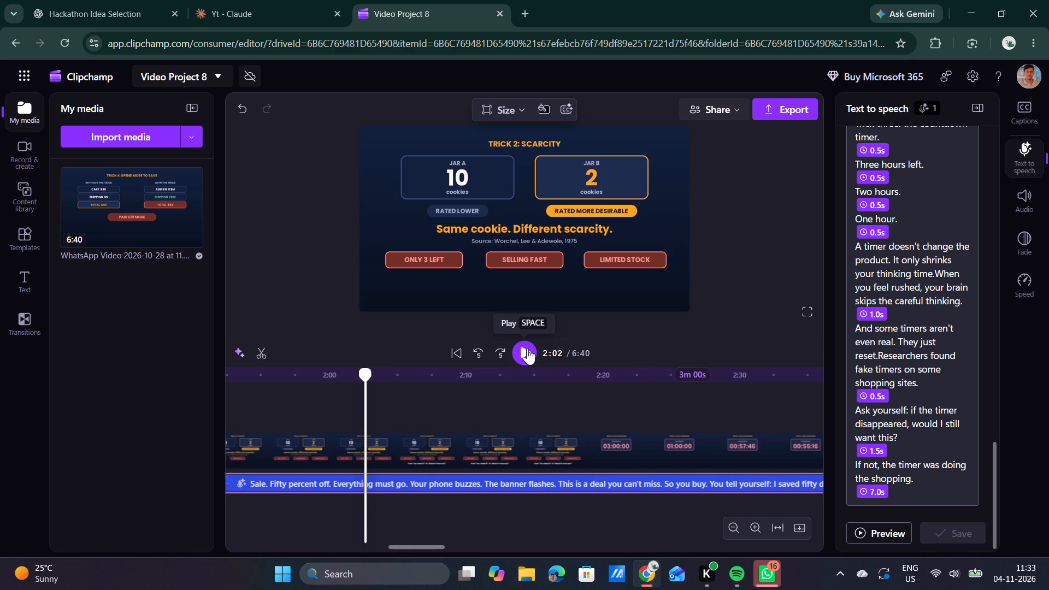
{"action": "left_click", "coordinate": [527, 348]}
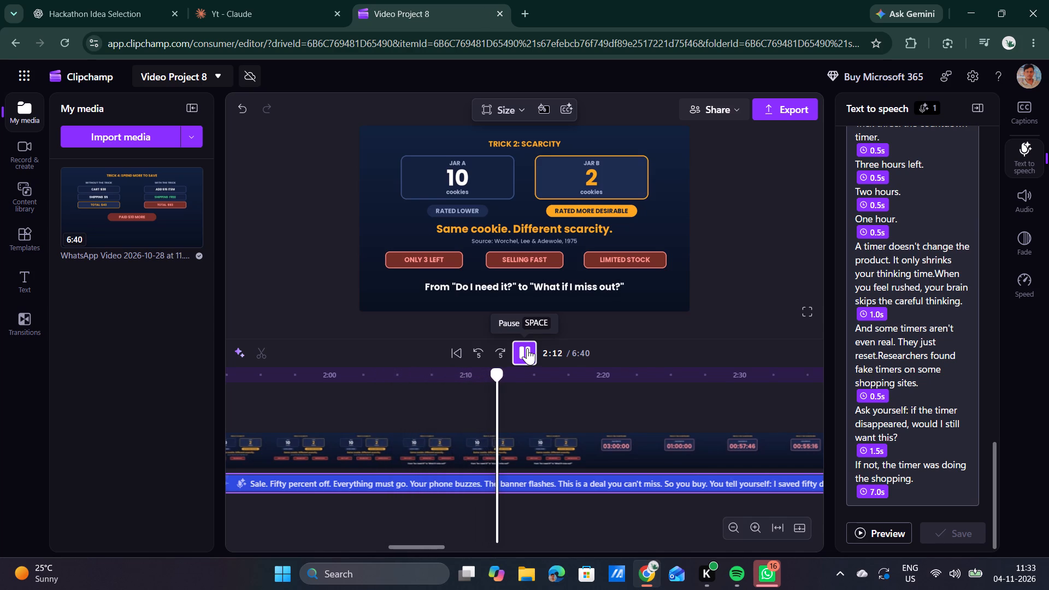
{"action": "left_click", "coordinate": [527, 348]}
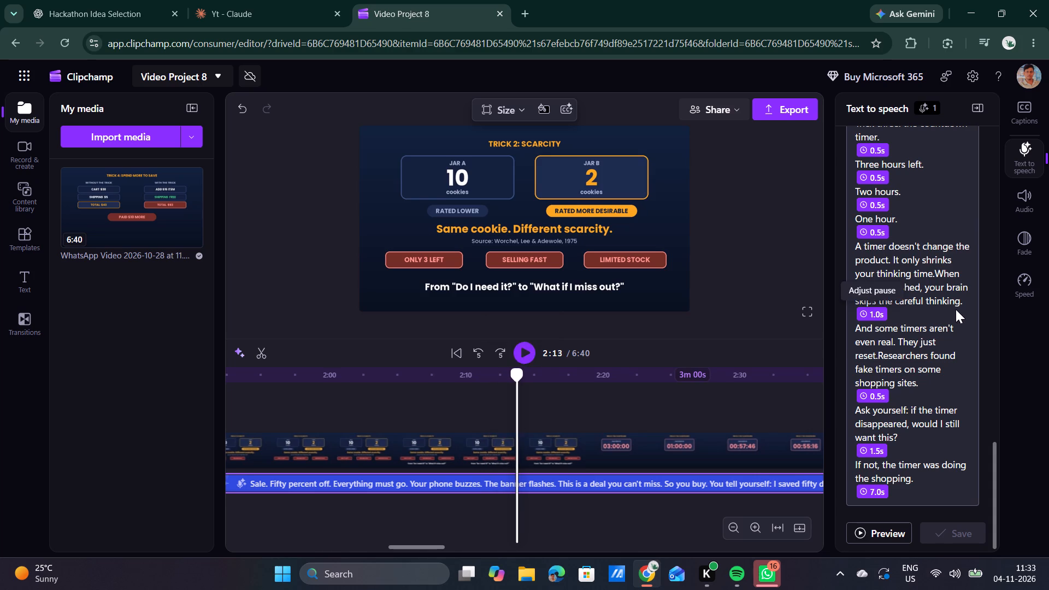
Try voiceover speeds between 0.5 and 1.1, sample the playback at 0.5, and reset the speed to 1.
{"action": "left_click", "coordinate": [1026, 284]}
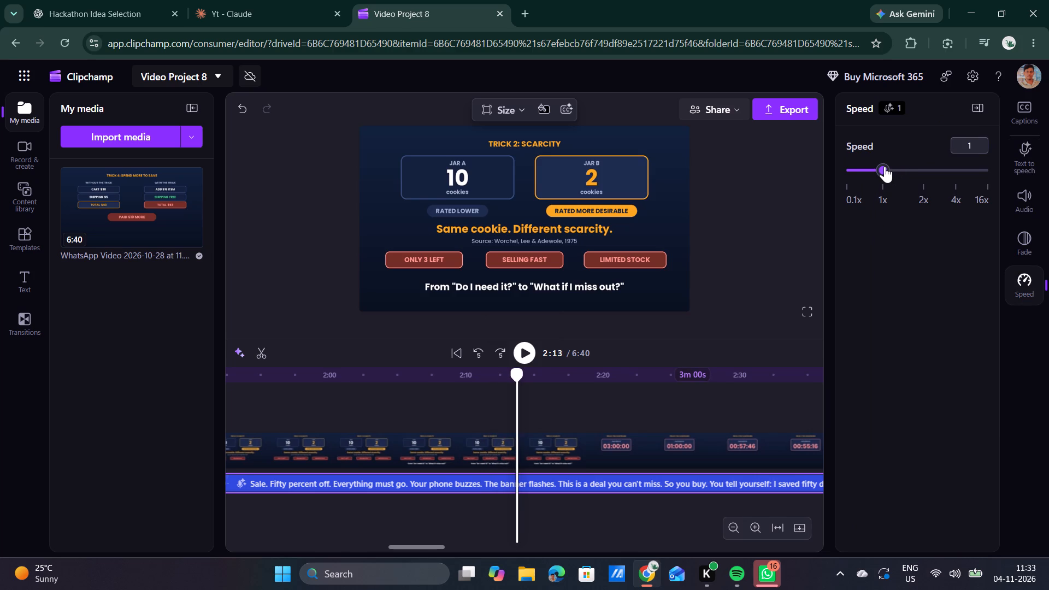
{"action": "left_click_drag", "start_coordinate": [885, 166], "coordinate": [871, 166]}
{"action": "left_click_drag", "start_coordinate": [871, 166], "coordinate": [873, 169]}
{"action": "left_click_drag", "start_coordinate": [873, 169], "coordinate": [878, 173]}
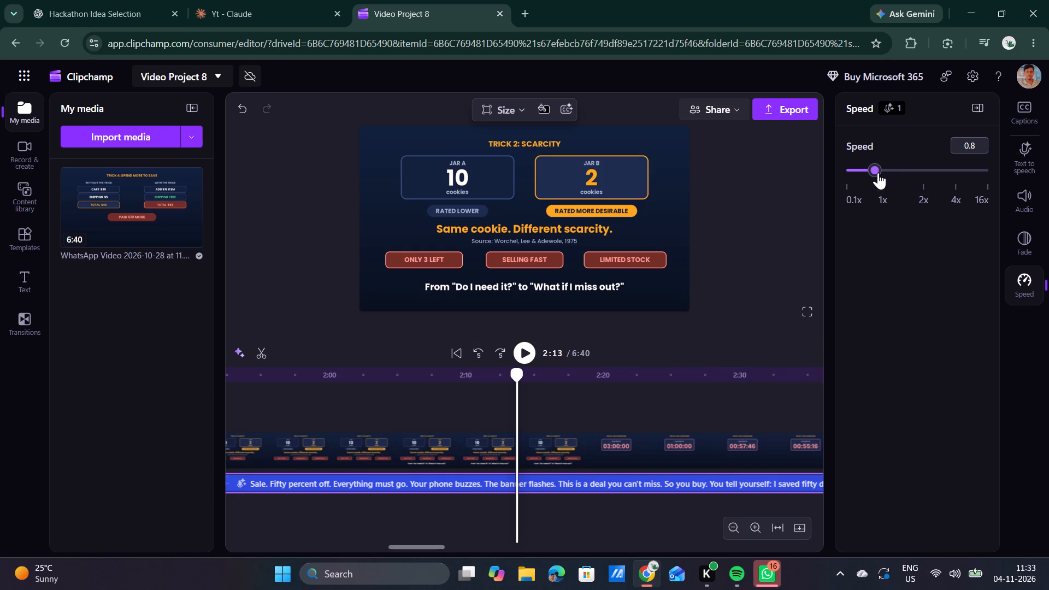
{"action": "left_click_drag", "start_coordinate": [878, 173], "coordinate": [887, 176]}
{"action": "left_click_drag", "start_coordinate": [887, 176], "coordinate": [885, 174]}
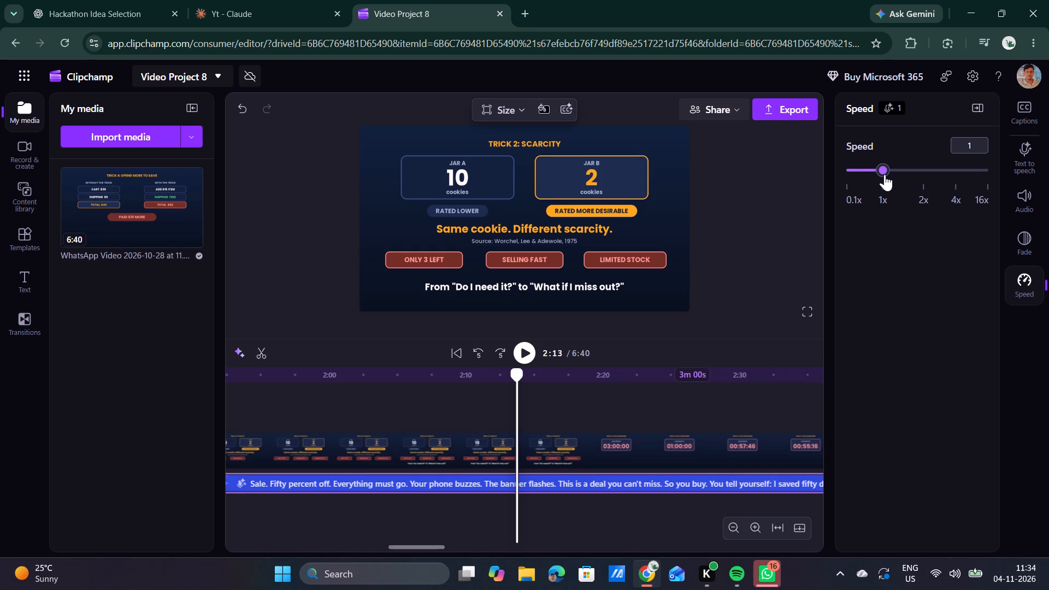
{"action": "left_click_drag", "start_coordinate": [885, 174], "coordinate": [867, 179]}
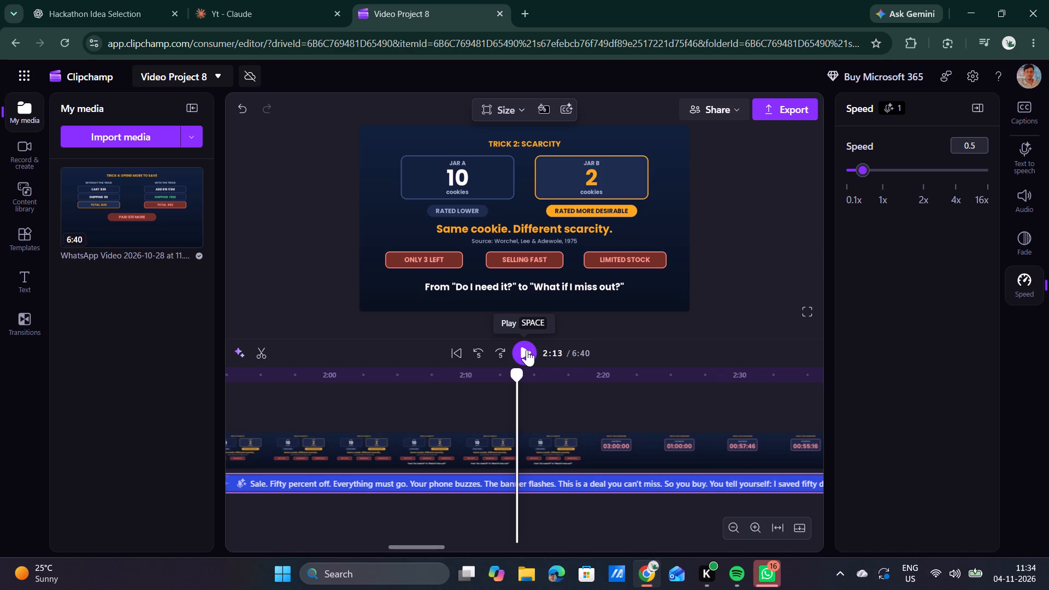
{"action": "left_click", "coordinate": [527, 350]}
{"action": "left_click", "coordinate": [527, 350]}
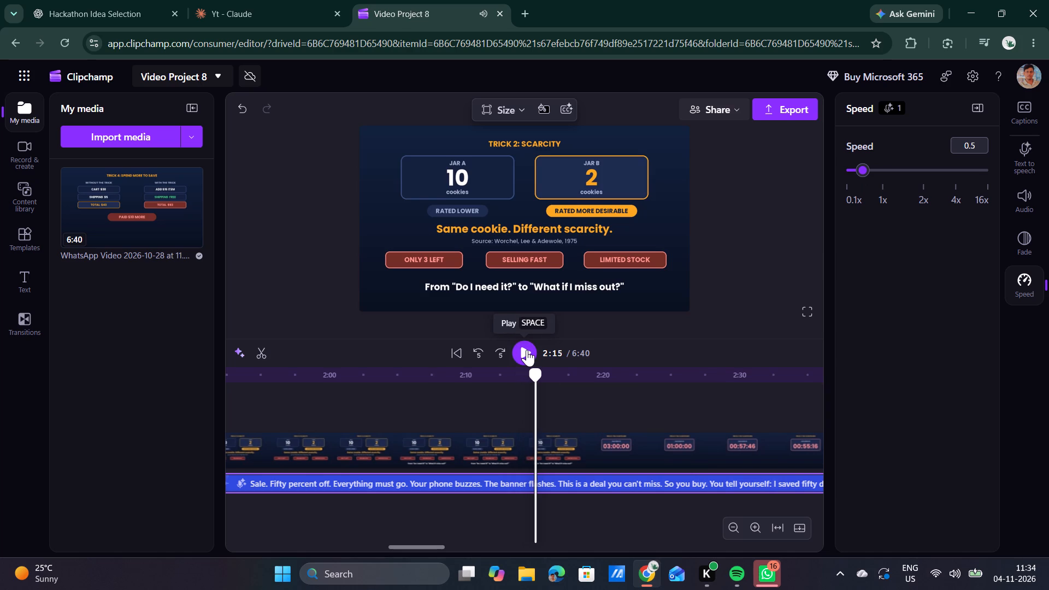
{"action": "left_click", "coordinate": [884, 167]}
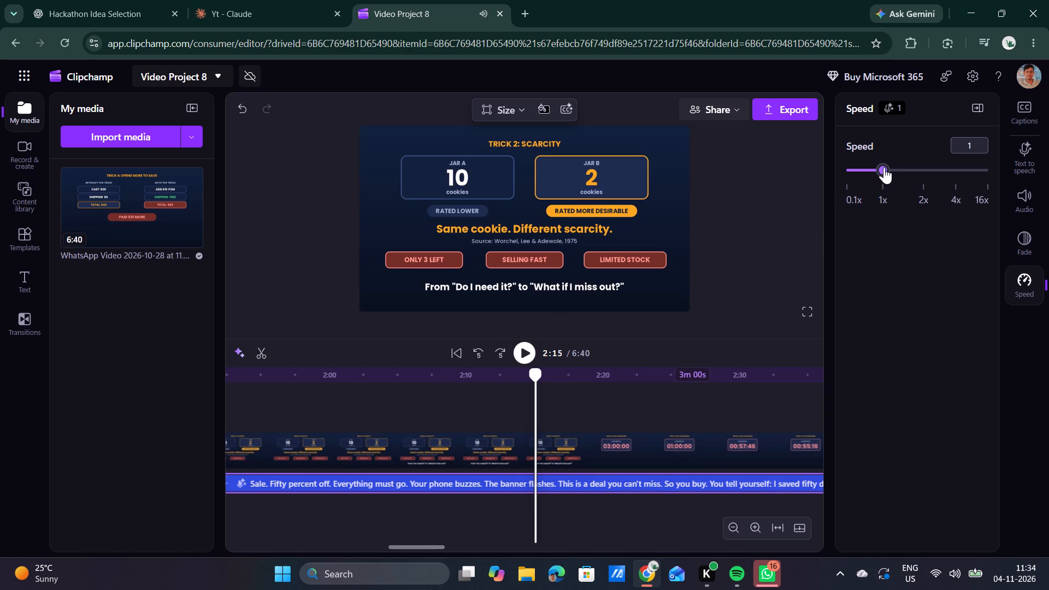
Reopen the voiceover text and play Trick 3 from about 2:15 to 2:42, checking the narration against the countdown visuals.
{"action": "left_click", "coordinate": [1023, 172]}
{"action": "left_click", "coordinate": [525, 355]}
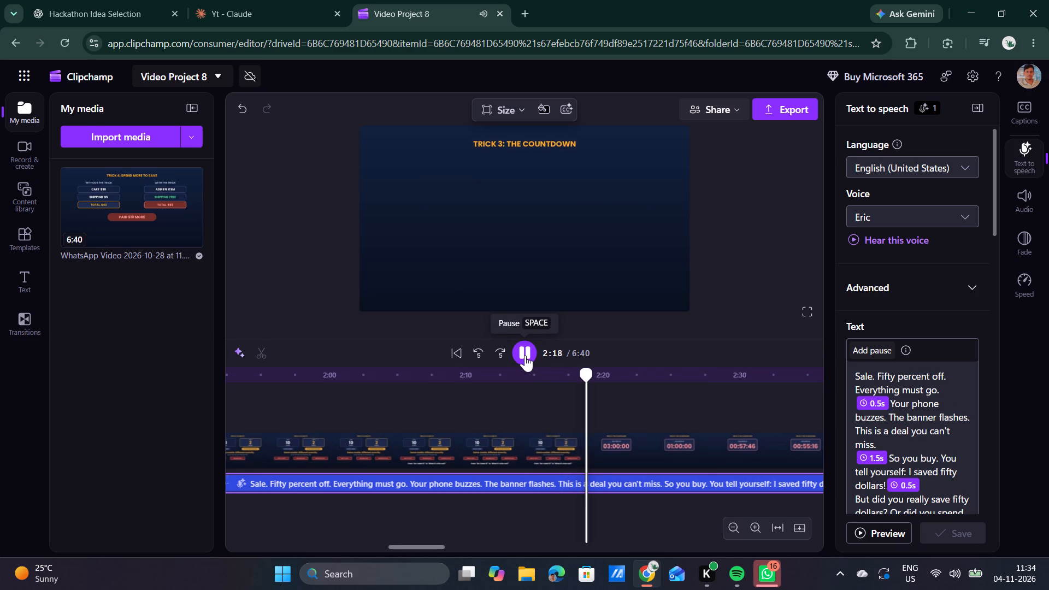
{"action": "left_click", "coordinate": [525, 355]}
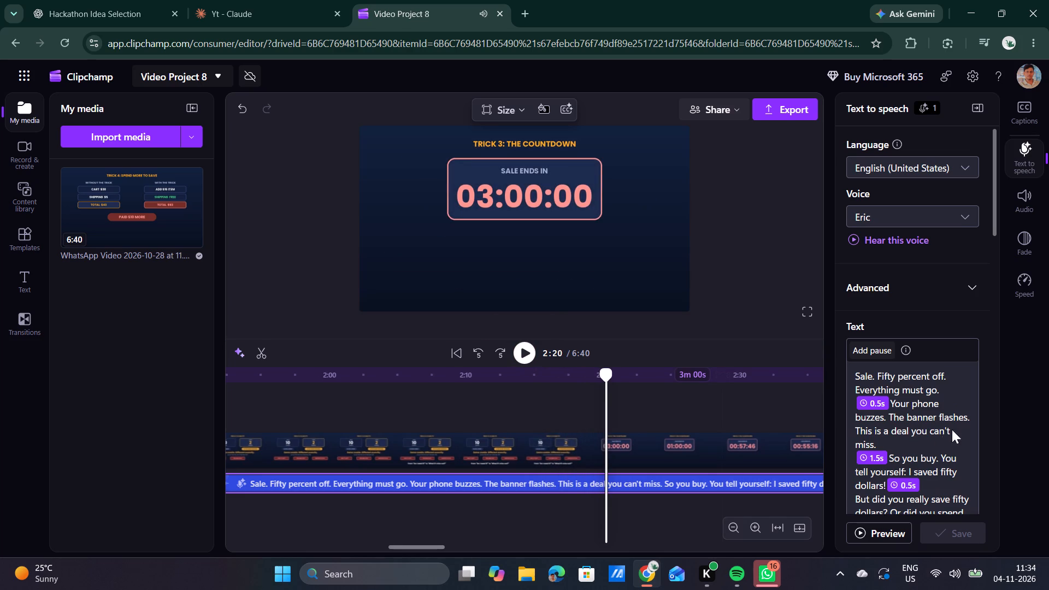
{"action": "scroll", "coordinate": [958, 421], "scroll_direction": "down", "scroll_amount": 8}
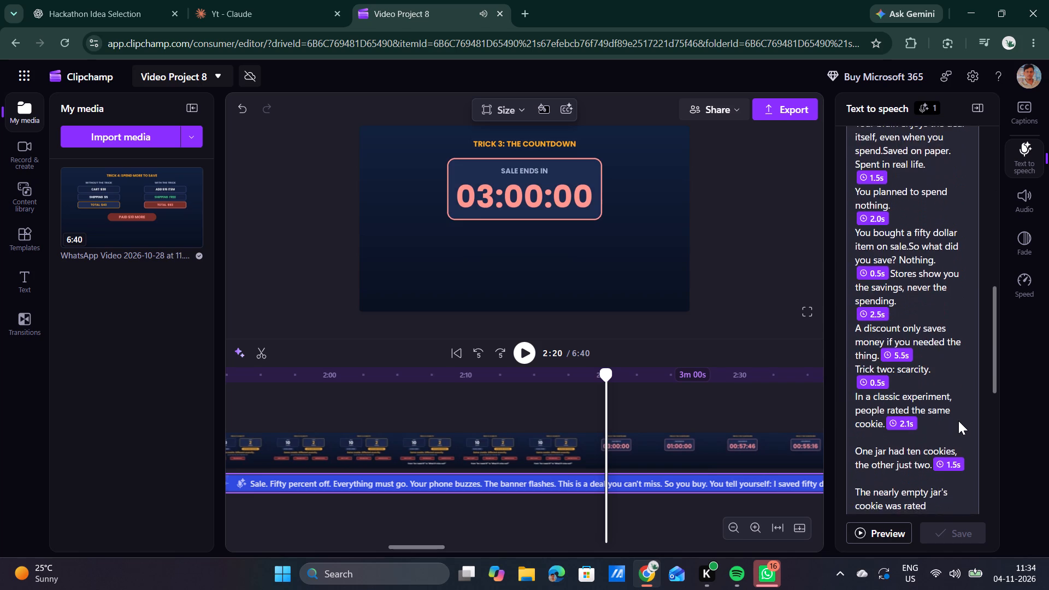
{"action": "scroll", "coordinate": [958, 421], "scroll_direction": "down", "scroll_amount": 9}
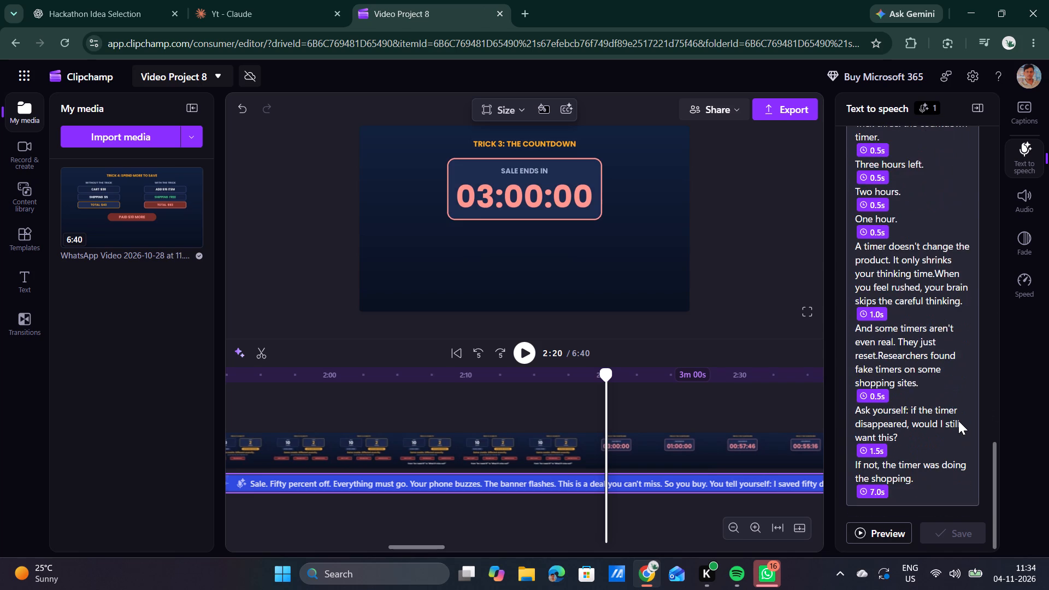
{"action": "scroll", "coordinate": [958, 421], "scroll_direction": "up", "scroll_amount": 4}
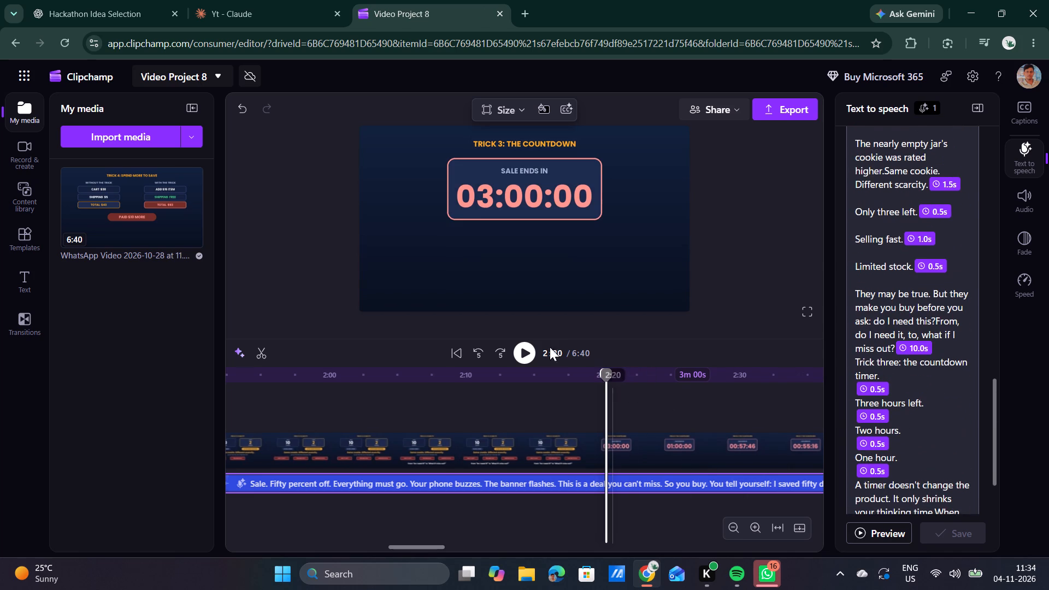
{"action": "left_click", "coordinate": [523, 347]}
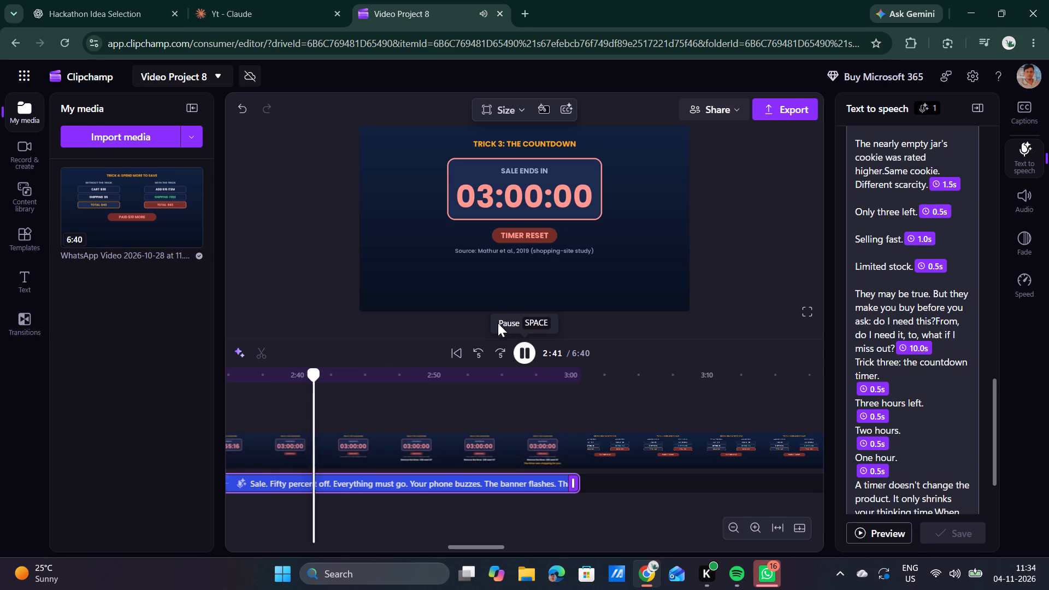
{"action": "left_click", "coordinate": [518, 348]}
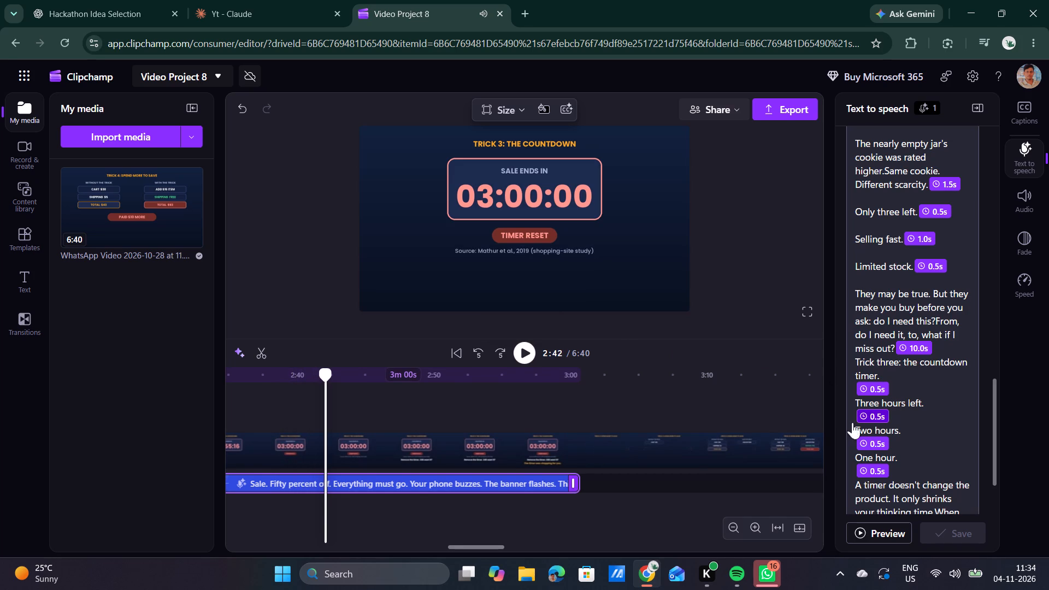
Replay Trick 3 from about 2:37 to 2:56 and compare its closing lines and pauses with the voiceover text.
{"action": "scroll", "coordinate": [925, 453], "scroll_direction": "down", "scroll_amount": 2}
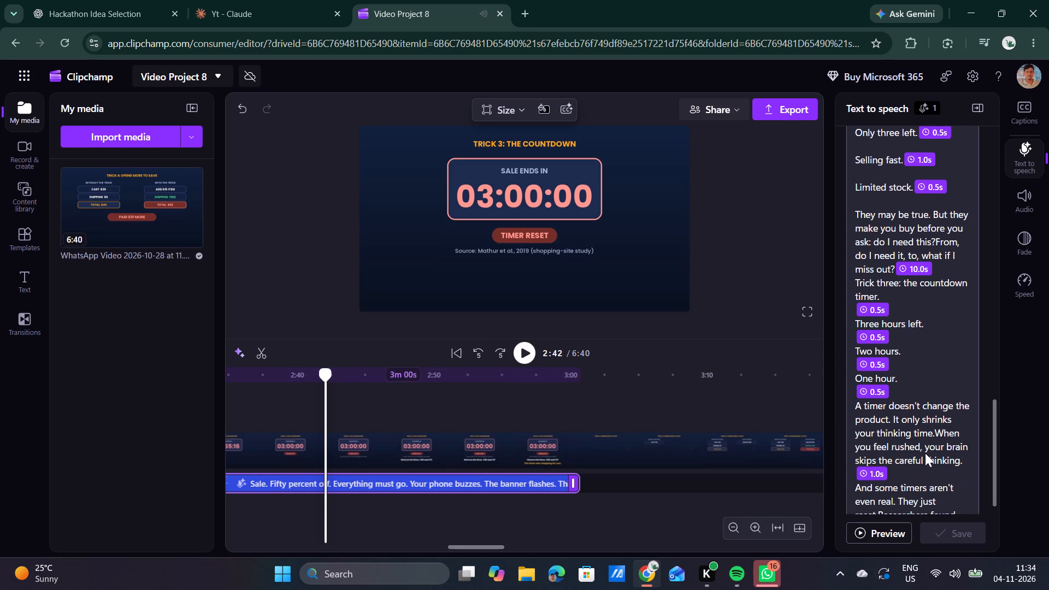
{"action": "scroll", "coordinate": [925, 453], "scroll_direction": "down", "scroll_amount": 3}
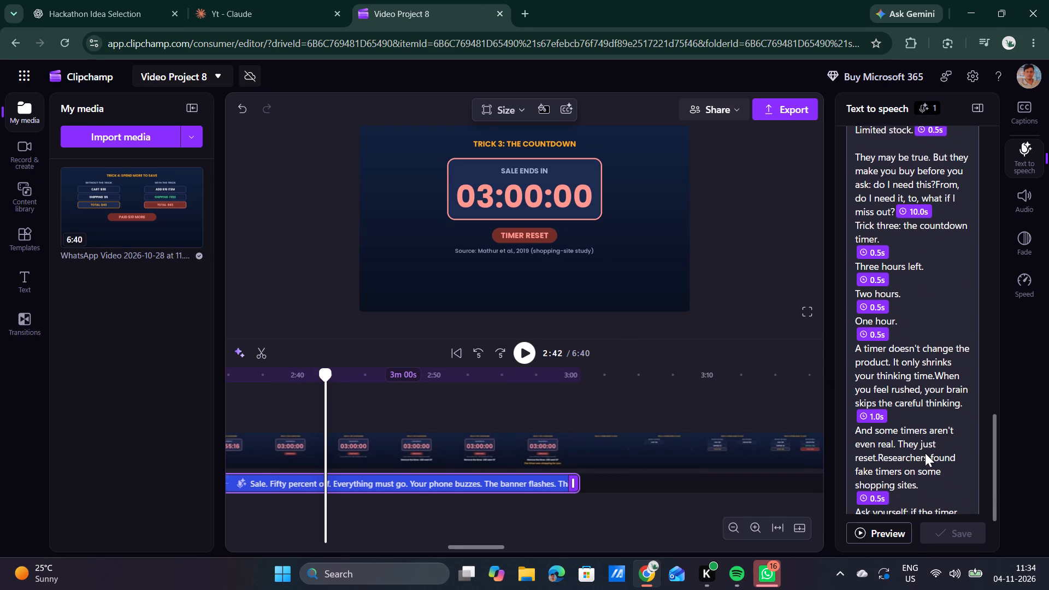
{"action": "scroll", "coordinate": [925, 453], "scroll_direction": "down", "scroll_amount": 1}
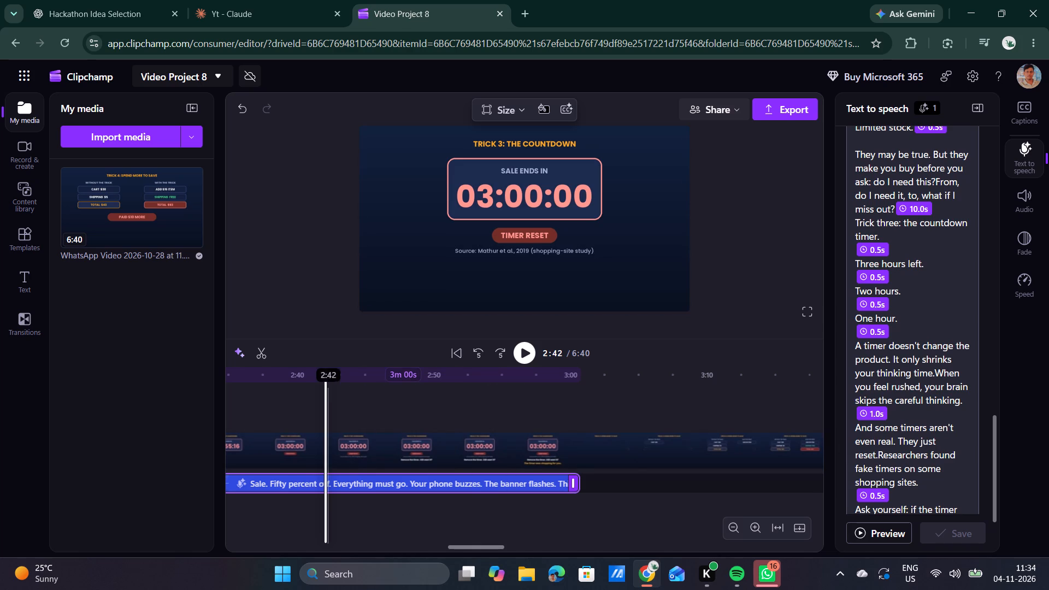
{"action": "left_click_drag", "start_coordinate": [327, 375], "coordinate": [261, 380]}
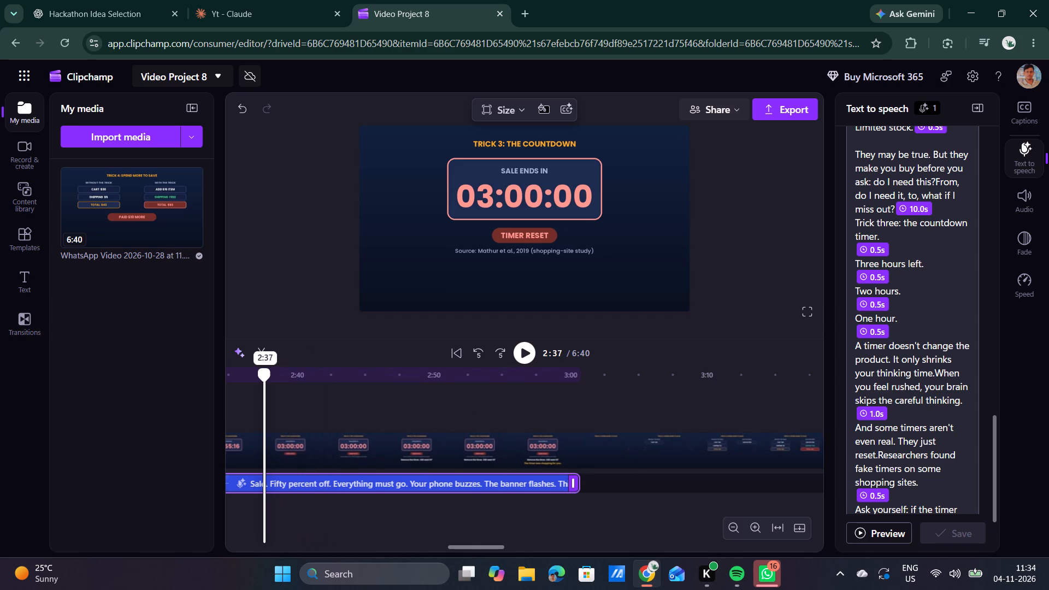
{"action": "left_click_drag", "start_coordinate": [261, 380], "coordinate": [259, 380]}
{"action": "left_click", "coordinate": [529, 350]}
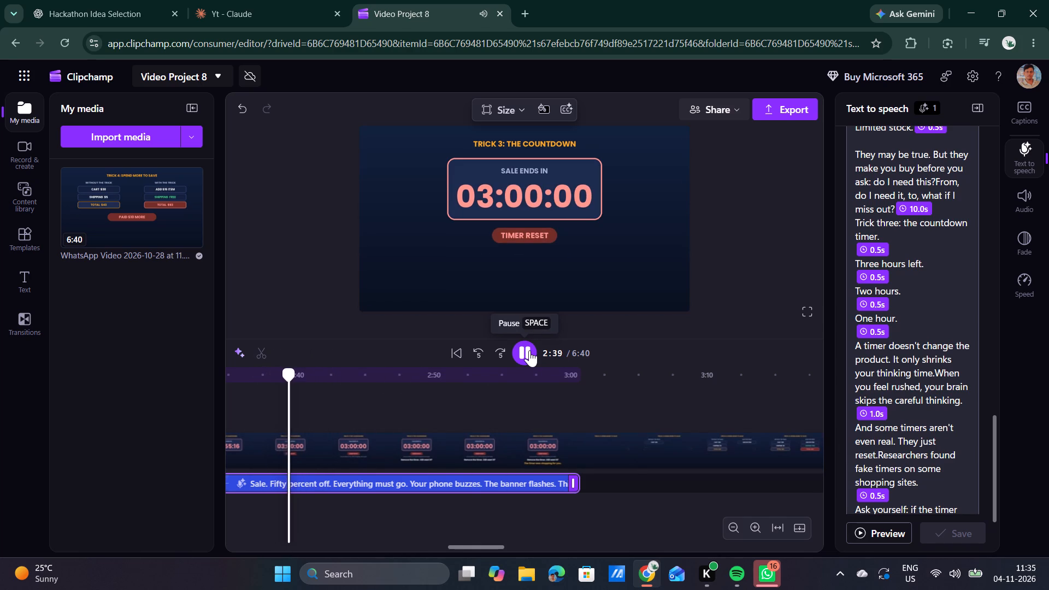
{"action": "left_click", "coordinate": [529, 350]}
{"action": "left_click", "coordinate": [529, 350]}
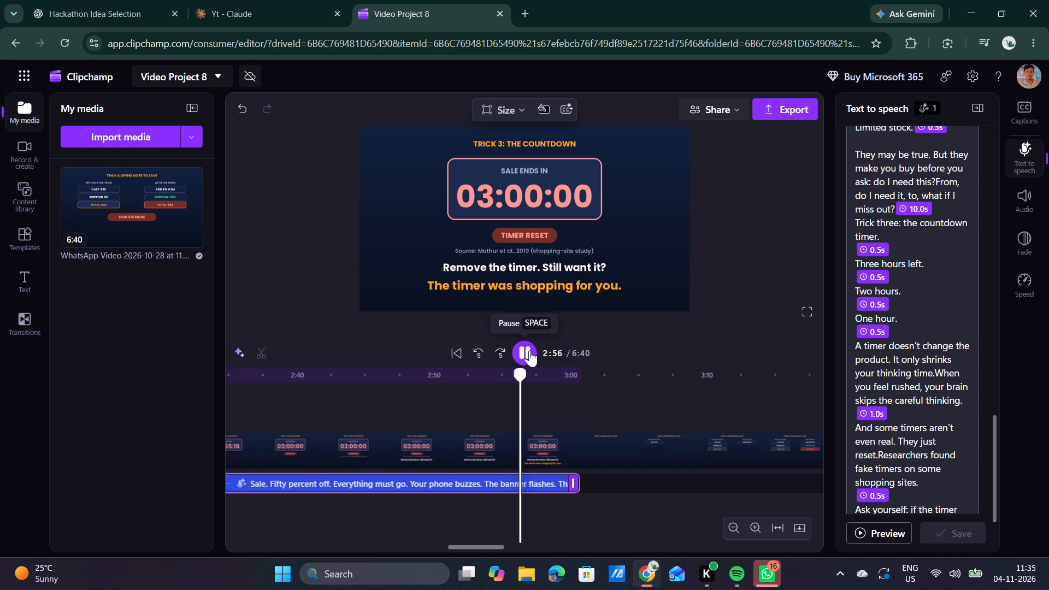
{"action": "left_click", "coordinate": [529, 350]}
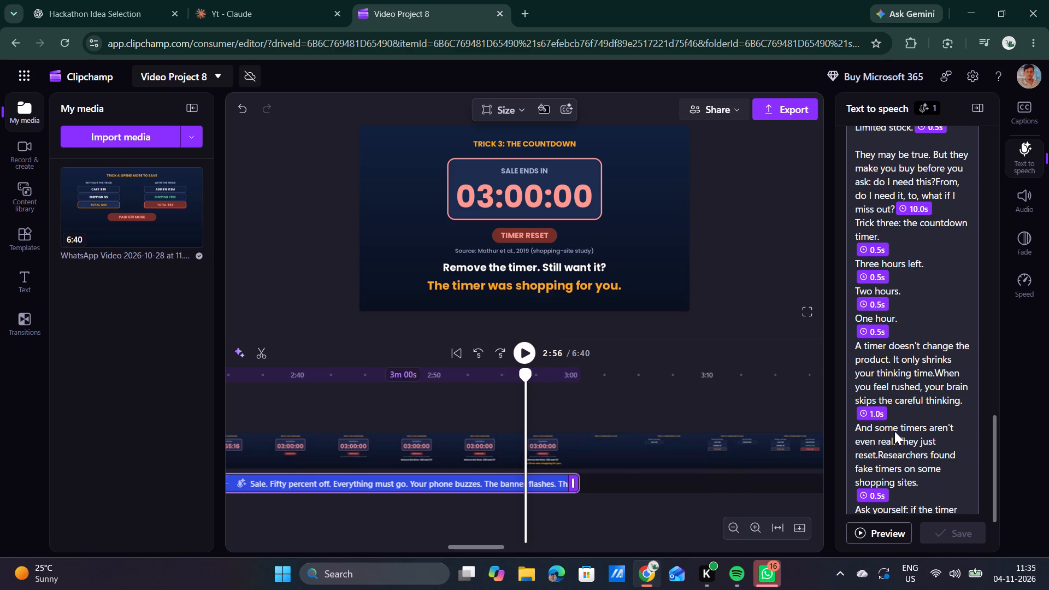
{"action": "scroll", "coordinate": [894, 431], "scroll_direction": "down", "scroll_amount": 3}
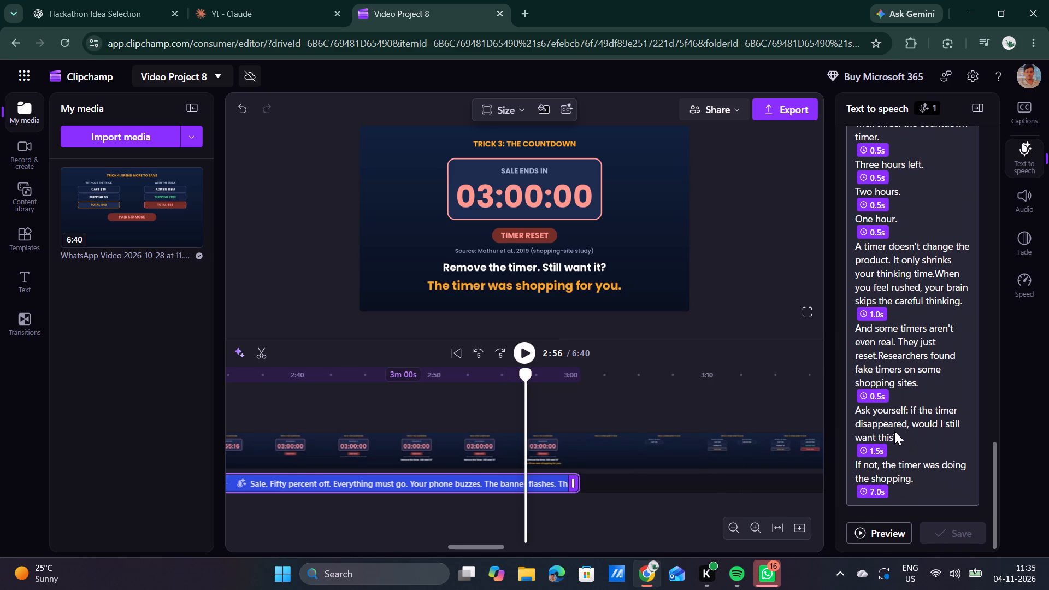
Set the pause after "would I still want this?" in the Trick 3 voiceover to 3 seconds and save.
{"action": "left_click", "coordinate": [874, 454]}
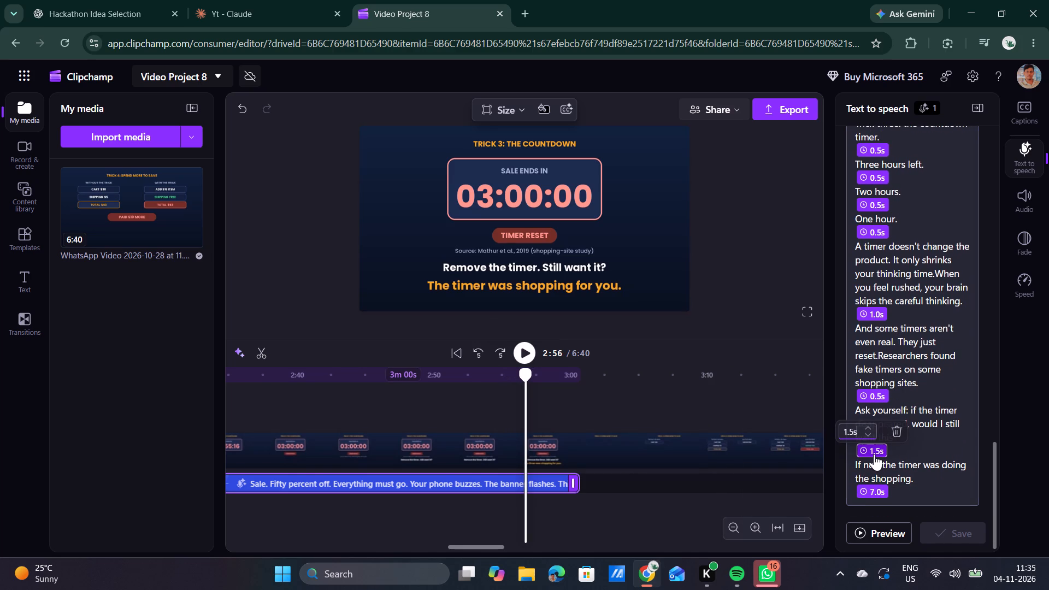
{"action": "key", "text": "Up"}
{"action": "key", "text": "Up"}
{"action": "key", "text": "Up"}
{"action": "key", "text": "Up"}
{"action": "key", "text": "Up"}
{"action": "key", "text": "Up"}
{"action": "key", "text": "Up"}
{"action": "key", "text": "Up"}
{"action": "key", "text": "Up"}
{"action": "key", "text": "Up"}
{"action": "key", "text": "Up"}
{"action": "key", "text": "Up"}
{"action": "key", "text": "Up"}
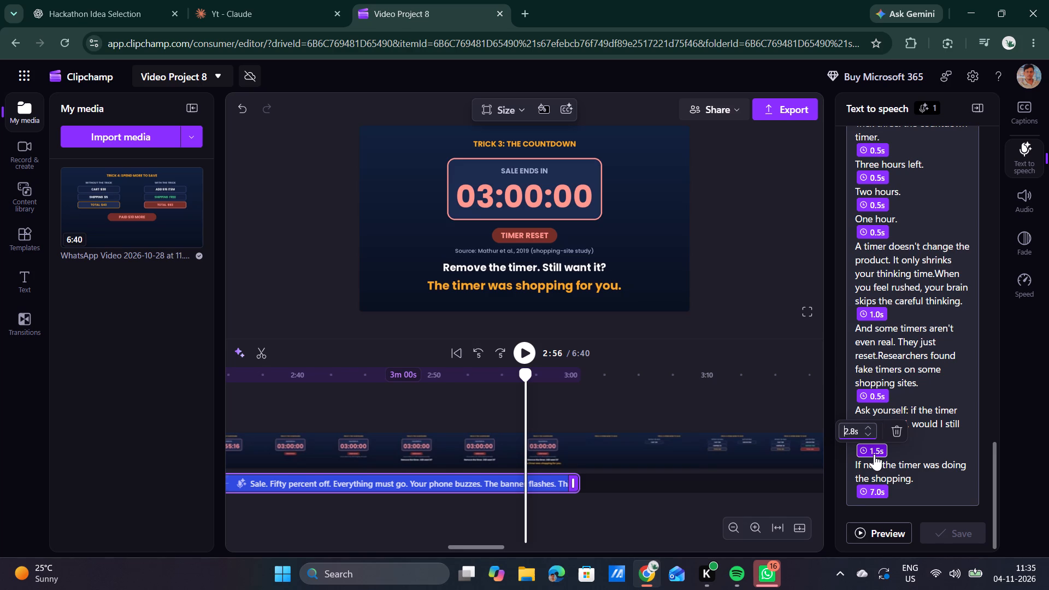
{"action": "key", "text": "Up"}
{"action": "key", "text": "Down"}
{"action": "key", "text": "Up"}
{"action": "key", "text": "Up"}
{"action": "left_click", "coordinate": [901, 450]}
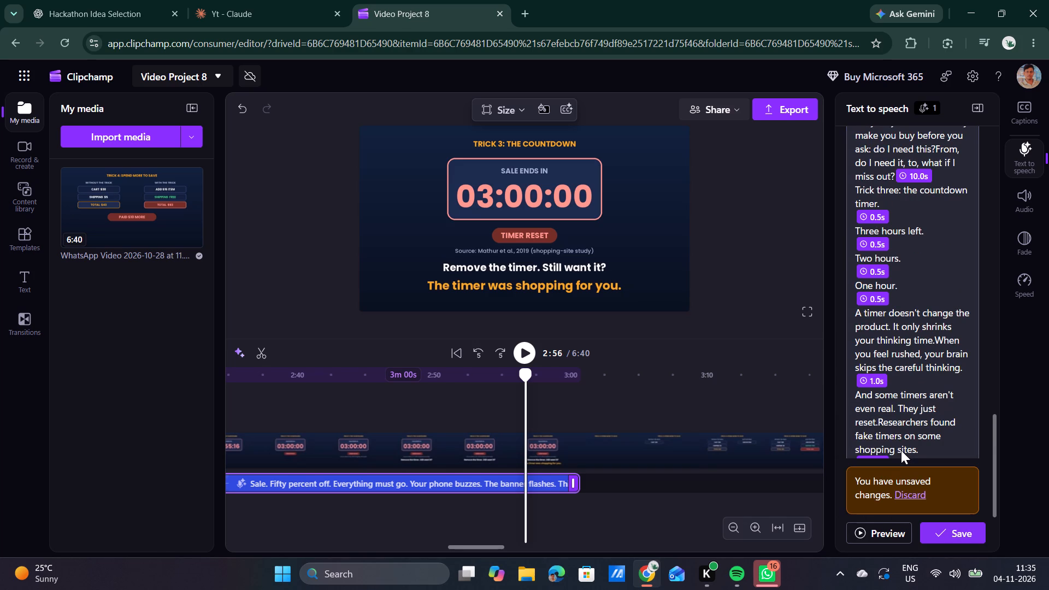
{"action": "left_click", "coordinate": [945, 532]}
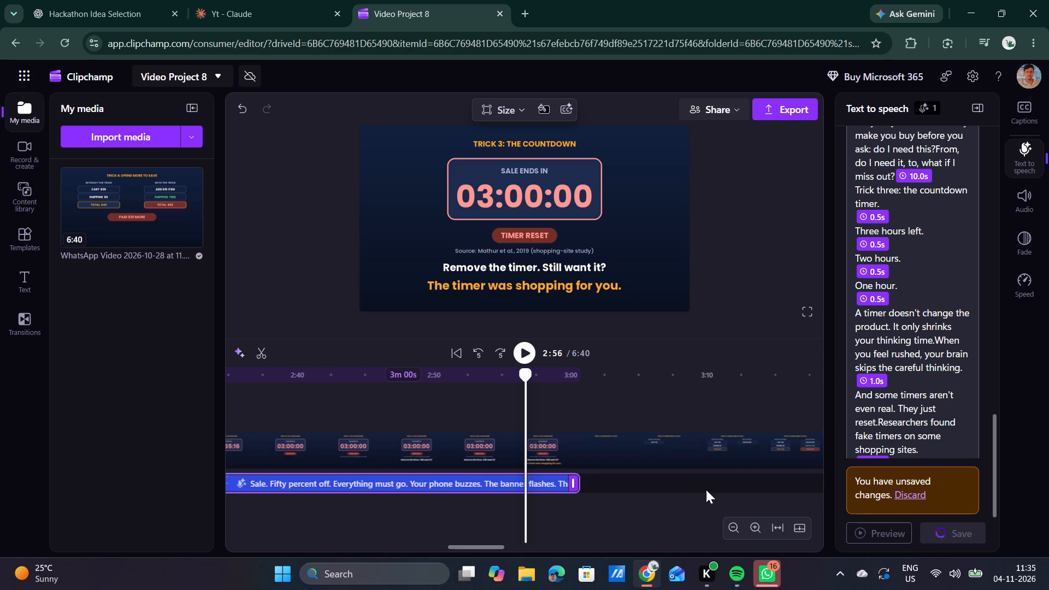
Replay Trick 3's ending from about 2:46, set the pause after "would I still want this?" to 4 seconds, and save the voiceover.
{"action": "left_click_drag", "start_coordinate": [527, 373], "coordinate": [449, 370]}
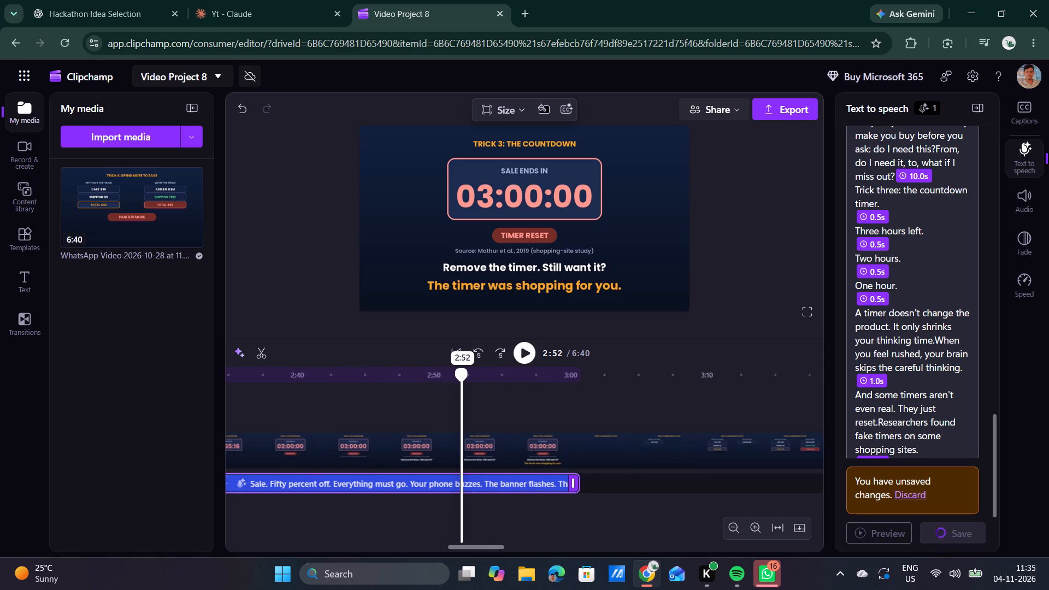
{"action": "left_click_drag", "start_coordinate": [449, 370], "coordinate": [379, 371]}
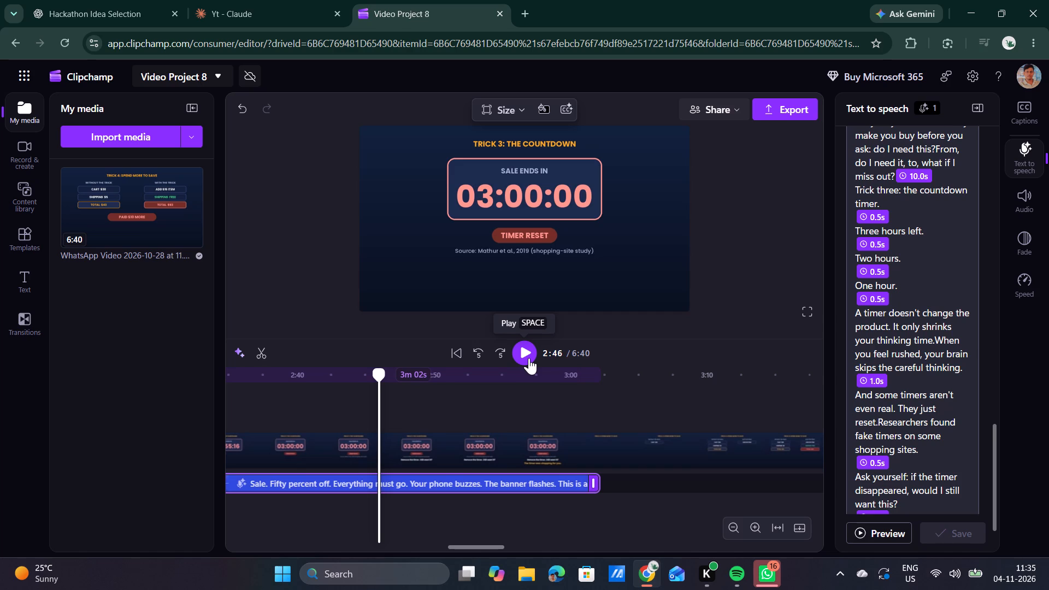
{"action": "left_click", "coordinate": [529, 358]}
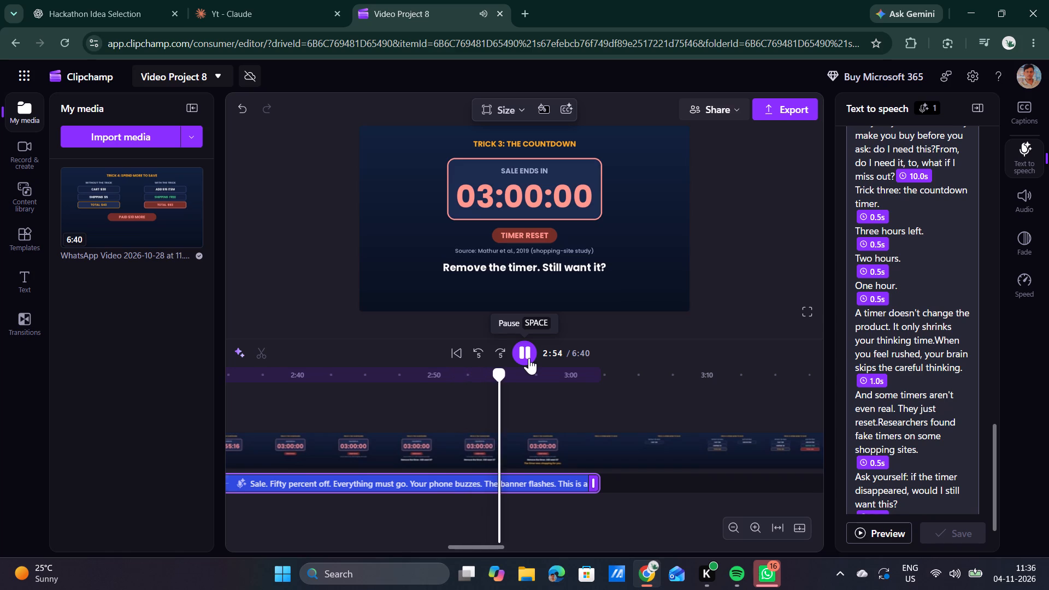
{"action": "left_click", "coordinate": [529, 358]}
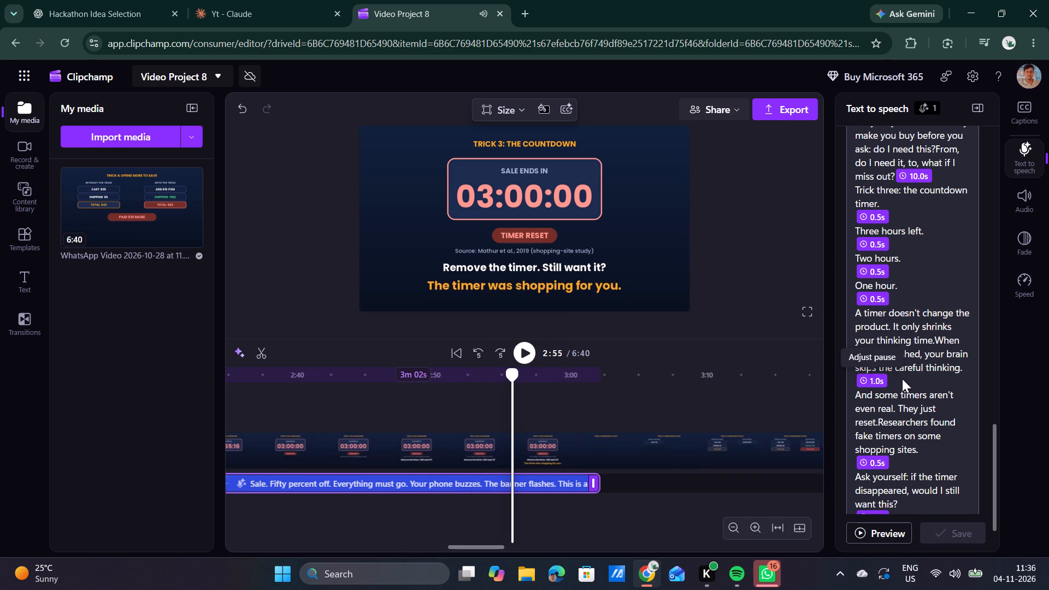
{"action": "scroll", "coordinate": [905, 378], "scroll_direction": "down", "scroll_amount": 2}
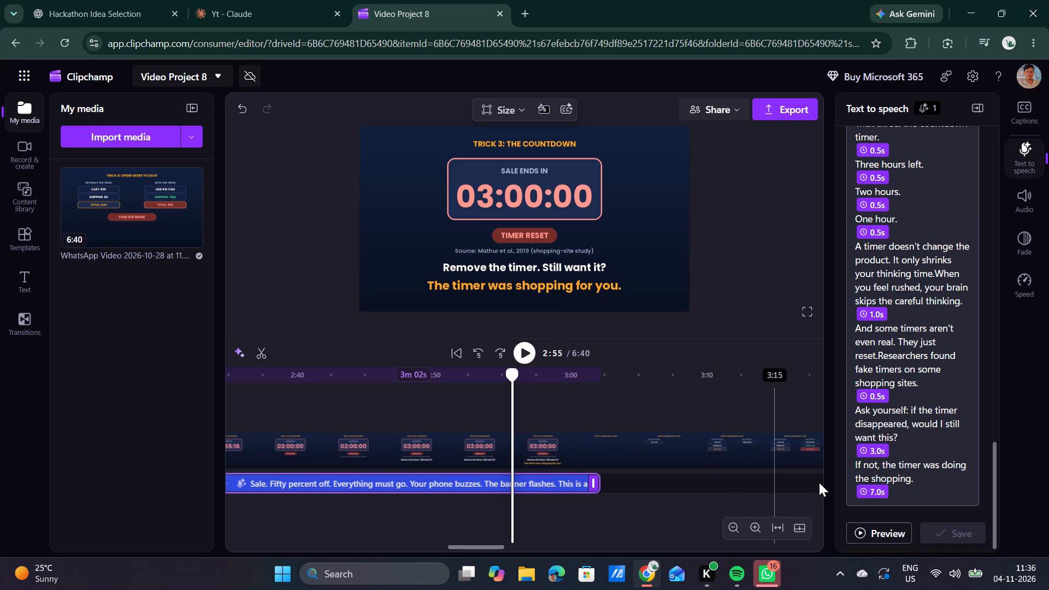
{"action": "left_click", "coordinate": [880, 451]}
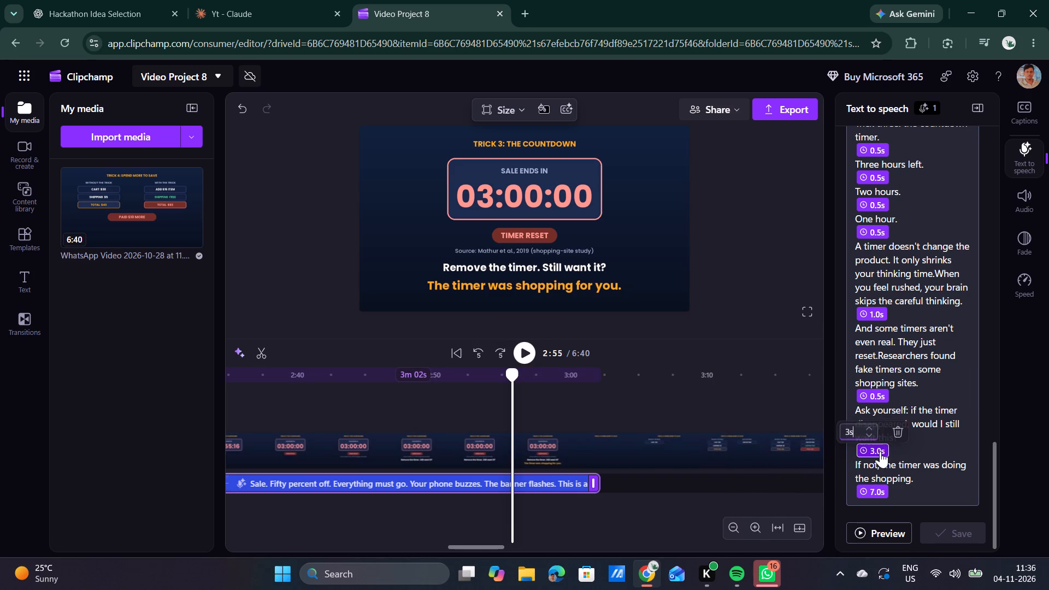
{"action": "key", "text": "Up"}
{"action": "key", "text": "Up"}
{"action": "key", "text": "Up"}
{"action": "key", "text": "Up"}
{"action": "key", "text": "Up"}
{"action": "key", "text": "Up"}
{"action": "key", "text": "Up"}
{"action": "key", "text": "Up"}
{"action": "key", "text": "Up"}
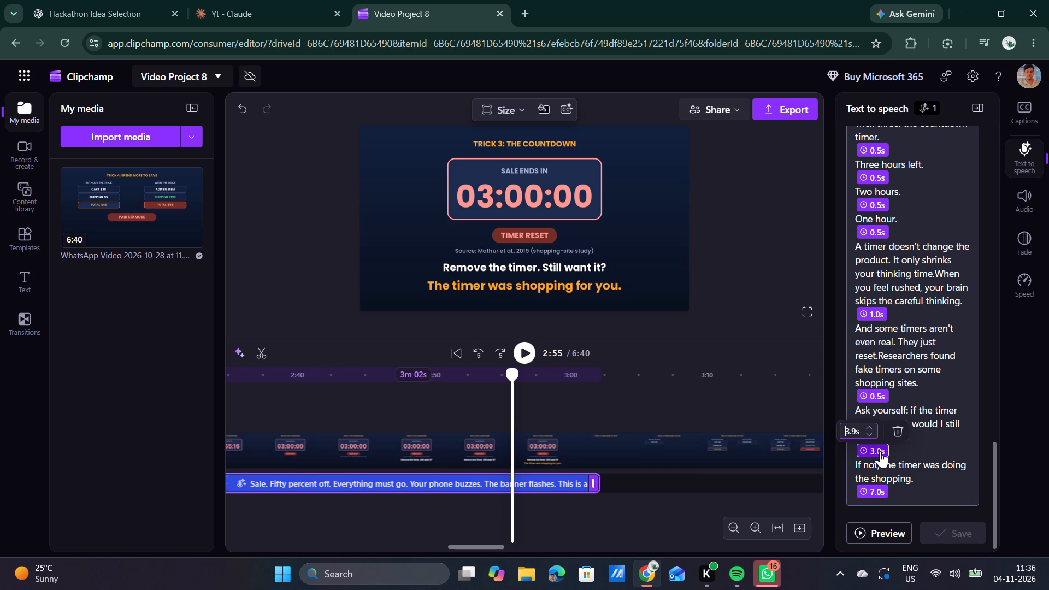
{"action": "key", "text": "Up"}
{"action": "left_click", "coordinate": [910, 457]}
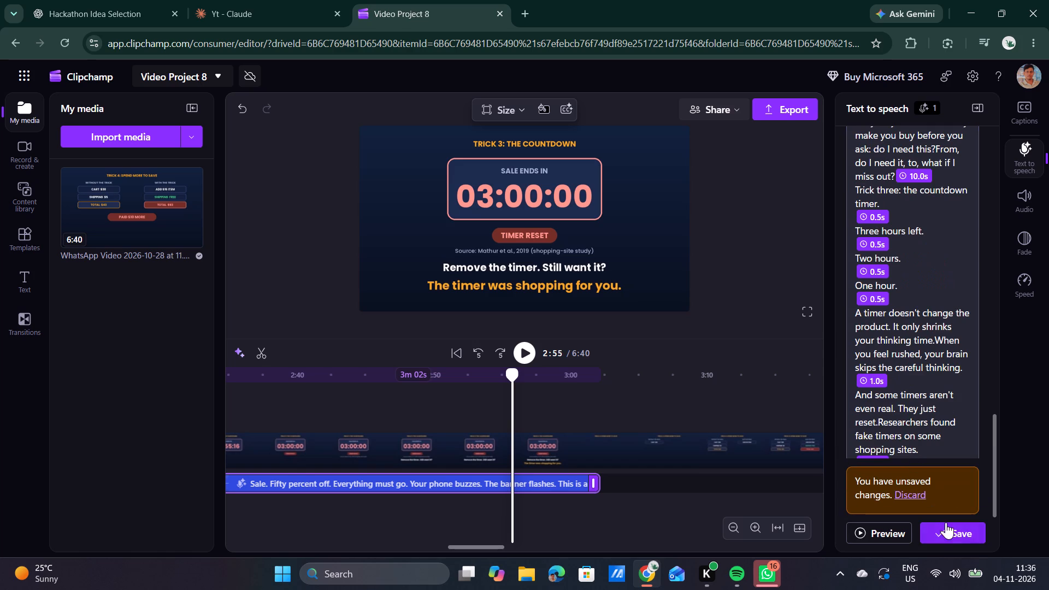
{"action": "left_click", "coordinate": [945, 533]}
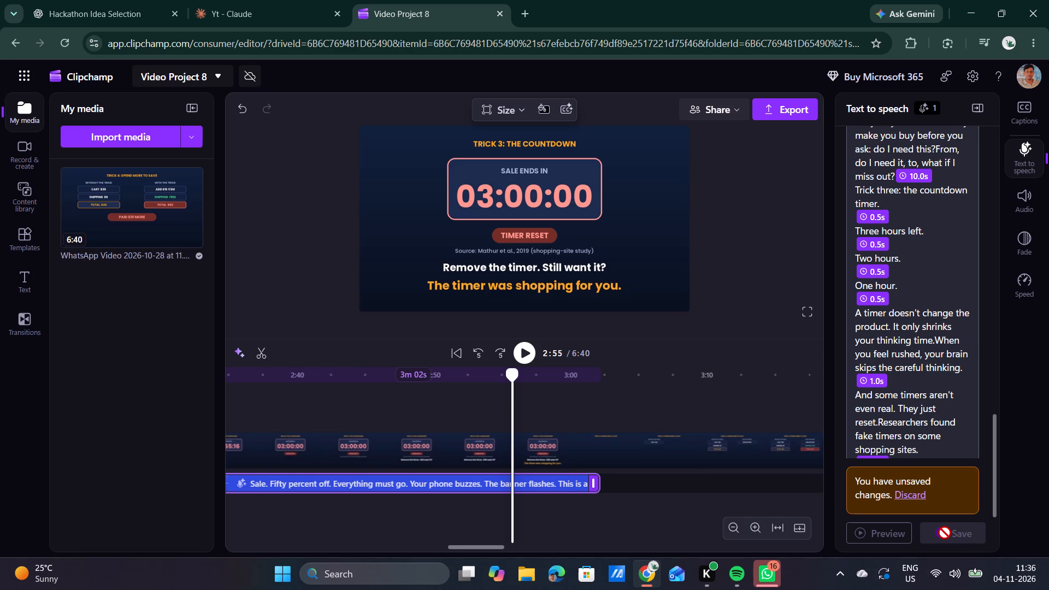
{"action": "scroll", "coordinate": [868, 305], "scroll_direction": "down", "scroll_amount": 2}
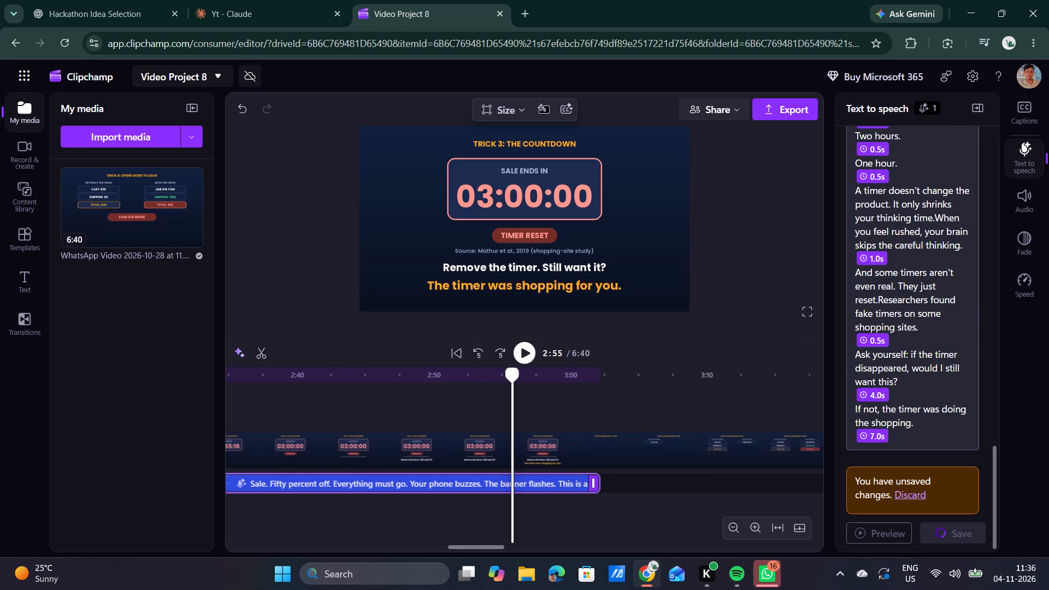
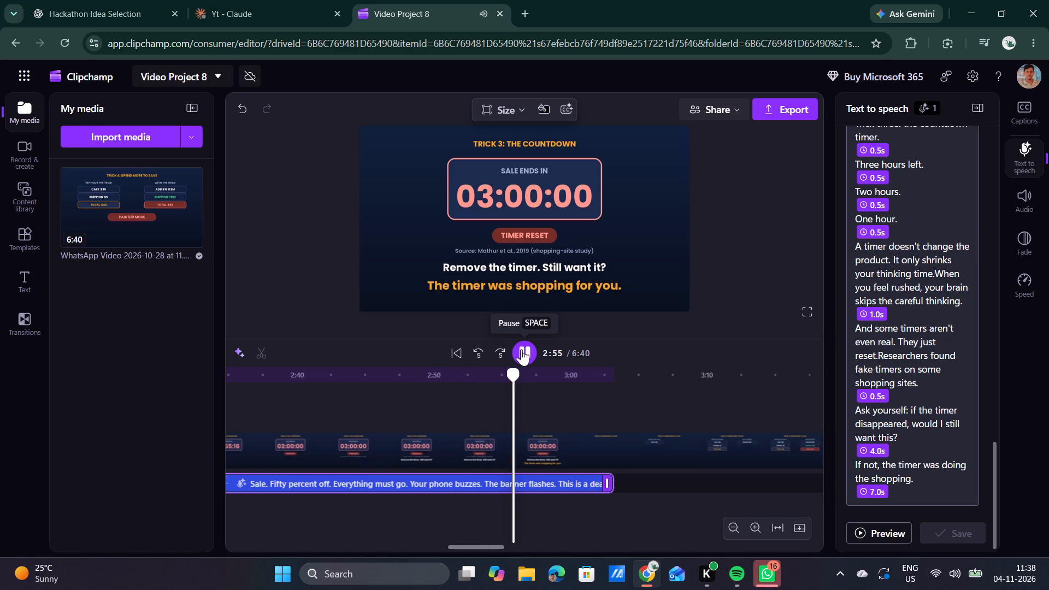
{"action": "key", "text": "space"}
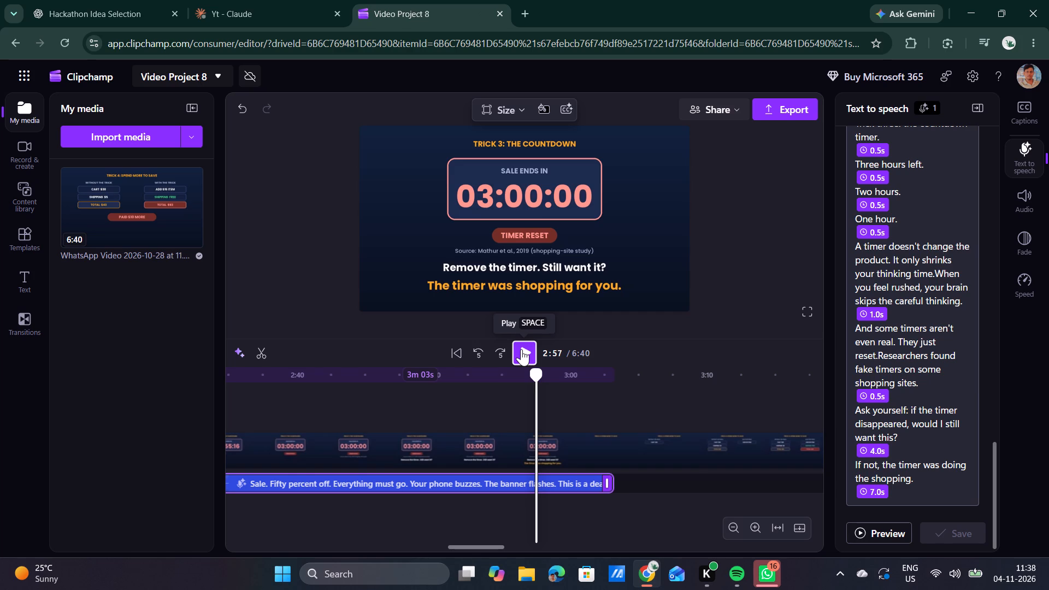
{"action": "key", "text": "Left"}
{"action": "key", "text": "Left"}
{"action": "key", "text": "Left"}
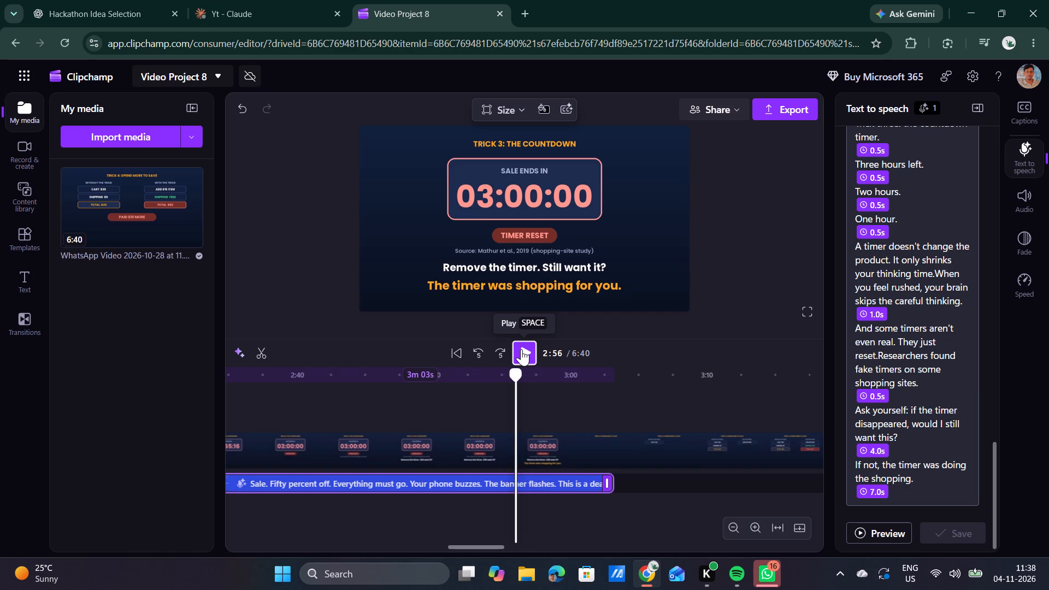
{"action": "key", "text": "Left"}
{"action": "key", "text": "Left"}
{"action": "key", "text": "Left"}
{"action": "key", "text": "Left"}
{"action": "key", "text": "Left"}
{"action": "key", "text": "Left"}
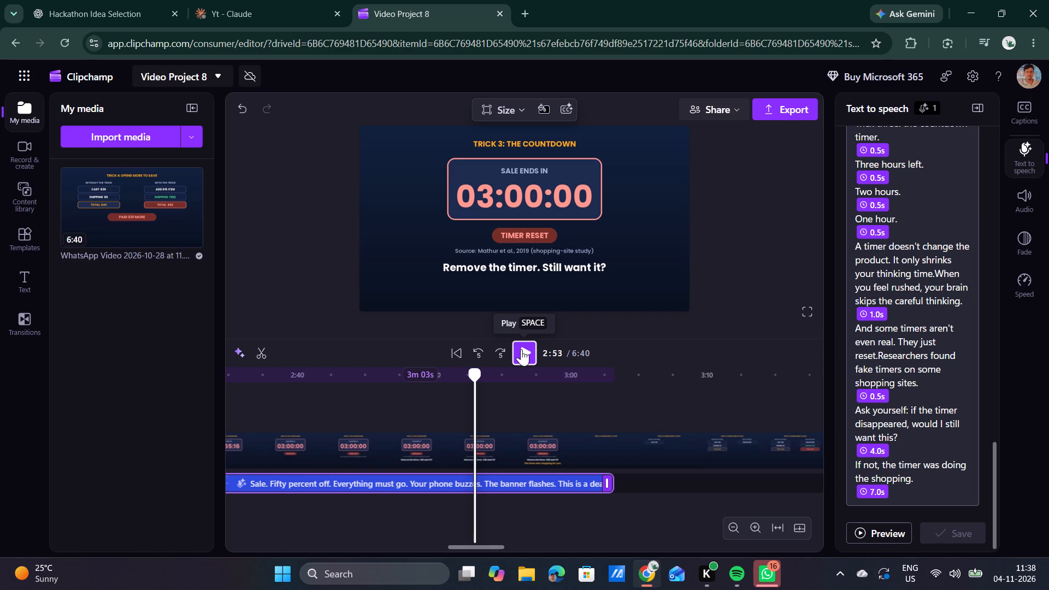
{"action": "key", "text": "space"}
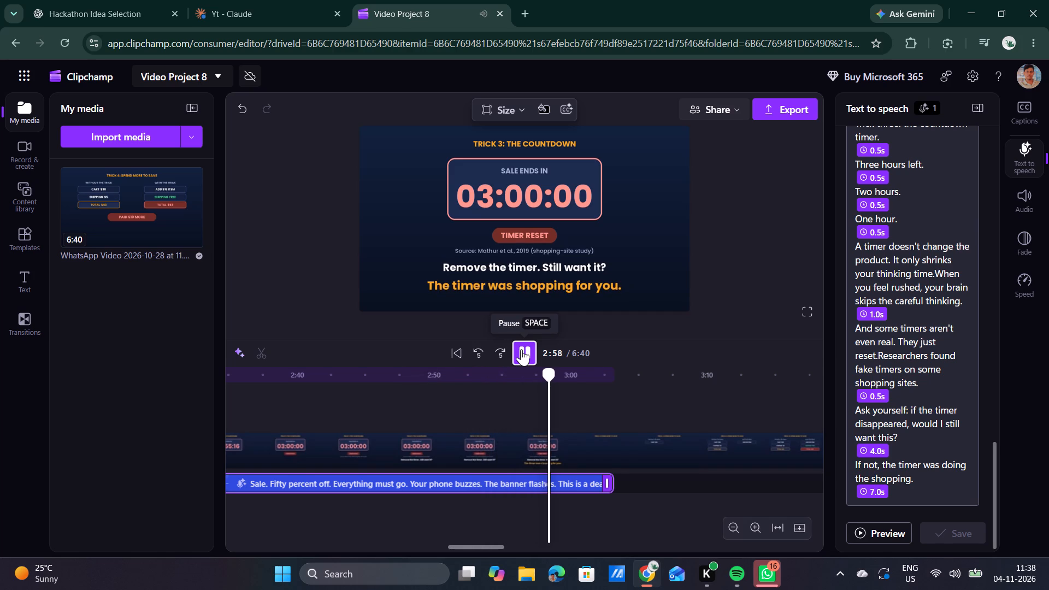
{"action": "key", "text": "space"}
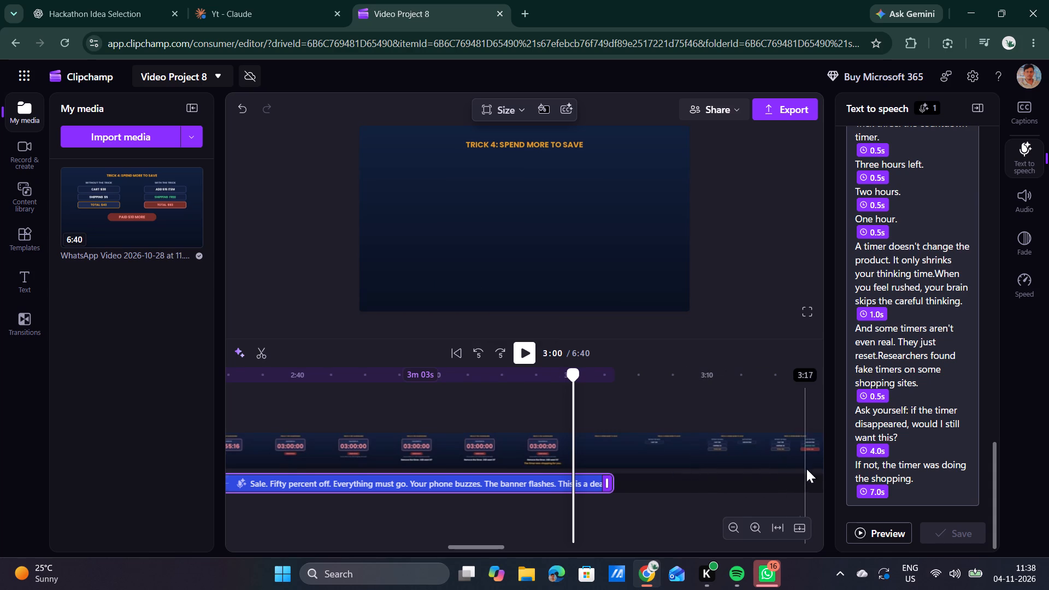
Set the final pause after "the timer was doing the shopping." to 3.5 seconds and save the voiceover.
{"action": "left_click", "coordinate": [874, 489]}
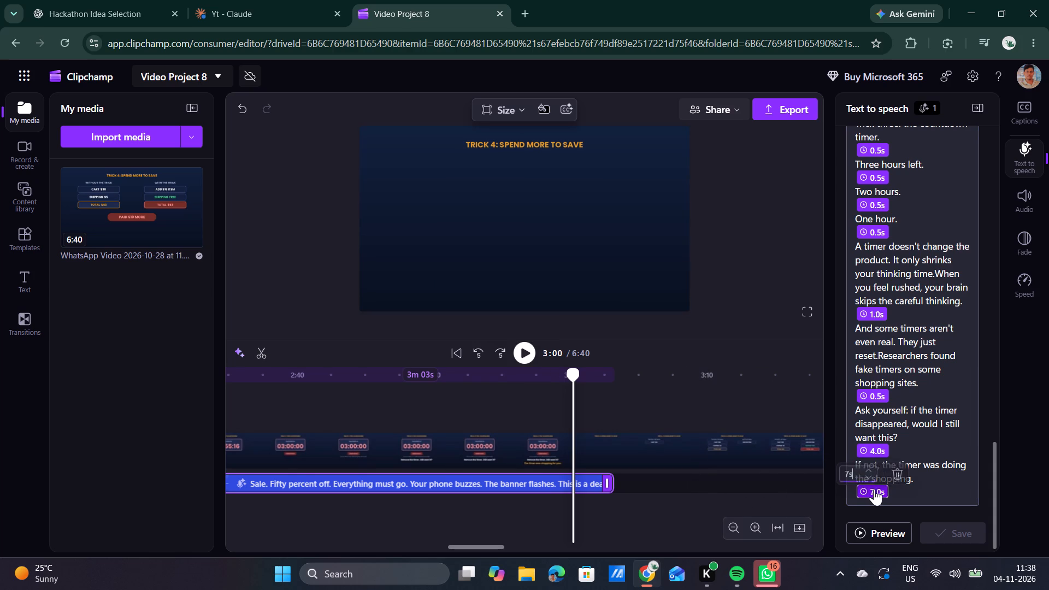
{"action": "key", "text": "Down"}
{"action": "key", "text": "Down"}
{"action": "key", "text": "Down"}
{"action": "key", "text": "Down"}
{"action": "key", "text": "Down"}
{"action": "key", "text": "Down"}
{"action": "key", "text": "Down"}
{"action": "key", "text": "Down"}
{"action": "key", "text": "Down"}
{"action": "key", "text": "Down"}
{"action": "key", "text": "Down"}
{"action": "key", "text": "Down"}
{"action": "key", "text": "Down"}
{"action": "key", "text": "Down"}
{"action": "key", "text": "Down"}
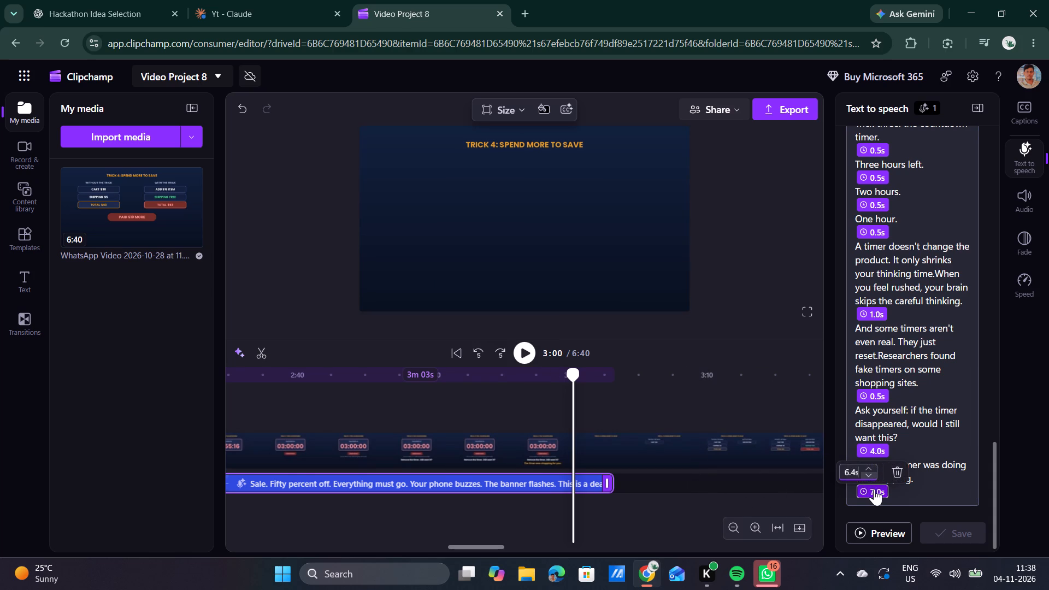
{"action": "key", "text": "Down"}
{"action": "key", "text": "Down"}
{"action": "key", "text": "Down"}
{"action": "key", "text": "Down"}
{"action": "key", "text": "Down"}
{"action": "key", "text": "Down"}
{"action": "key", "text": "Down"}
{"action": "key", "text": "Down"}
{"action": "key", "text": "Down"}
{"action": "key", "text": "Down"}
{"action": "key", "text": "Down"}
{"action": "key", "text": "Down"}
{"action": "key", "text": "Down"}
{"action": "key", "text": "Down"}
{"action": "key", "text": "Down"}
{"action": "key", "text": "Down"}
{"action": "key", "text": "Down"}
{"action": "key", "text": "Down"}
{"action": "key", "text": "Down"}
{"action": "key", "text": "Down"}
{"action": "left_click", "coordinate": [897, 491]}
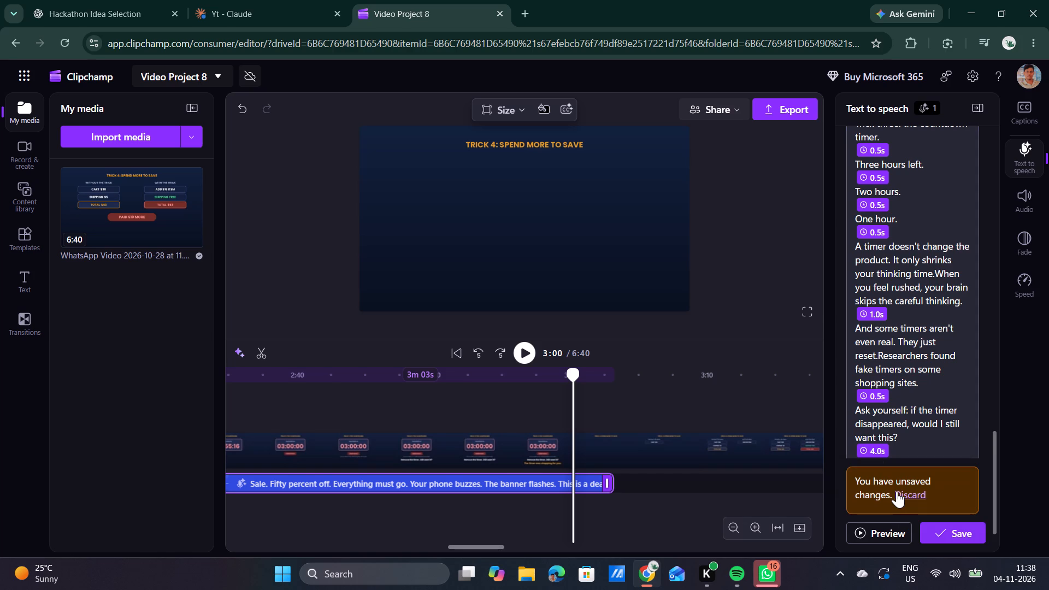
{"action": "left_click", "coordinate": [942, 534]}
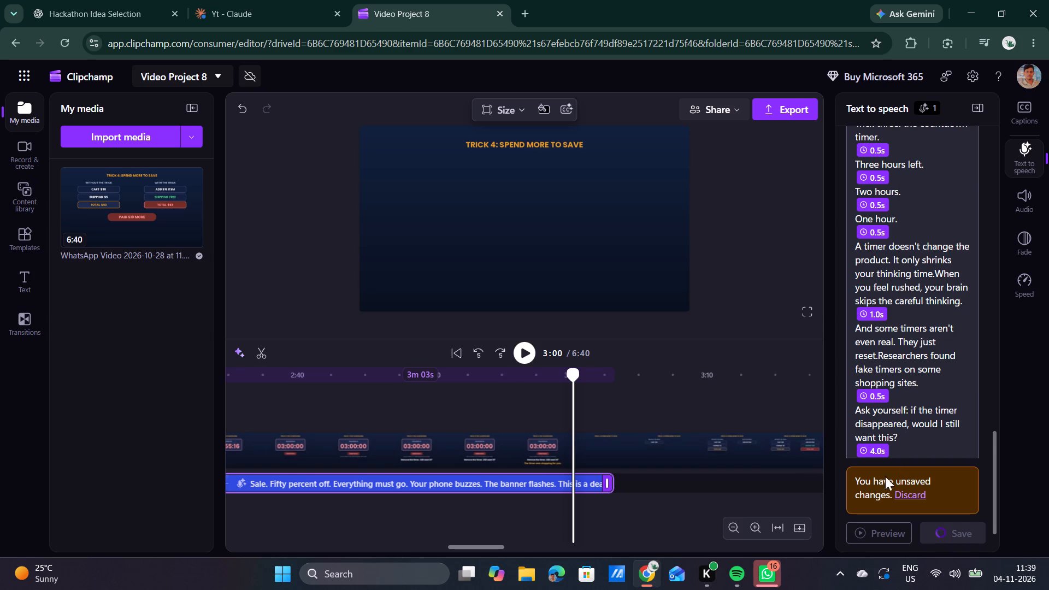
{"action": "scroll", "coordinate": [924, 392], "scroll_direction": "down", "scroll_amount": 2}
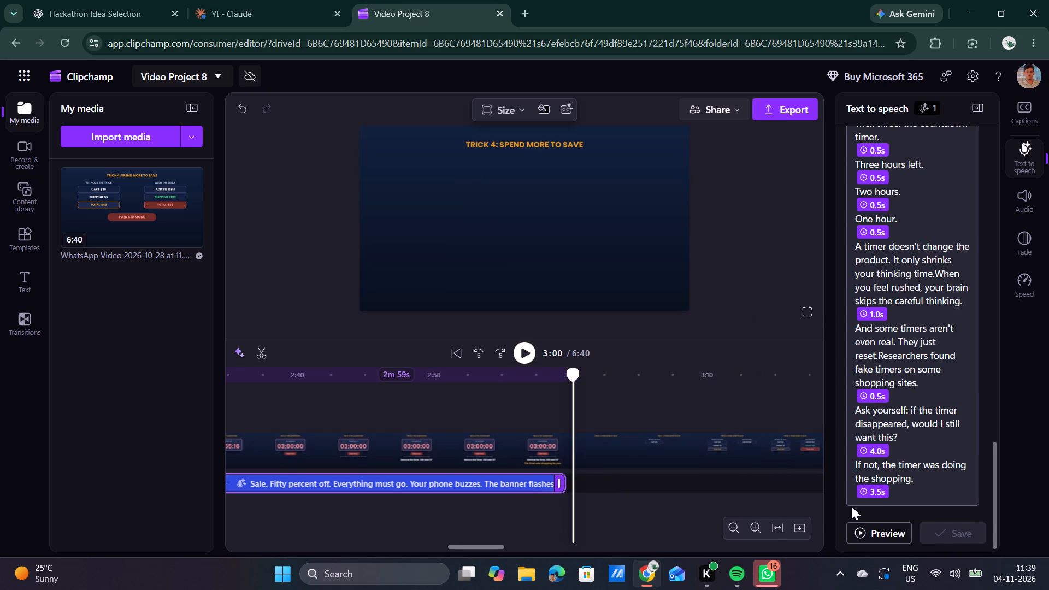
{"action": "left_click", "coordinate": [872, 493]}
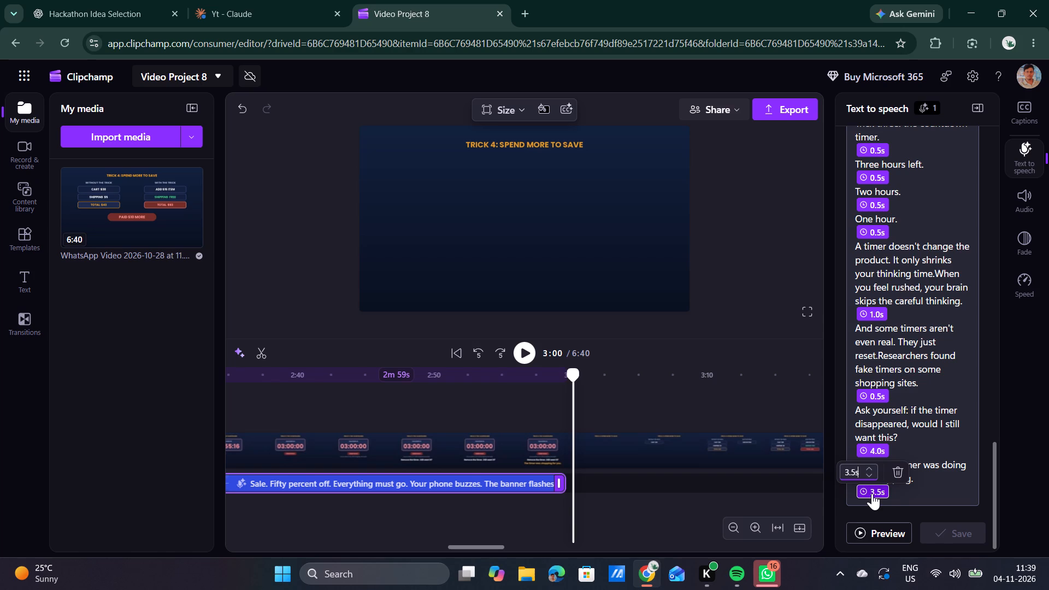
{"action": "key", "text": "Up"}
{"action": "key", "text": "Up"}
{"action": "key", "text": "Up"}
{"action": "key", "text": "Up"}
{"action": "key", "text": "Up"}
{"action": "left_click", "coordinate": [926, 491]}
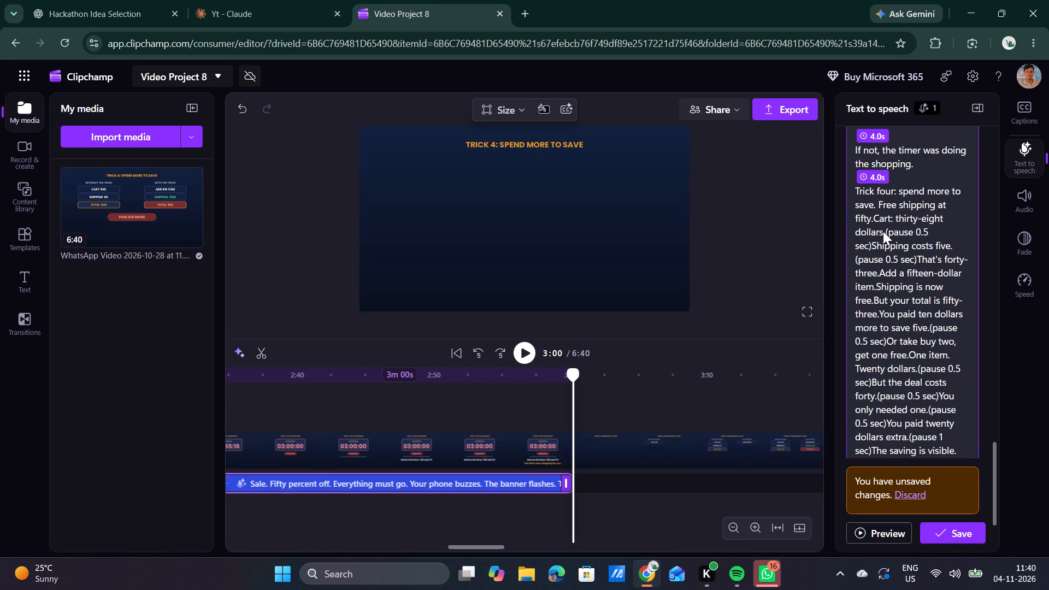
Put the "(pause 0.5 sec)" notes after "thirty-eight dollars." and "Shipping costs five." on their own lines.
{"action": "left_click", "coordinate": [887, 233]}
{"action": "key", "text": "Left"}
{"action": "key", "text": "Return"}
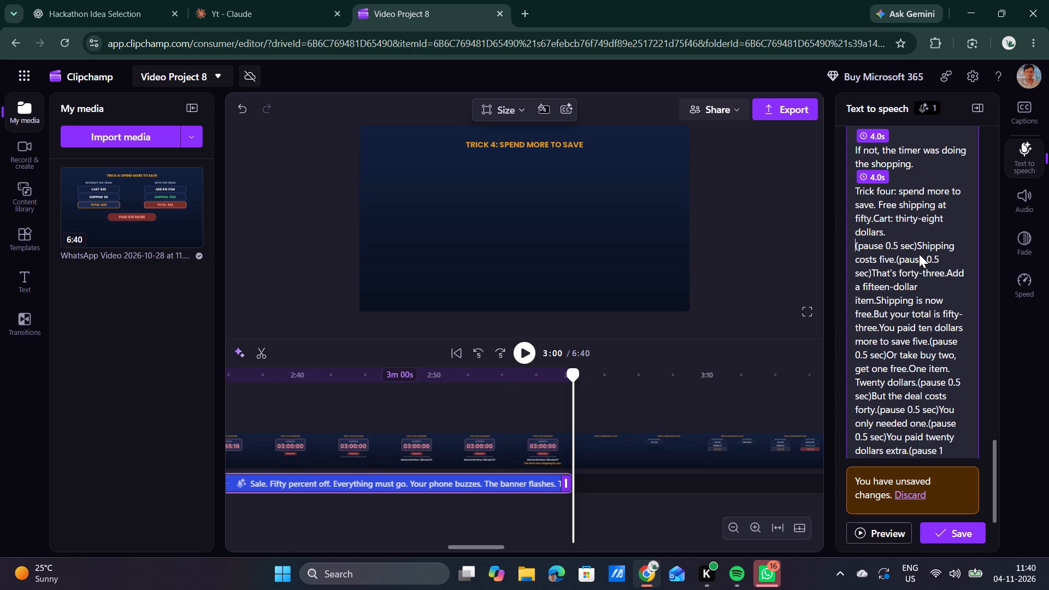
{"action": "left_click", "coordinate": [916, 250]}
{"action": "key", "text": "Return"}
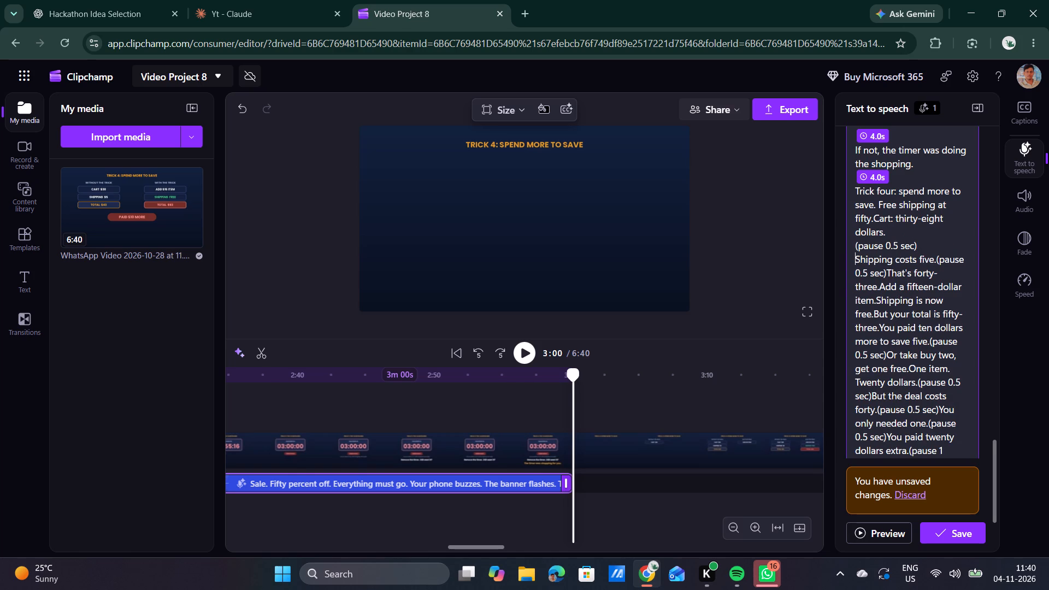
{"action": "left_click", "coordinate": [937, 263]}
{"action": "key", "text": "Return"}
{"action": "left_click", "coordinate": [915, 276]}
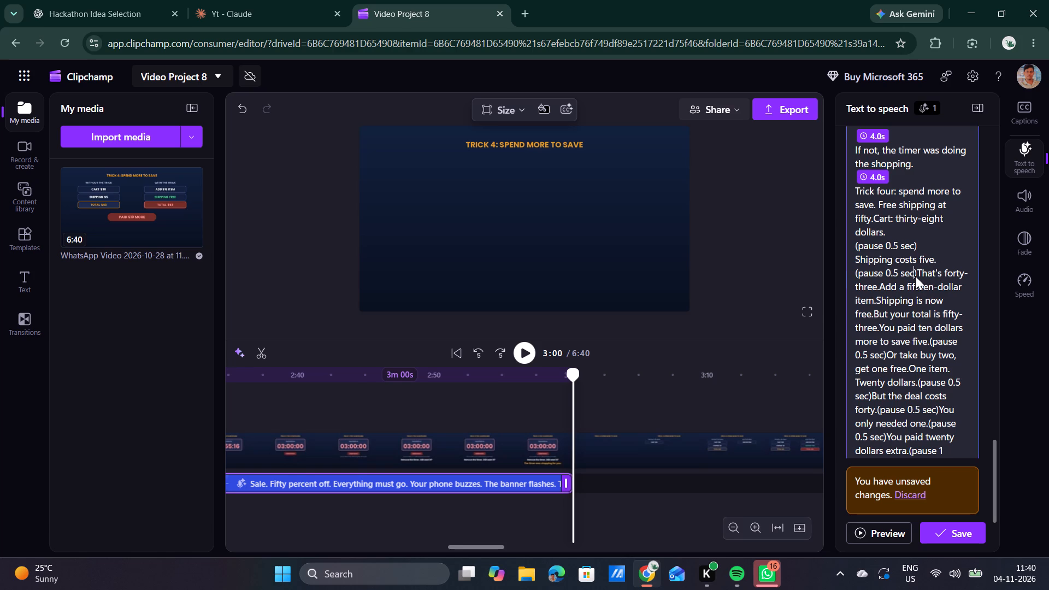
{"action": "key", "text": "Right"}
{"action": "key", "text": "Return"}
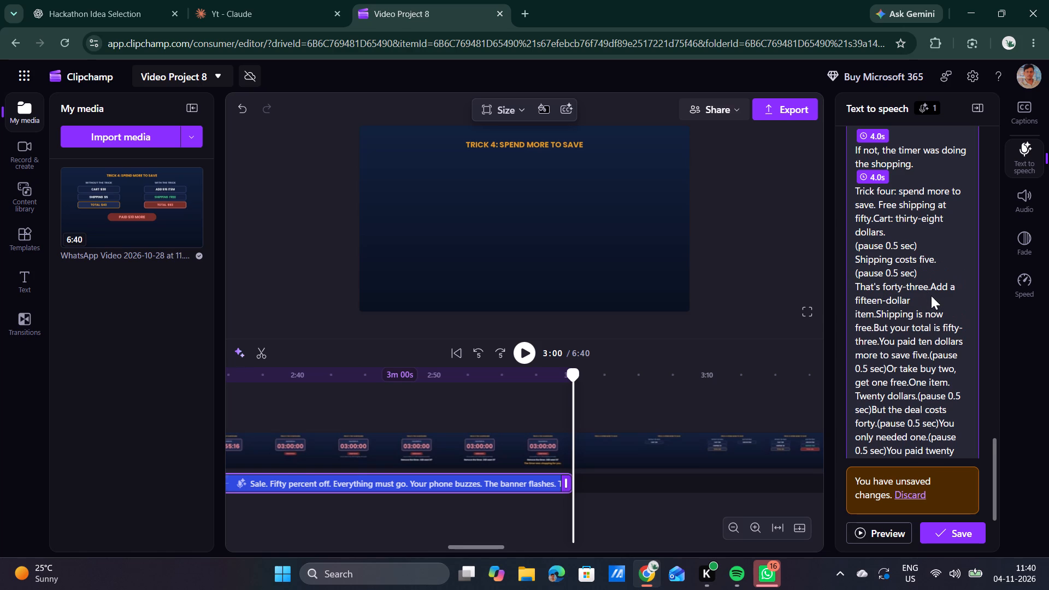
Put the "(pause 0.5 sec)" notes after "more to save five." and "One item. Twenty dollars." on their own lines.
{"action": "left_click", "coordinate": [929, 356]}
{"action": "key", "text": "Return"}
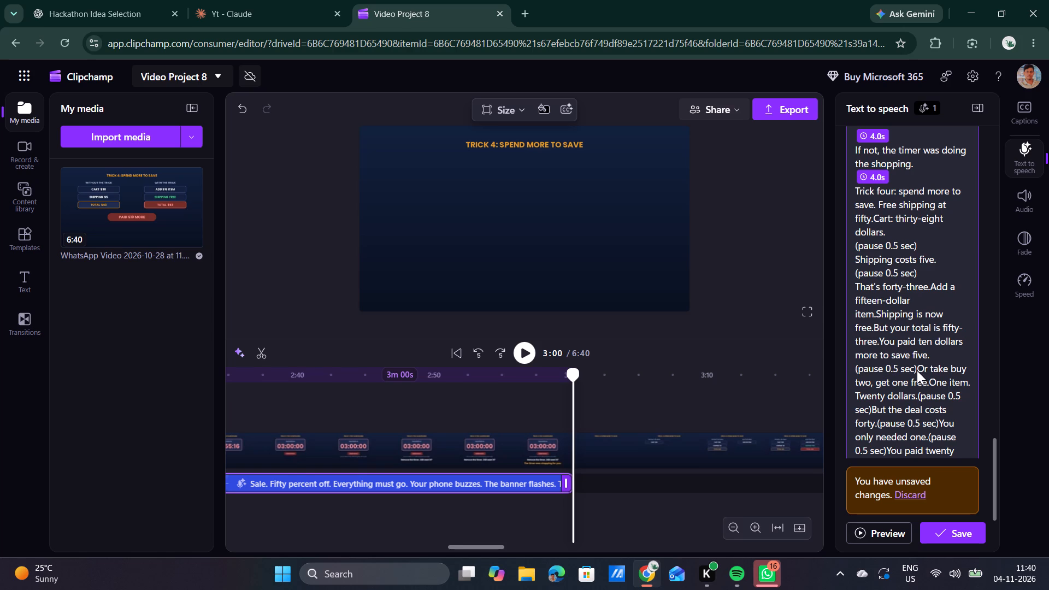
{"action": "left_click", "coordinate": [917, 370]}
{"action": "key", "text": "Return"}
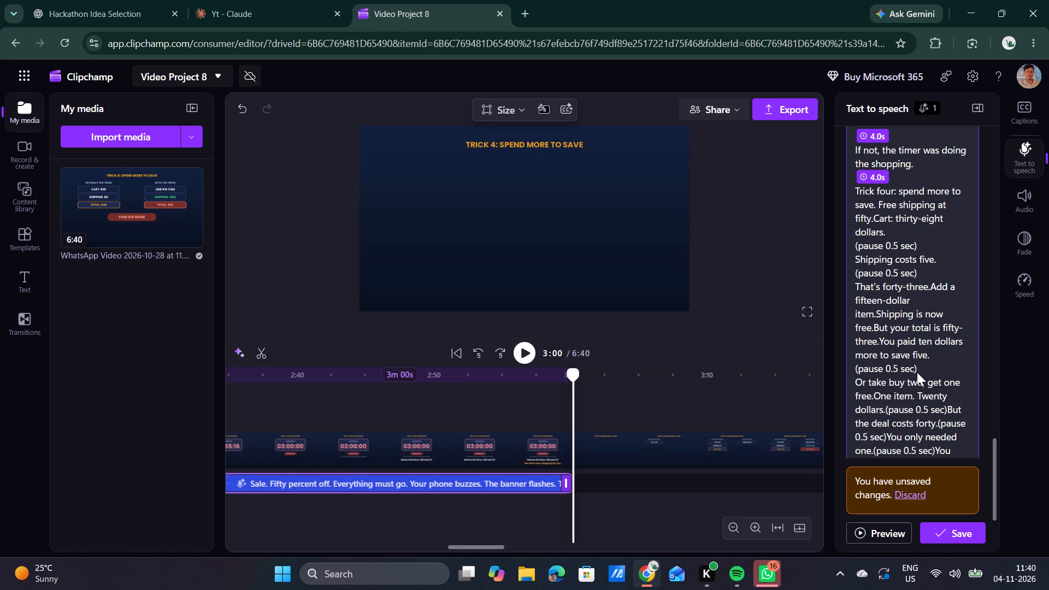
{"action": "left_click", "coordinate": [883, 410]}
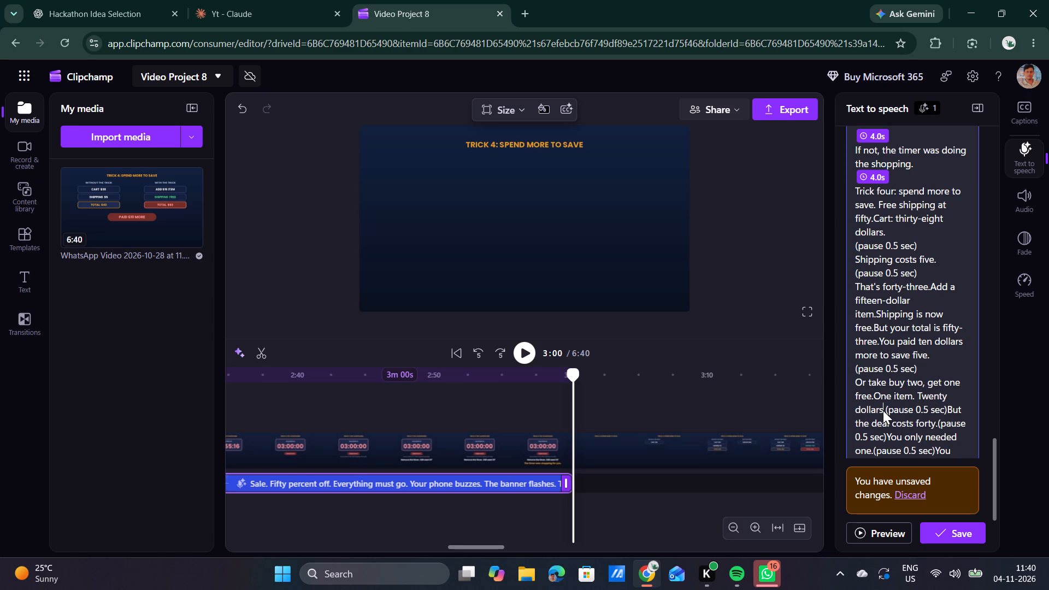
{"action": "key", "text": "Right"}
{"action": "key", "text": "Return"}
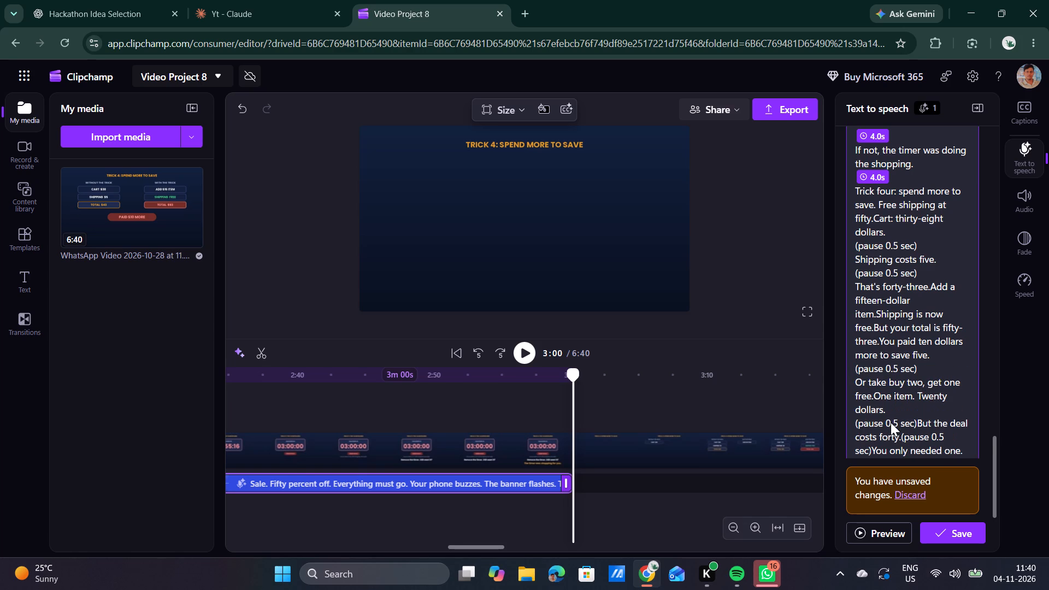
{"action": "left_click", "coordinate": [917, 427]}
{"action": "key", "text": "Return"}
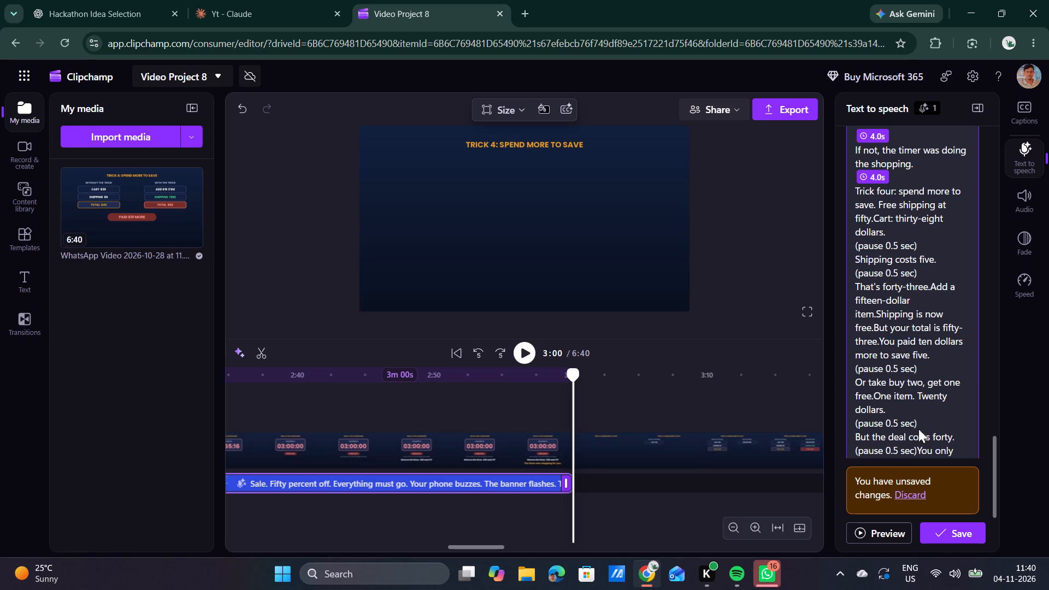
Put the "(pause 0.5 sec)" notes after "But the deal costs forty." and "You only needed one." on their own lines.
{"action": "scroll", "coordinate": [923, 442], "scroll_direction": "down", "scroll_amount": 1}
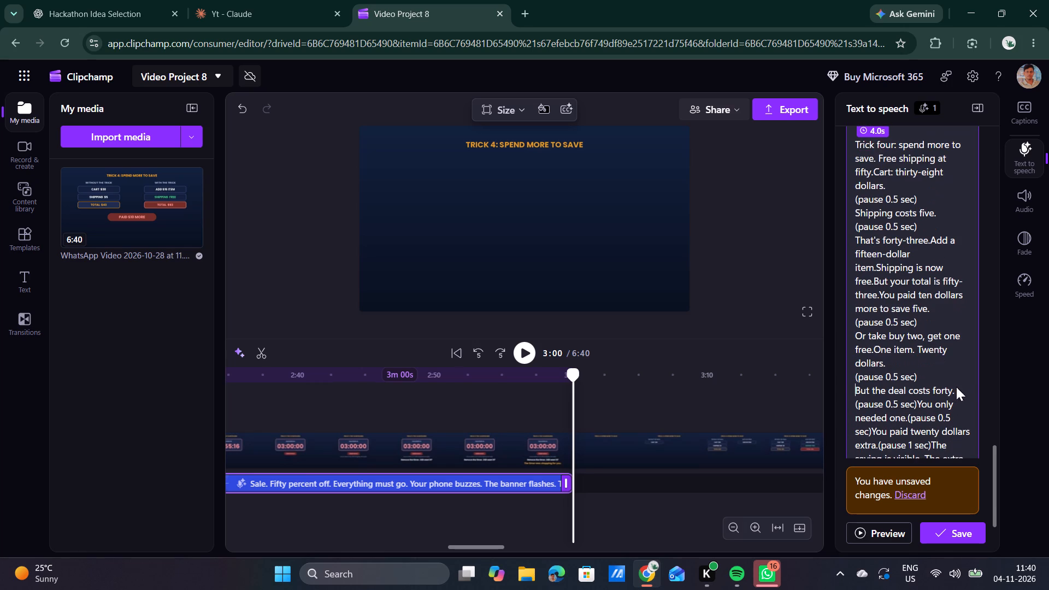
{"action": "left_click", "coordinate": [959, 392]}
{"action": "key", "text": "Return"}
{"action": "left_click", "coordinate": [916, 408]}
{"action": "key", "text": "Return"}
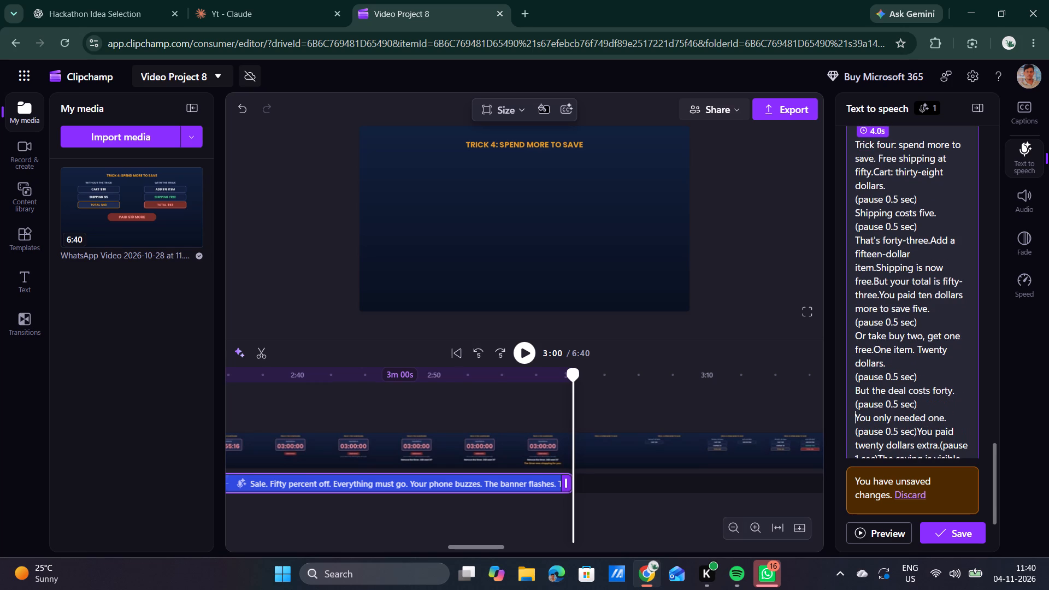
{"action": "left_click", "coordinate": [947, 419]}
{"action": "key", "text": "Return"}
{"action": "left_click", "coordinate": [920, 434]}
{"action": "key", "text": "Left"}
{"action": "key", "text": "Return"}
Put the "(pause 1 sec)" note after "You paid twenty dollars extra." on its own line.
{"action": "scroll", "coordinate": [920, 434], "scroll_direction": "down", "scroll_amount": 1}
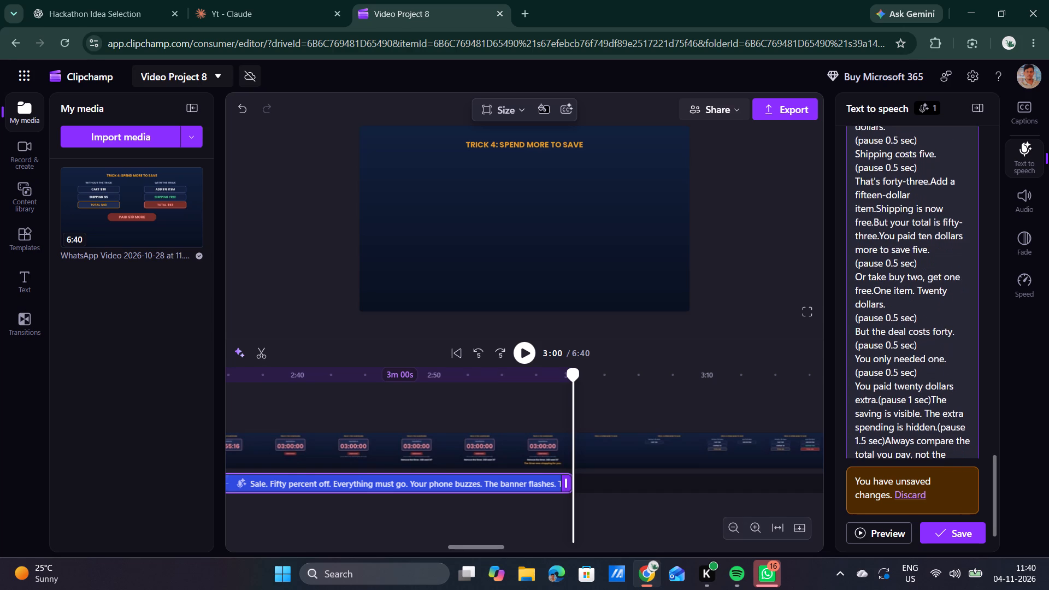
{"action": "scroll", "coordinate": [920, 434], "scroll_direction": "down", "scroll_amount": 2}
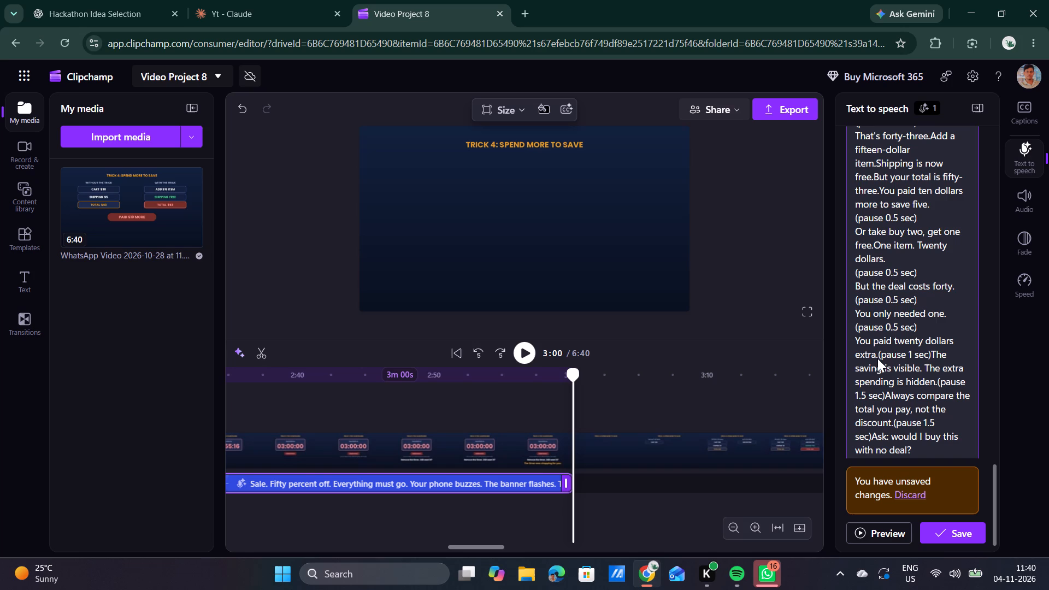
{"action": "left_click", "coordinate": [877, 358]}
{"action": "key", "text": "Return"}
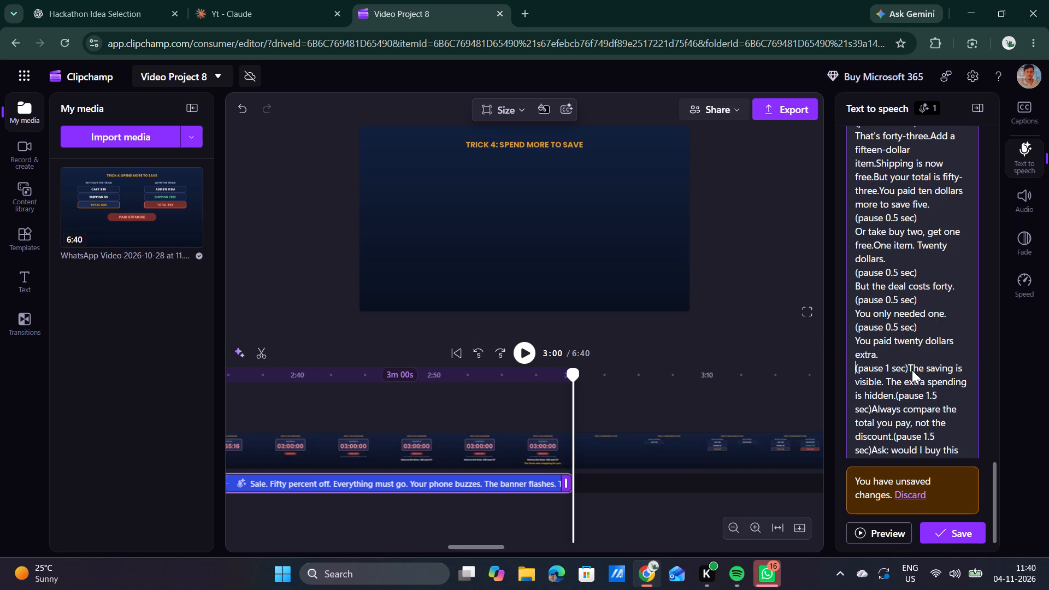
{"action": "left_click", "coordinate": [912, 371]}
{"action": "key", "text": "Left"}
{"action": "key", "text": "Return"}
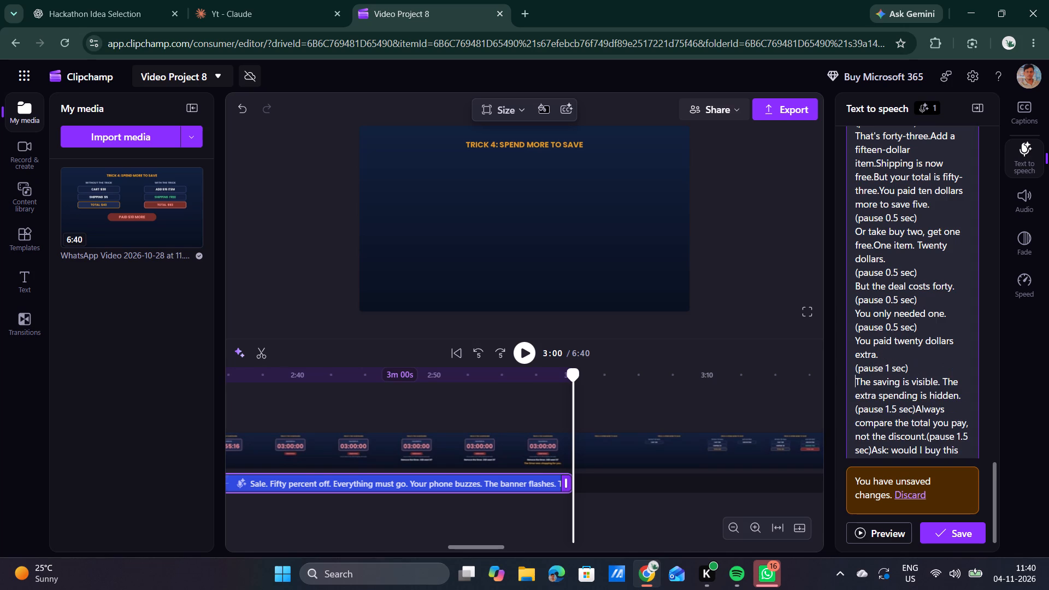
Put the "(pause 1.5 sec)" notes after "The extra spending is hidden." and "not the discount." on their own lines.
{"action": "left_click", "coordinate": [961, 397]}
{"action": "key", "text": "Return"}
{"action": "left_click", "coordinate": [917, 414]}
{"action": "key", "text": "Return"}
{"action": "scroll", "coordinate": [917, 414], "scroll_direction": "down", "scroll_amount": 2}
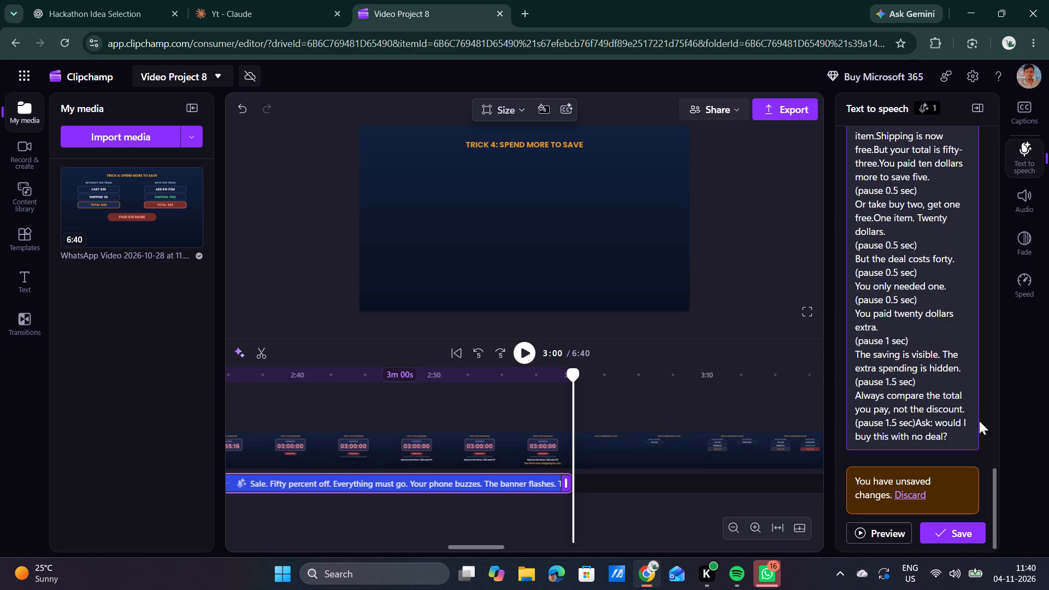
{"action": "left_click", "coordinate": [967, 409]}
{"action": "key", "text": "Return"}
{"action": "left_click", "coordinate": [917, 424]}
{"action": "key", "text": "Return"}
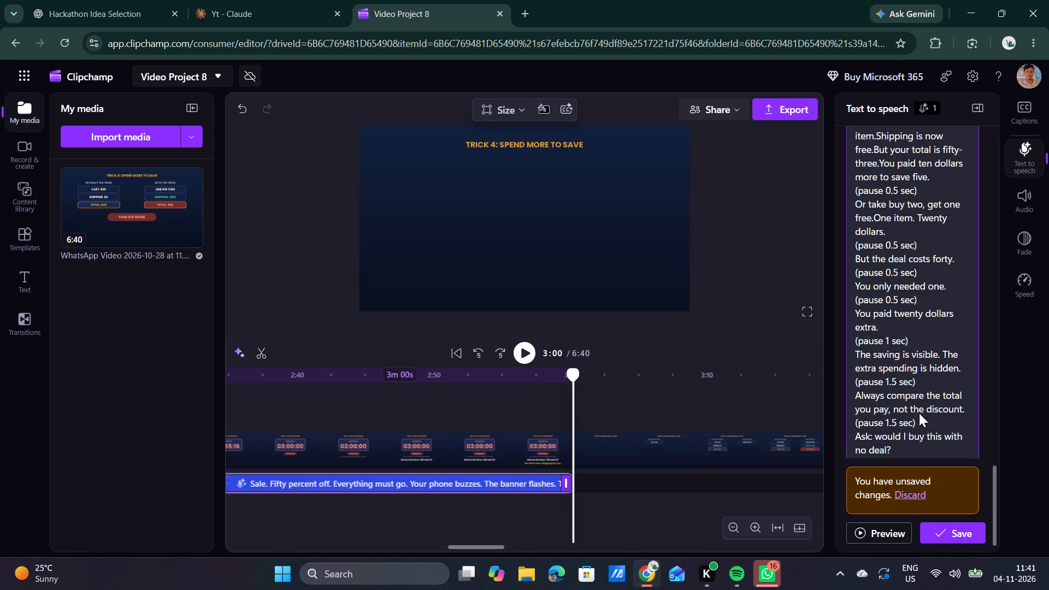
Replace the "(pause 0.5 sec)" note after "Cart: thirty-eight dollars." with an inserted pause set to 0.5 s.
{"action": "scroll", "coordinate": [928, 338], "scroll_direction": "up", "scroll_amount": 2}
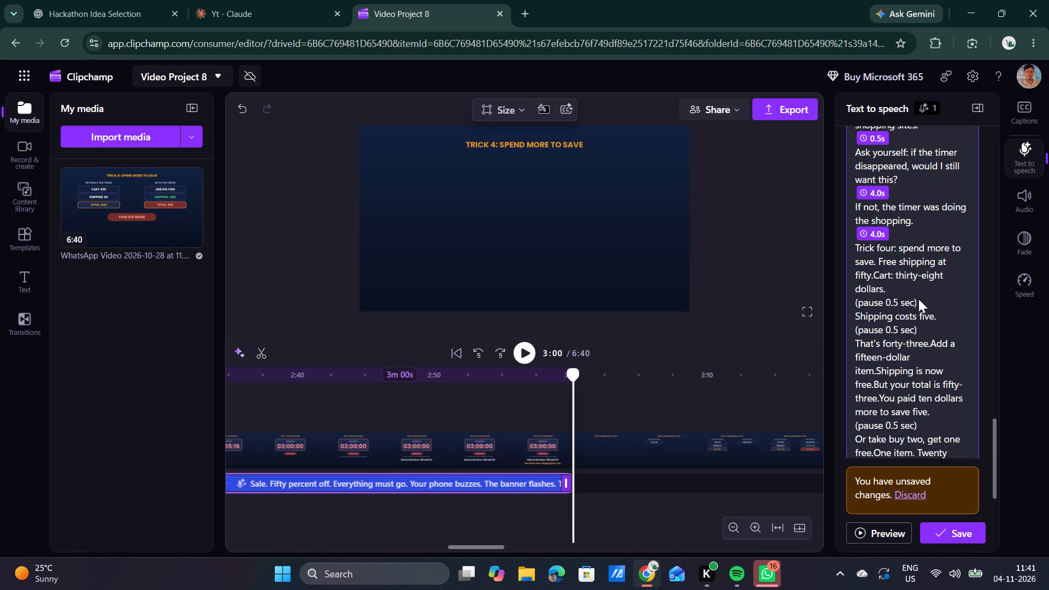
{"action": "left_click", "coordinate": [918, 299]}
{"action": "left_click_drag", "start_coordinate": [918, 299], "coordinate": [850, 304]}
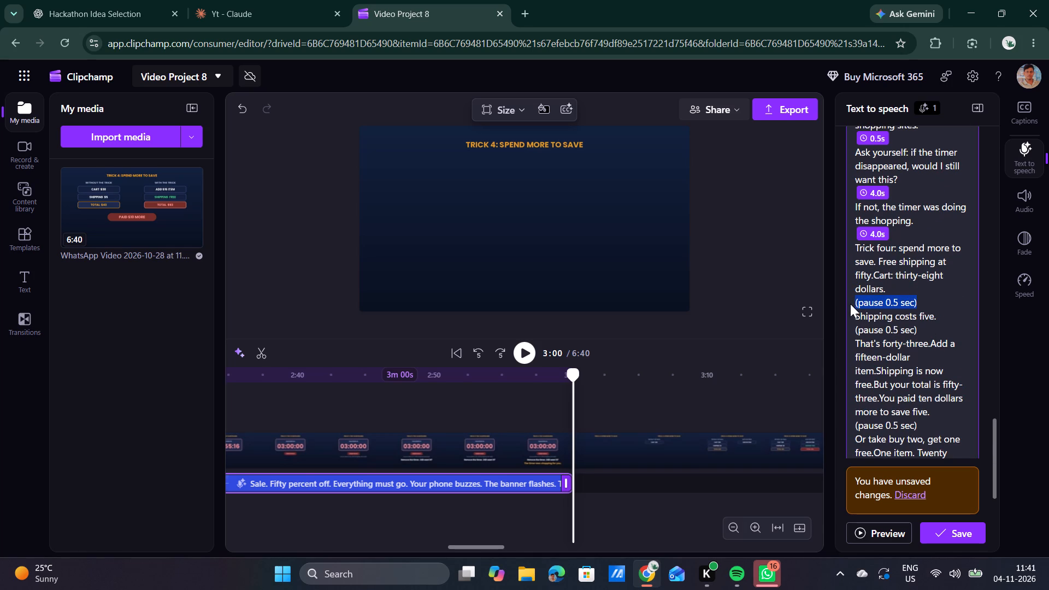
{"action": "key", "text": "BackSpace"}
{"action": "scroll", "coordinate": [889, 245], "scroll_direction": "up", "scroll_amount": 3}
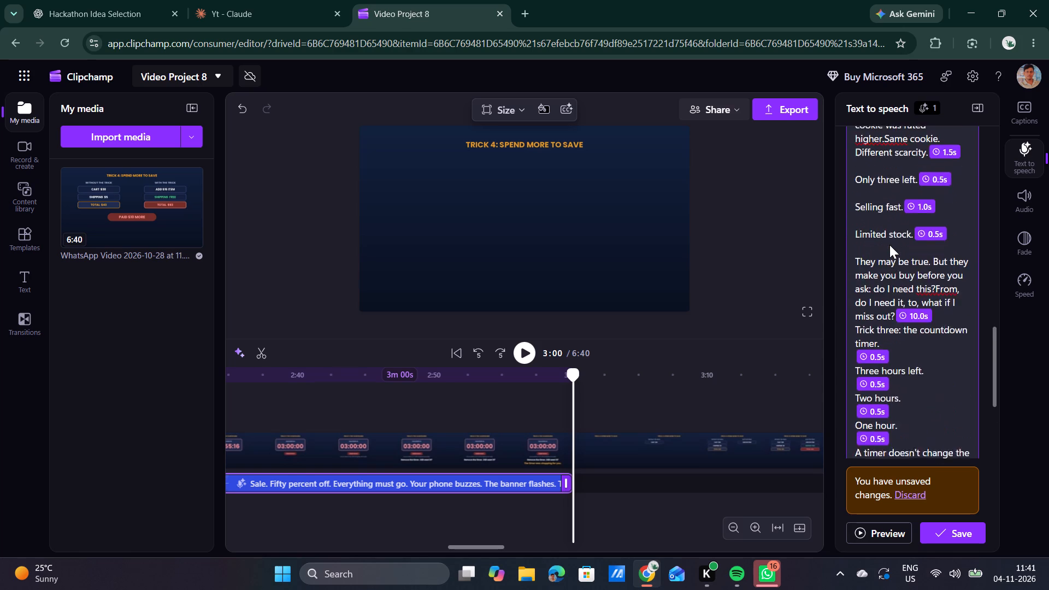
{"action": "scroll", "coordinate": [889, 245], "scroll_direction": "up", "scroll_amount": 12}
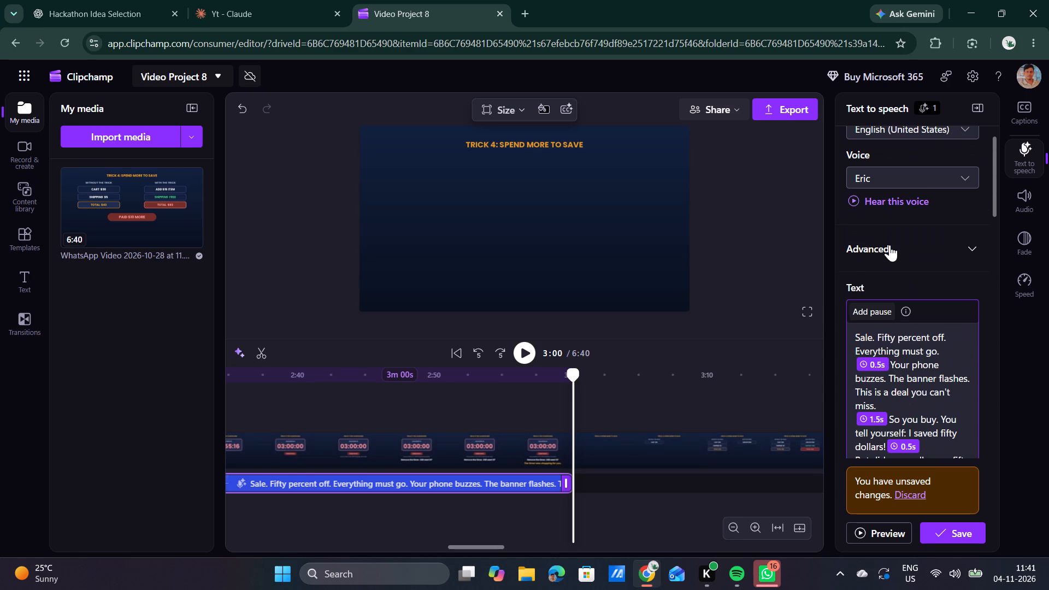
{"action": "left_click", "coordinate": [876, 318]}
{"action": "scroll", "coordinate": [876, 318], "scroll_direction": "down", "scroll_amount": 2}
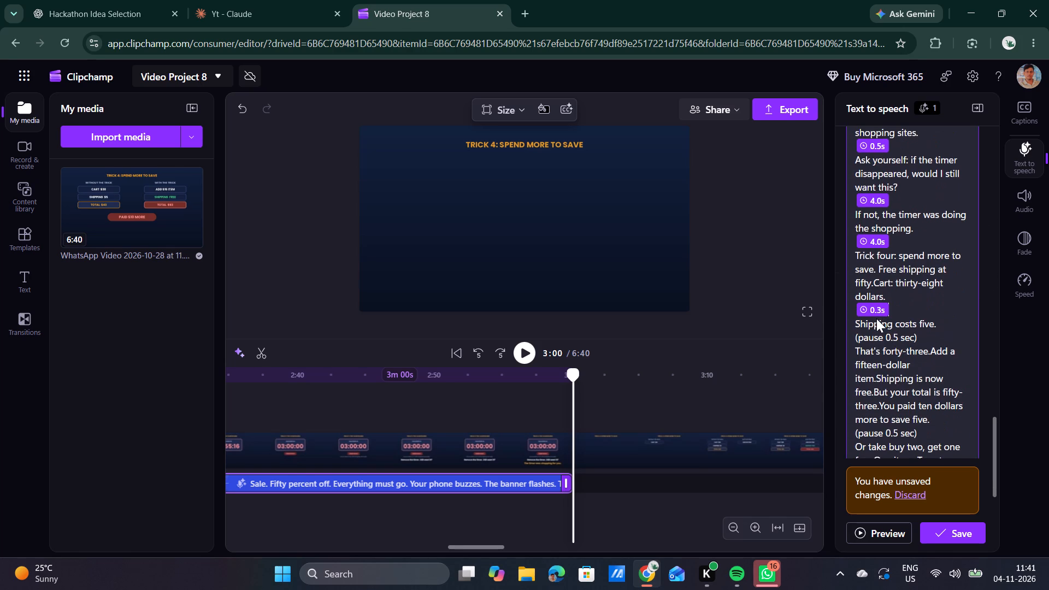
{"action": "left_click", "coordinate": [874, 311]}
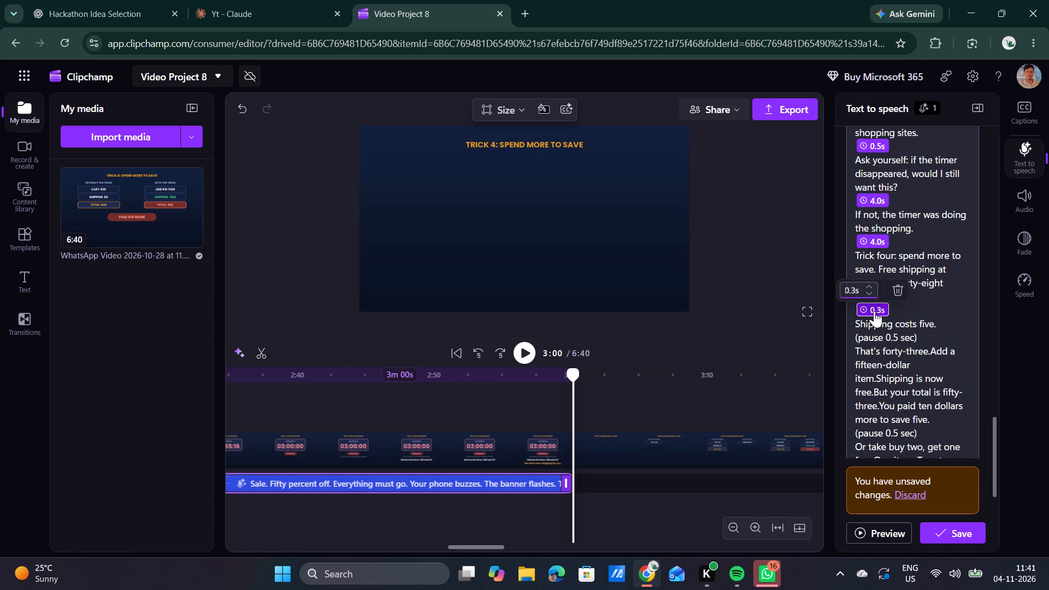
{"action": "key", "text": "Up"}
{"action": "key", "text": "Up"}
Replace the "(pause 0.5 sec)" note after "Shipping costs five." with an inserted pause set to 0.5 s.
{"action": "left_click", "coordinate": [921, 333]}
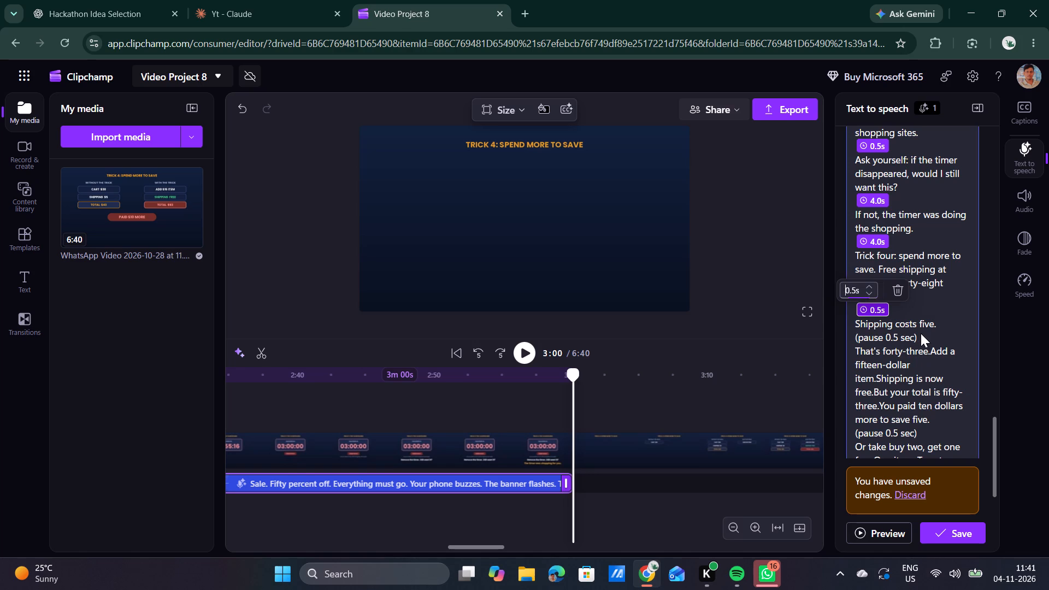
{"action": "left_click_drag", "start_coordinate": [921, 333], "coordinate": [853, 337]}
{"action": "key", "text": "BackSpace"}
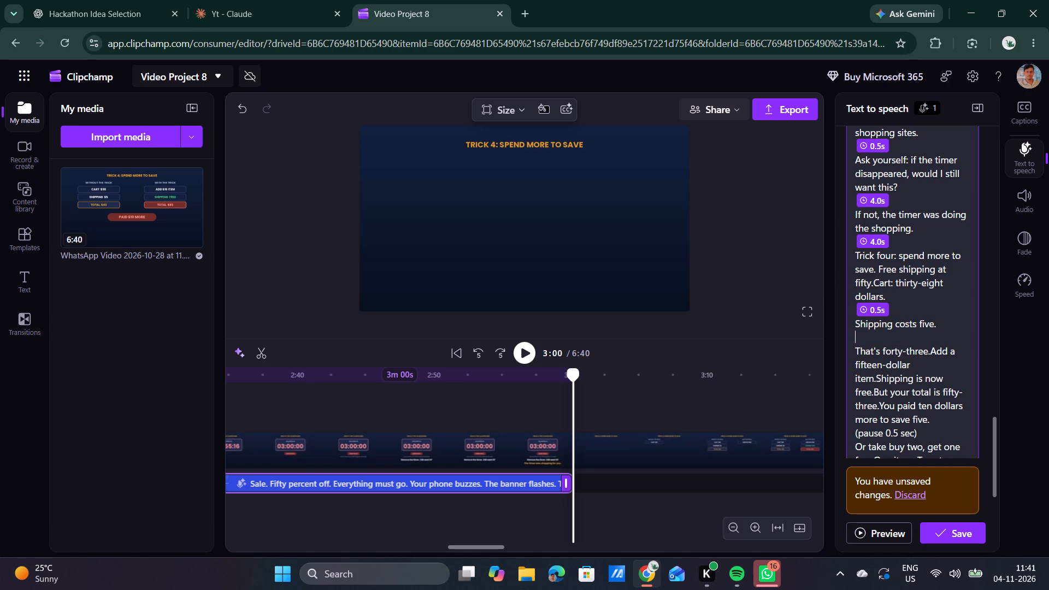
{"action": "scroll", "coordinate": [880, 311], "scroll_direction": "up", "scroll_amount": 9}
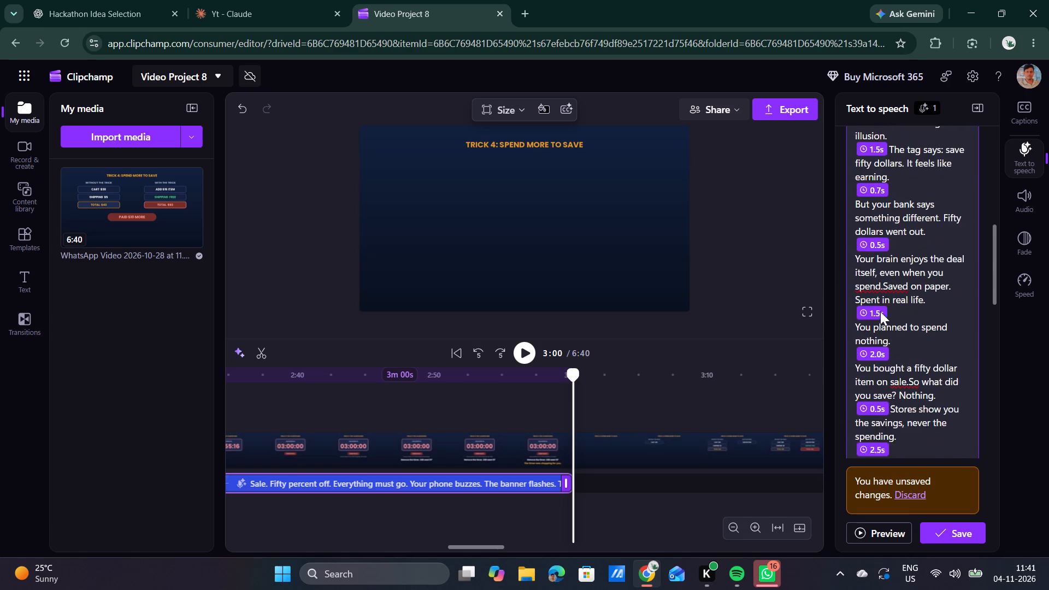
{"action": "scroll", "coordinate": [880, 311], "scroll_direction": "up", "scroll_amount": 6}
{"action": "left_click", "coordinate": [879, 331]}
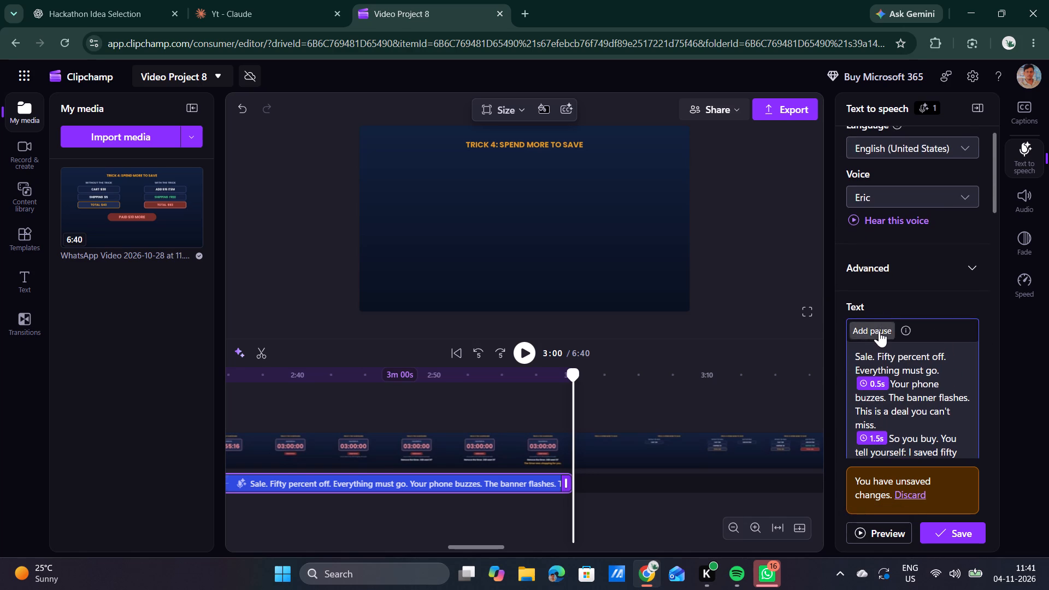
{"action": "scroll", "coordinate": [879, 331], "scroll_direction": "down", "scroll_amount": 2}
{"action": "left_click", "coordinate": [878, 350]}
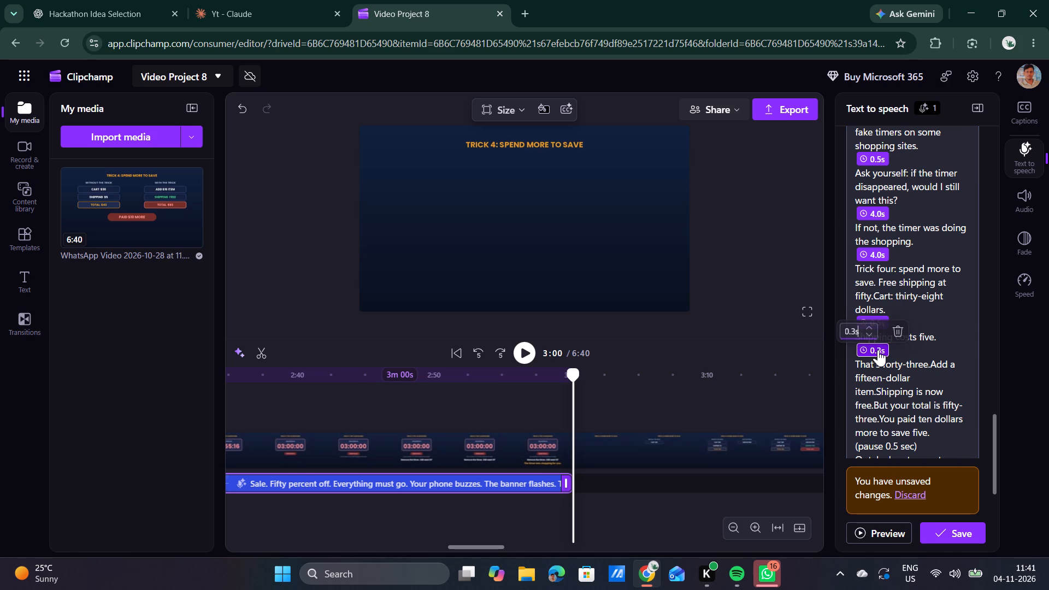
{"action": "key", "text": "Up"}
{"action": "key", "text": "Up"}
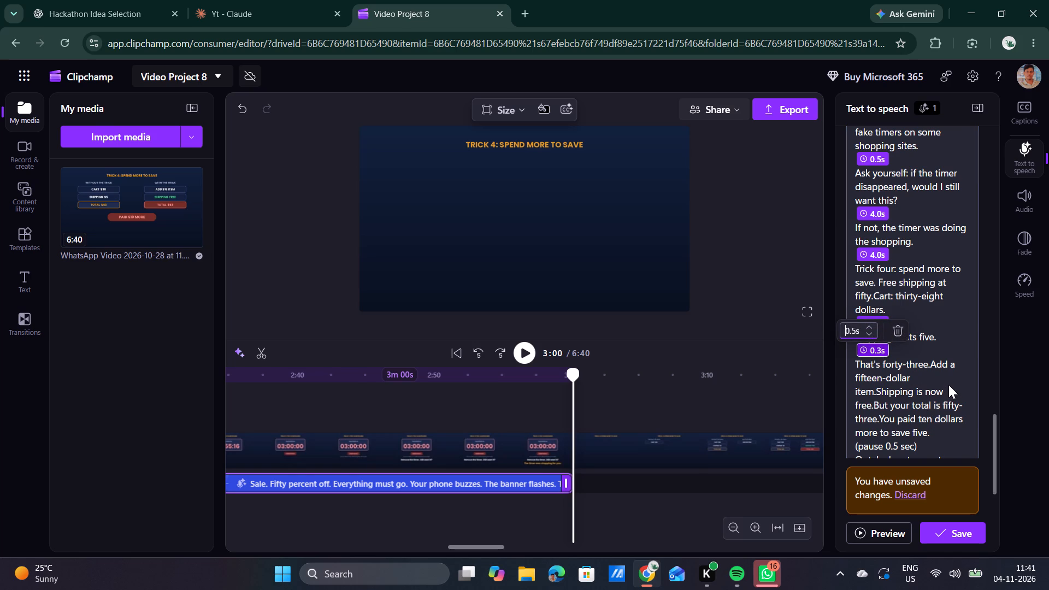
{"action": "left_click", "coordinate": [948, 385]}
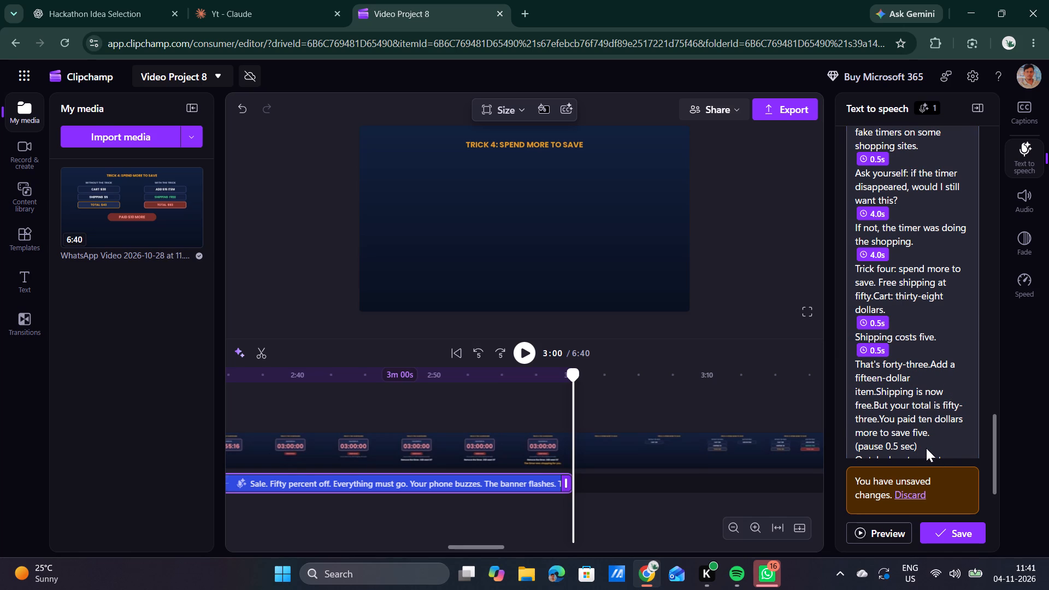
Replace the "(pause 0.5 sec)" note after "more to save five." with an inserted pause set to 0.5 s.
{"action": "left_click_drag", "start_coordinate": [921, 446], "coordinate": [841, 445]}
{"action": "key", "text": "BackSpace"}
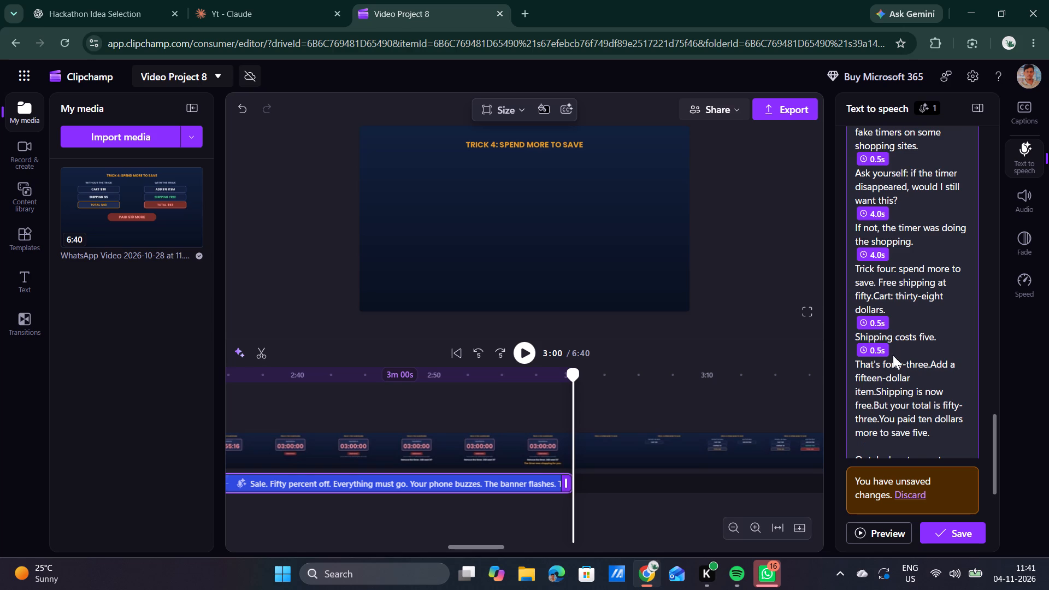
{"action": "scroll", "coordinate": [903, 328], "scroll_direction": "up", "scroll_amount": 13}
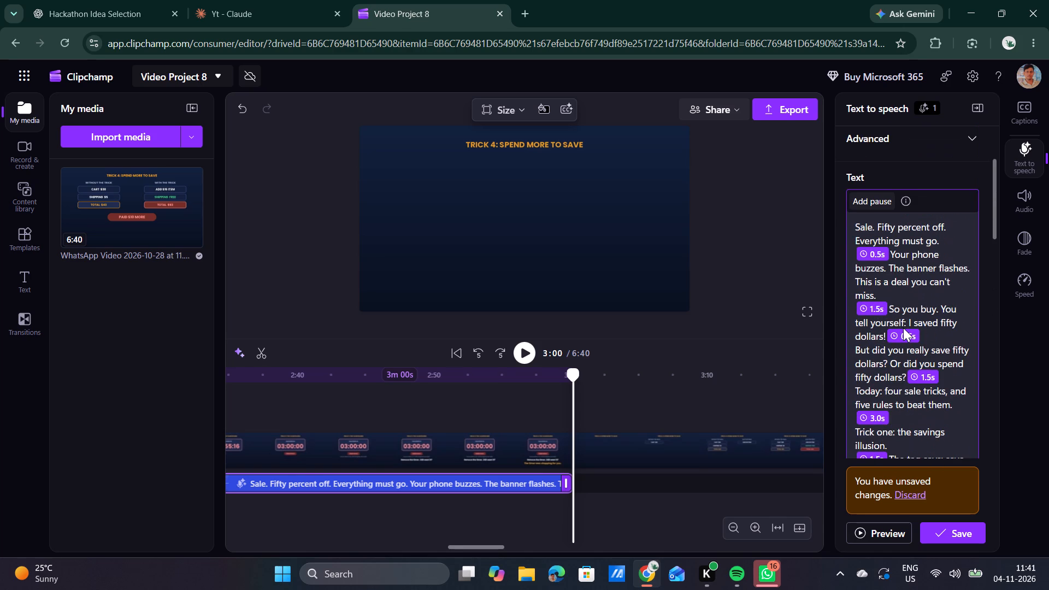
{"action": "left_click", "coordinate": [863, 198]}
{"action": "scroll", "coordinate": [863, 198], "scroll_direction": "down", "scroll_amount": 3}
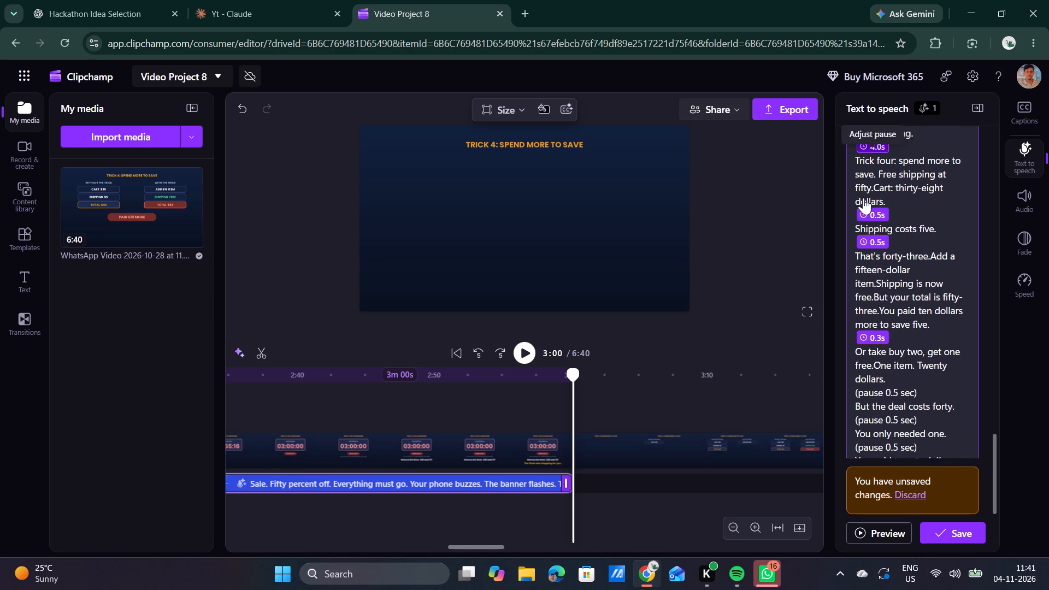
{"action": "scroll", "coordinate": [863, 198], "scroll_direction": "down", "scroll_amount": 1}
{"action": "left_click", "coordinate": [877, 309]}
{"action": "key", "text": "Up"}
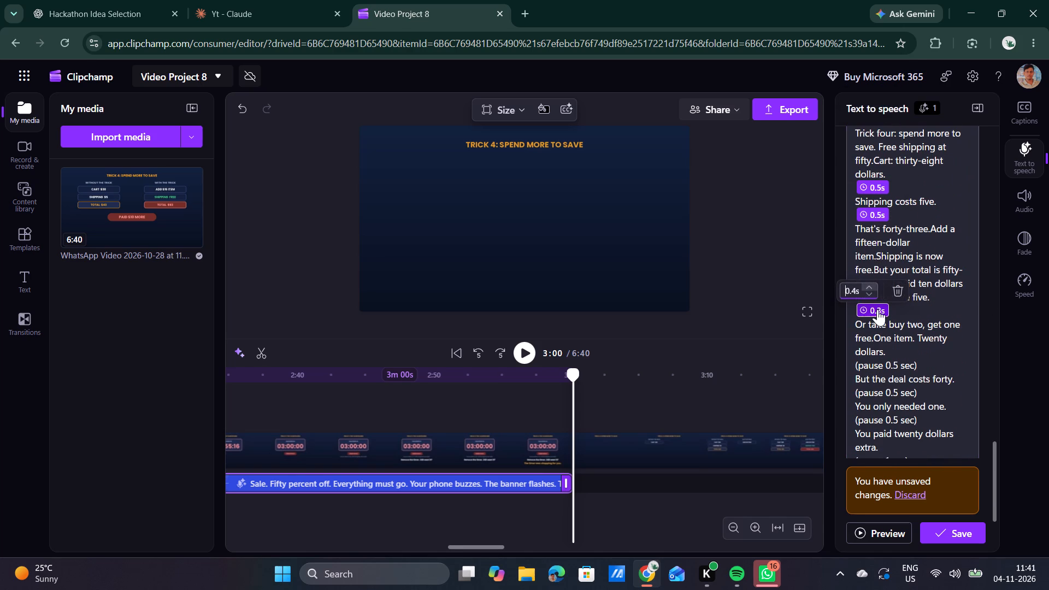
{"action": "key", "text": "Up"}
{"action": "left_click", "coordinate": [926, 358]}
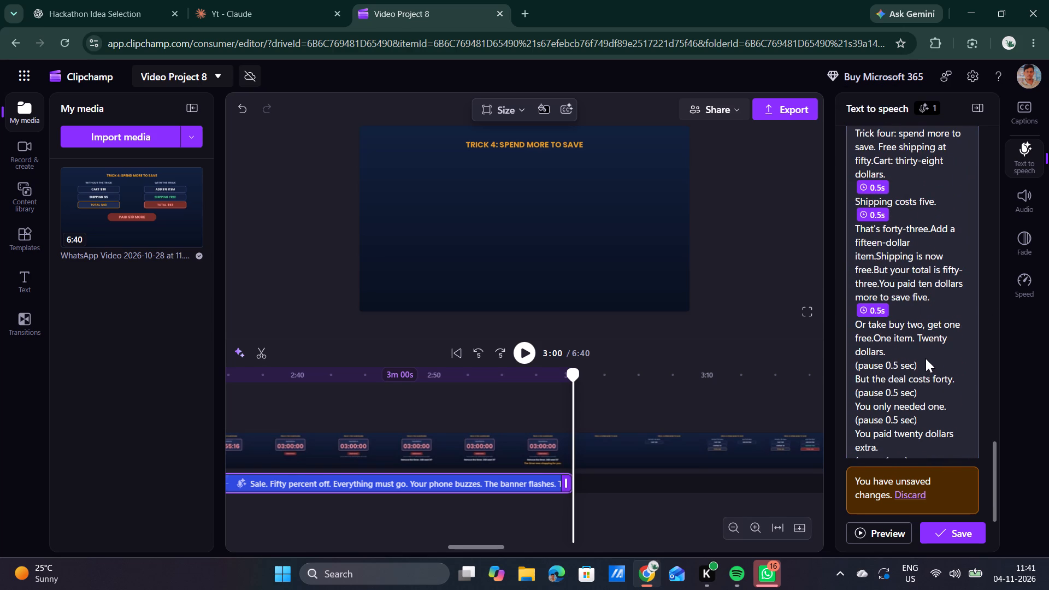
Replace the "(pause 0.5 sec)" note after "One item. Twenty dollars." with an inserted pause set to 0.5 s.
{"action": "left_click", "coordinate": [923, 364]}
{"action": "left_click_drag", "start_coordinate": [923, 364], "coordinate": [857, 368]}
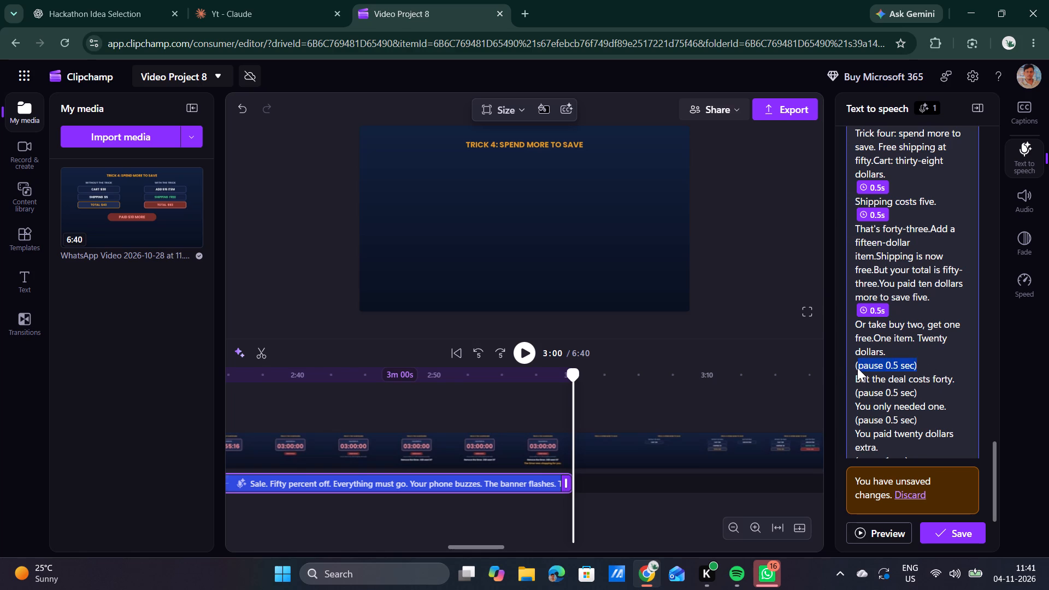
{"action": "left_click_drag", "start_coordinate": [857, 368], "coordinate": [848, 368]}
{"action": "key", "text": "backslash"}
{"action": "key", "text": "BackSpace"}
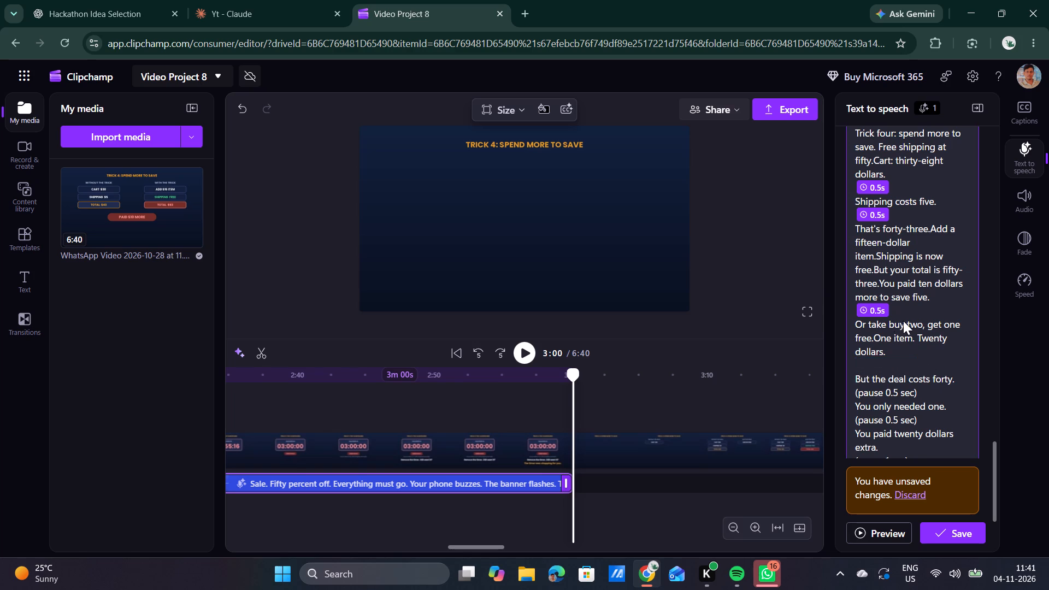
{"action": "scroll", "coordinate": [906, 319], "scroll_direction": "up", "scroll_amount": 12}
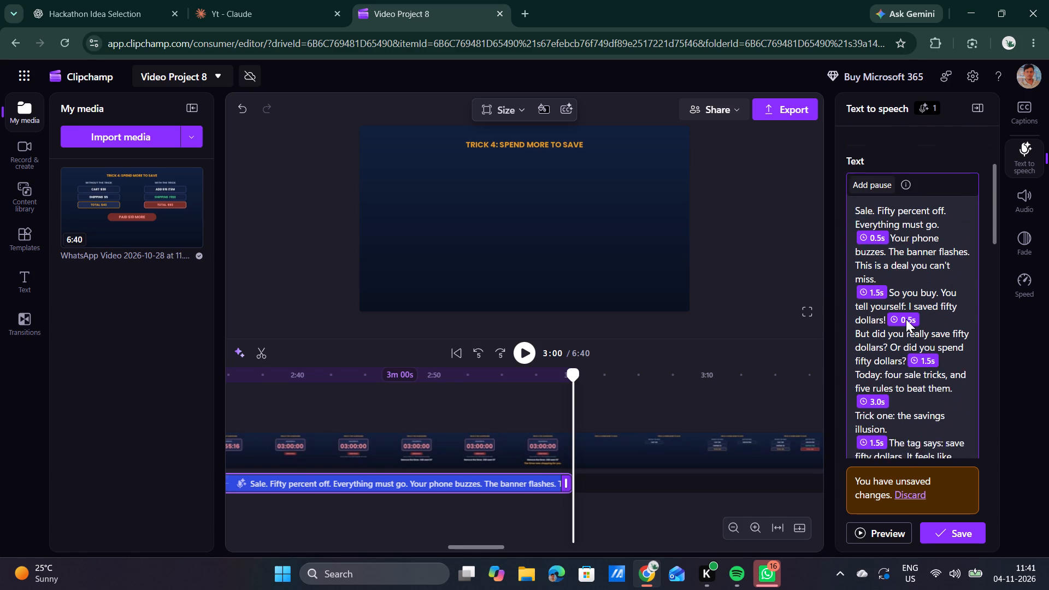
{"action": "scroll", "coordinate": [906, 319], "scroll_direction": "up", "scroll_amount": 2}
{"action": "left_click", "coordinate": [874, 195]}
{"action": "scroll", "coordinate": [874, 195], "scroll_direction": "down", "scroll_amount": 2}
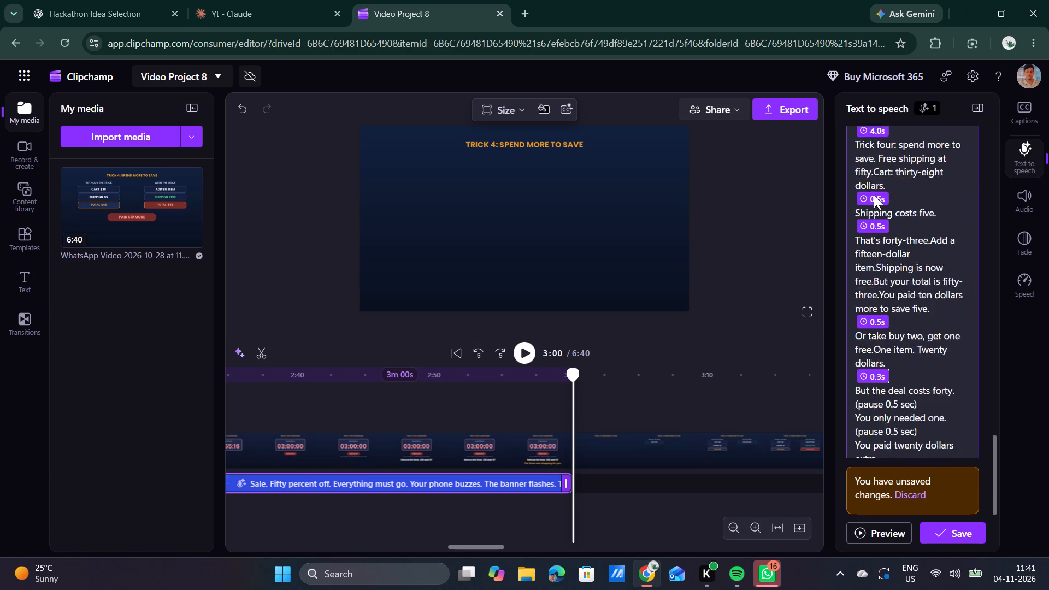
{"action": "scroll", "coordinate": [874, 195], "scroll_direction": "down", "scroll_amount": 4}
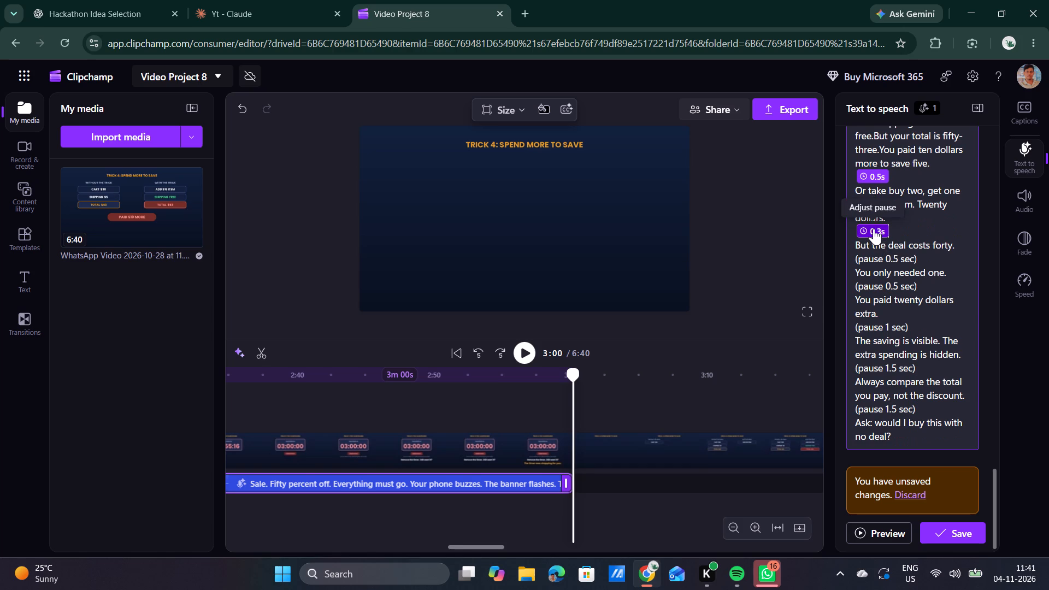
{"action": "left_click", "coordinate": [874, 228]}
{"action": "key", "text": "Up"}
{"action": "key", "text": "Up"}
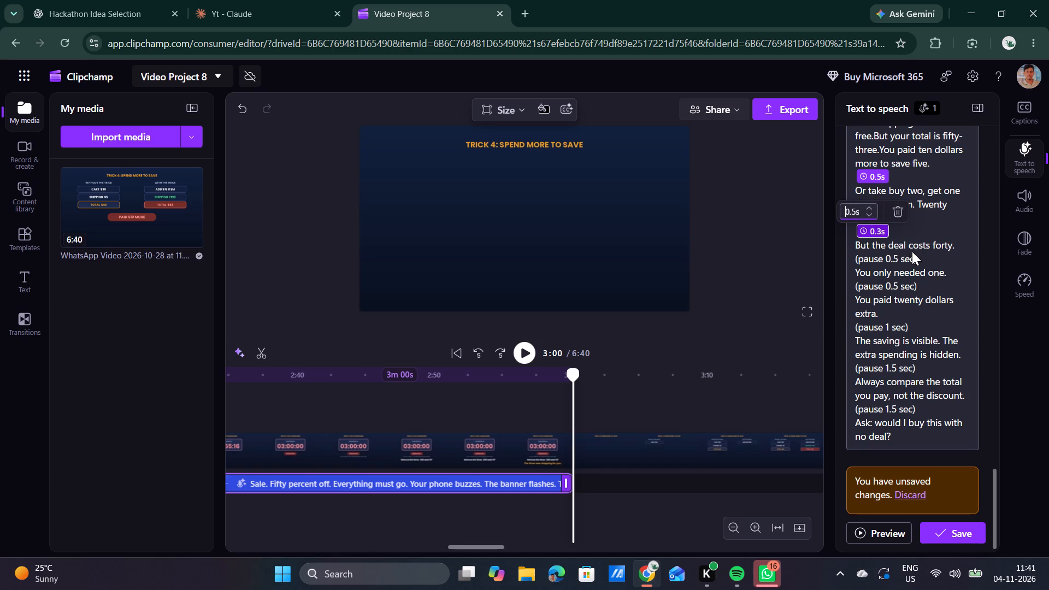
Replace the "(pause 0.5 sec)" note after "But the deal costs forty." with an inserted pause set to 0.5 s.
{"action": "left_click", "coordinate": [922, 256]}
{"action": "left_click_drag", "start_coordinate": [922, 256], "coordinate": [858, 262]}
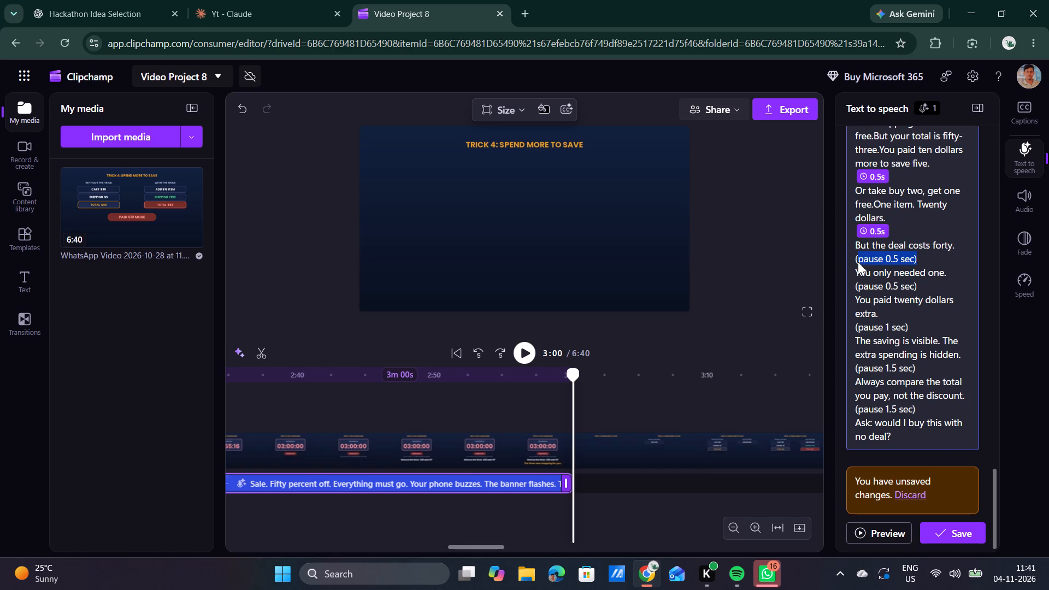
{"action": "left_click_drag", "start_coordinate": [858, 262], "coordinate": [852, 261]}
{"action": "key", "text": "BackSpace"}
{"action": "scroll", "coordinate": [927, 257], "scroll_direction": "up", "scroll_amount": 1}
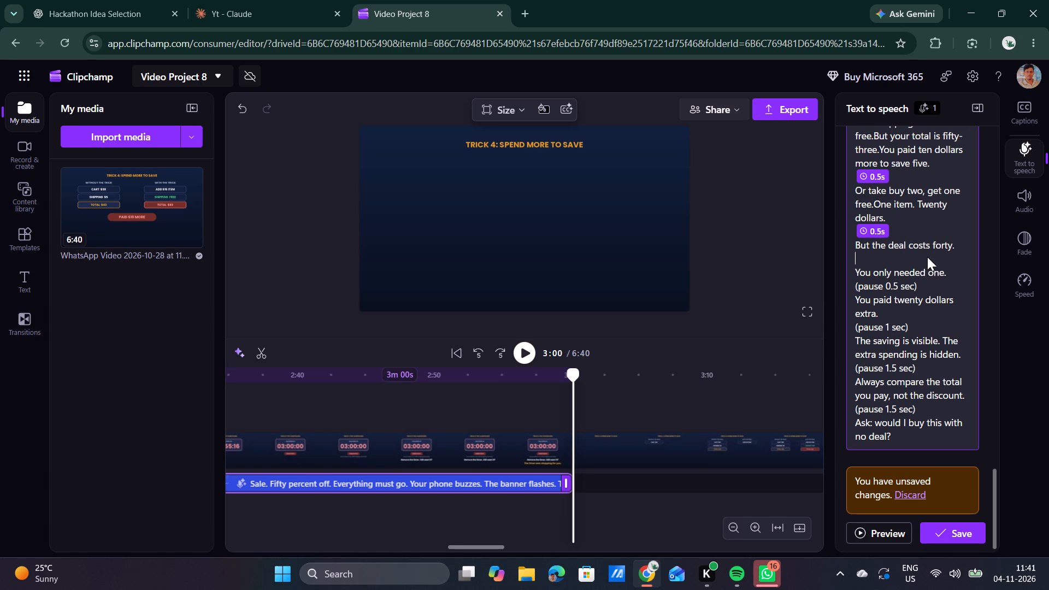
{"action": "scroll", "coordinate": [927, 257], "scroll_direction": "up", "scroll_amount": 14}
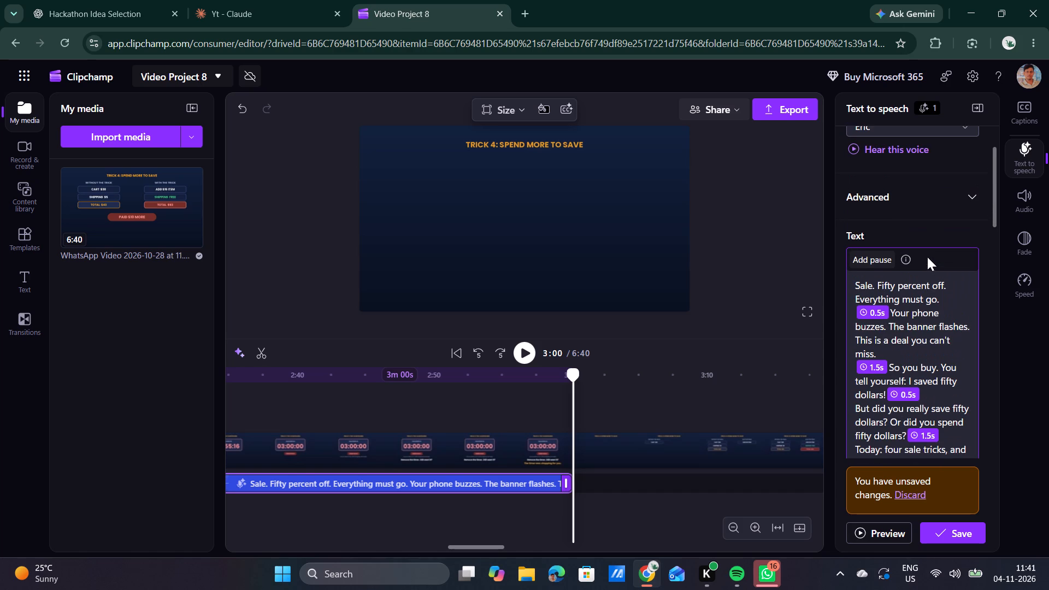
{"action": "left_click", "coordinate": [876, 258]}
{"action": "scroll", "coordinate": [876, 258], "scroll_direction": "down", "scroll_amount": 7}
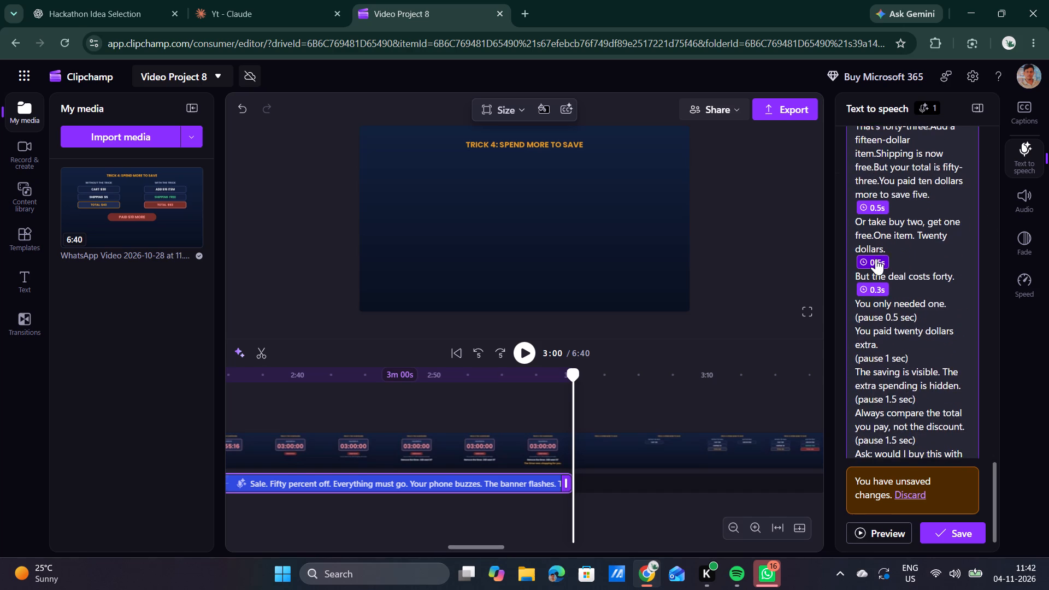
{"action": "left_click", "coordinate": [876, 258]}
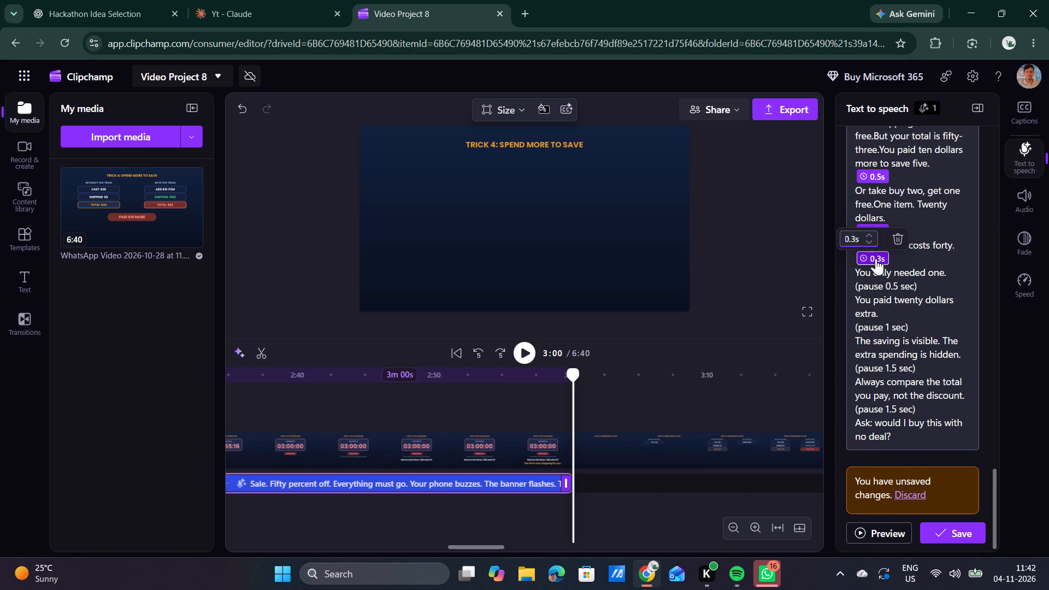
{"action": "key", "text": "Up"}
{"action": "key", "text": "Up"}
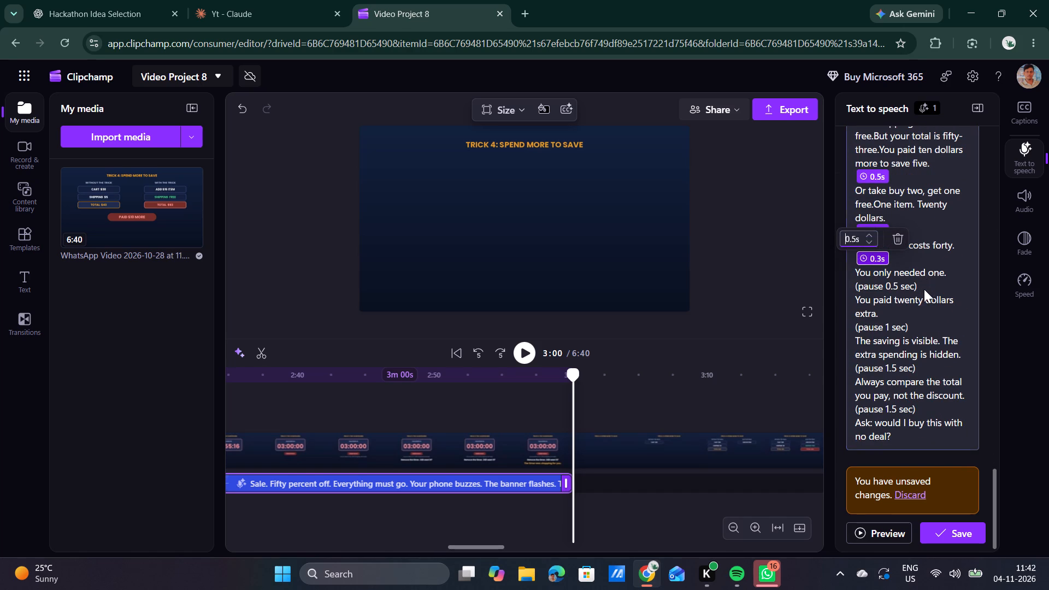
Replace the "(pause 0.5 sec)" note after "You only needed one." with an inserted pause set to 0.5 s.
{"action": "left_click", "coordinate": [924, 289]}
{"action": "left_click_drag", "start_coordinate": [924, 289], "coordinate": [852, 285]}
{"action": "key", "text": "BackSpace"}
{"action": "scroll", "coordinate": [941, 237], "scroll_direction": "up", "scroll_amount": 4}
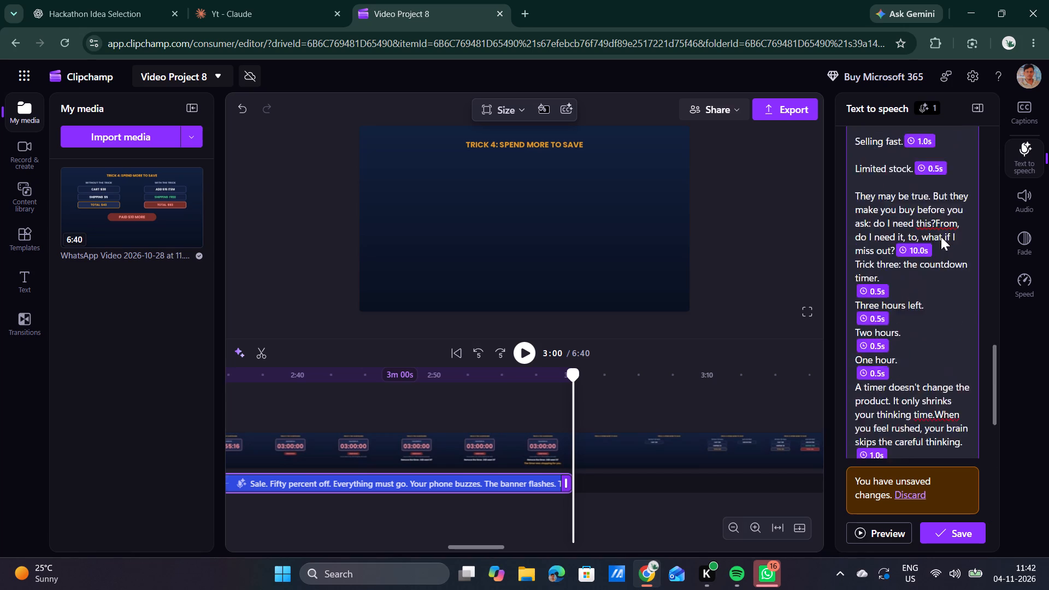
{"action": "scroll", "coordinate": [941, 237], "scroll_direction": "up", "scroll_amount": 8}
{"action": "left_click", "coordinate": [874, 169]}
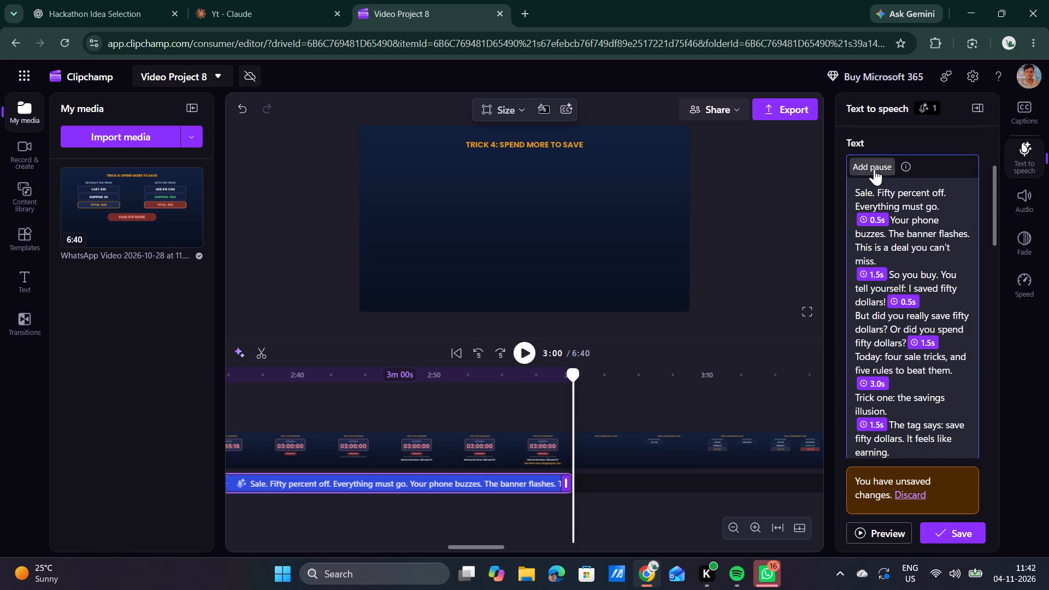
{"action": "scroll", "coordinate": [874, 169], "scroll_direction": "down", "scroll_amount": 5}
{"action": "left_click", "coordinate": [870, 286]}
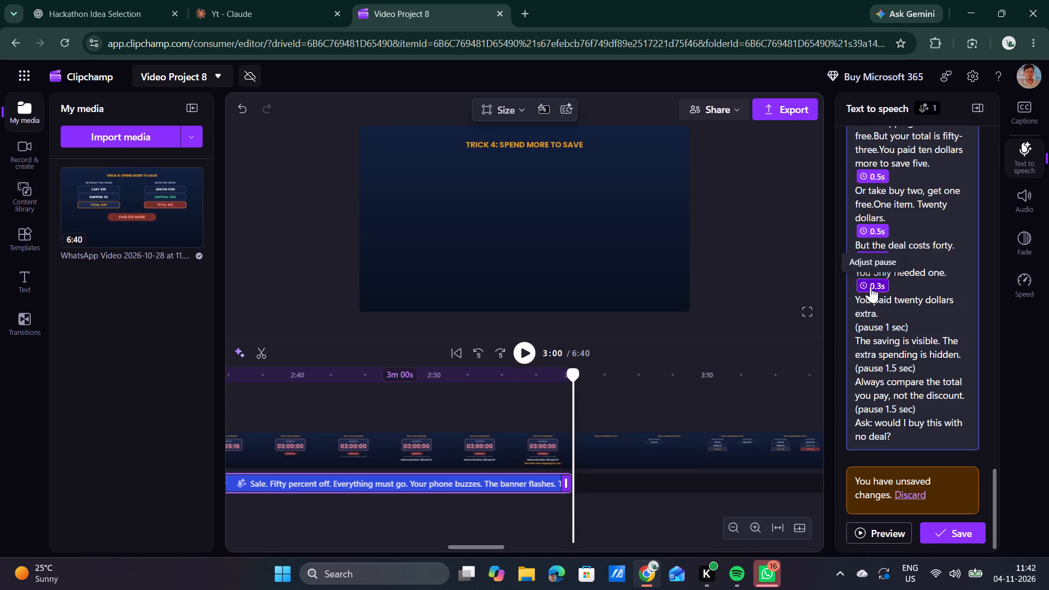
{"action": "key", "text": "Up"}
{"action": "key", "text": "Up"}
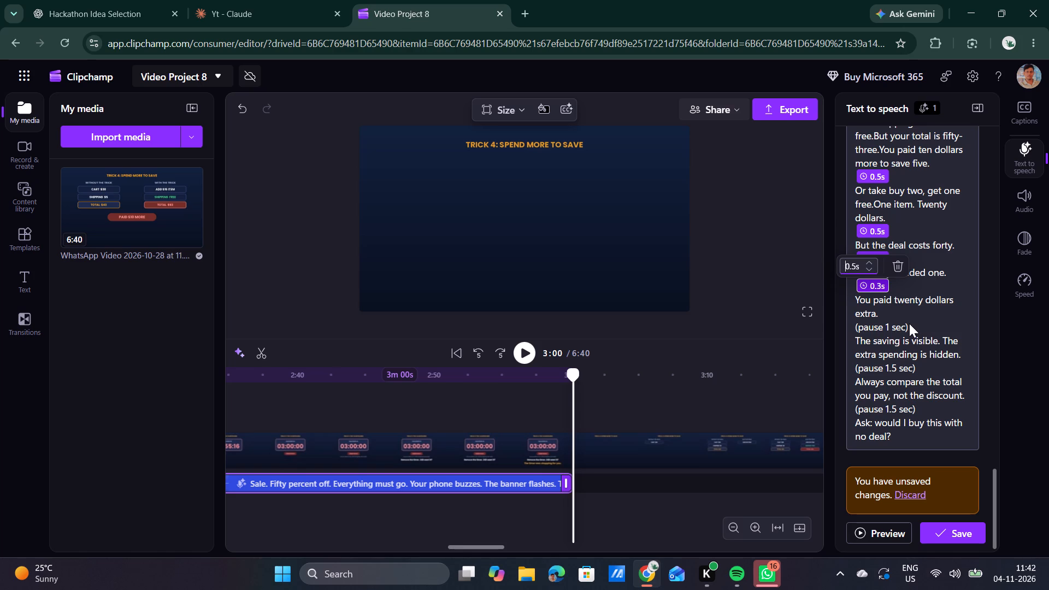
Replace the "(pause 1 sec)" note after "You paid twenty dollars extra." with an inserted pause set to 1 s.
{"action": "left_click", "coordinate": [909, 323]}
{"action": "left_click_drag", "start_coordinate": [912, 326], "coordinate": [850, 327]}
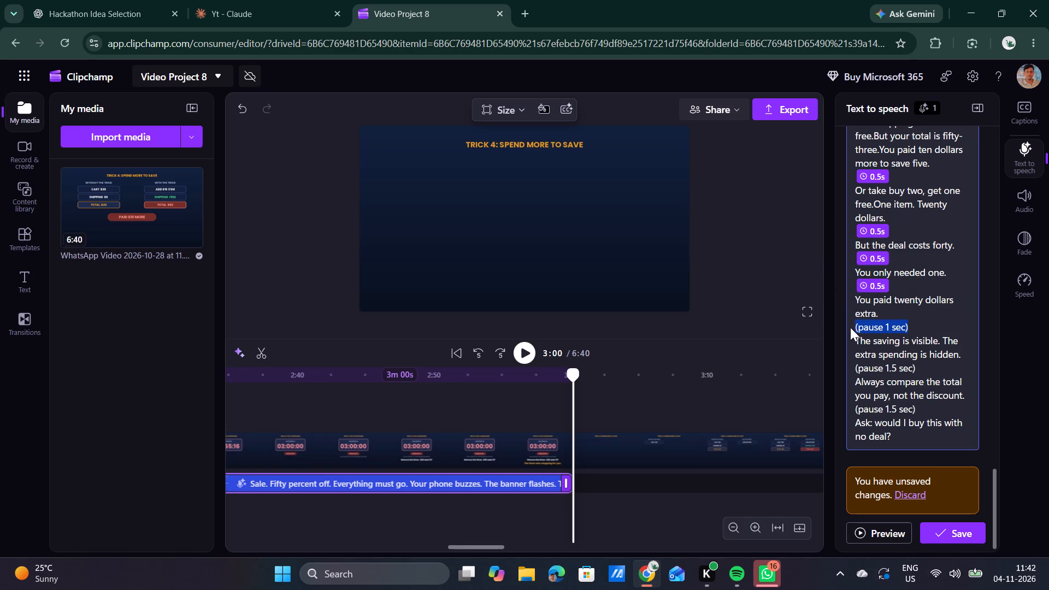
{"action": "left_click_drag", "start_coordinate": [850, 327], "coordinate": [848, 328]}
{"action": "key", "text": "BackSpace"}
{"action": "scroll", "coordinate": [888, 268], "scroll_direction": "up", "scroll_amount": 2}
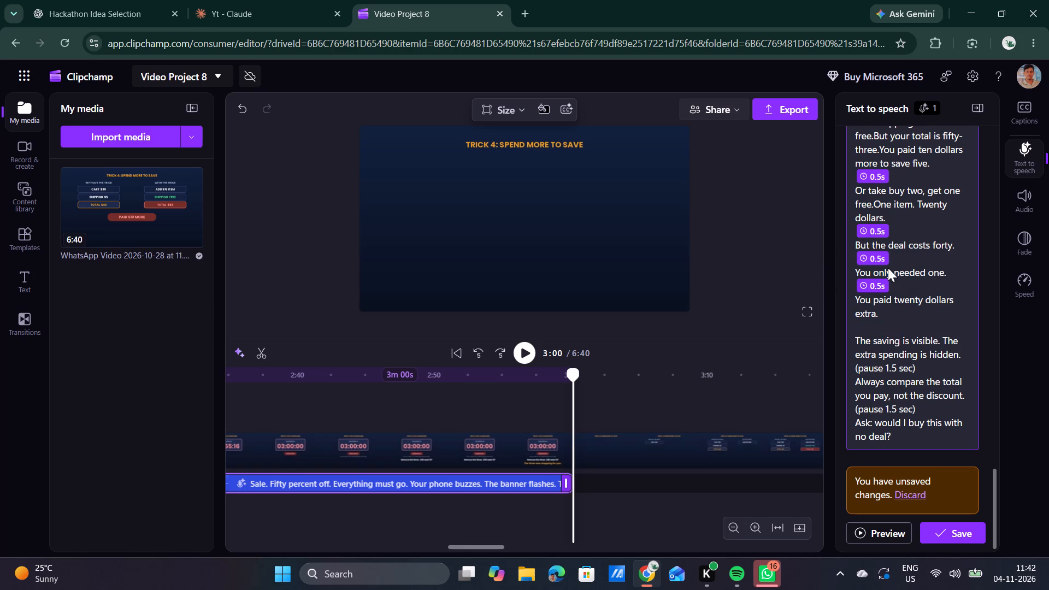
{"action": "scroll", "coordinate": [888, 268], "scroll_direction": "up", "scroll_amount": 12}
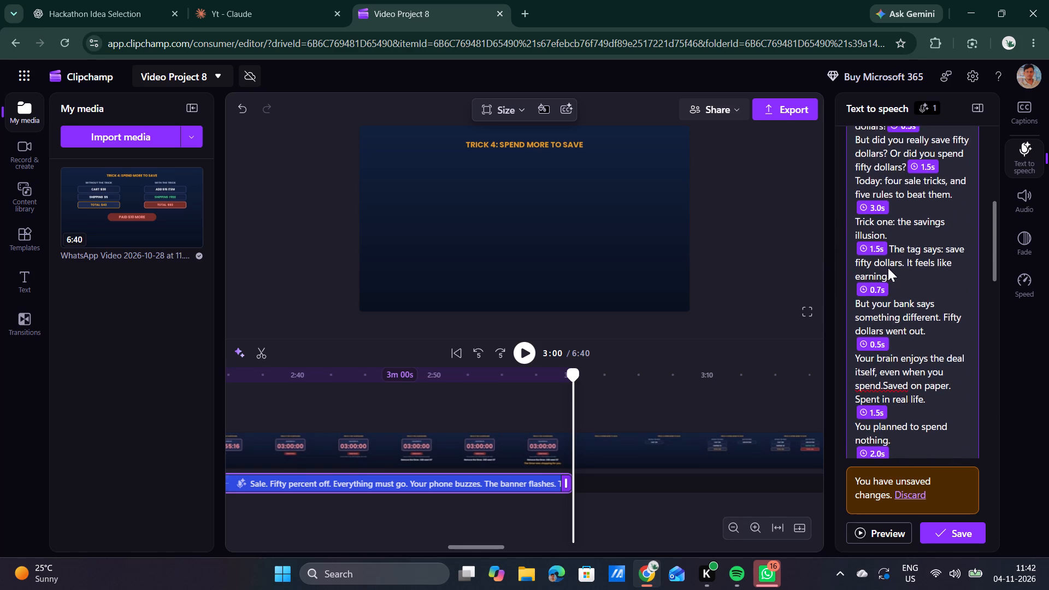
{"action": "scroll", "coordinate": [888, 268], "scroll_direction": "up", "scroll_amount": 3}
{"action": "left_click", "coordinate": [874, 291]}
{"action": "scroll", "coordinate": [874, 291], "scroll_direction": "down", "scroll_amount": 3}
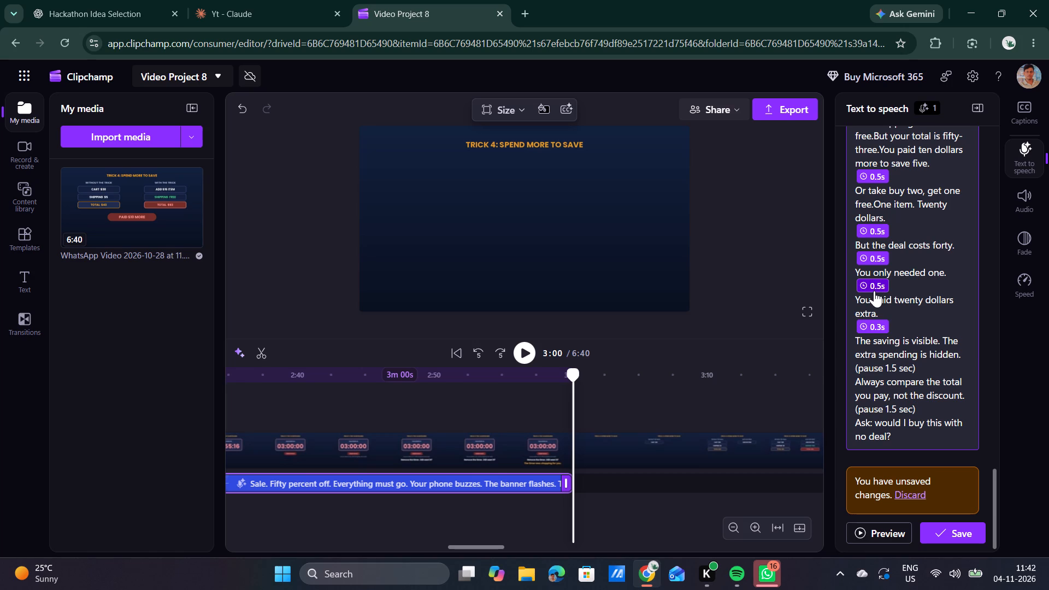
{"action": "left_click", "coordinate": [871, 327]}
{"action": "key", "text": "Down"}
{"action": "key", "text": "Up"}
{"action": "key", "text": "Up"}
{"action": "key", "text": "Up"}
{"action": "key", "text": "Up"}
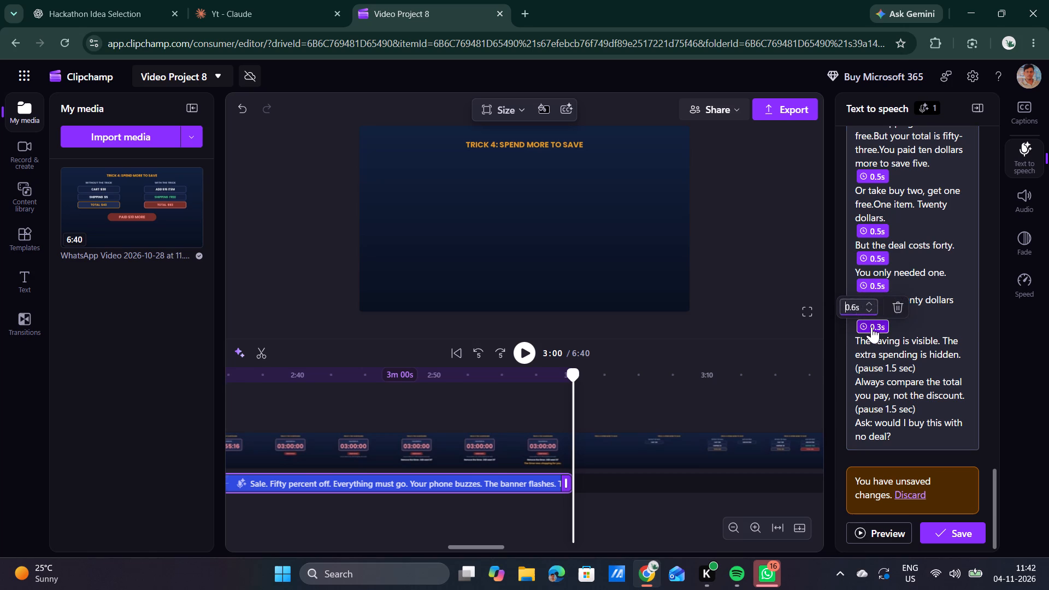
{"action": "key", "text": "Up"}
{"action": "key", "text": "Up"}
{"action": "key", "text": "Up"}
{"action": "key", "text": "Up"}
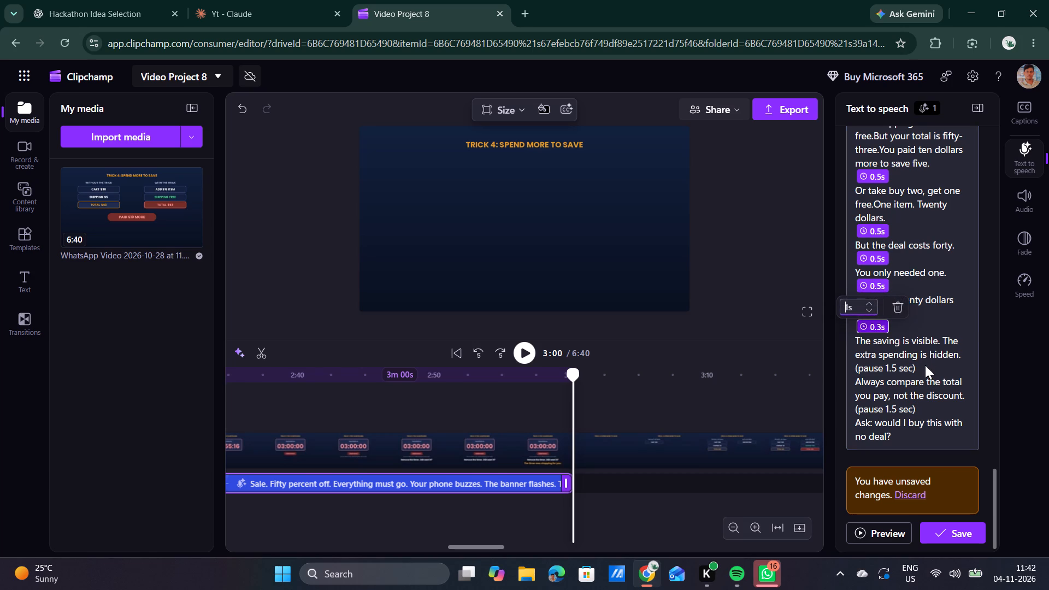
{"action": "left_click", "coordinate": [925, 365]}
Replace the "(pause 1.5 sec)" note after "The extra spending is hidden." with an inserted pause set to 1.5 s.
{"action": "left_click", "coordinate": [925, 365]}
{"action": "left_click_drag", "start_coordinate": [925, 365], "coordinate": [845, 366]}
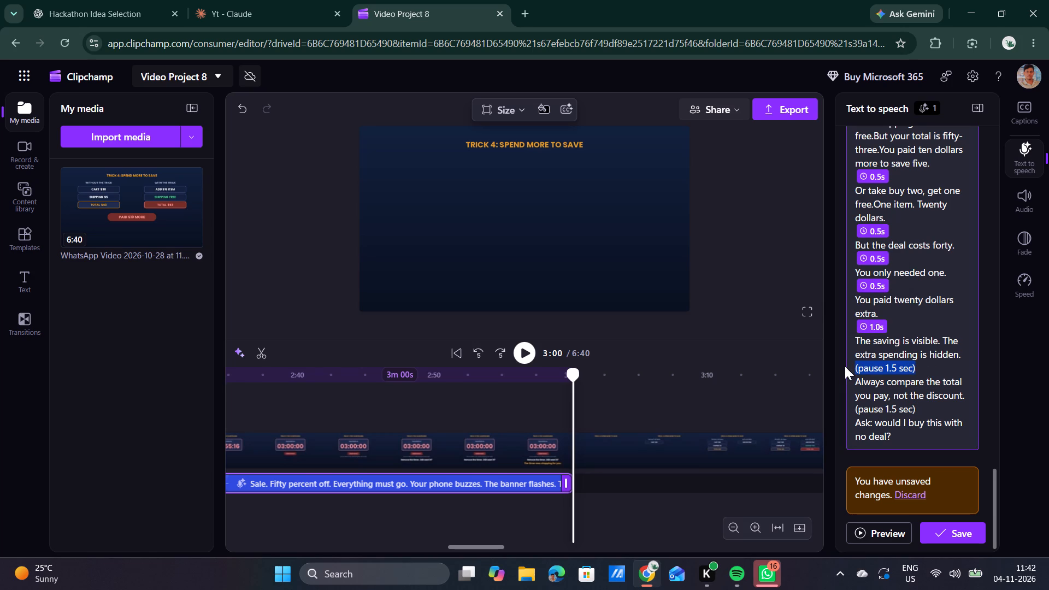
{"action": "key", "text": "BackSpace"}
{"action": "scroll", "coordinate": [942, 290], "scroll_direction": "up", "scroll_amount": 7}
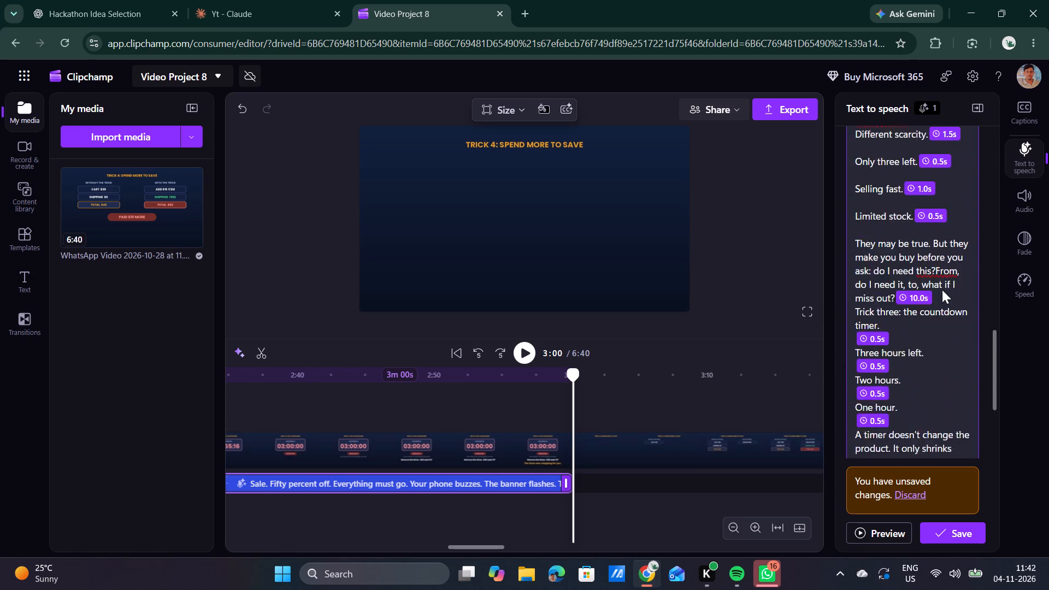
{"action": "scroll", "coordinate": [942, 290], "scroll_direction": "up", "scroll_amount": 6}
{"action": "left_click", "coordinate": [874, 221]}
{"action": "scroll", "coordinate": [874, 221], "scroll_direction": "down", "scroll_amount": 1}
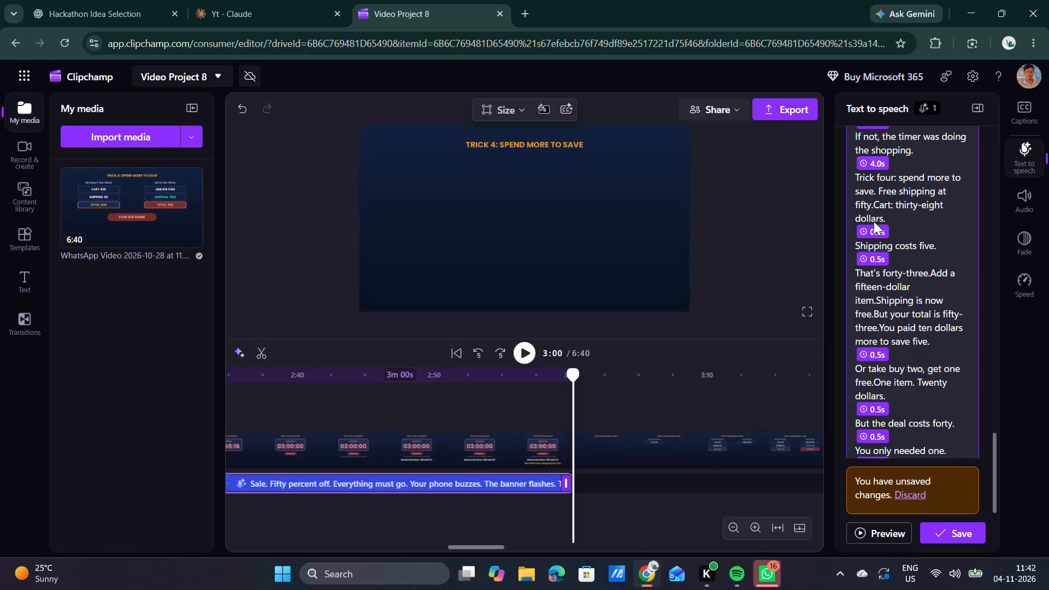
{"action": "scroll", "coordinate": [874, 221], "scroll_direction": "down", "scroll_amount": 3}
{"action": "left_click", "coordinate": [877, 371]}
{"action": "key", "text": "Up"}
{"action": "key", "text": "Up"}
{"action": "key", "text": "Up"}
{"action": "key", "text": "Up"}
{"action": "key", "text": "Up"}
{"action": "key", "text": "Up"}
{"action": "key", "text": "Up"}
{"action": "key", "text": "Up"}
{"action": "key", "text": "Up"}
{"action": "key", "text": "Up"}
{"action": "key", "text": "Up"}
{"action": "key", "text": "Up"}
{"action": "key", "text": "Up"}
{"action": "key", "text": "Up"}
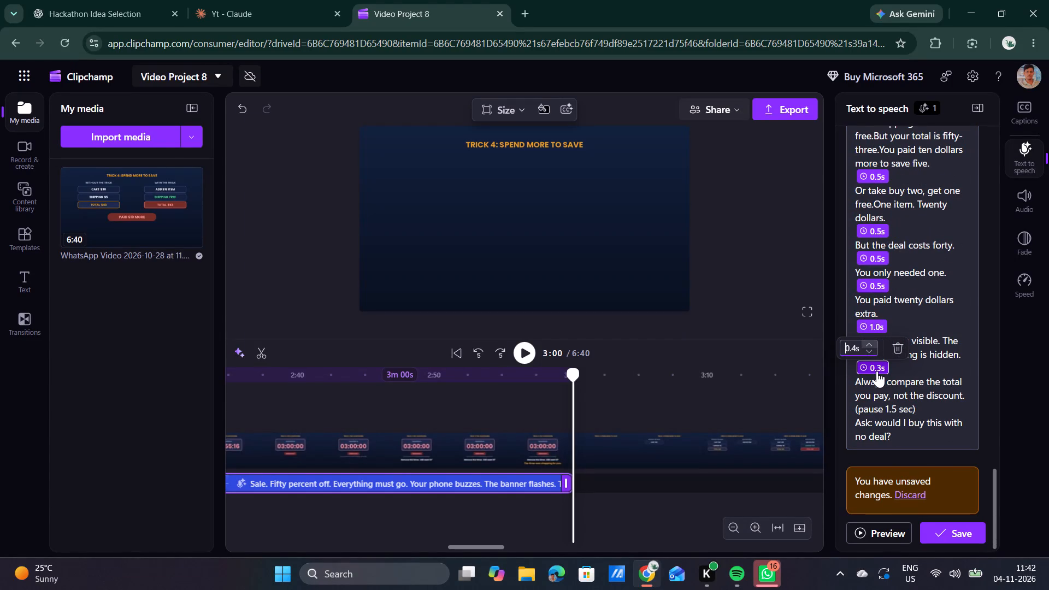
{"action": "key", "text": "Down"}
{"action": "key", "text": "Down"}
{"action": "left_click", "coordinate": [905, 370]}
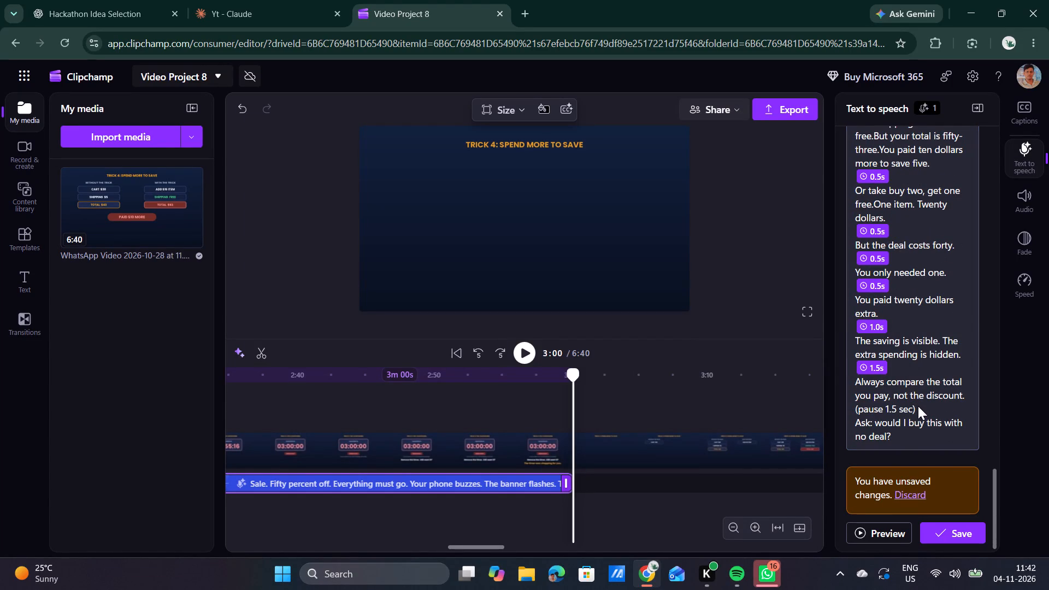
Replace the "(pause 1.5 sec)" note after "Always compare the total you pay, not the discount." with an inserted pause set to 1.5 s.
{"action": "left_click_drag", "start_coordinate": [918, 408], "coordinate": [855, 408]}
{"action": "key", "text": "BackSpace"}
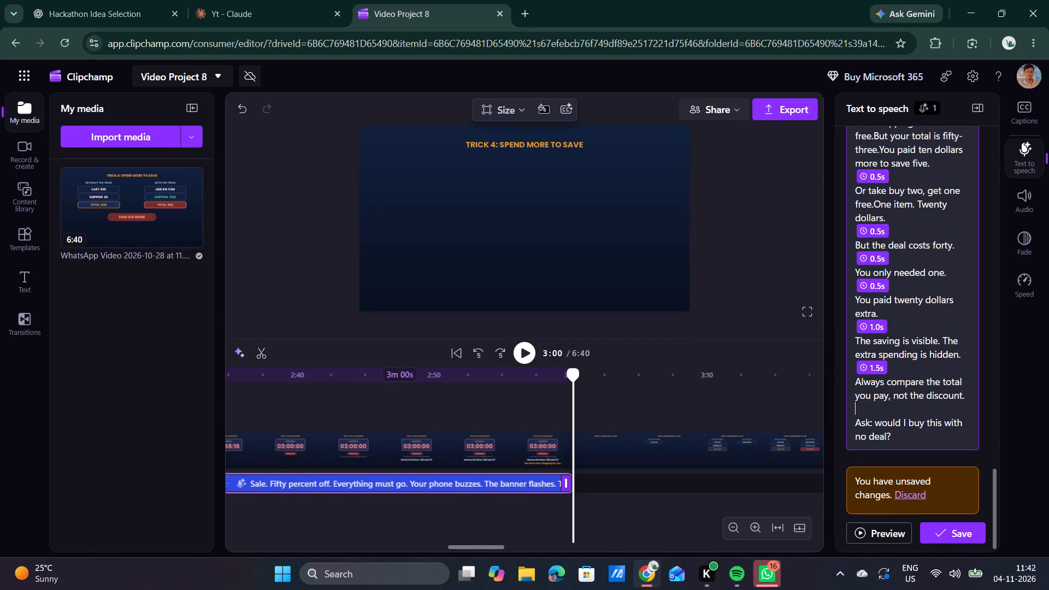
{"action": "scroll", "coordinate": [905, 308], "scroll_direction": "up", "scroll_amount": 11}
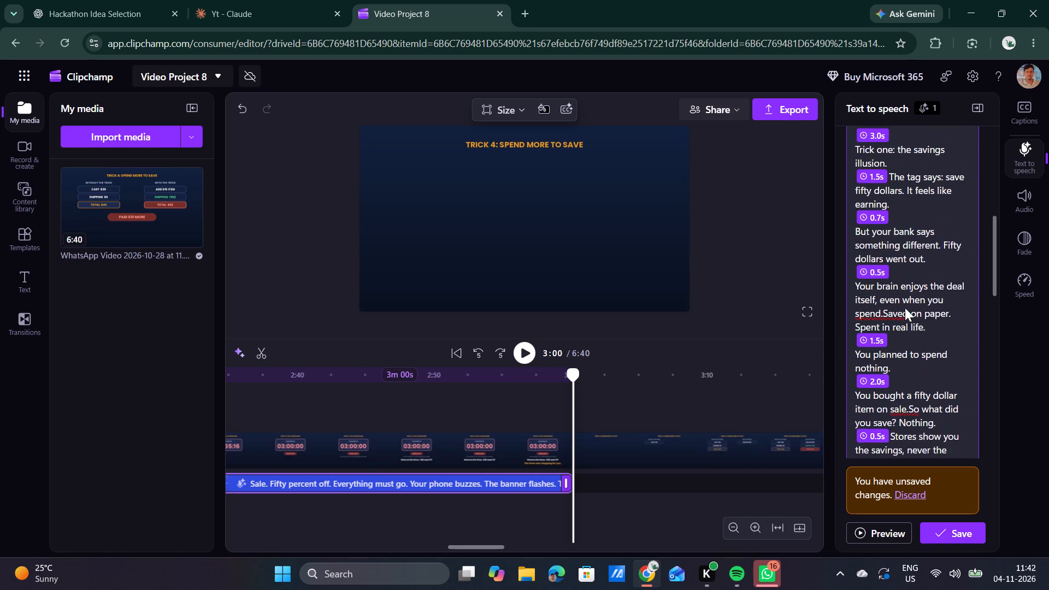
{"action": "scroll", "coordinate": [905, 308], "scroll_direction": "up", "scroll_amount": 3}
{"action": "left_click", "coordinate": [868, 347]}
{"action": "scroll", "coordinate": [868, 347], "scroll_direction": "down", "scroll_amount": 6}
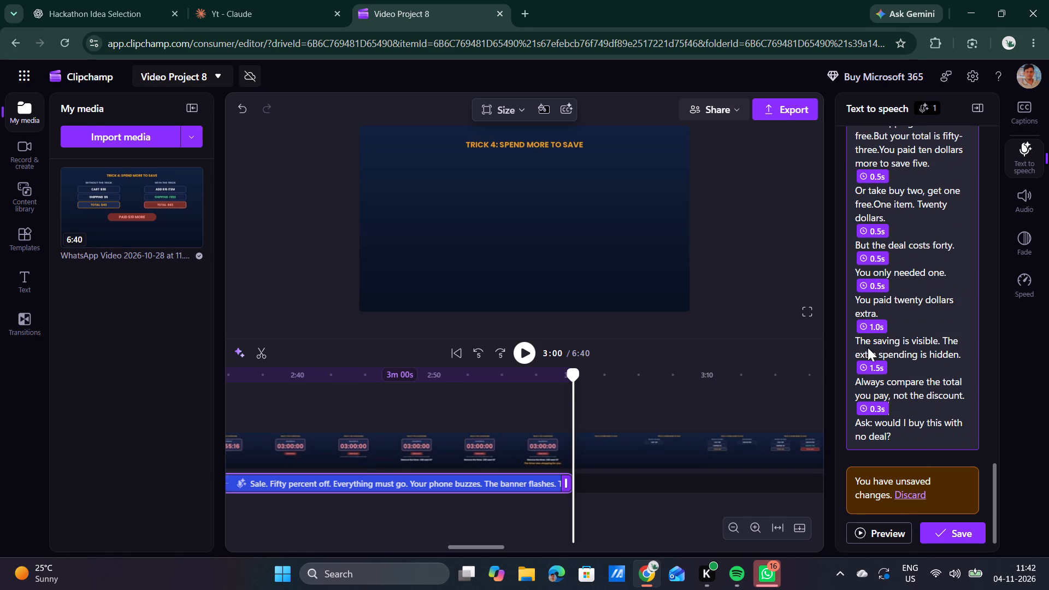
{"action": "left_click", "coordinate": [872, 409]}
{"action": "key", "text": "Up"}
{"action": "key", "text": "Up"}
{"action": "key", "text": "Up"}
{"action": "key", "text": "Up"}
{"action": "key", "text": "Up"}
{"action": "key", "text": "Up"}
{"action": "key", "text": "Up"}
{"action": "key", "text": "Up"}
{"action": "key", "text": "Up"}
{"action": "key", "text": "Up"}
{"action": "key", "text": "Up"}
{"action": "key", "text": "Up"}
{"action": "key", "text": "Up"}
{"action": "key", "text": "Up"}
{"action": "key", "text": "Up"}
{"action": "key", "text": "Up"}
{"action": "key", "text": "Up"}
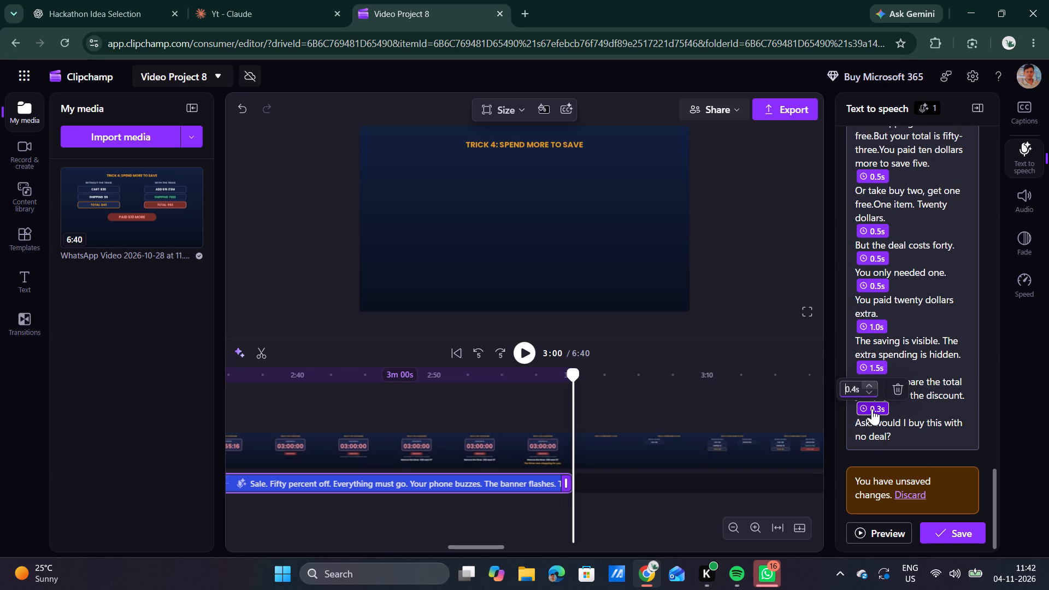
{"action": "key", "text": "Down"}
{"action": "key", "text": "Down"}
{"action": "key", "text": "Down"}
{"action": "key", "text": "Down"}
{"action": "key", "text": "Down"}
{"action": "left_click", "coordinate": [909, 410]}
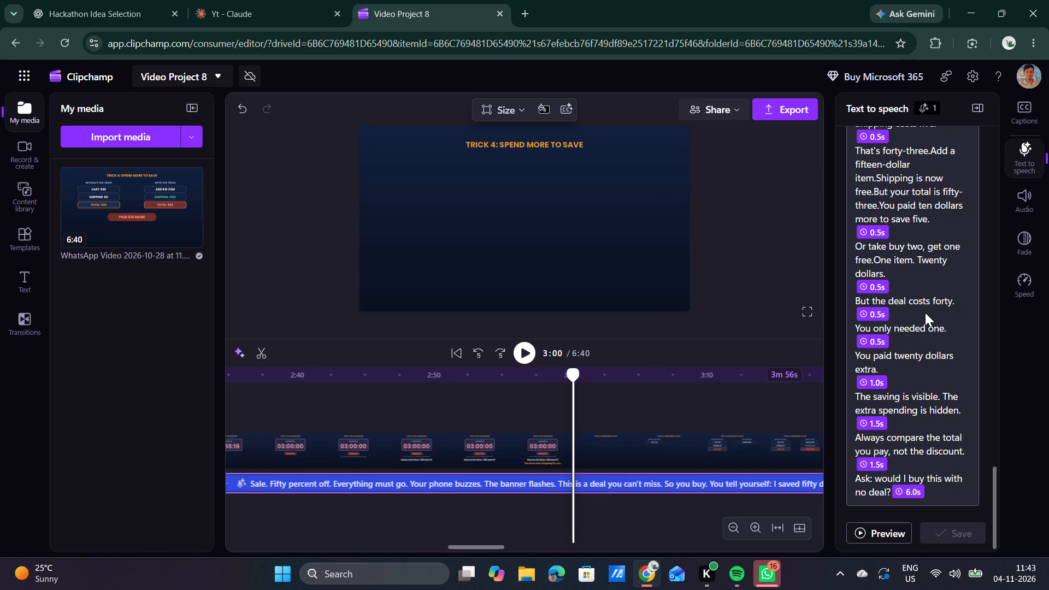
{"action": "scroll", "coordinate": [925, 312], "scroll_direction": "down", "scroll_amount": 1}
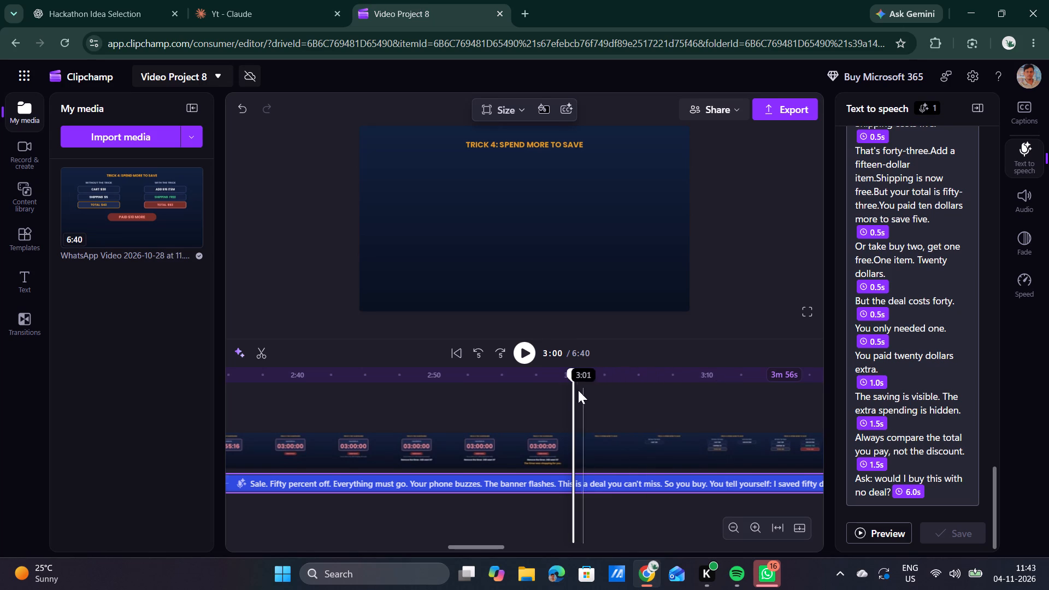
{"action": "left_click_drag", "start_coordinate": [574, 380], "coordinate": [451, 381]}
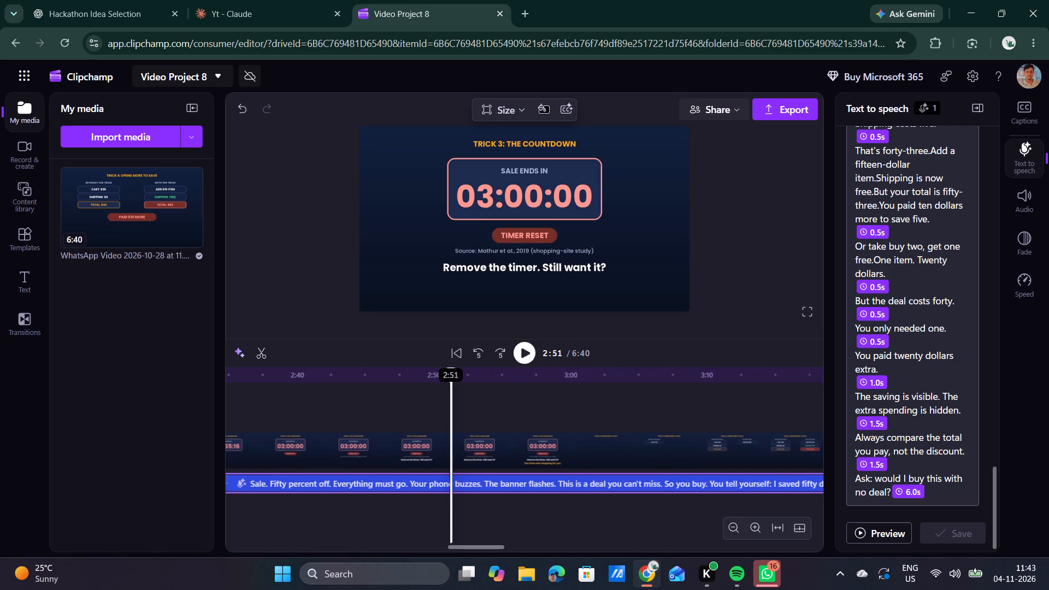
{"action": "left_click", "coordinate": [529, 354]}
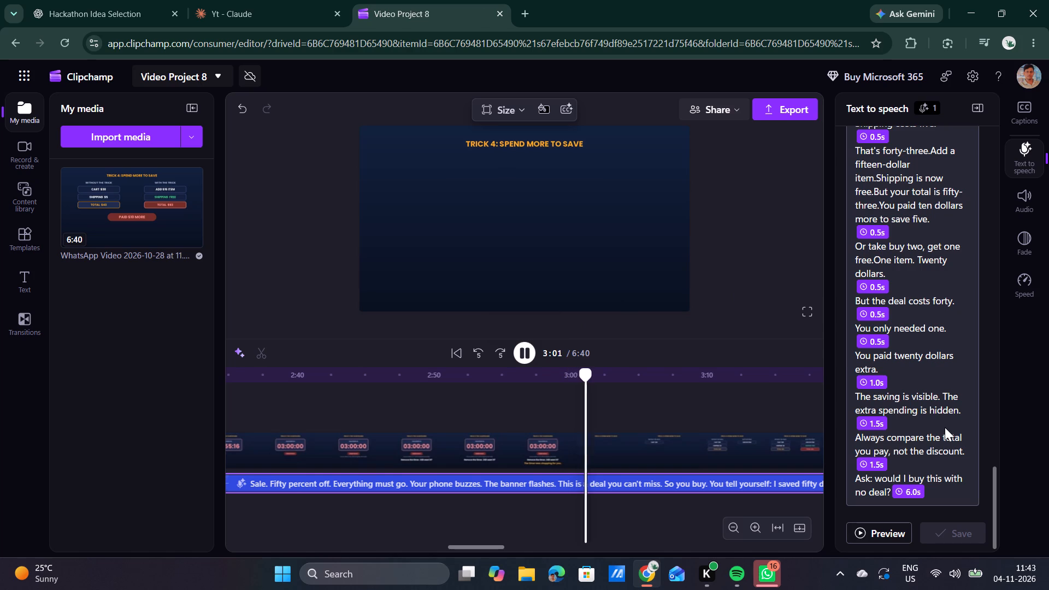
{"action": "scroll", "coordinate": [911, 367], "scroll_direction": "down", "scroll_amount": 1}
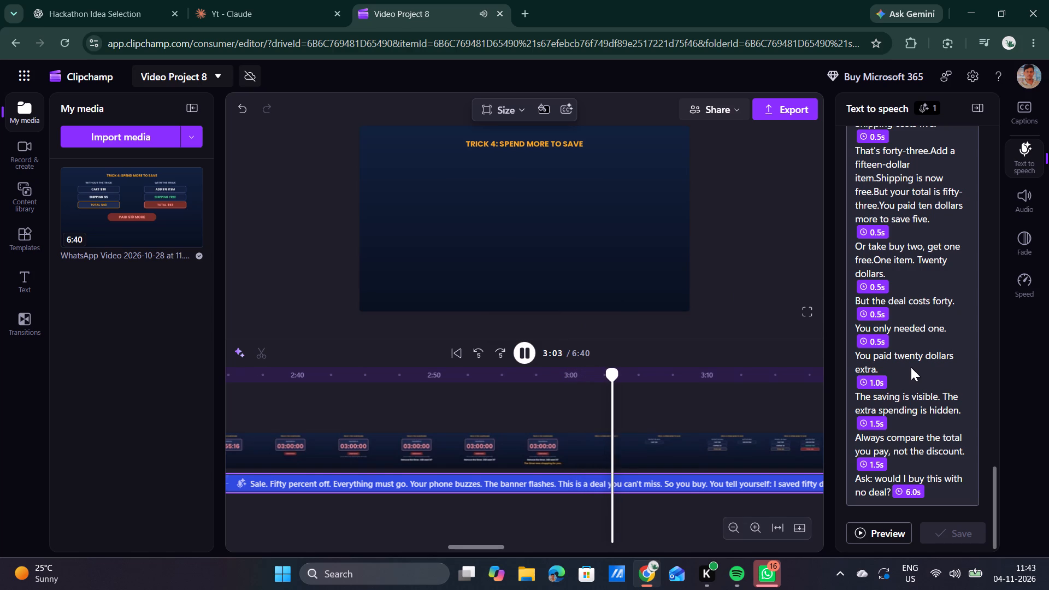
{"action": "scroll", "coordinate": [888, 363], "scroll_direction": "down", "scroll_amount": 1}
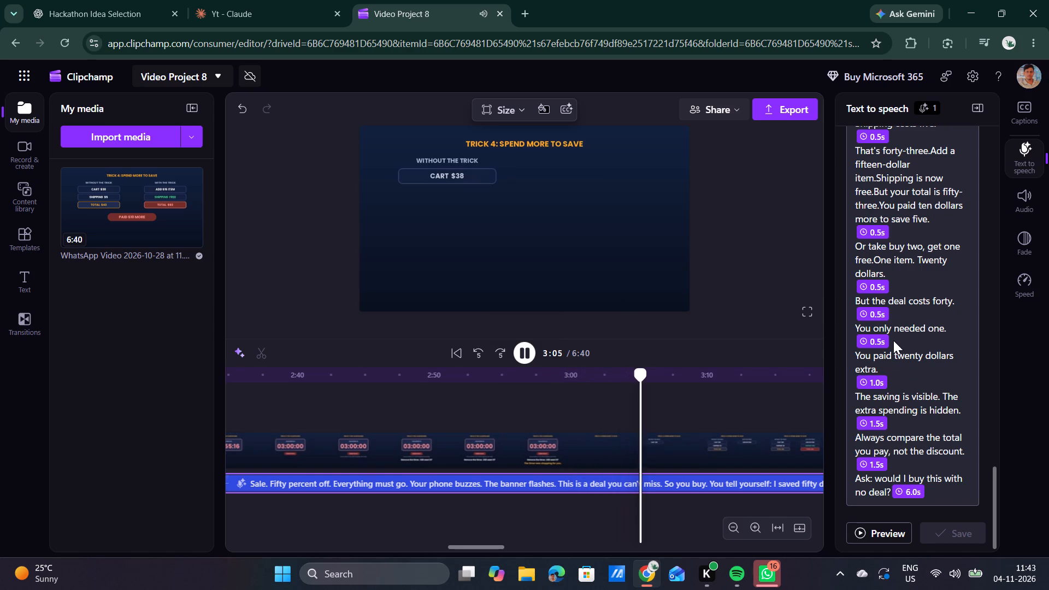
{"action": "scroll", "coordinate": [893, 340], "scroll_direction": "up", "scroll_amount": 3}
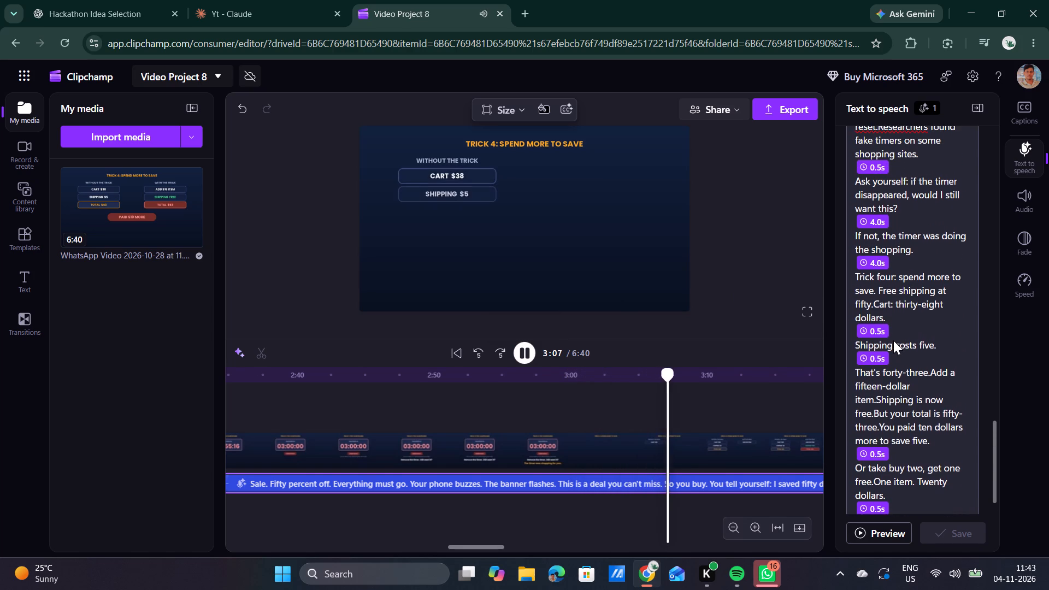
{"action": "scroll", "coordinate": [893, 340], "scroll_direction": "up", "scroll_amount": 2}
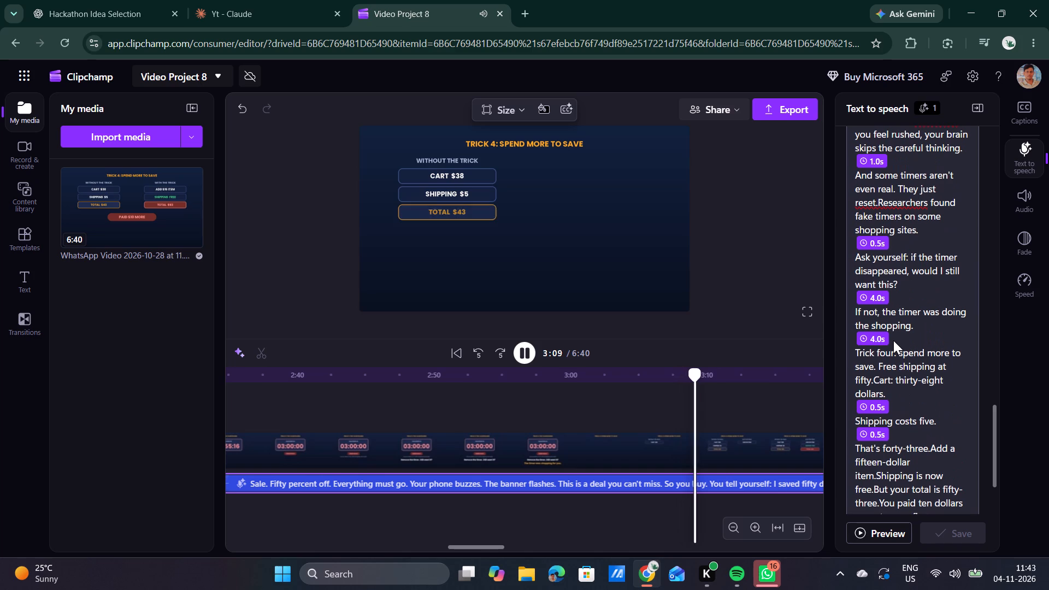
{"action": "scroll", "coordinate": [893, 340], "scroll_direction": "up", "scroll_amount": 1}
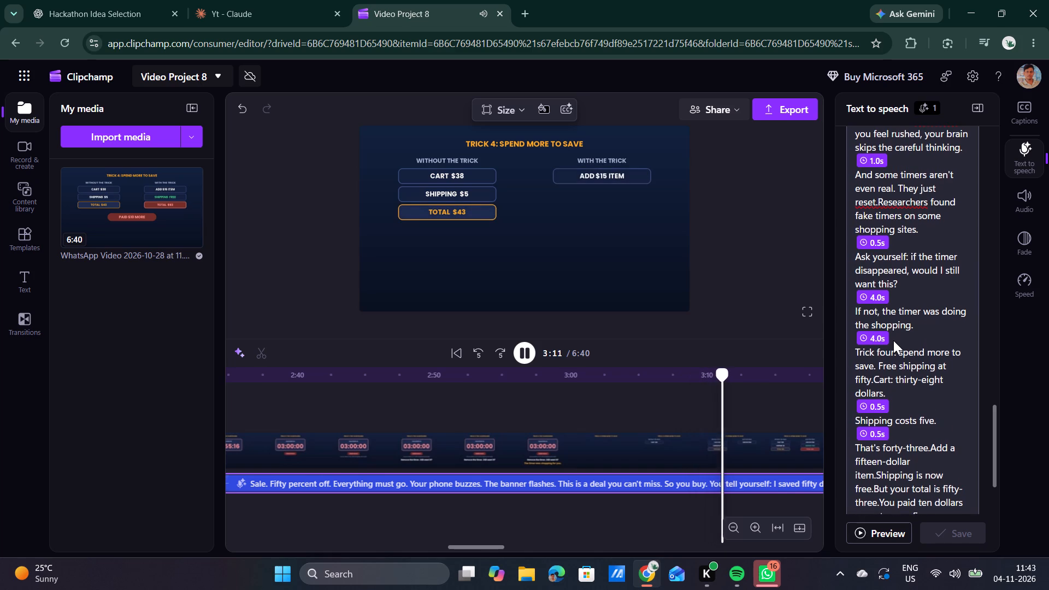
{"action": "scroll", "coordinate": [893, 340], "scroll_direction": "up", "scroll_amount": 1}
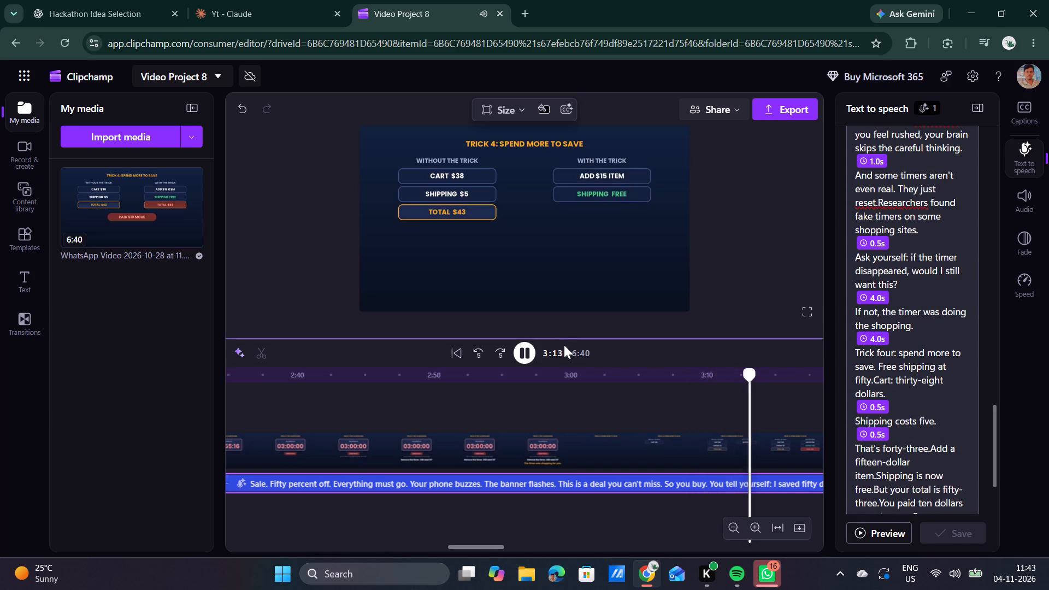
Replay the Trick 4 scene from about 3:02, checking when the cart and shipping narration matches the on-screen items.
{"action": "left_click", "coordinate": [526, 356]}
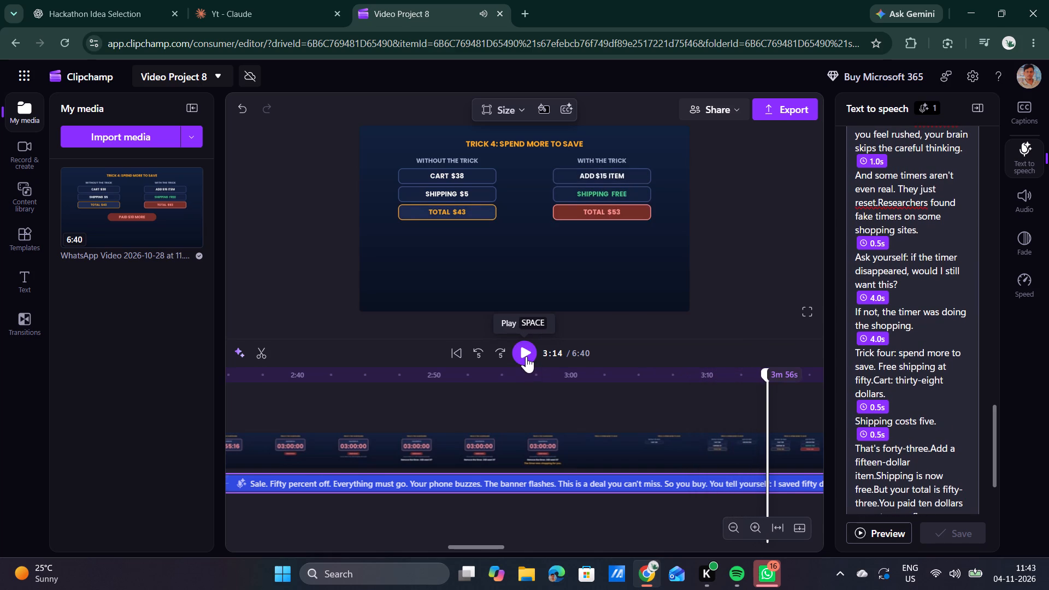
{"action": "scroll", "coordinate": [950, 387], "scroll_direction": "down", "scroll_amount": 1}
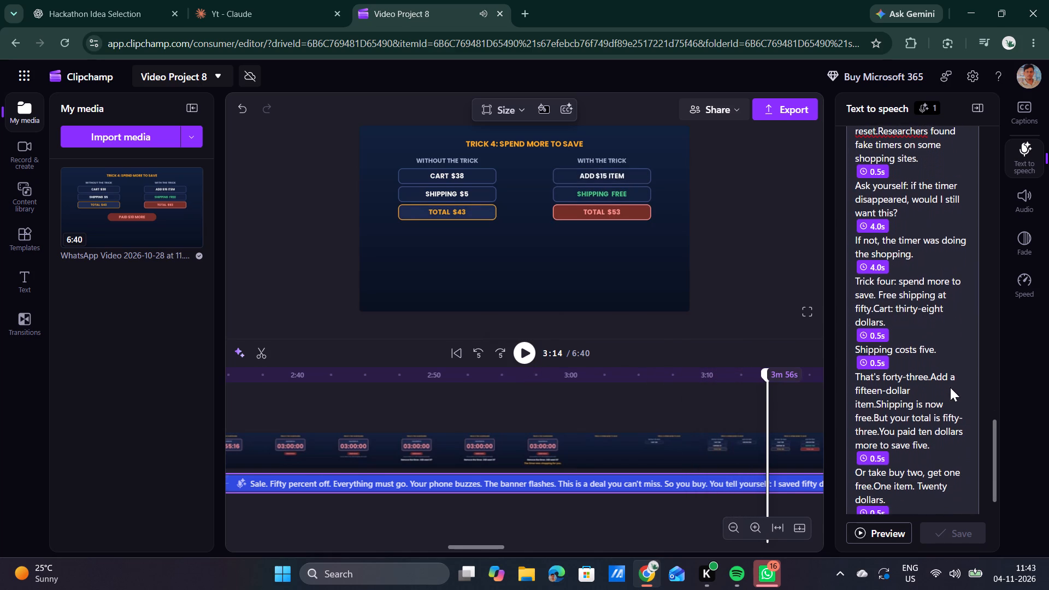
{"action": "scroll", "coordinate": [950, 387], "scroll_direction": "down", "scroll_amount": 1}
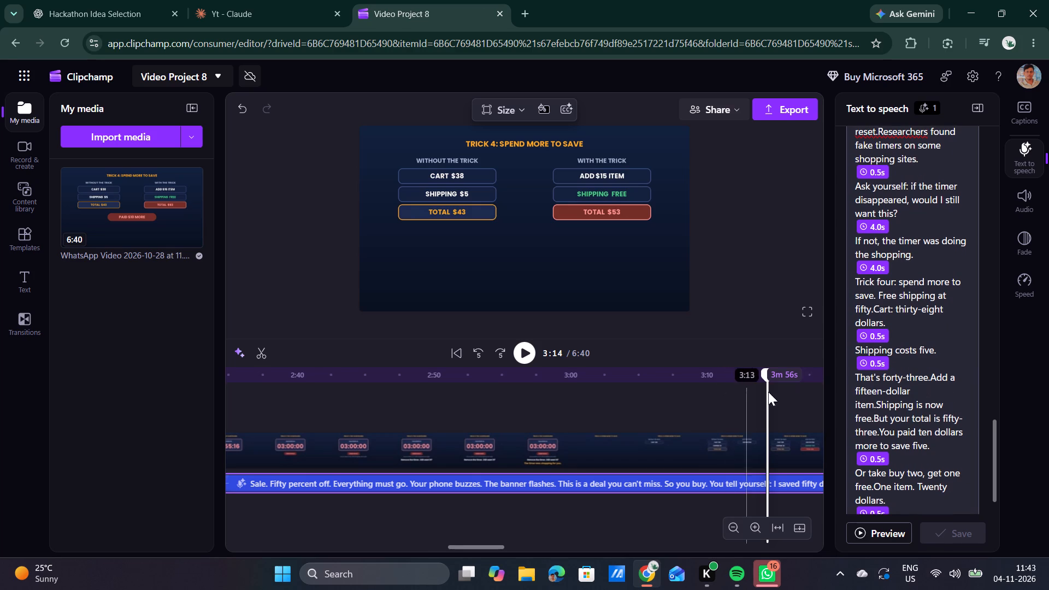
{"action": "left_click_drag", "start_coordinate": [766, 373], "coordinate": [624, 358]}
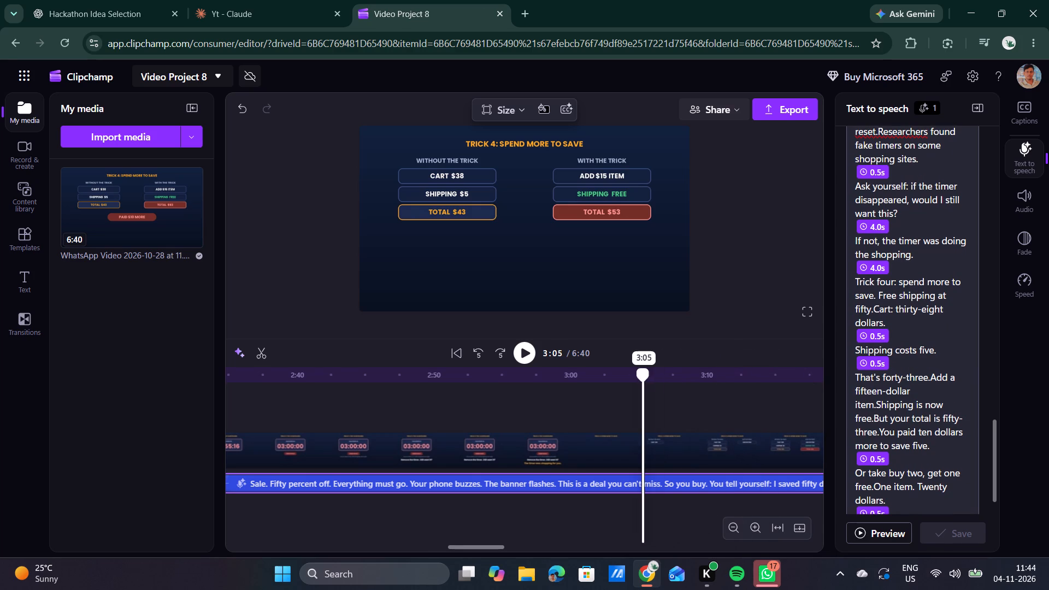
{"action": "left_click_drag", "start_coordinate": [624, 358], "coordinate": [600, 355]}
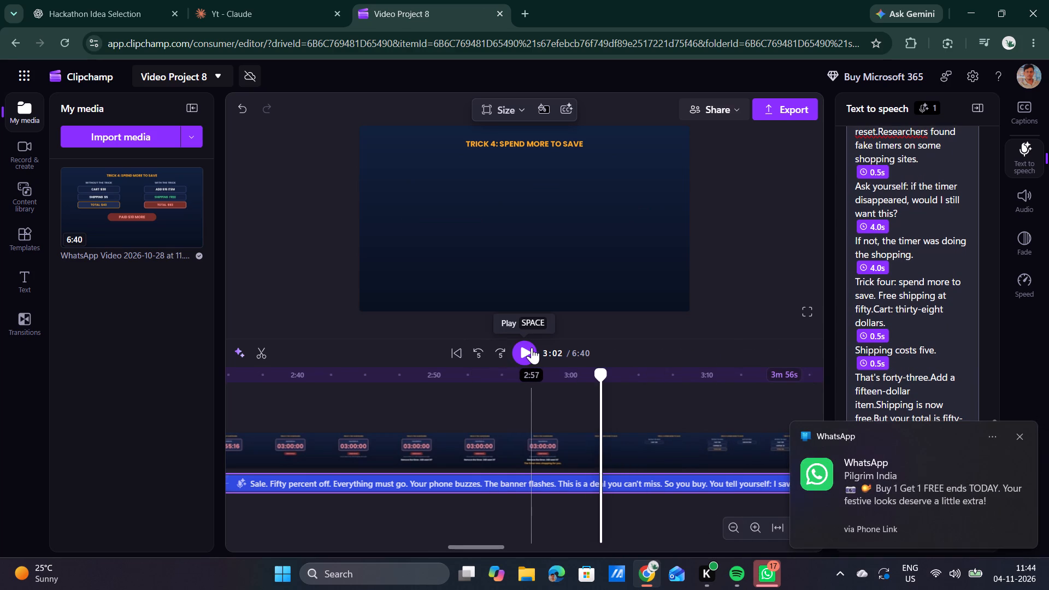
{"action": "left_click", "coordinate": [532, 347]}
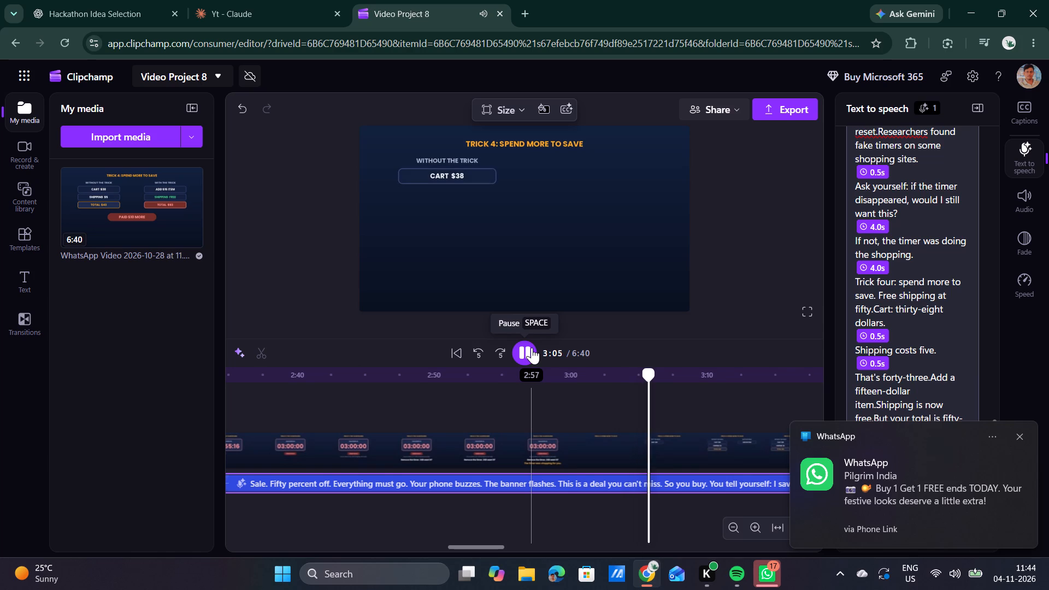
{"action": "left_click", "coordinate": [532, 347]}
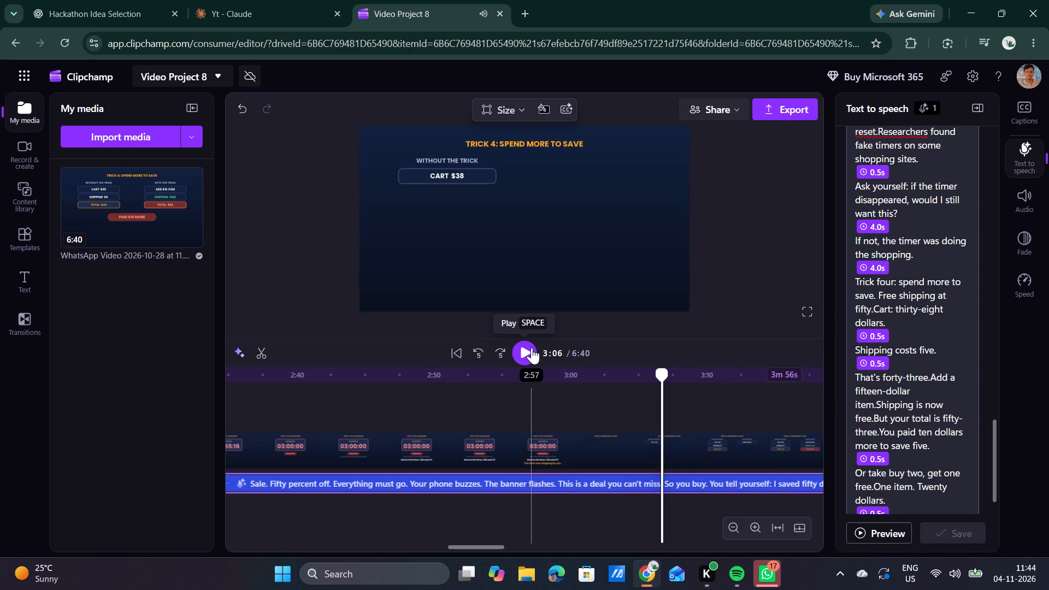
{"action": "left_click", "coordinate": [532, 347]}
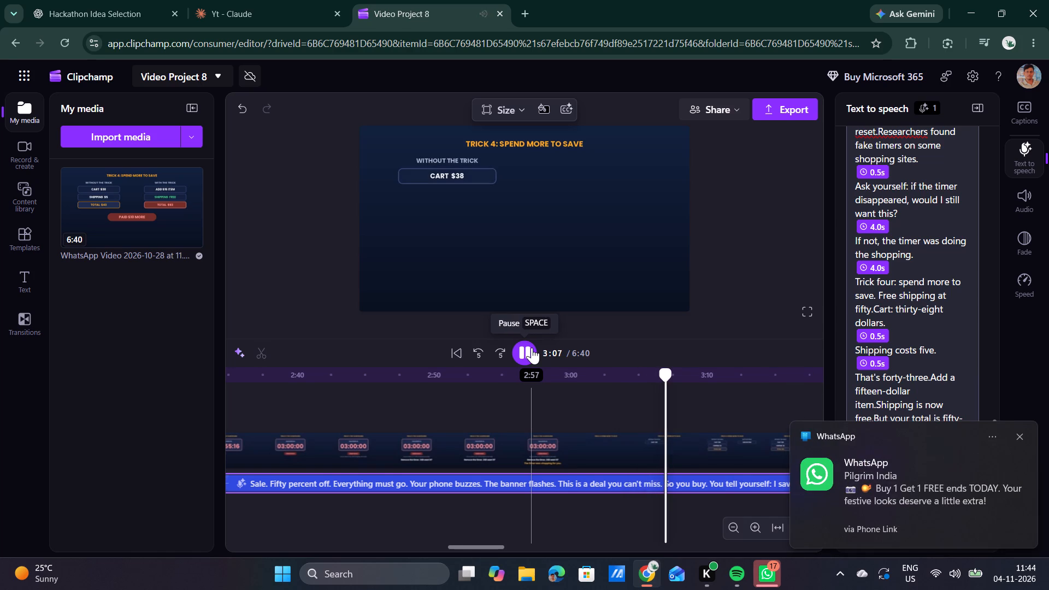
{"action": "left_click", "coordinate": [532, 347]}
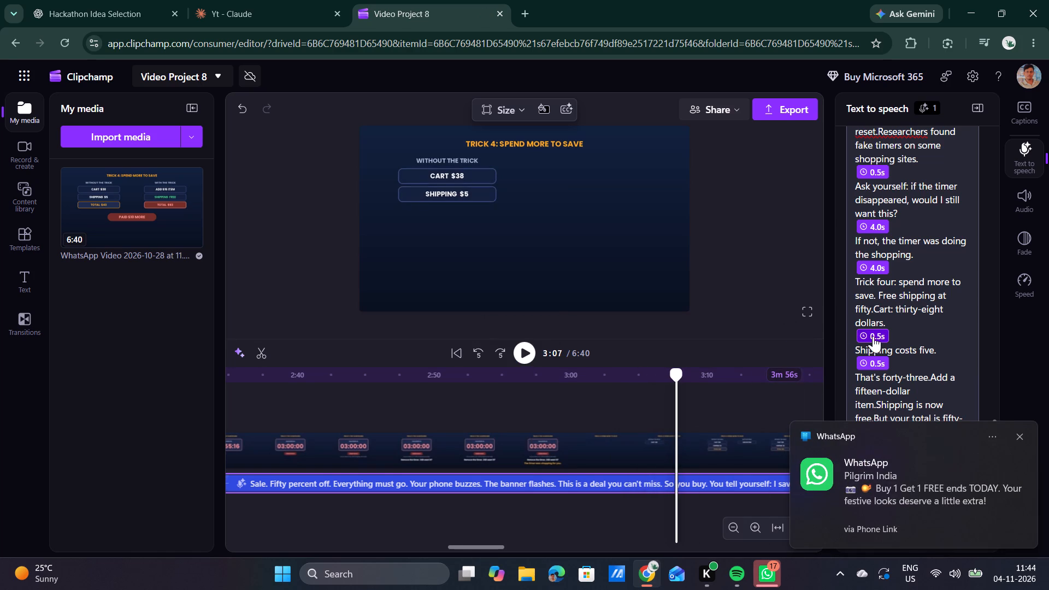
Set the pause after "Cart: thirty-eight dollars." to 1.5 s and save the text-to-speech narration.
{"action": "left_click", "coordinate": [874, 336]}
{"action": "key", "text": "Up"}
{"action": "key", "text": "Up"}
{"action": "key", "text": "Up"}
{"action": "key", "text": "Up"}
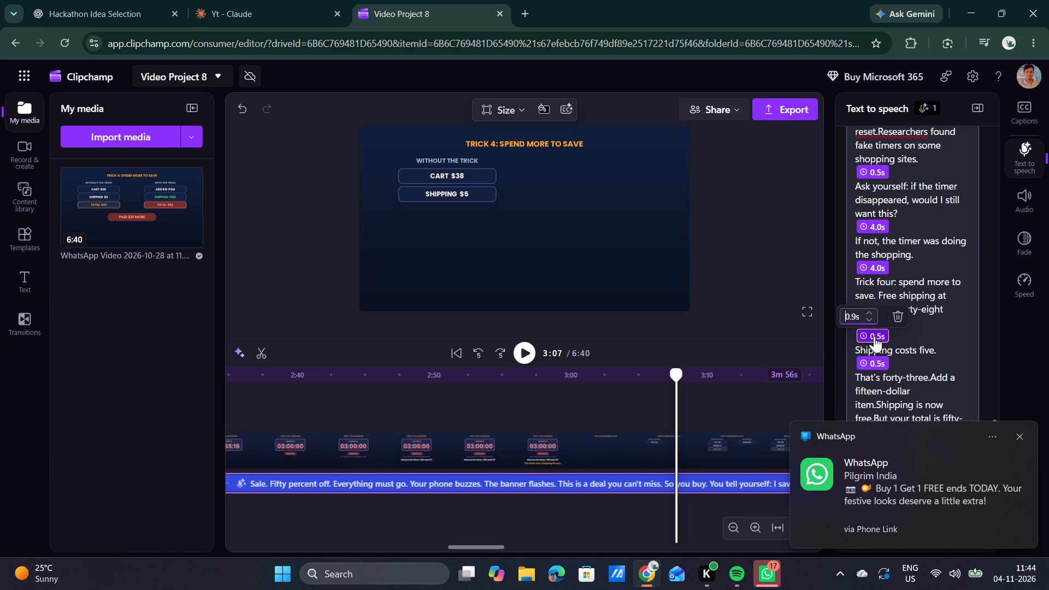
{"action": "key", "text": "Up"}
{"action": "key", "text": "Up"}
{"action": "key", "text": "Up"}
{"action": "key", "text": "Up"}
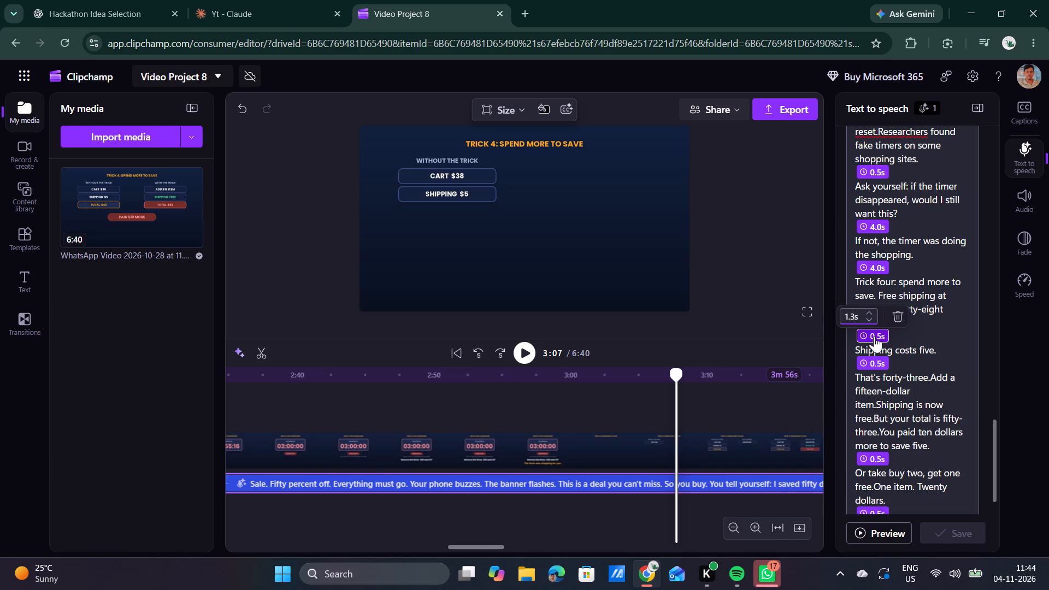
{"action": "key", "text": "Left"}
{"action": "key", "text": "Up"}
{"action": "key", "text": "Up"}
{"action": "left_click", "coordinate": [952, 340]}
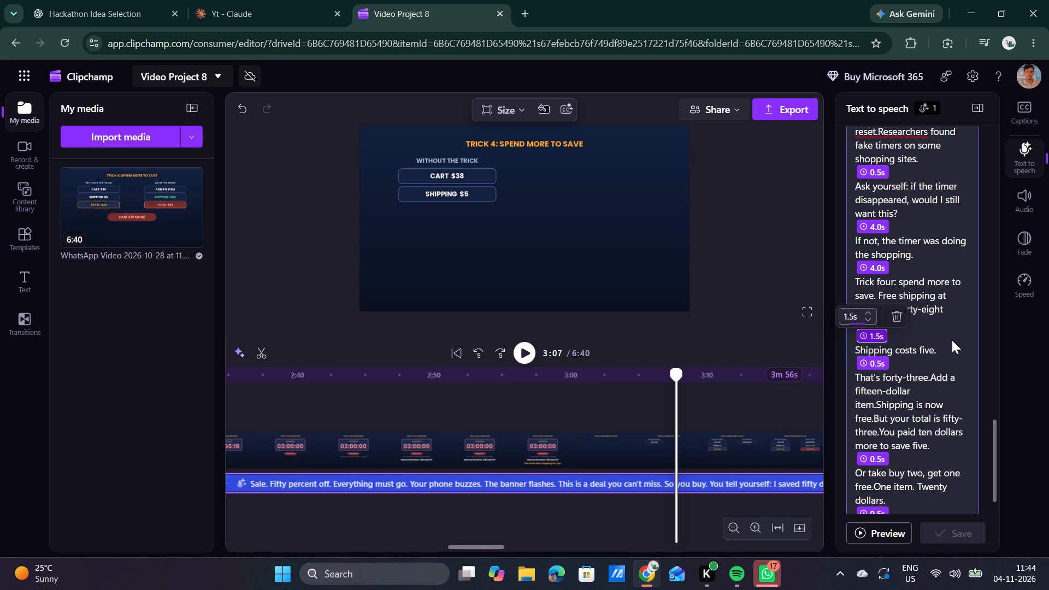
{"action": "left_click", "coordinate": [950, 527]}
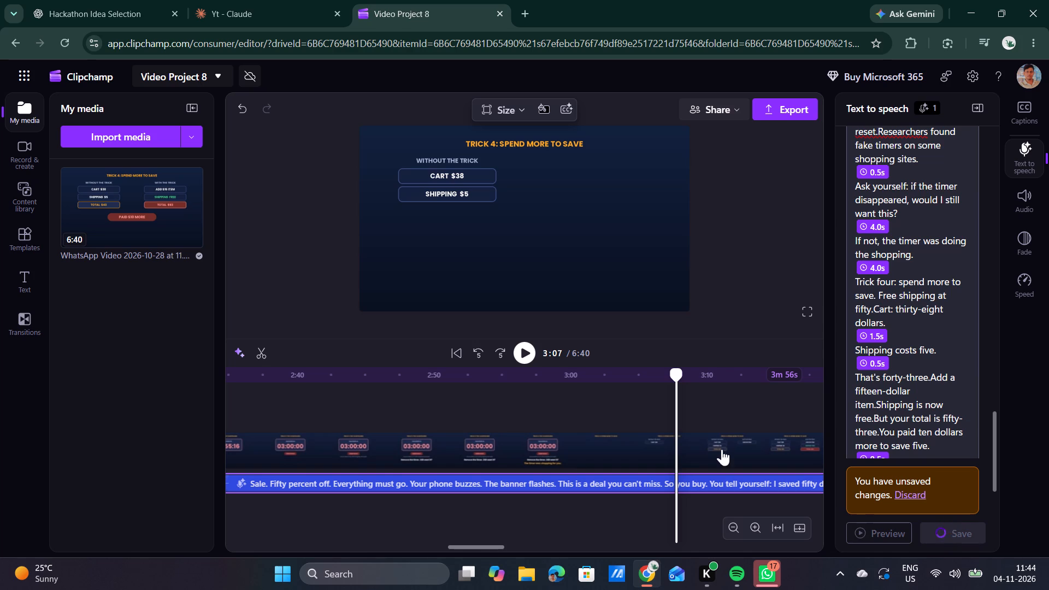
Replay the start of Trick four from about 3:01 to check the narration's timing against the cart and shipping visuals.
{"action": "left_click_drag", "start_coordinate": [680, 377], "coordinate": [640, 371]}
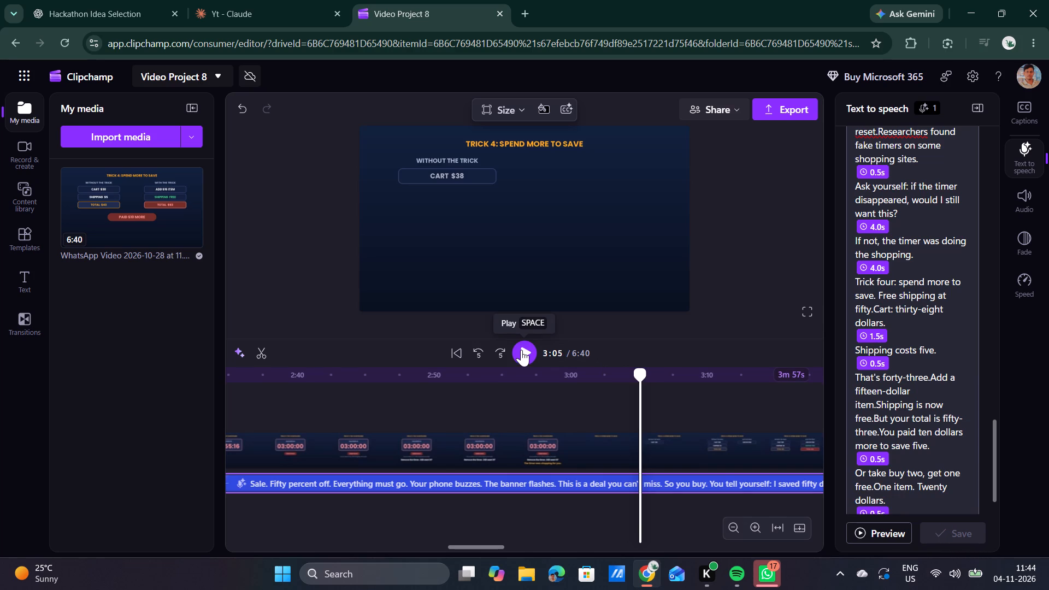
{"action": "left_click_drag", "start_coordinate": [636, 374], "coordinate": [596, 372]}
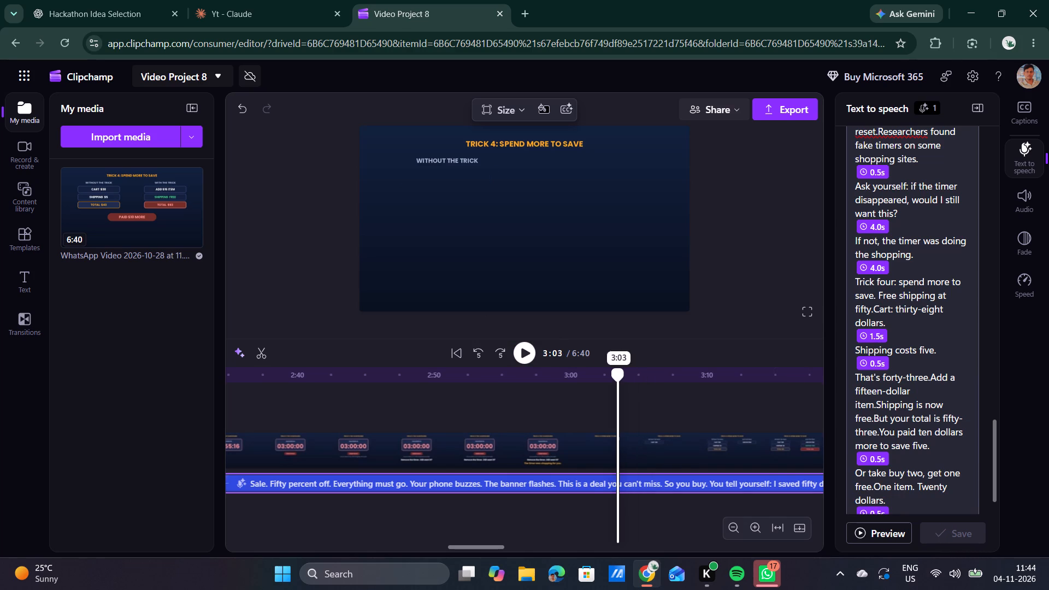
{"action": "left_click_drag", "start_coordinate": [596, 372], "coordinate": [585, 371]}
{"action": "left_click", "coordinate": [527, 351]}
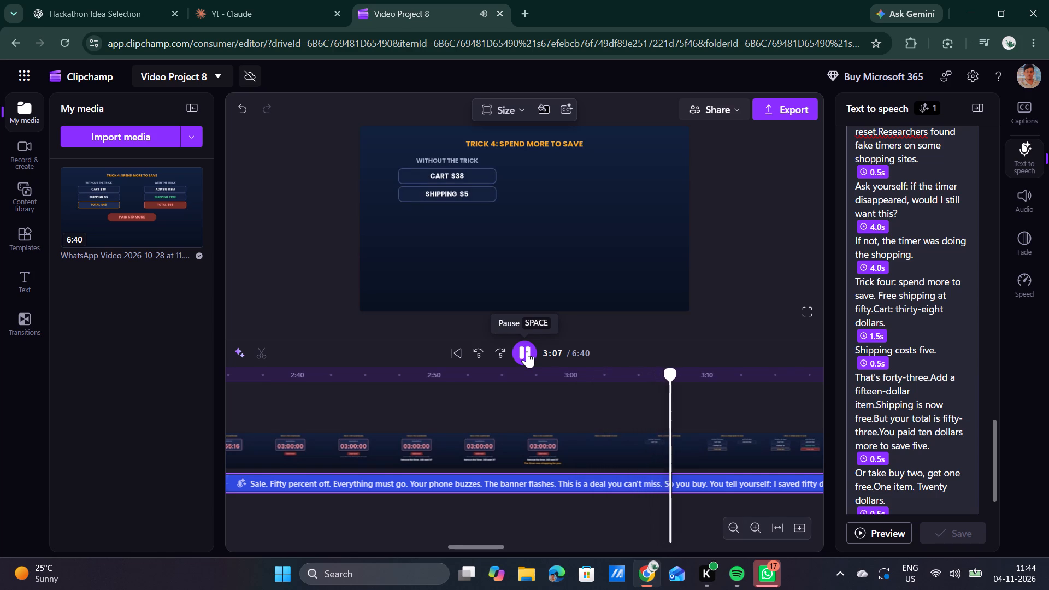
{"action": "left_click", "coordinate": [527, 351]}
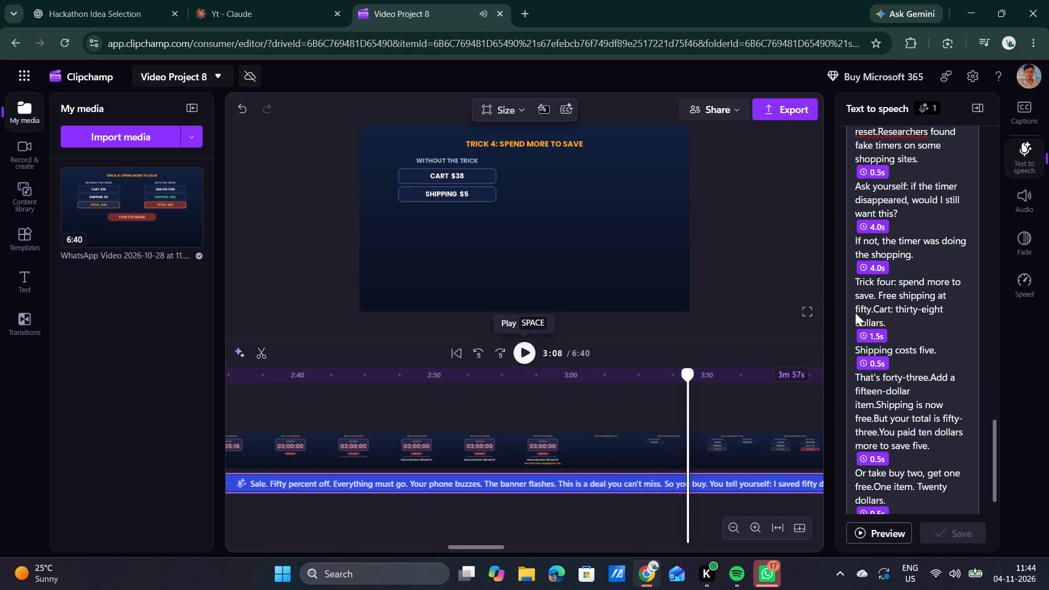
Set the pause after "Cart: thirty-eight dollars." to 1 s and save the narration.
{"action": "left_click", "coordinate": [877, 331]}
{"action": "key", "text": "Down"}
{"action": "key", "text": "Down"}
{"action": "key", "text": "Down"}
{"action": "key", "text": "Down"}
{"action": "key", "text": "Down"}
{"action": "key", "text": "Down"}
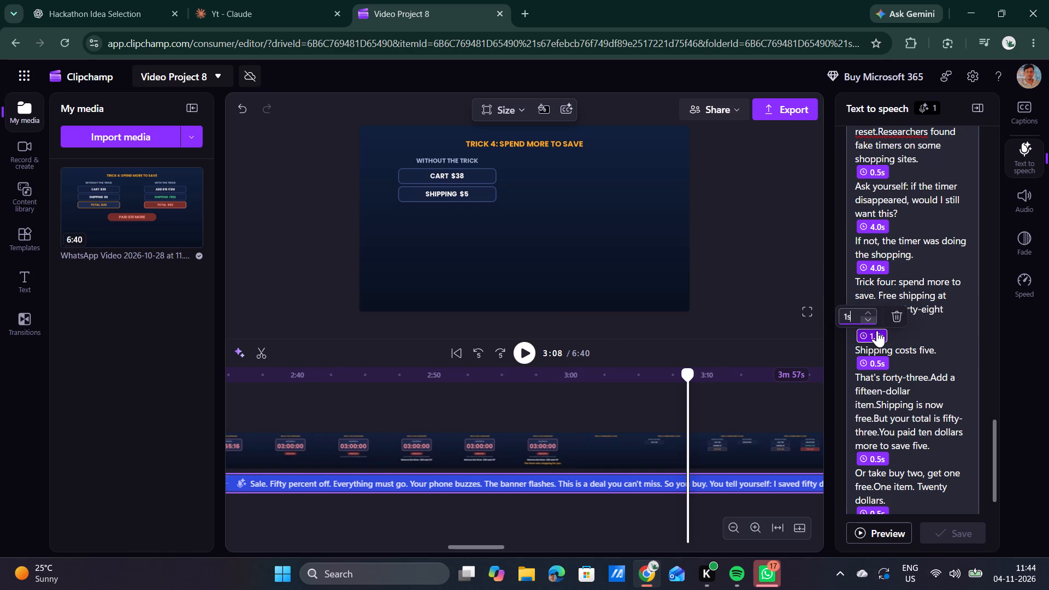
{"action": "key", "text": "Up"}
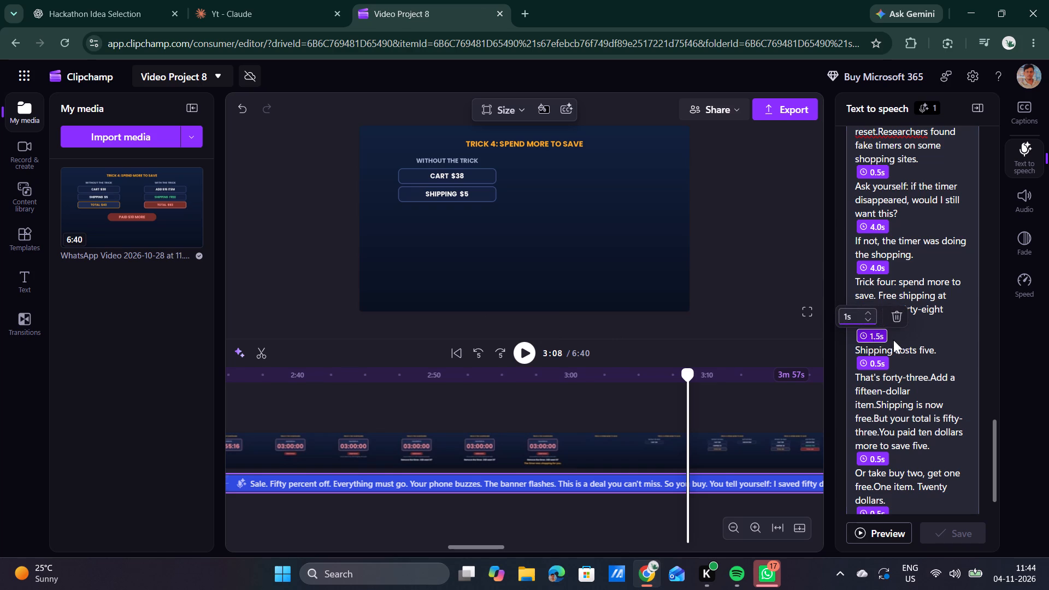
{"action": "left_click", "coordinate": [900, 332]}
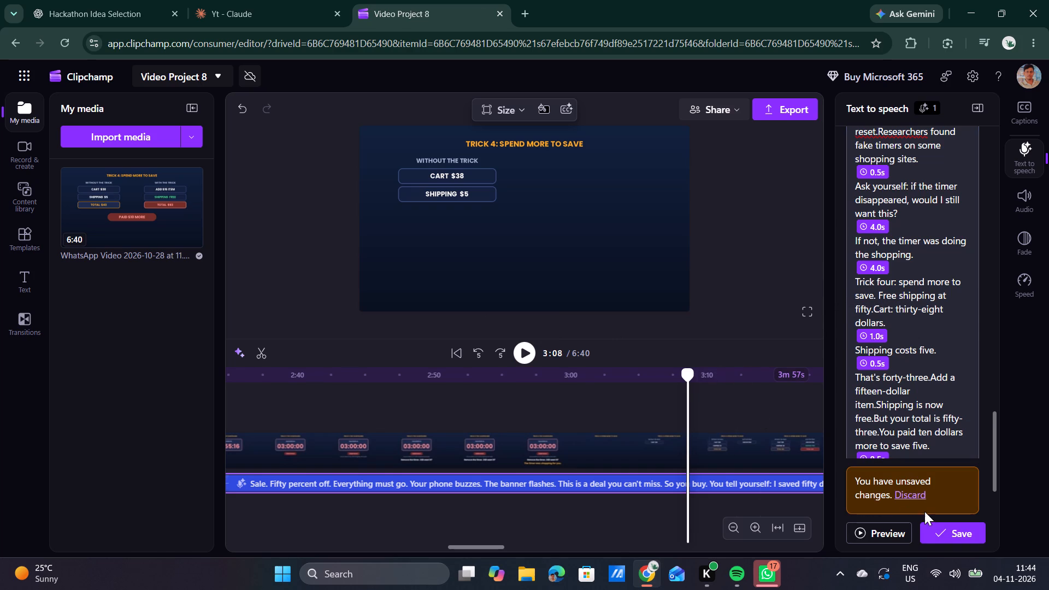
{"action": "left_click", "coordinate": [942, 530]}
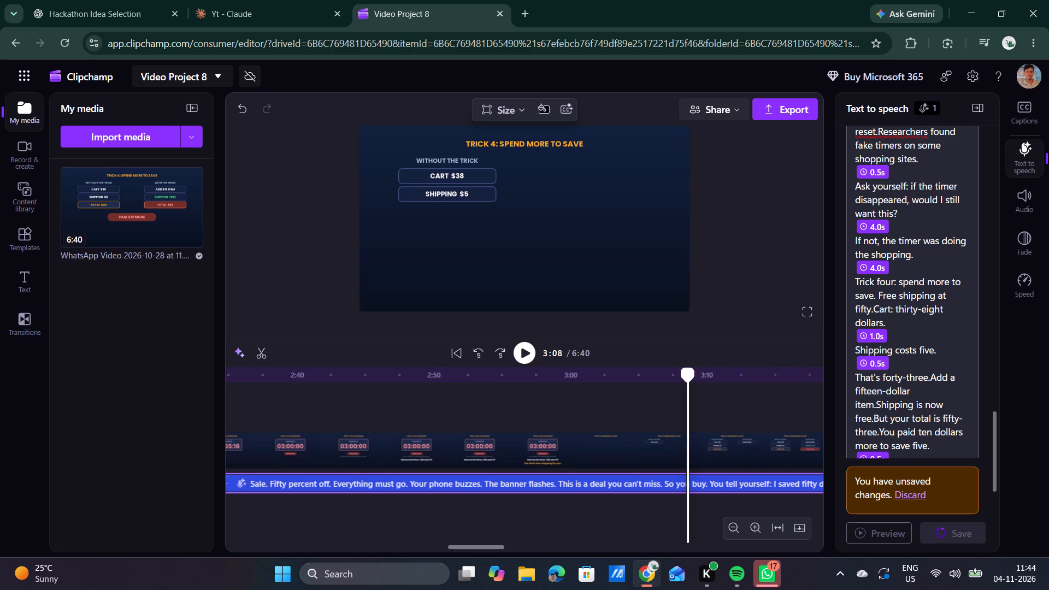
Replay the video from 3:05 to check the Trick four narration against the cart comparison visuals.
{"action": "left_click_drag", "start_coordinate": [688, 375], "coordinate": [641, 371]}
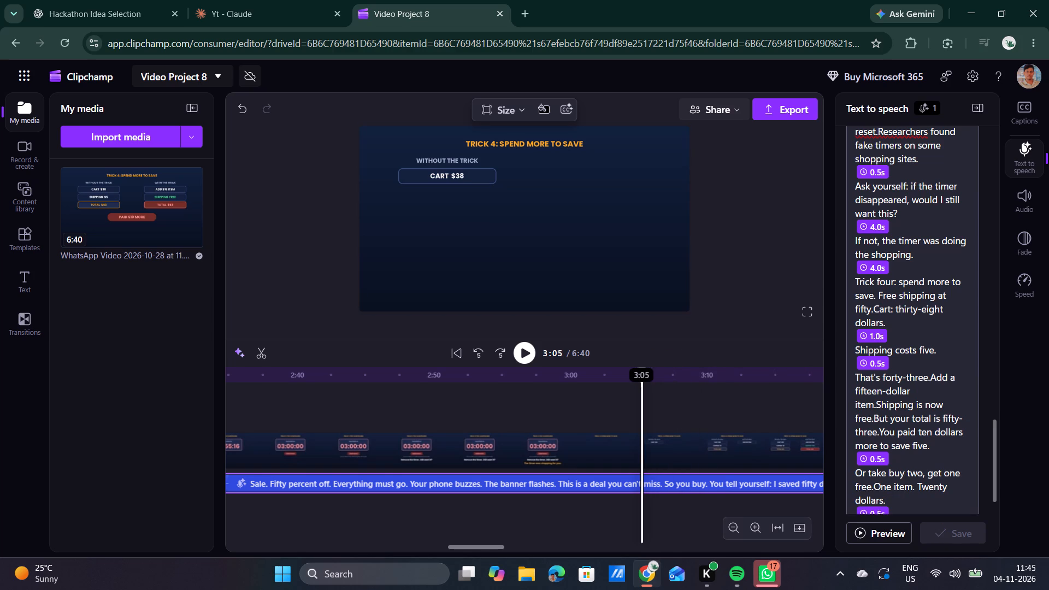
{"action": "left_click", "coordinate": [528, 354]}
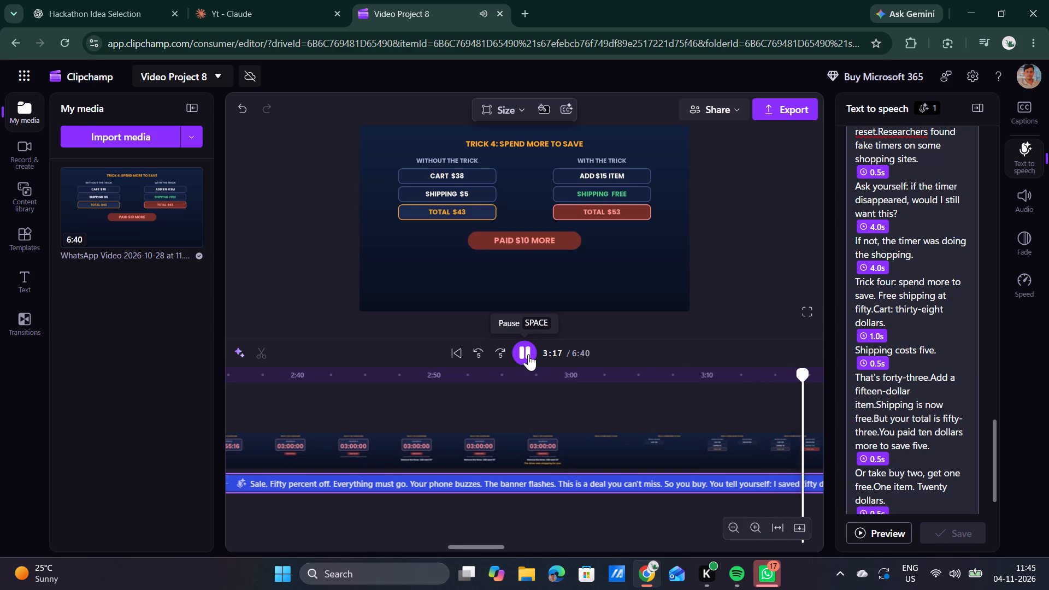
{"action": "left_click", "coordinate": [528, 354]}
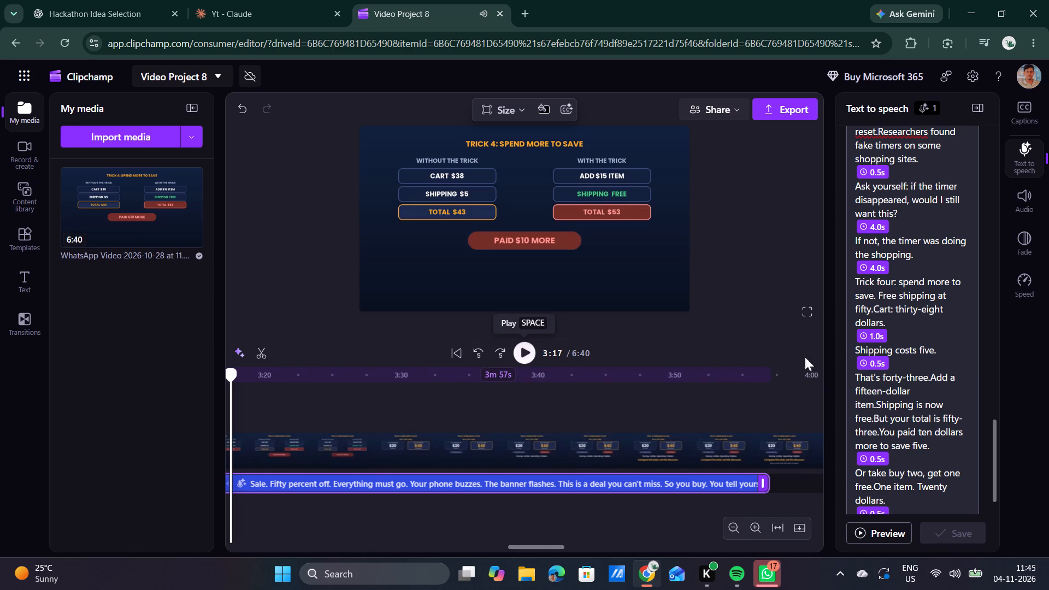
Set the pause after "Cart: thirty-eight dollars." to 0.7 s and save the narration.
{"action": "left_click", "coordinate": [863, 338]}
{"action": "left_click", "coordinate": [863, 338]}
{"action": "left_click", "coordinate": [863, 338]}
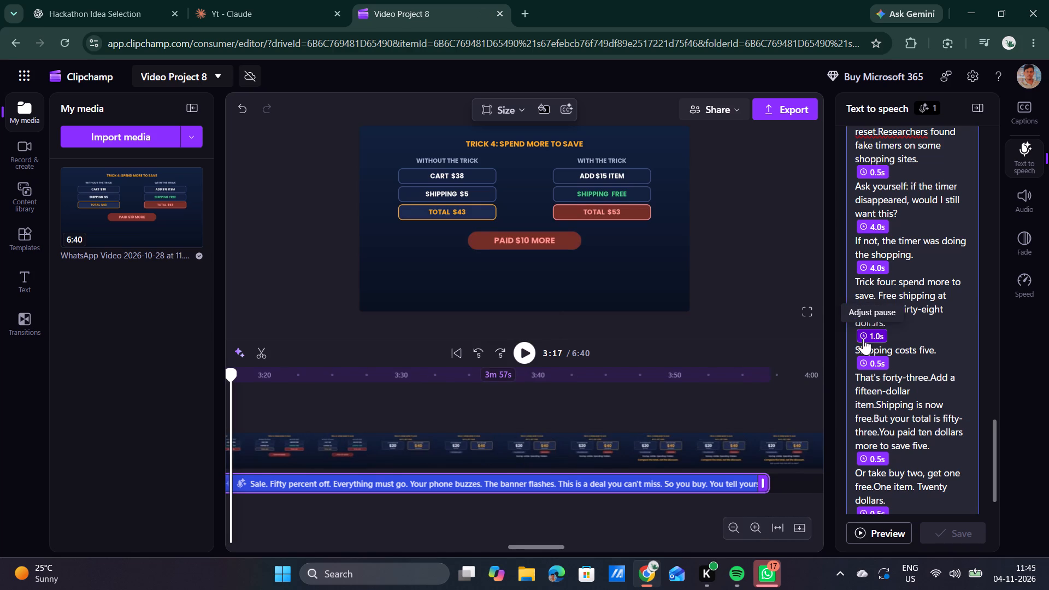
{"action": "key", "text": "Down"}
{"action": "key", "text": "Down"}
{"action": "key", "text": "Down"}
{"action": "key", "text": "Down"}
{"action": "key", "text": "Down"}
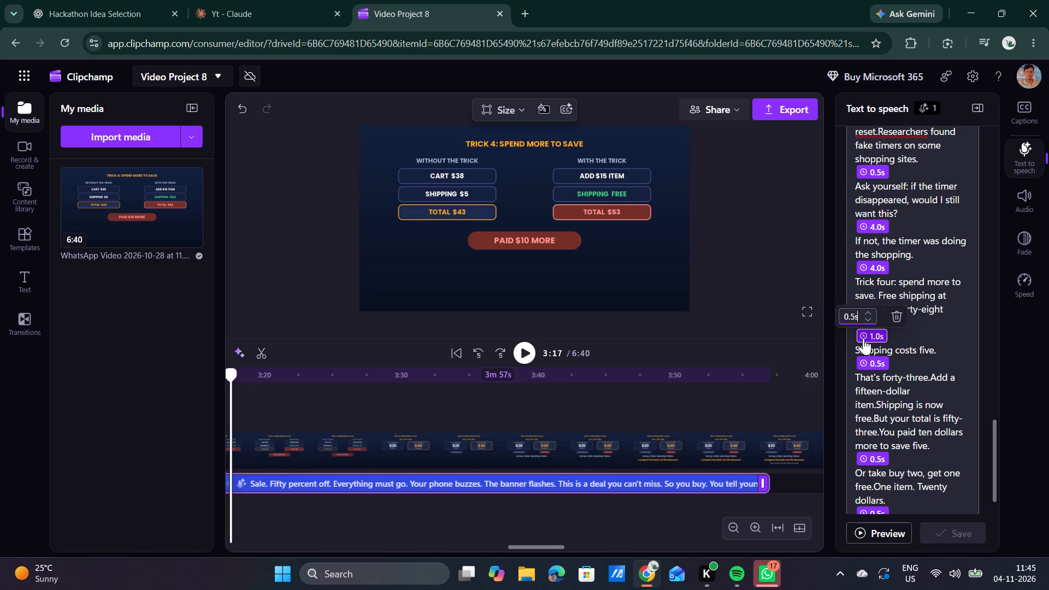
{"action": "key", "text": "Up"}
{"action": "key", "text": "Up"}
{"action": "left_click", "coordinate": [904, 363]}
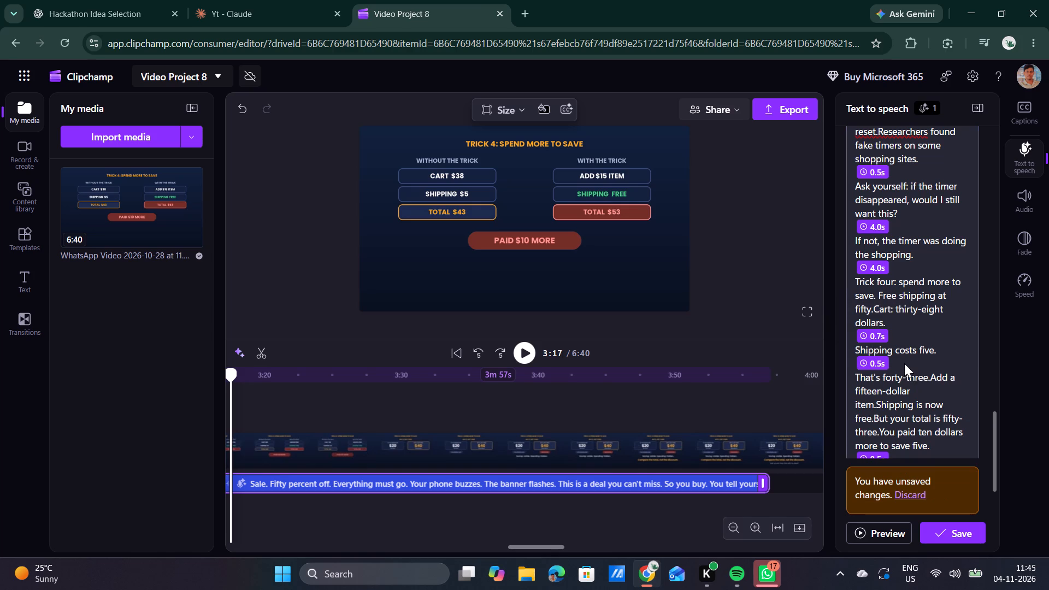
{"action": "left_click", "coordinate": [951, 532]}
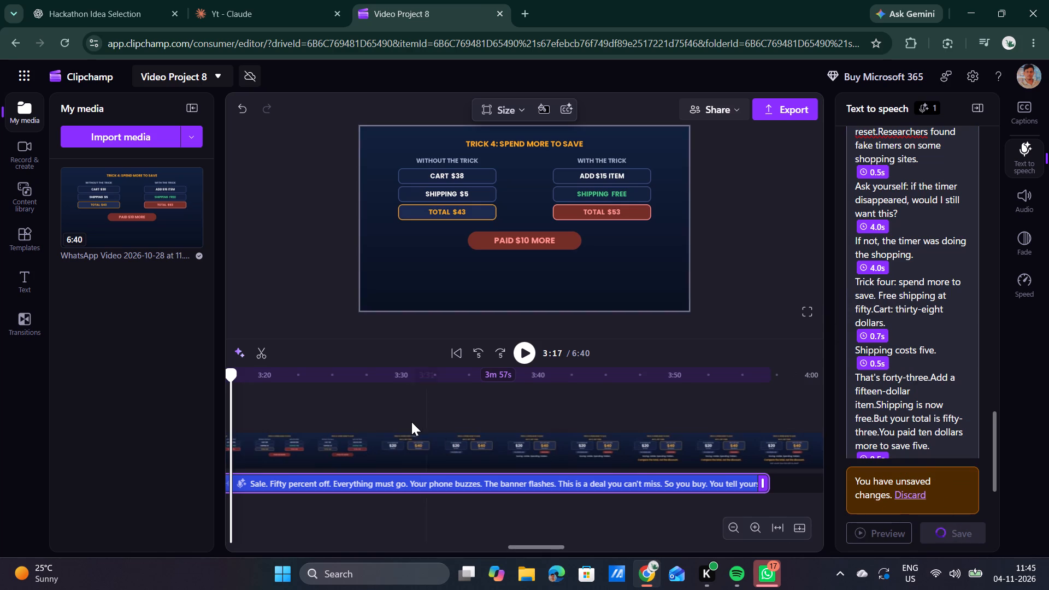
Replay the video from 3:01 to check the Trick four narration against the cart comparison and buy-two visuals.
{"action": "scroll", "coordinate": [399, 415], "scroll_direction": "right", "scroll_amount": 5}
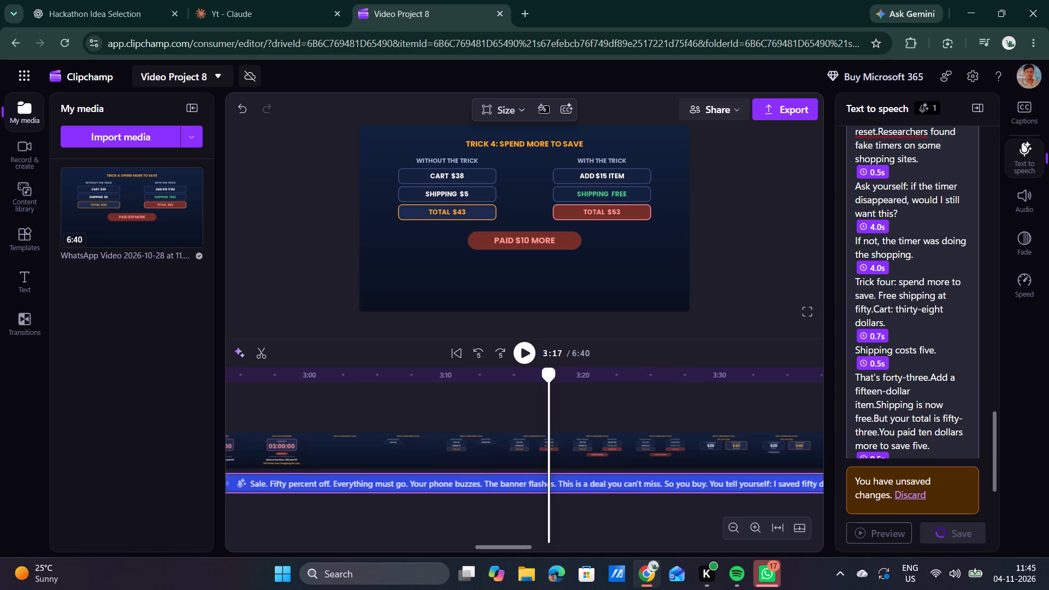
{"action": "left_click_drag", "start_coordinate": [549, 376], "coordinate": [369, 382]}
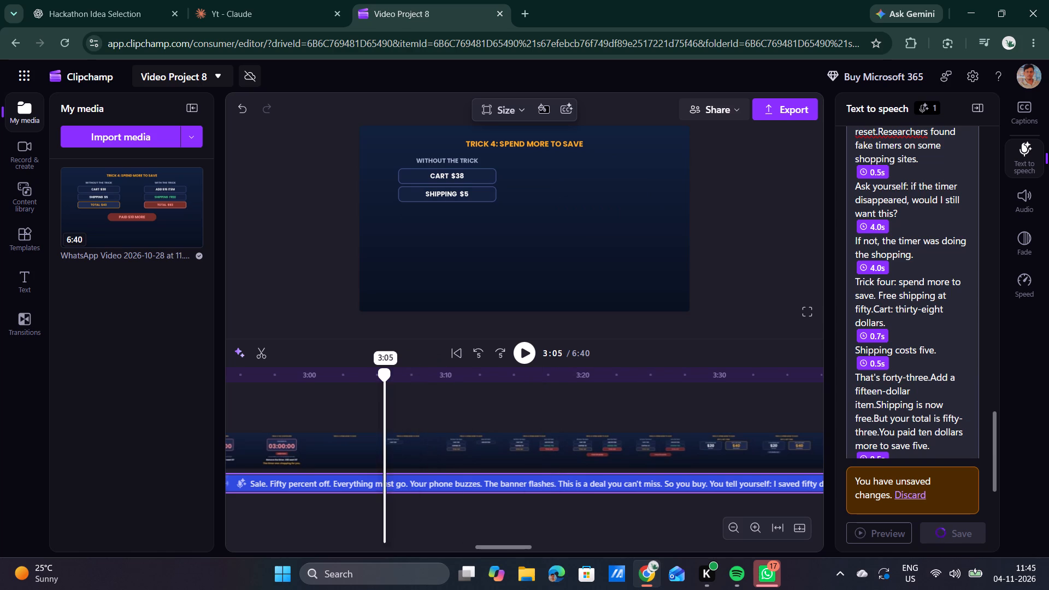
{"action": "left_click_drag", "start_coordinate": [369, 382], "coordinate": [328, 382]}
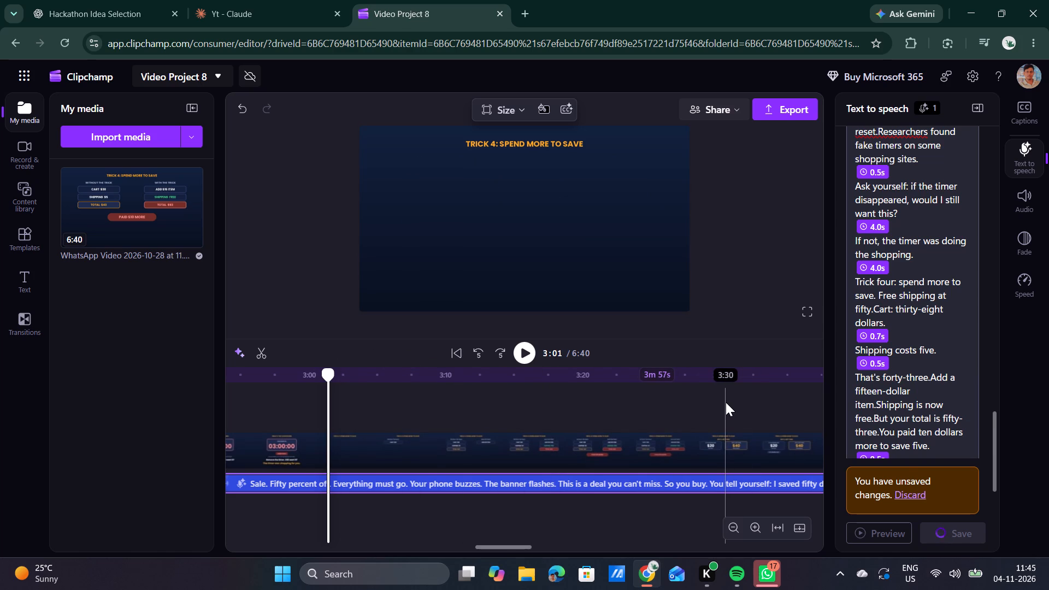
{"action": "left_click", "coordinate": [522, 351]}
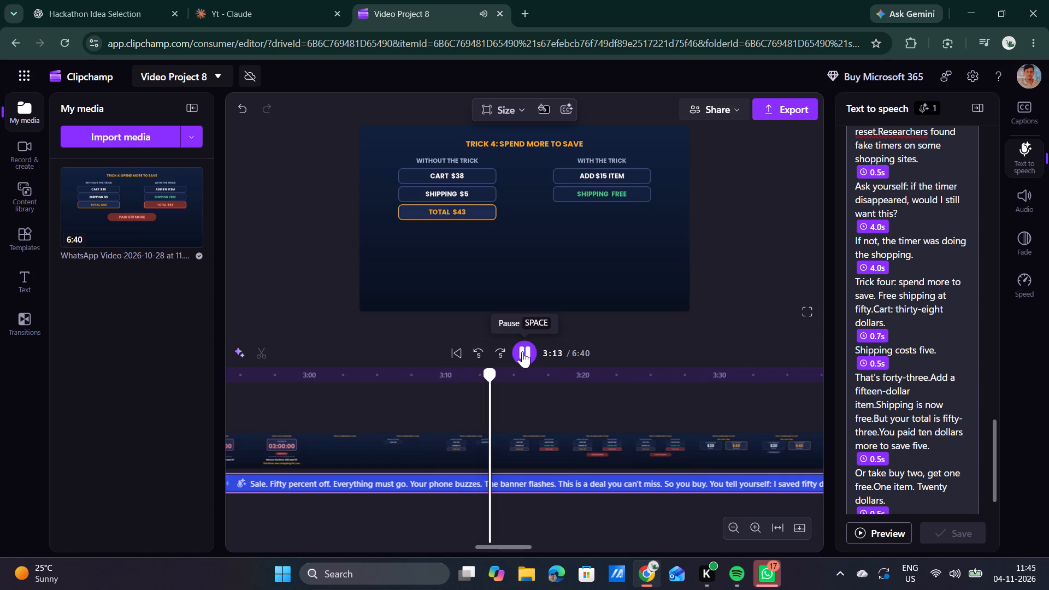
{"action": "scroll", "coordinate": [909, 295], "scroll_direction": "down", "scroll_amount": 2}
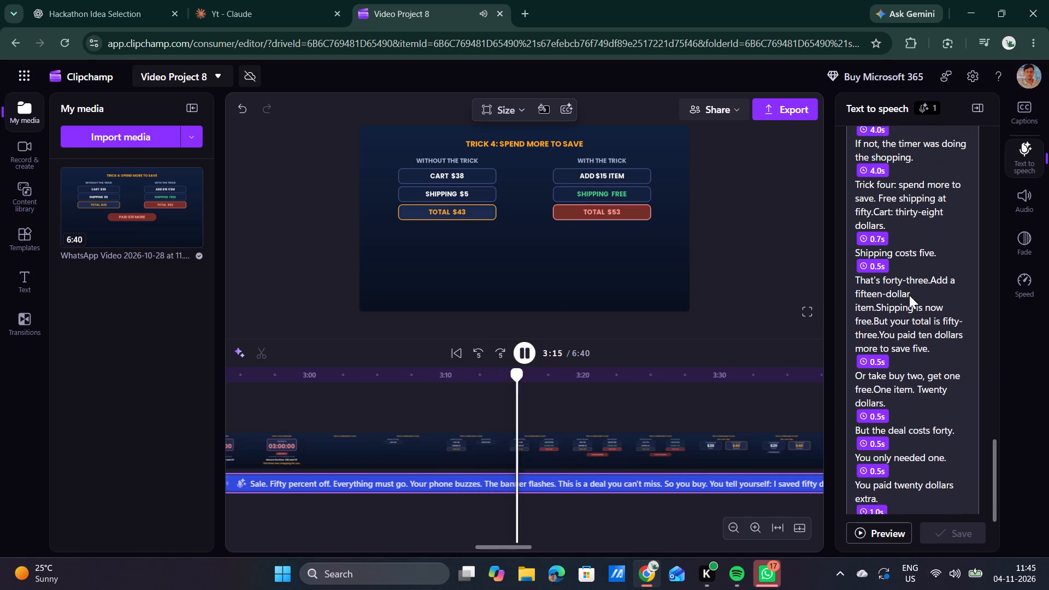
{"action": "scroll", "coordinate": [909, 295], "scroll_direction": "down", "scroll_amount": 1}
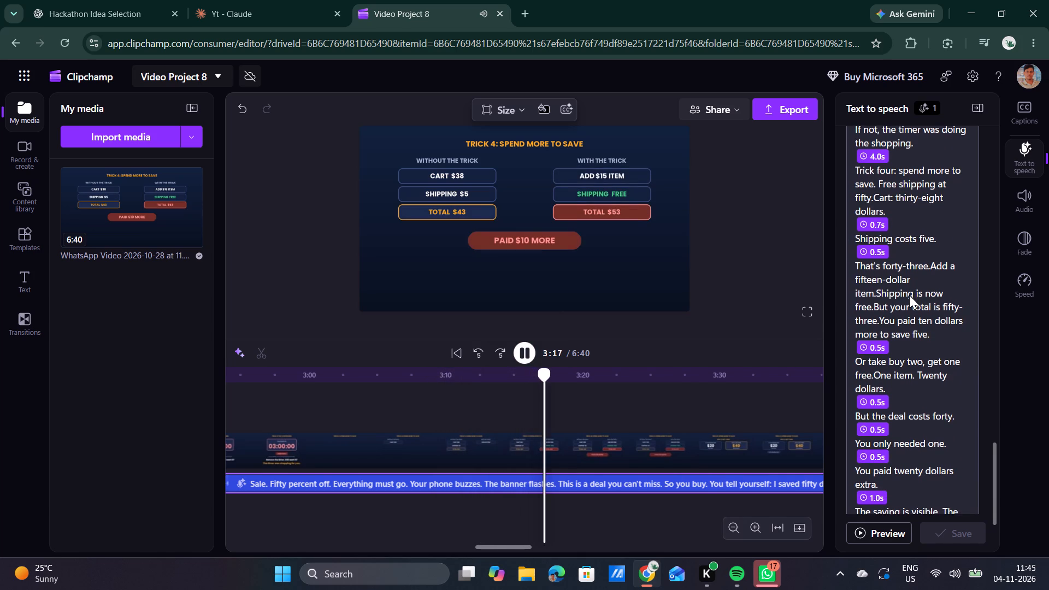
{"action": "scroll", "coordinate": [909, 295], "scroll_direction": "down", "scroll_amount": 1}
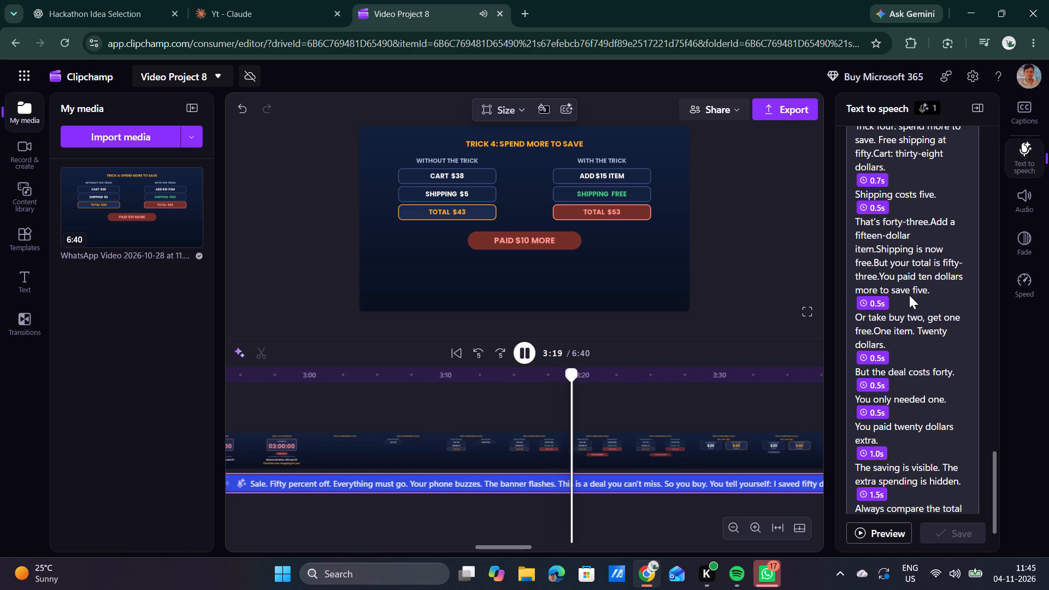
{"action": "scroll", "coordinate": [909, 295], "scroll_direction": "down", "scroll_amount": 1}
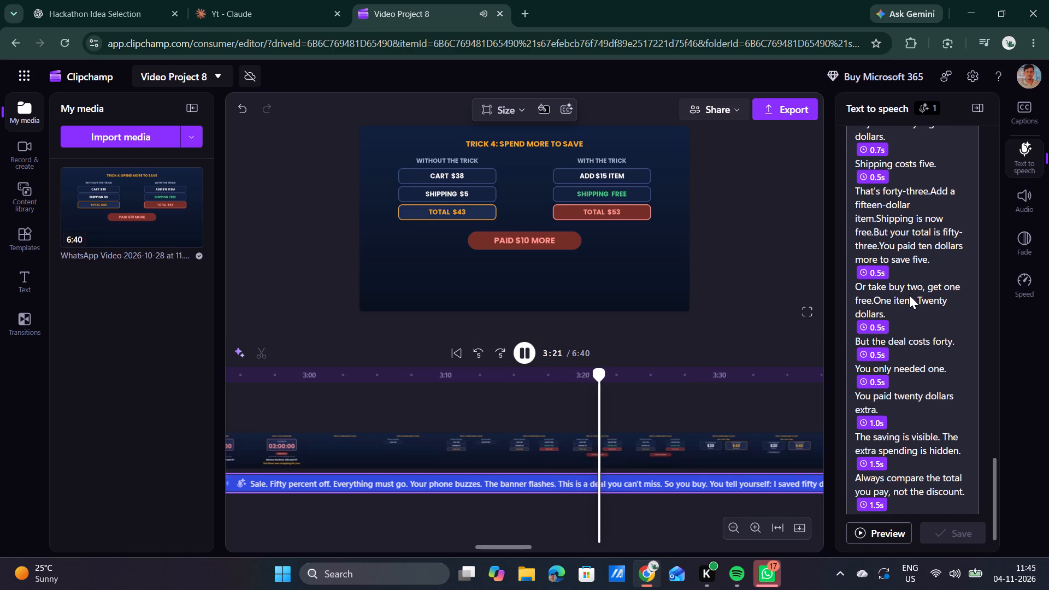
{"action": "scroll", "coordinate": [909, 295], "scroll_direction": "down", "scroll_amount": 1}
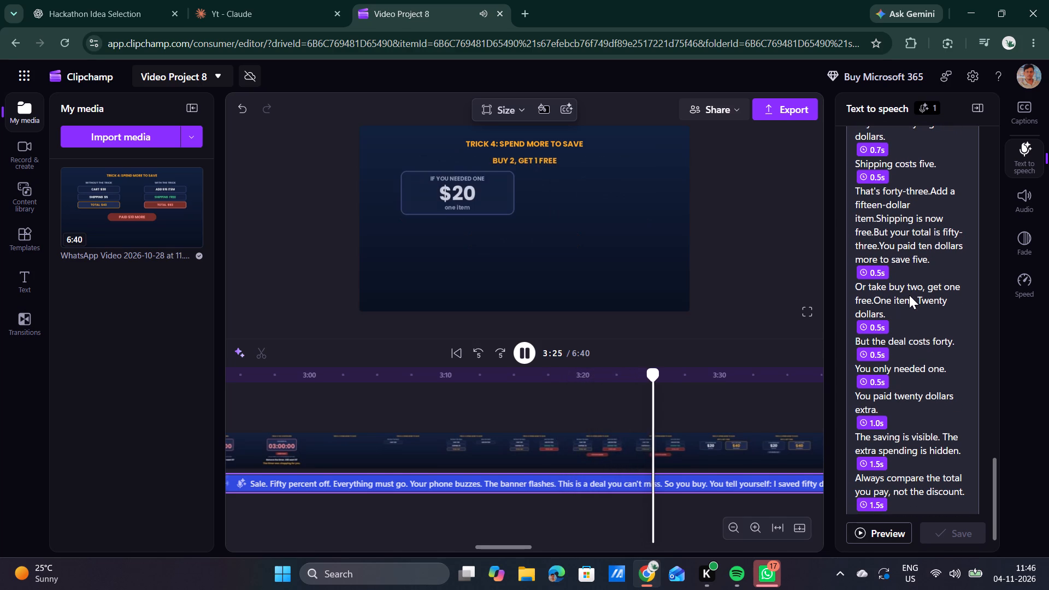
{"action": "left_click", "coordinate": [517, 350]}
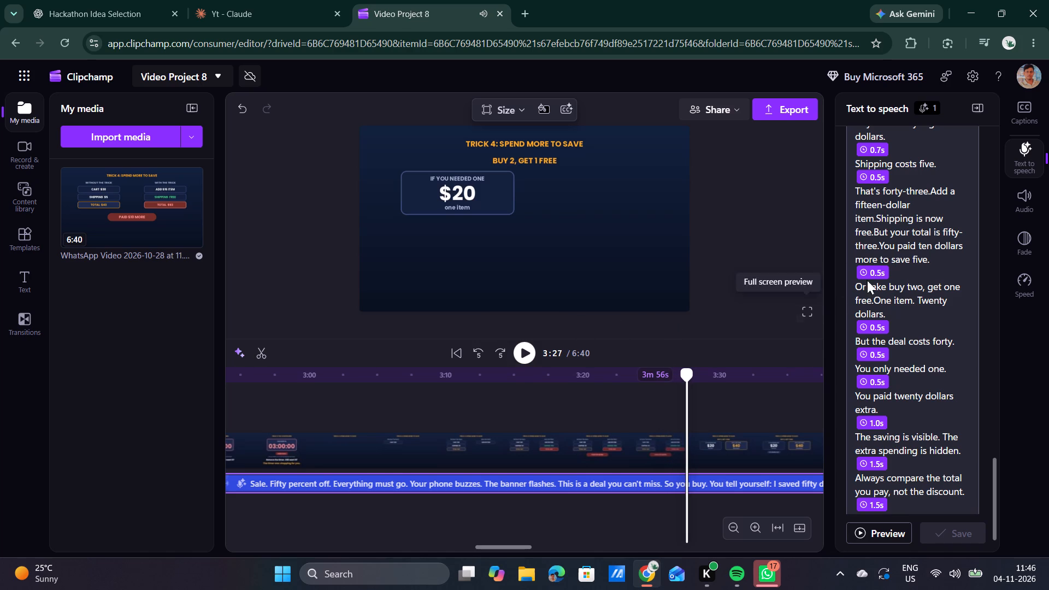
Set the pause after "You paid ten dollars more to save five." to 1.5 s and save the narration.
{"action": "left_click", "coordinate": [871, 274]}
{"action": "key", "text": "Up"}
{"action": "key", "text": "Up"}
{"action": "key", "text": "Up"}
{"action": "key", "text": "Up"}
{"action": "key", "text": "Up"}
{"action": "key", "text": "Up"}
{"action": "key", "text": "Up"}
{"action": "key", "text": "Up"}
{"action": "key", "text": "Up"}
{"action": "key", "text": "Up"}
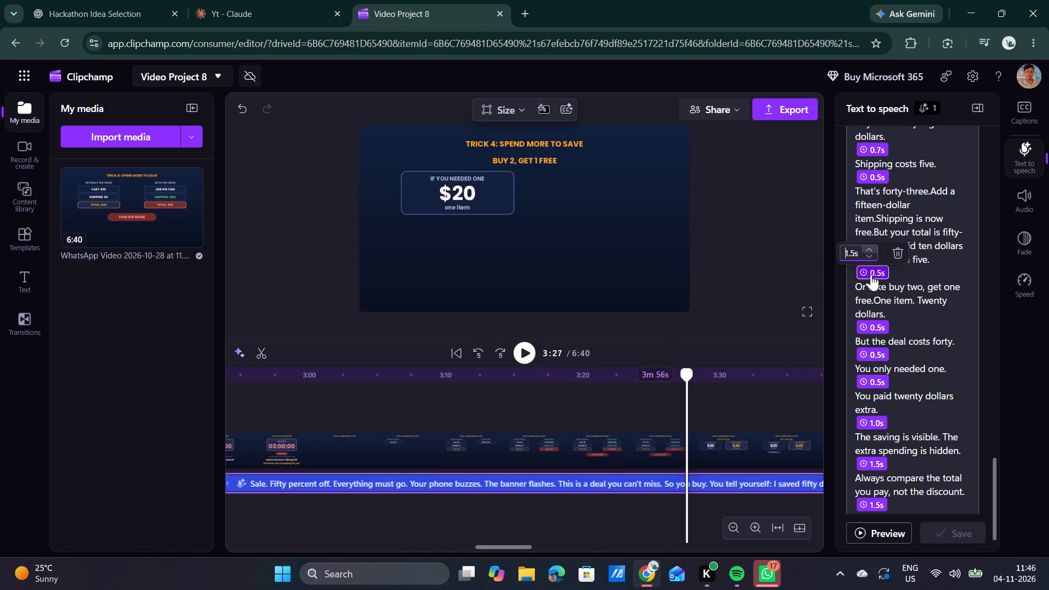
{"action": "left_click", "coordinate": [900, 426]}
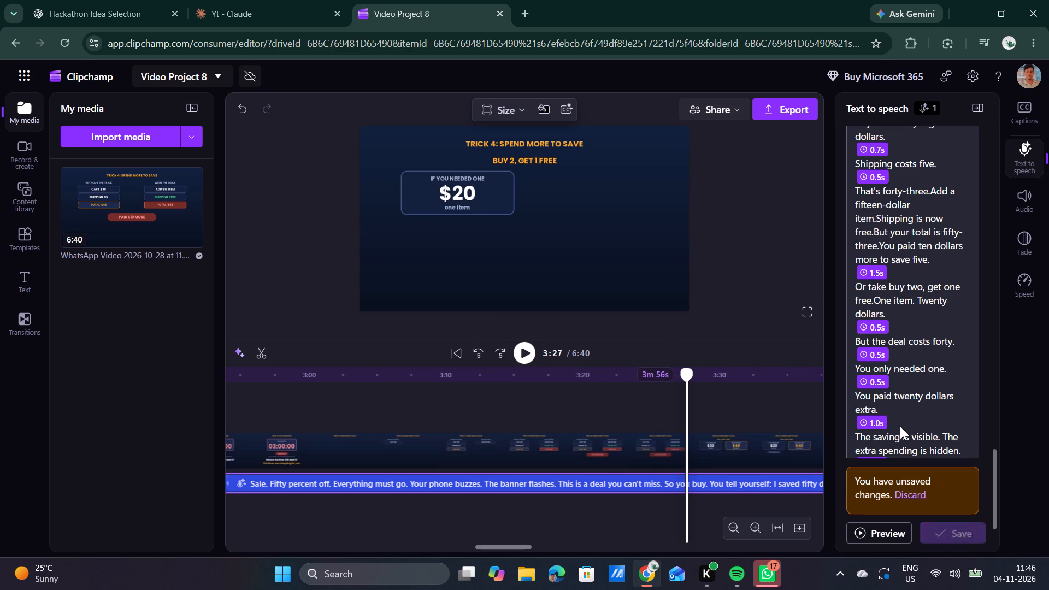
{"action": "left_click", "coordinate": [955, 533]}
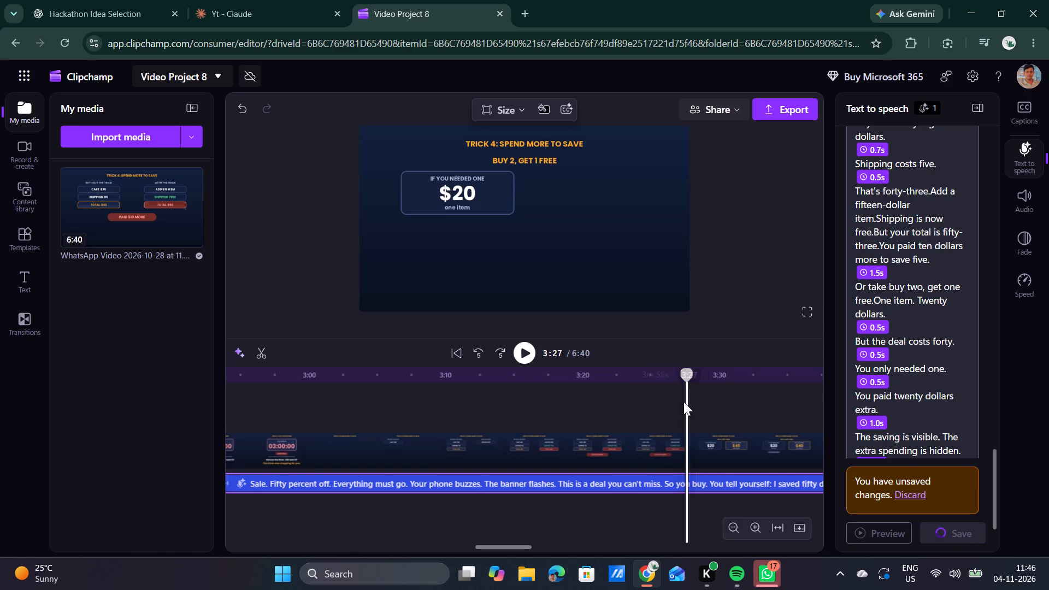
Replay the video from 3:16 to check when the buy-two narration starts against the visuals.
{"action": "left_click_drag", "start_coordinate": [685, 376], "coordinate": [539, 362]}
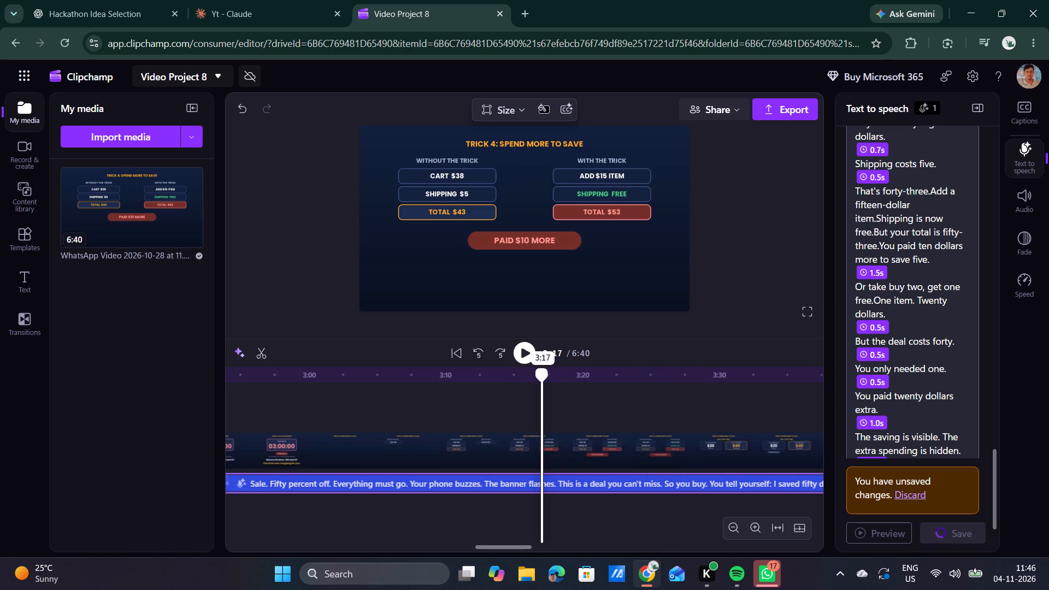
{"action": "left_click_drag", "start_coordinate": [539, 362], "coordinate": [537, 362]}
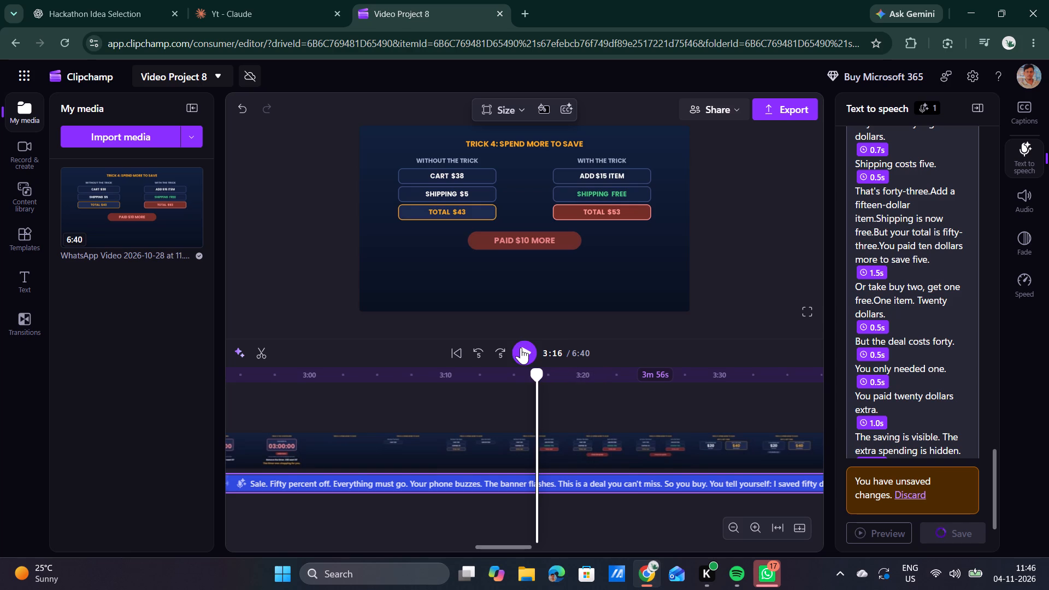
{"action": "left_click", "coordinate": [518, 346]}
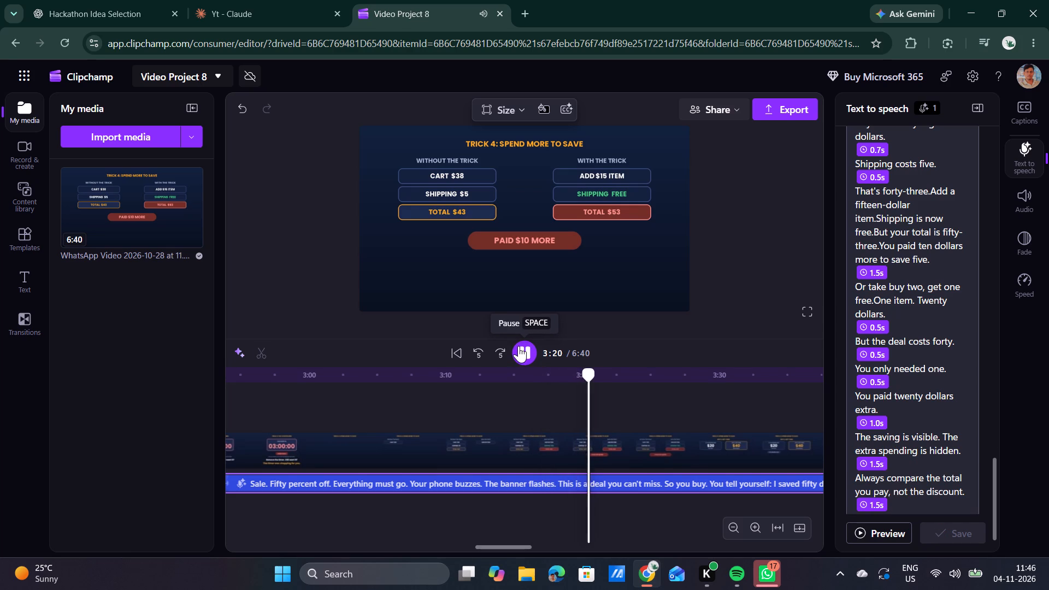
{"action": "left_click", "coordinate": [518, 346]}
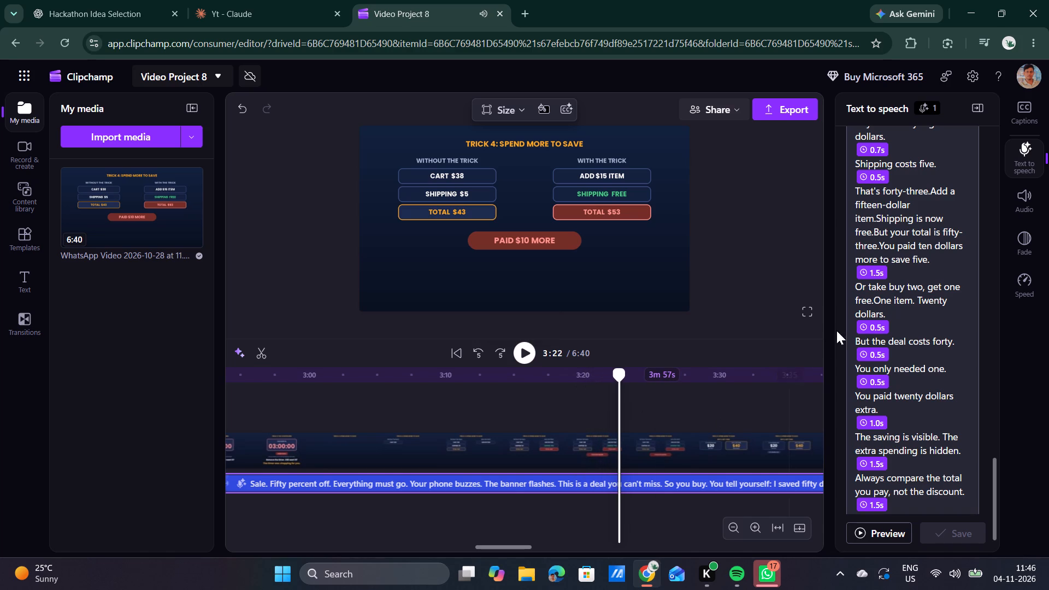
Set the pause after "You paid ten dollars more to save five." to 3 s and save the narration.
{"action": "left_click", "coordinate": [868, 269]}
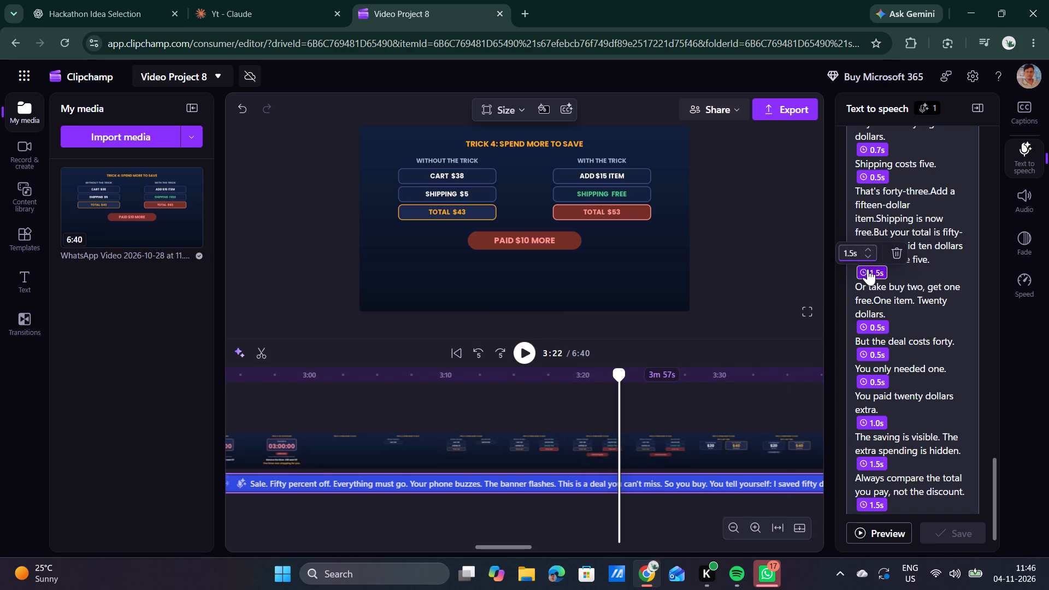
{"action": "key", "text": "Up"}
{"action": "key", "text": "Up"}
{"action": "key", "text": "Up"}
{"action": "key", "text": "Up"}
{"action": "key", "text": "Up"}
{"action": "key", "text": "Up"}
{"action": "key", "text": "Up"}
{"action": "key", "text": "Up"}
{"action": "key", "text": "Up"}
{"action": "key", "text": "Up"}
{"action": "key", "text": "Up"}
{"action": "key", "text": "Up"}
{"action": "key", "text": "Up"}
{"action": "key", "text": "Up"}
{"action": "key", "text": "Up"}
{"action": "key", "text": "Up"}
{"action": "key", "text": "Down"}
{"action": "left_click", "coordinate": [912, 345]}
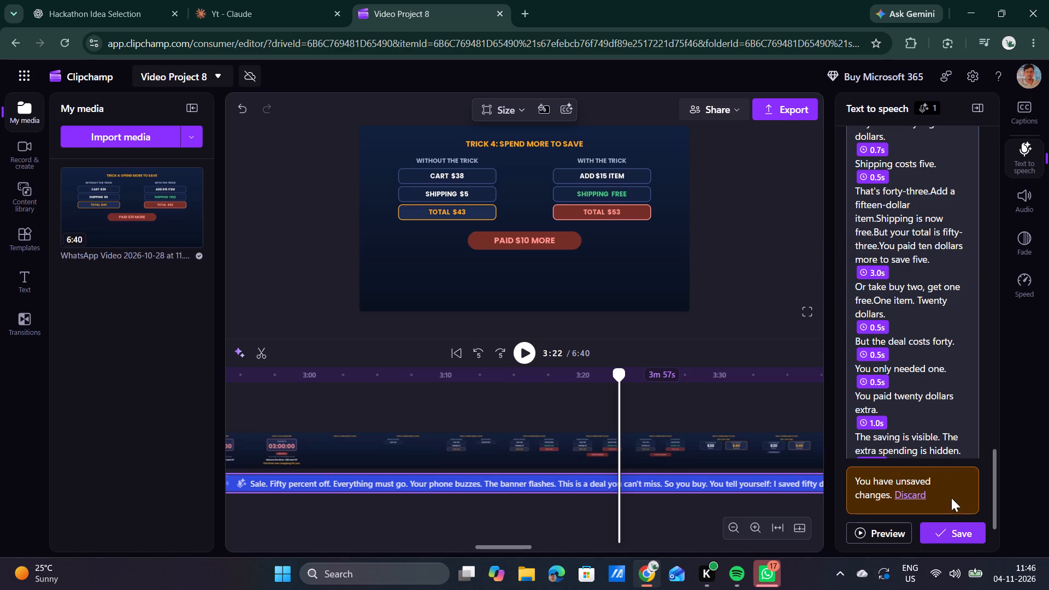
{"action": "left_click", "coordinate": [954, 528]}
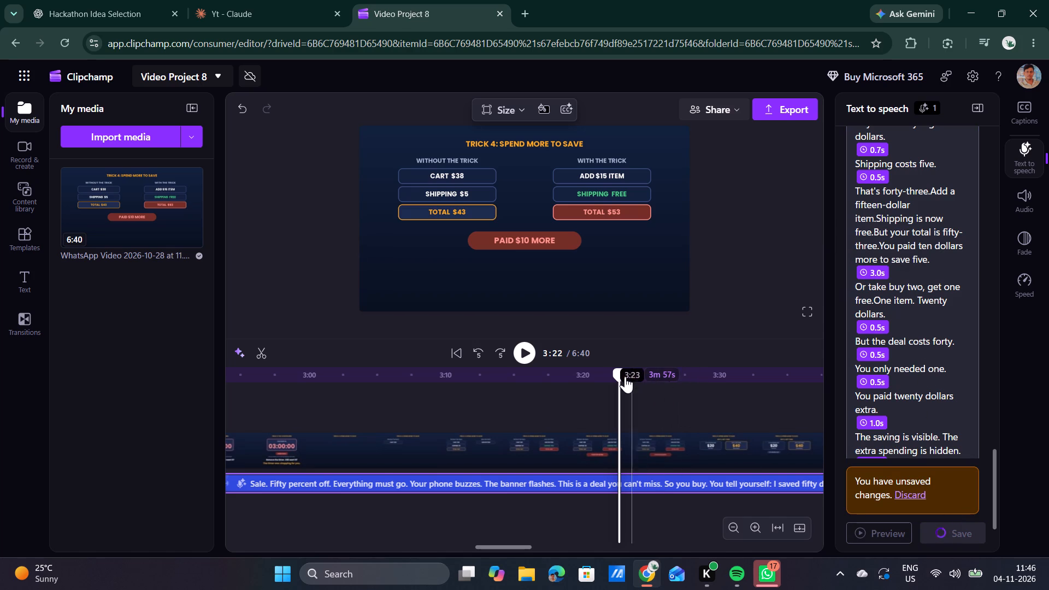
Replay the video from 3:13 to check the rest of the Trick four narration against the visuals.
{"action": "left_click_drag", "start_coordinate": [618, 374], "coordinate": [497, 380]}
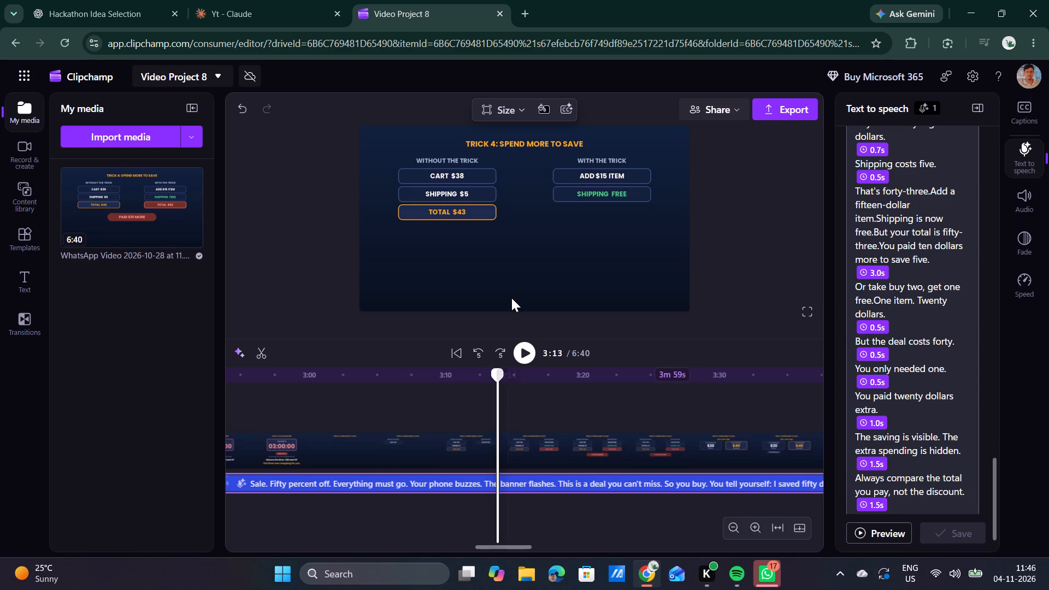
{"action": "key", "text": "space"}
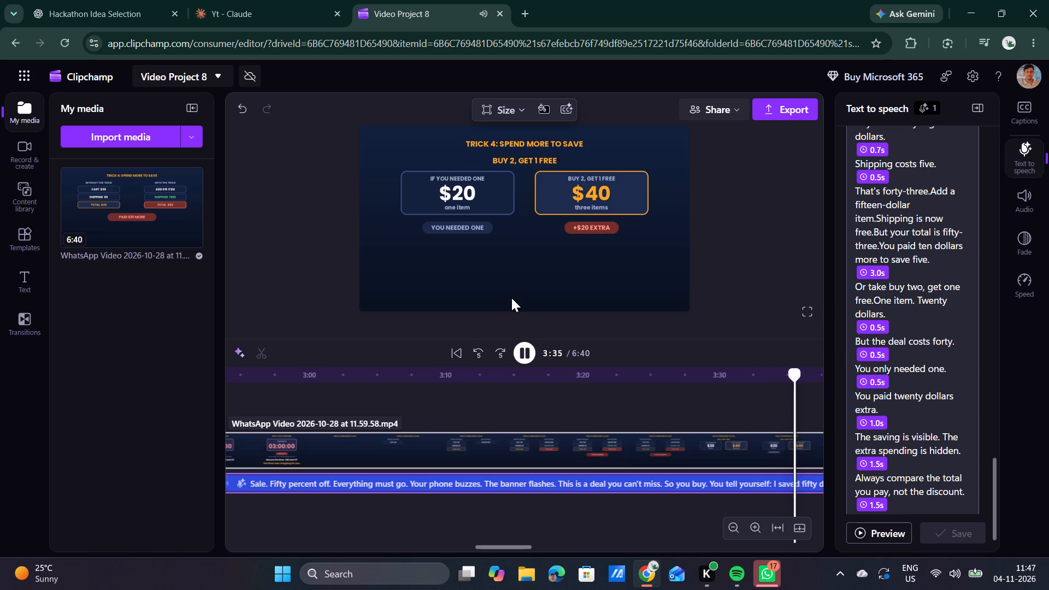
{"action": "scroll", "coordinate": [611, 352], "scroll_direction": "left", "scroll_amount": 1}
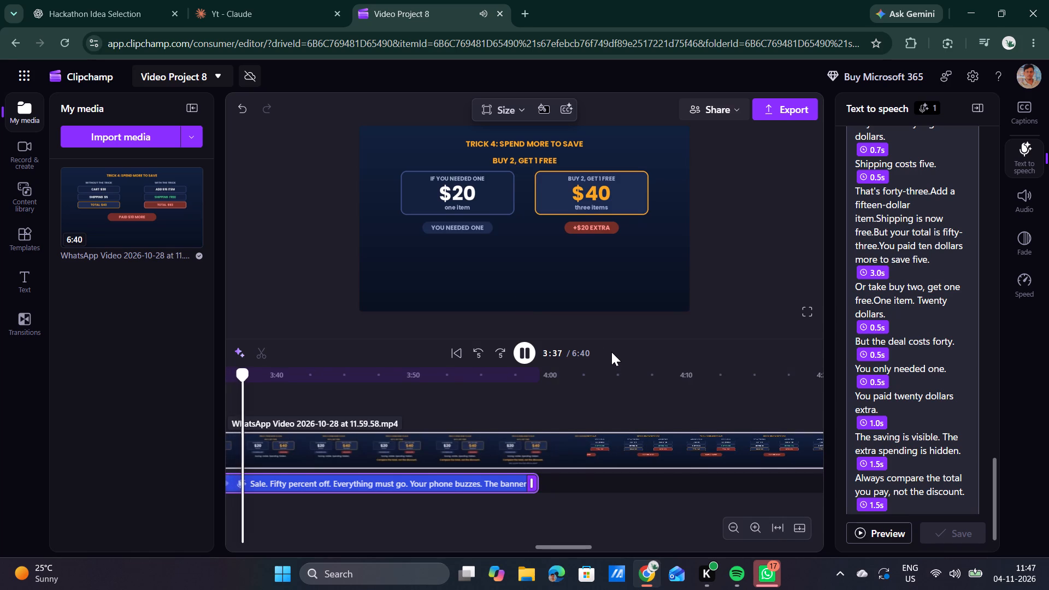
{"action": "scroll", "coordinate": [899, 359], "scroll_direction": "down", "scroll_amount": 2}
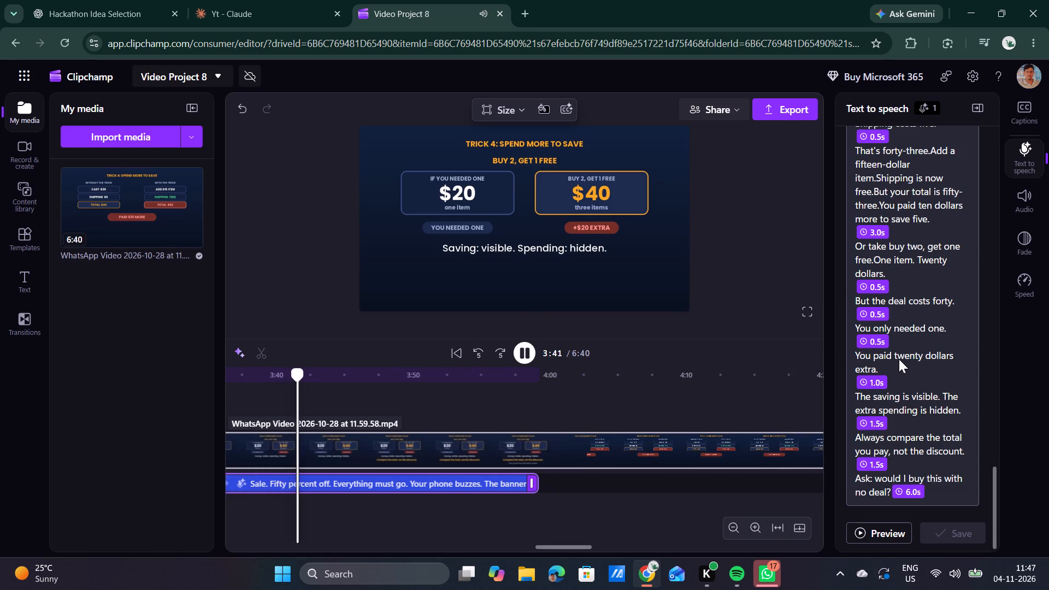
{"action": "scroll", "coordinate": [899, 359], "scroll_direction": "down", "scroll_amount": 1}
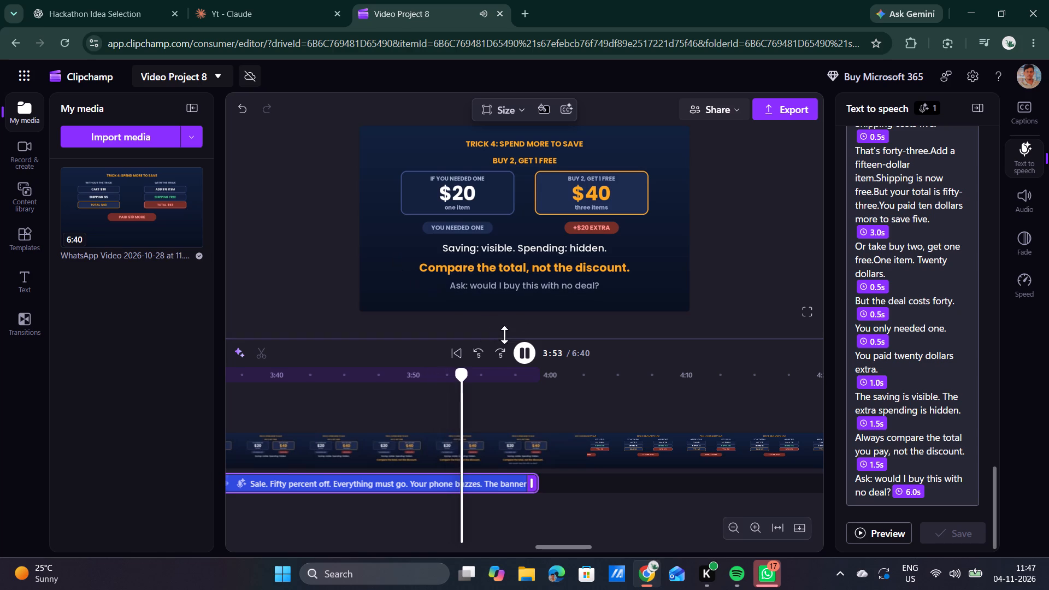
{"action": "left_click", "coordinate": [526, 359]}
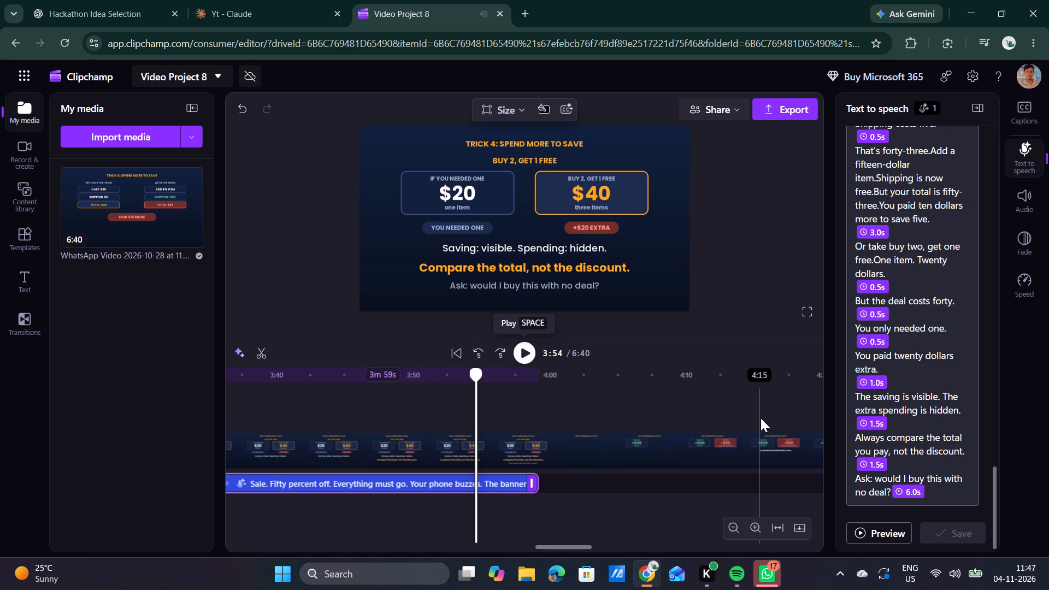
Set the pause after "Always compare the total you pay, not the discount." to 2.5 s and save the narration.
{"action": "left_click", "coordinate": [861, 459]}
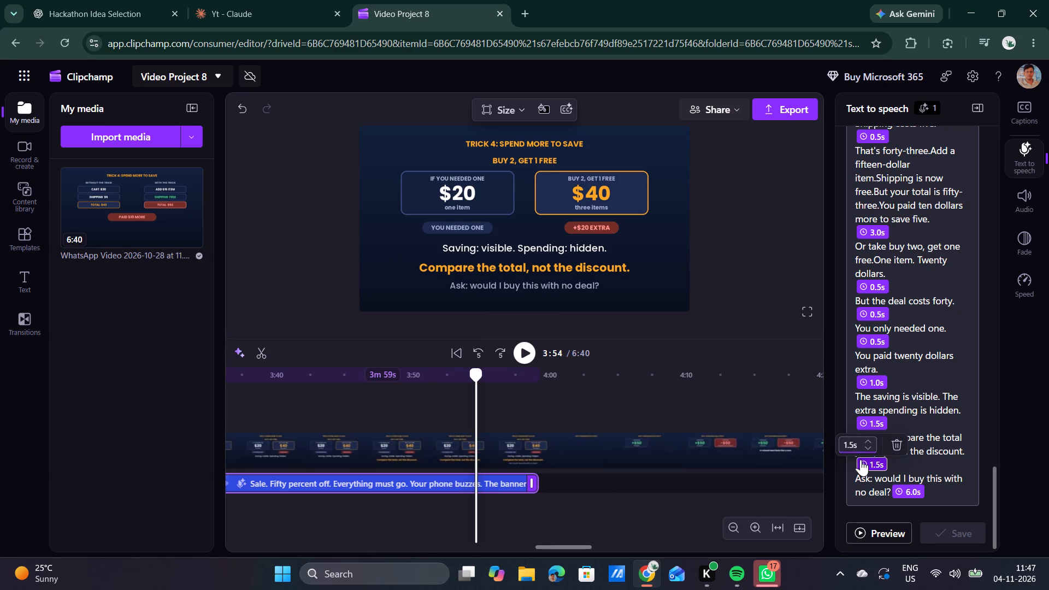
{"action": "key", "text": "Up"}
{"action": "key", "text": "Up"}
{"action": "key", "text": "Up"}
{"action": "key", "text": "Up"}
{"action": "key", "text": "Up"}
{"action": "key", "text": "Up"}
{"action": "key", "text": "Up"}
{"action": "key", "text": "Up"}
{"action": "key", "text": "Up"}
{"action": "key", "text": "Up"}
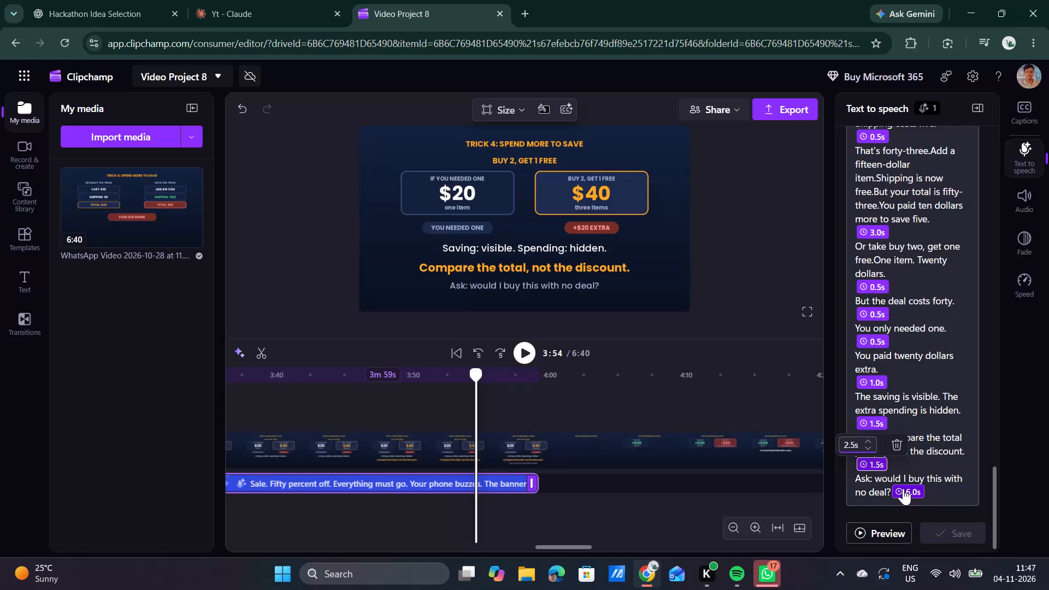
{"action": "left_click", "coordinate": [930, 492]}
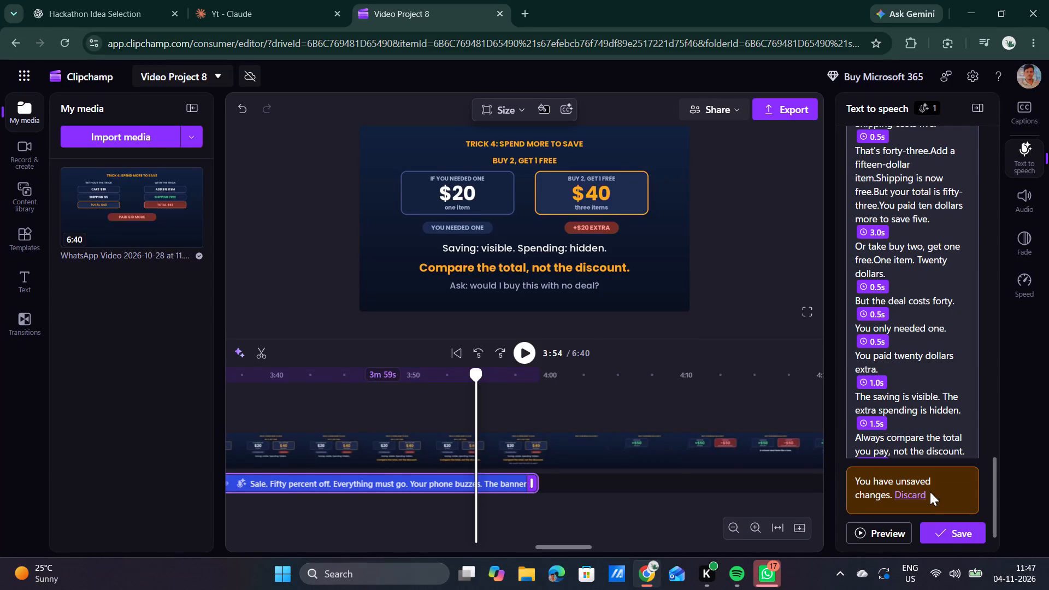
{"action": "left_click", "coordinate": [948, 533]}
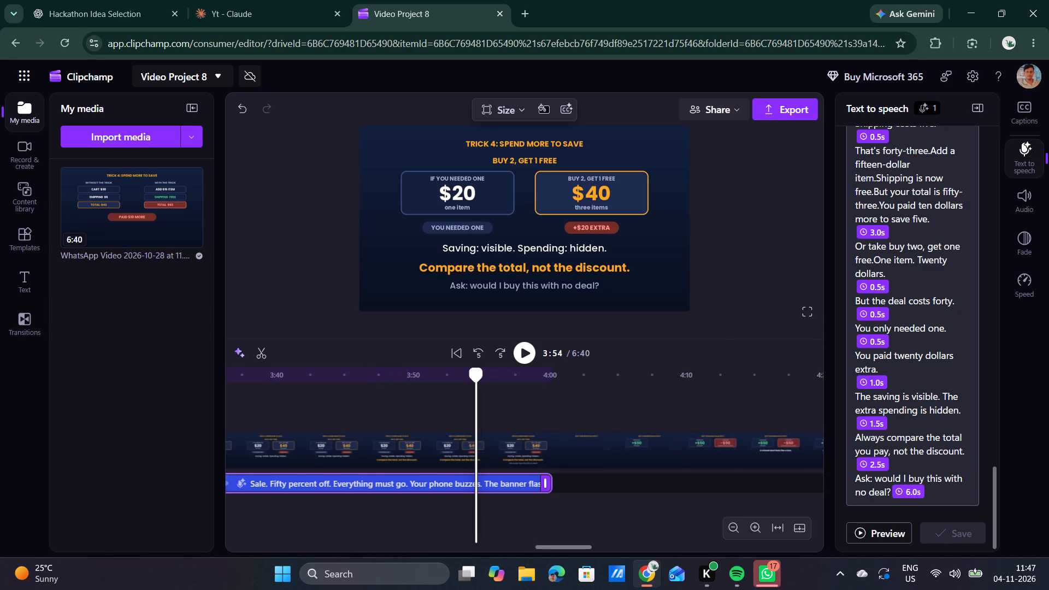
Replay the video from 3:46 to check the timing of the closing question "Ask: would I buy this with no deal?".
{"action": "left_click_drag", "start_coordinate": [481, 374], "coordinate": [369, 367]}
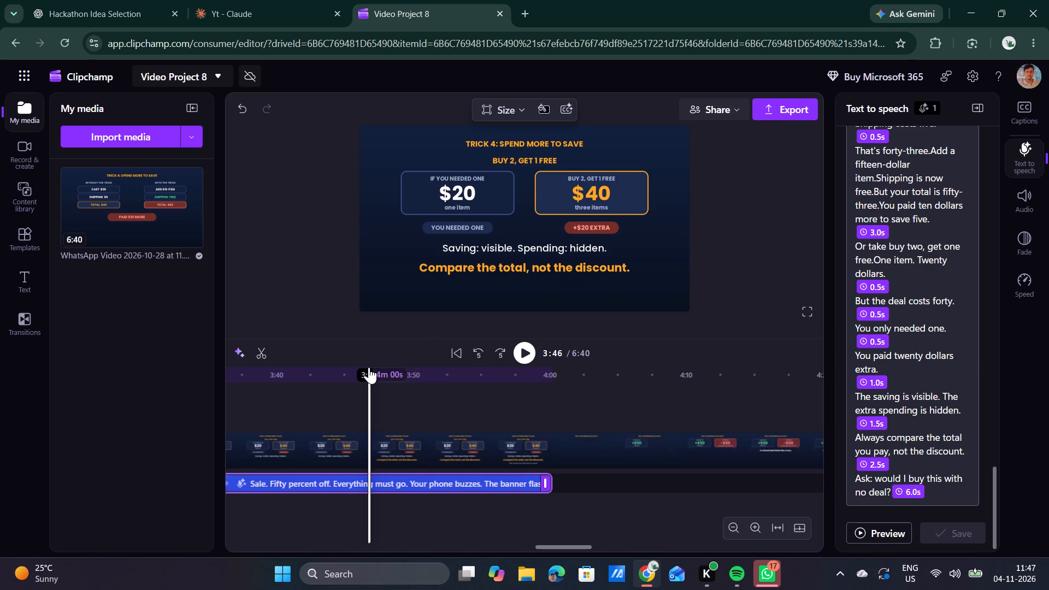
{"action": "left_click", "coordinate": [526, 351]}
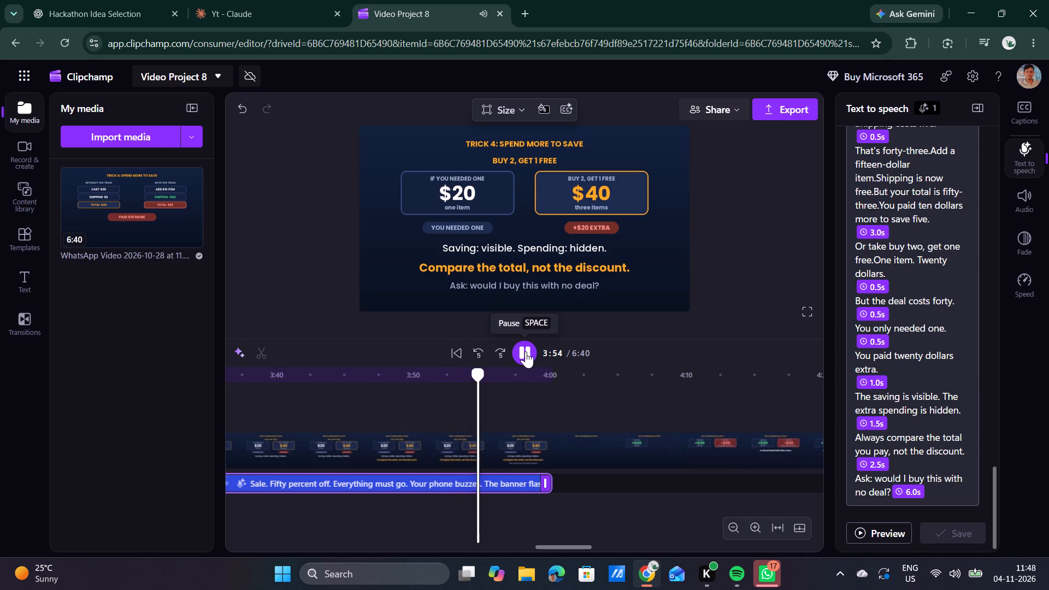
{"action": "left_click", "coordinate": [526, 351]}
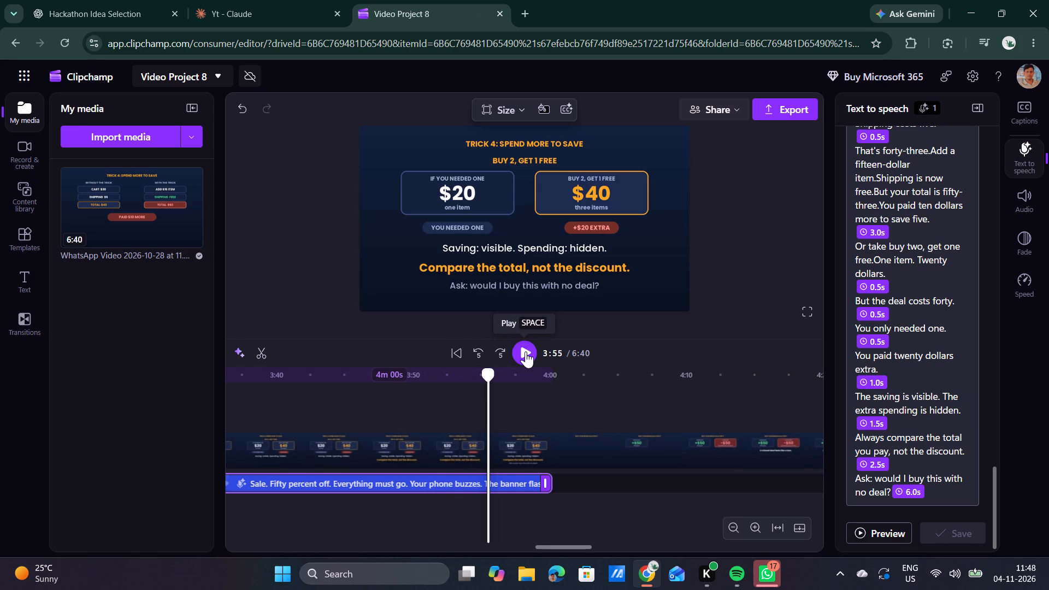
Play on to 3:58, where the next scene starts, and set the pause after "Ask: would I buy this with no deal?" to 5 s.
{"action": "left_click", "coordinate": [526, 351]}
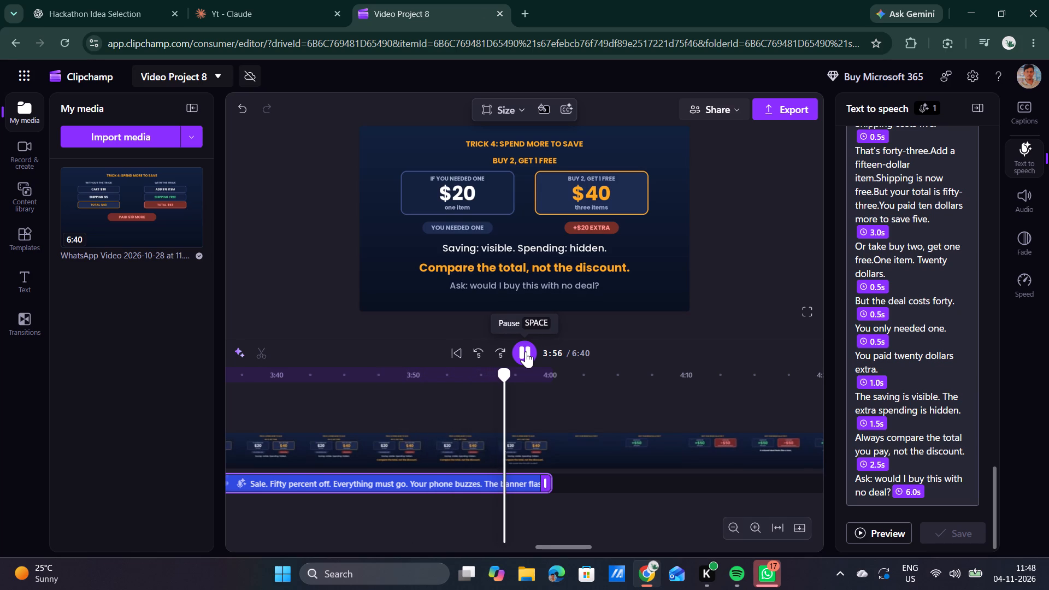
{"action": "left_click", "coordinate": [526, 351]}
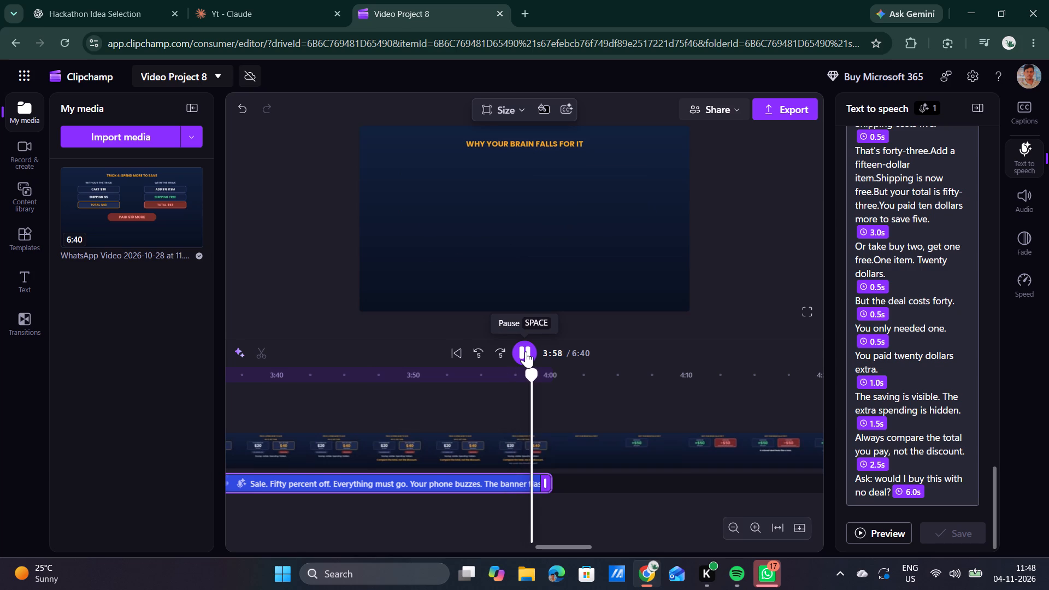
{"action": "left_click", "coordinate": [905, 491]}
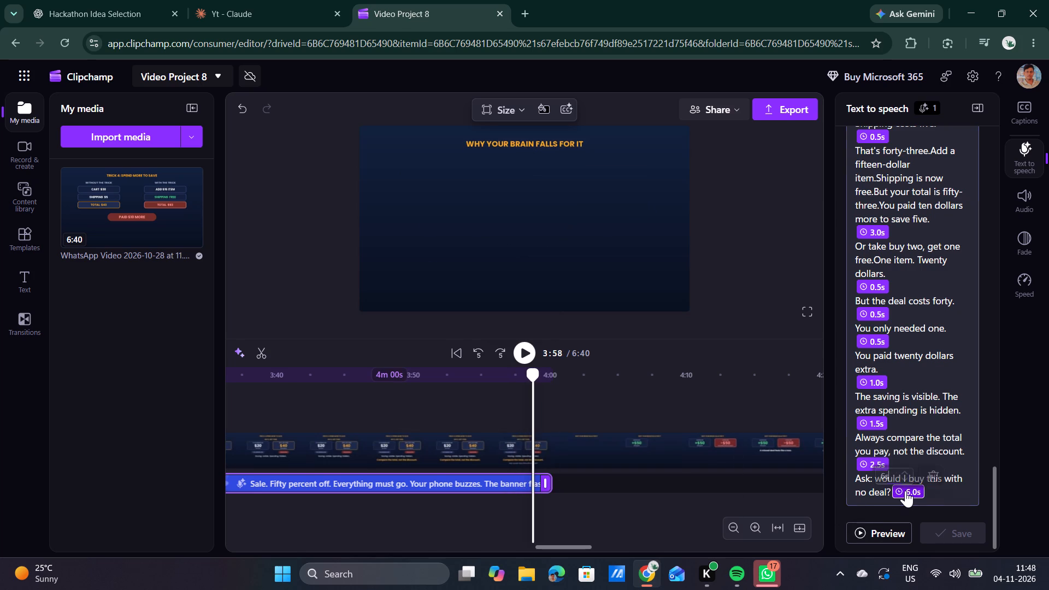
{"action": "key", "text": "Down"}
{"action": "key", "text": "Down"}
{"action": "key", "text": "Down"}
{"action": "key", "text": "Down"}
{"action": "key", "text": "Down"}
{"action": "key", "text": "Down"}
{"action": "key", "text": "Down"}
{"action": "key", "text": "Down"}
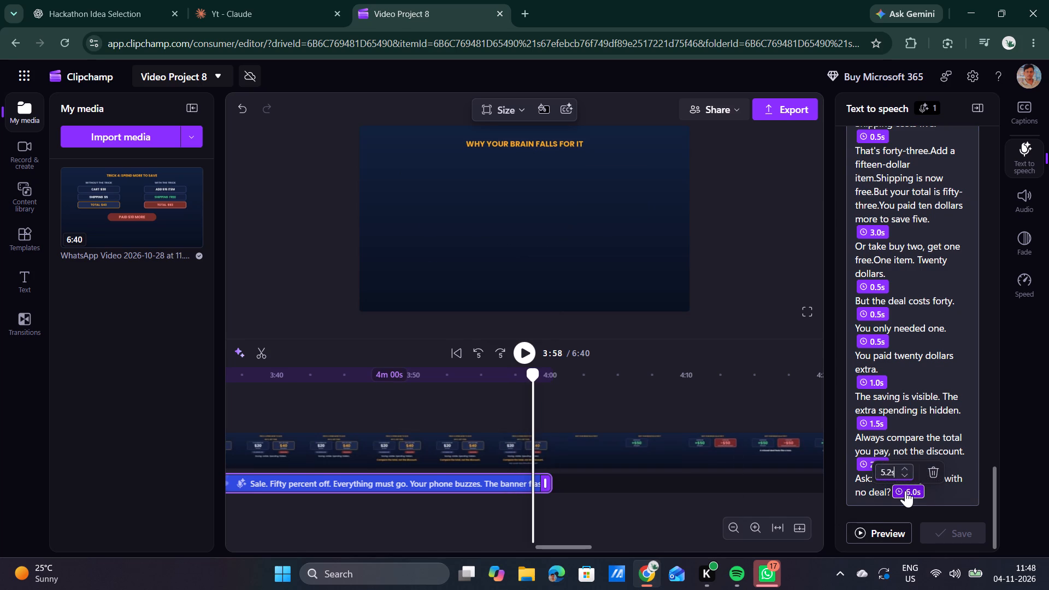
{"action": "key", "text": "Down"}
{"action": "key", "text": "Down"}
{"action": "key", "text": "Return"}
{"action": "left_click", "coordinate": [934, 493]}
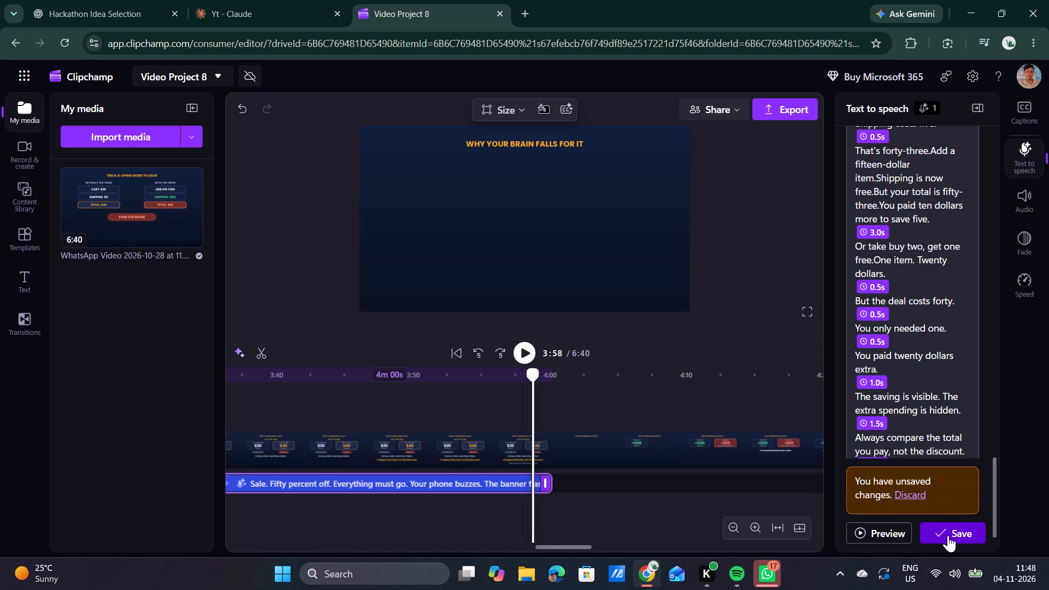
Set the pause after "Ask: would I buy this with no deal?" to 4.5 s and save the narration.
{"action": "scroll", "coordinate": [915, 421], "scroll_direction": "down", "scroll_amount": 1}
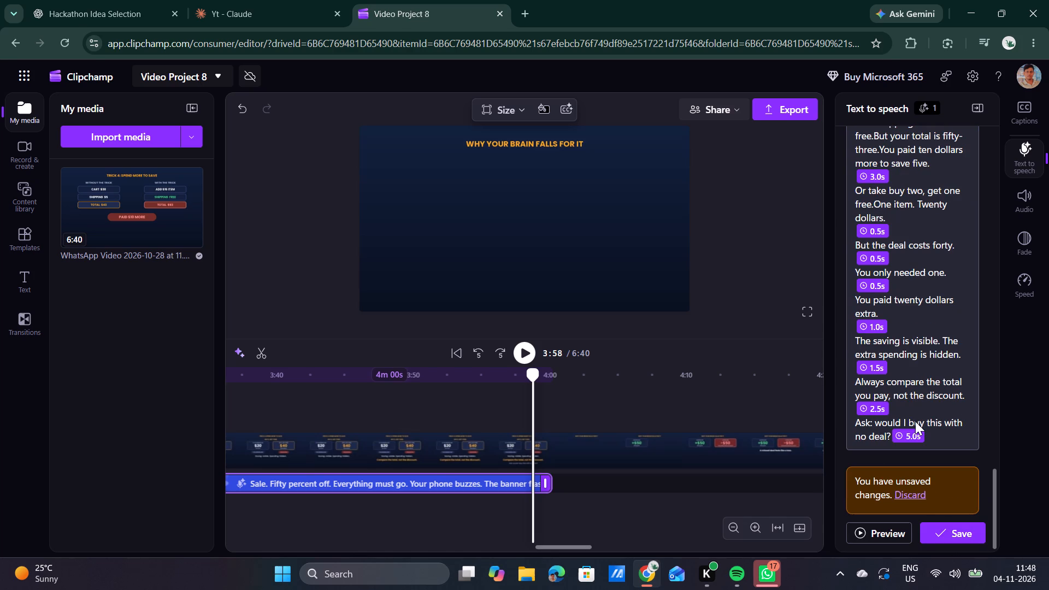
{"action": "scroll", "coordinate": [915, 421], "scroll_direction": "down", "scroll_amount": 1}
{"action": "left_click", "coordinate": [915, 434]}
{"action": "key", "text": "Left"}
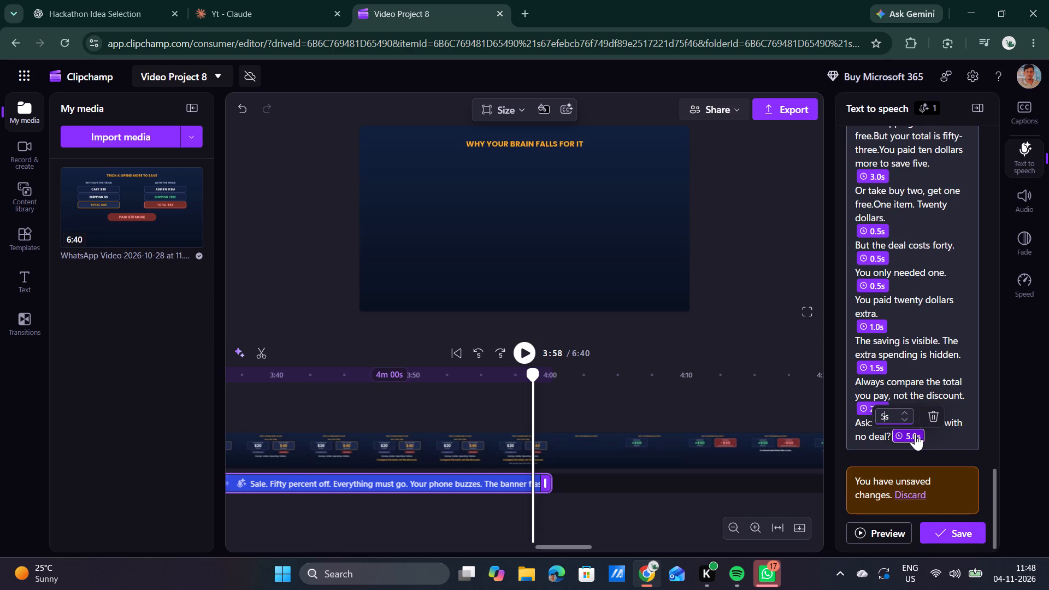
{"action": "key", "text": "Down"}
{"action": "key", "text": "Down"}
{"action": "key", "text": "Down"}
{"action": "key", "text": "Down"}
{"action": "key", "text": "Down"}
{"action": "key", "text": "Down"}
{"action": "key", "text": "Up"}
{"action": "left_click", "coordinate": [938, 528]}
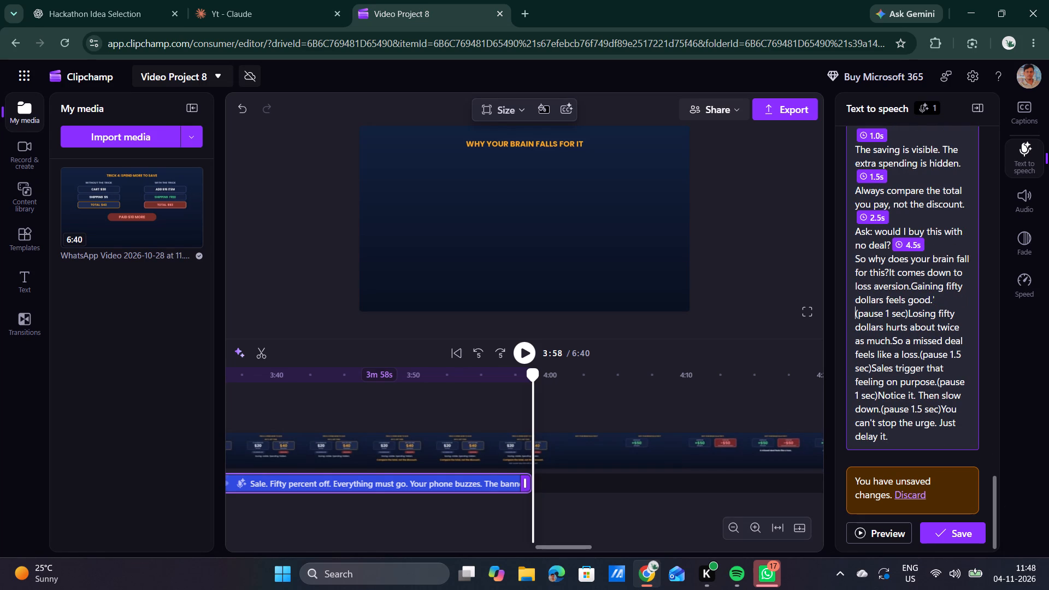
{"action": "left_click", "coordinate": [908, 314]}
{"action": "key", "text": "Return"}
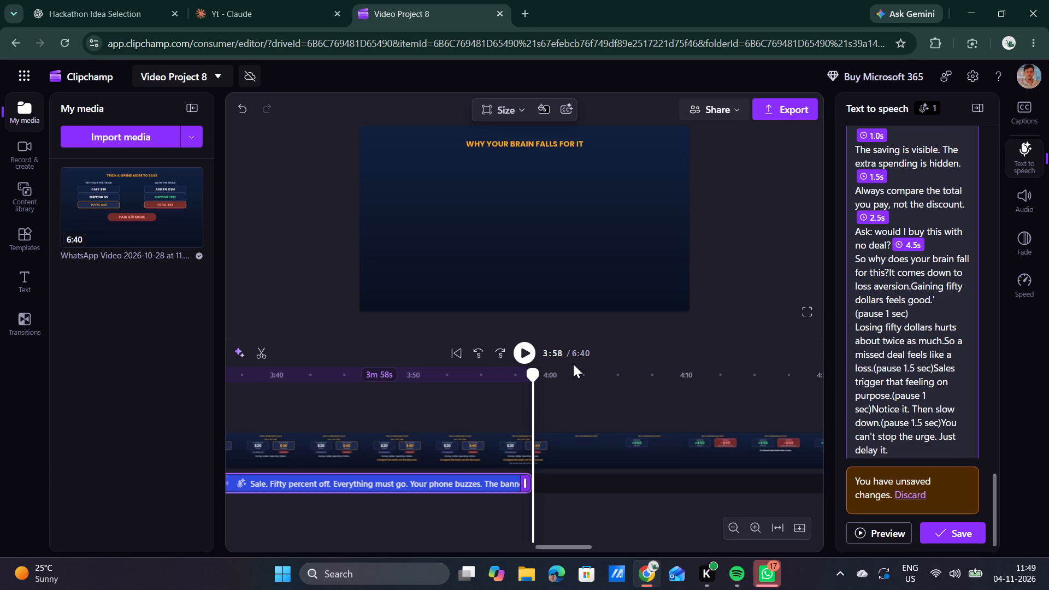
{"action": "left_click", "coordinate": [873, 371]}
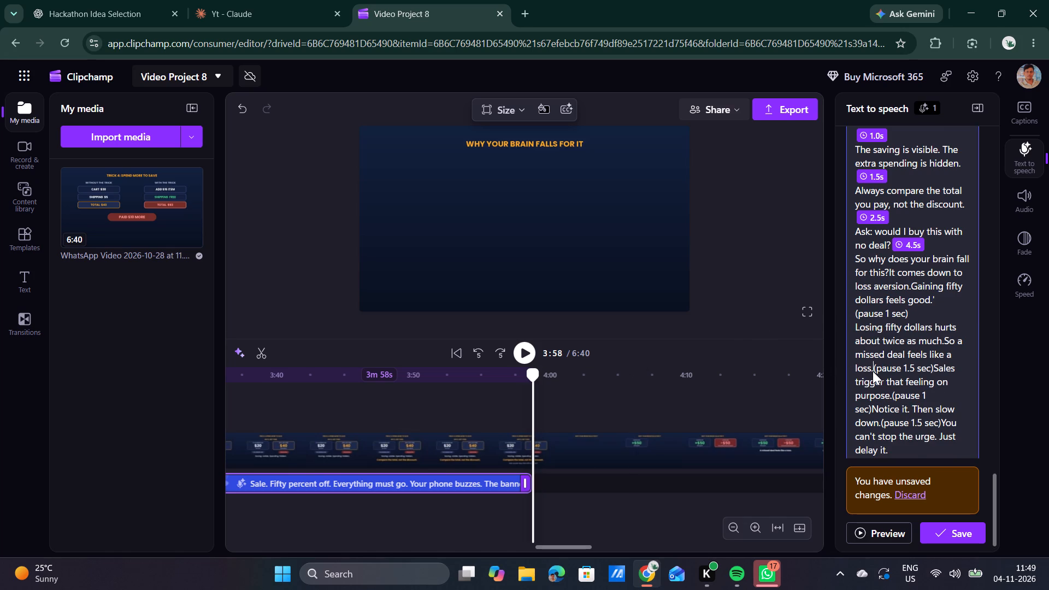
{"action": "key", "text": "Return"}
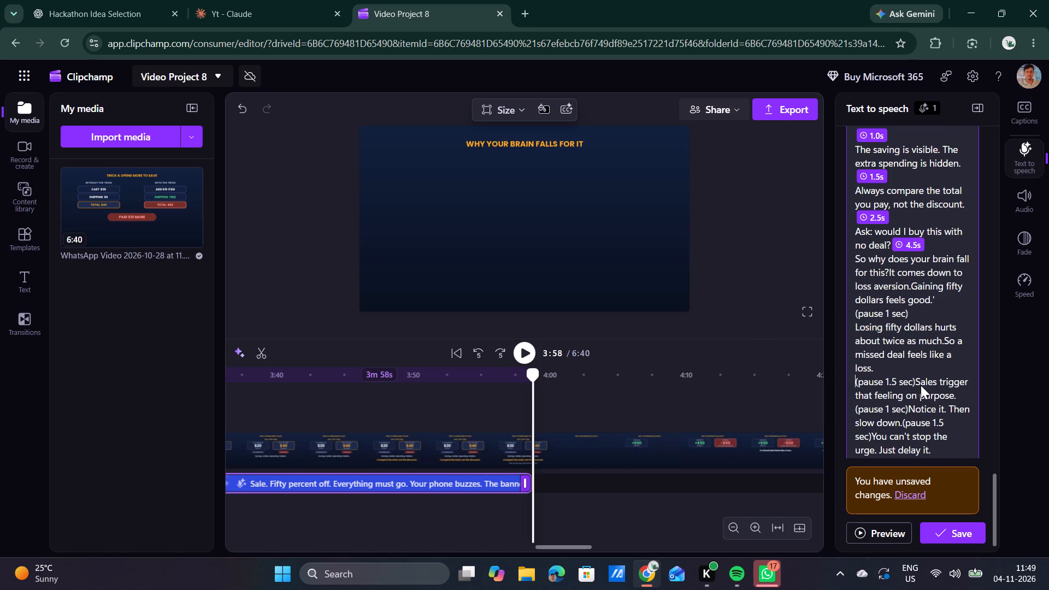
{"action": "left_click", "coordinate": [915, 385]}
{"action": "key", "text": "Return"}
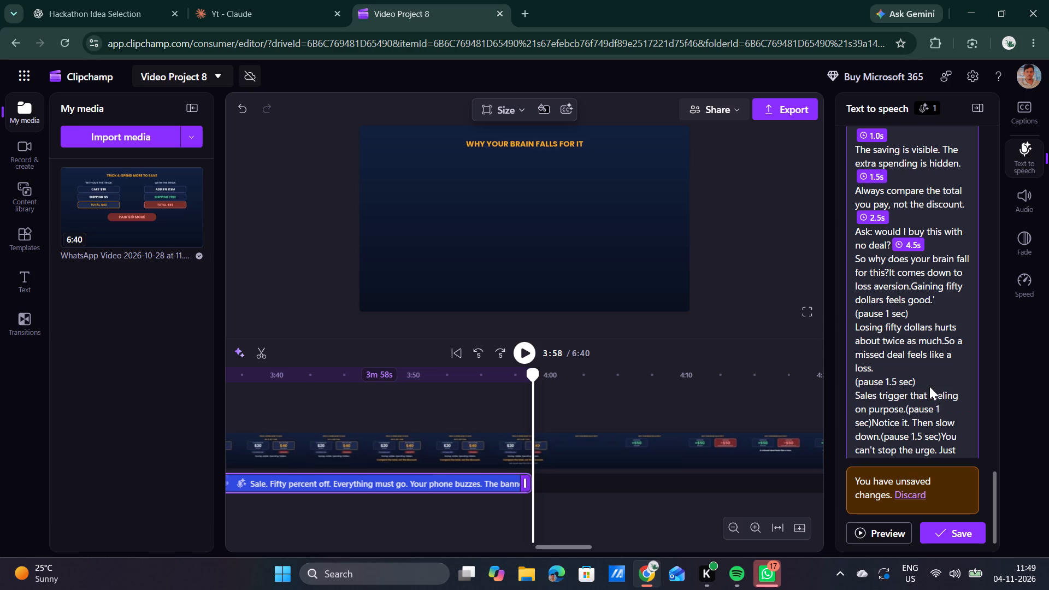
Put the pause notes after "on purpose." and "Then slow down." on their own lines and add a new line after "Just delay it.".
{"action": "scroll", "coordinate": [929, 386], "scroll_direction": "down", "scroll_amount": 3}
{"action": "left_click", "coordinate": [907, 386]}
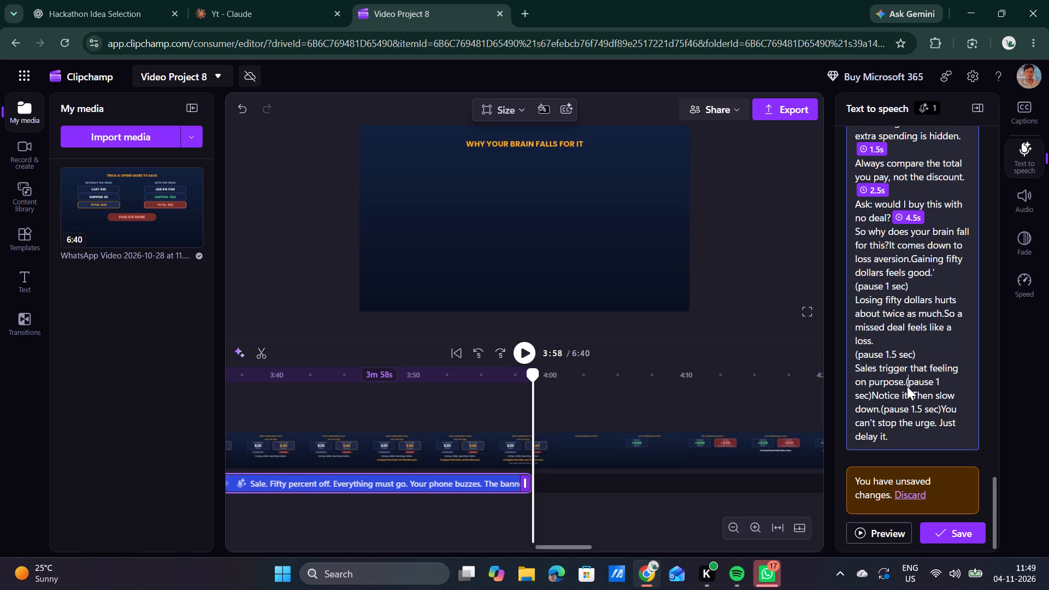
{"action": "key", "text": "Left"}
{"action": "key", "text": "Return"}
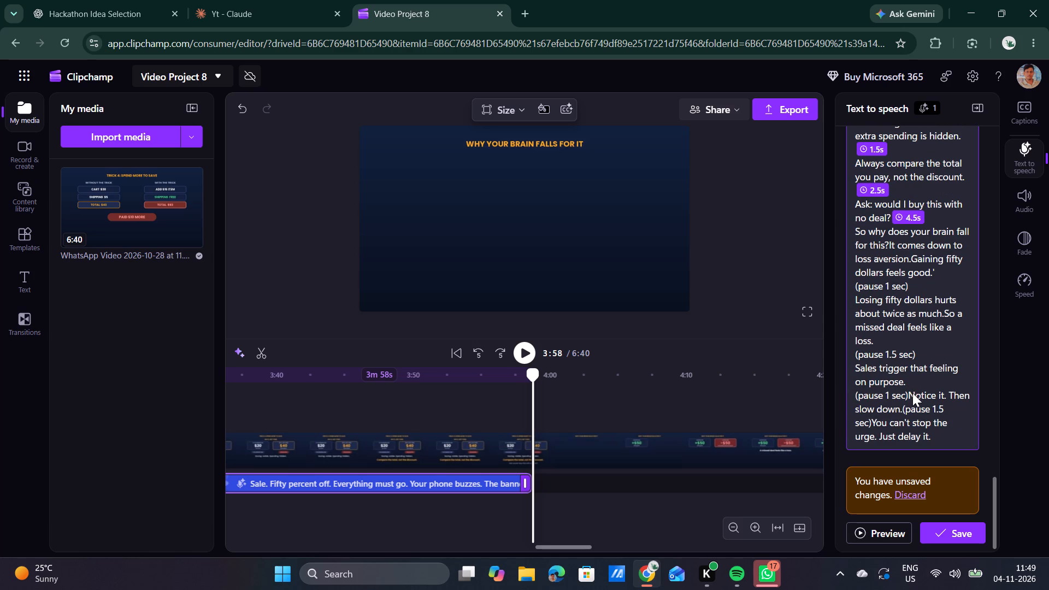
{"action": "left_click", "coordinate": [908, 396]}
{"action": "key", "text": "Return"}
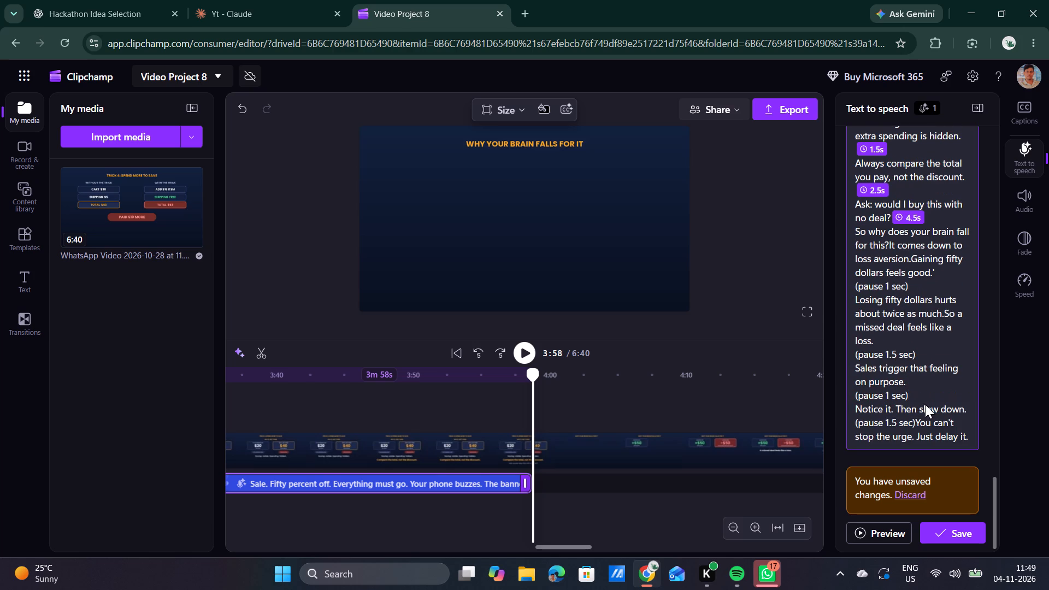
{"action": "scroll", "coordinate": [926, 404], "scroll_direction": "down", "scroll_amount": 3}
{"action": "left_click", "coordinate": [968, 412]}
{"action": "key", "text": "Return"}
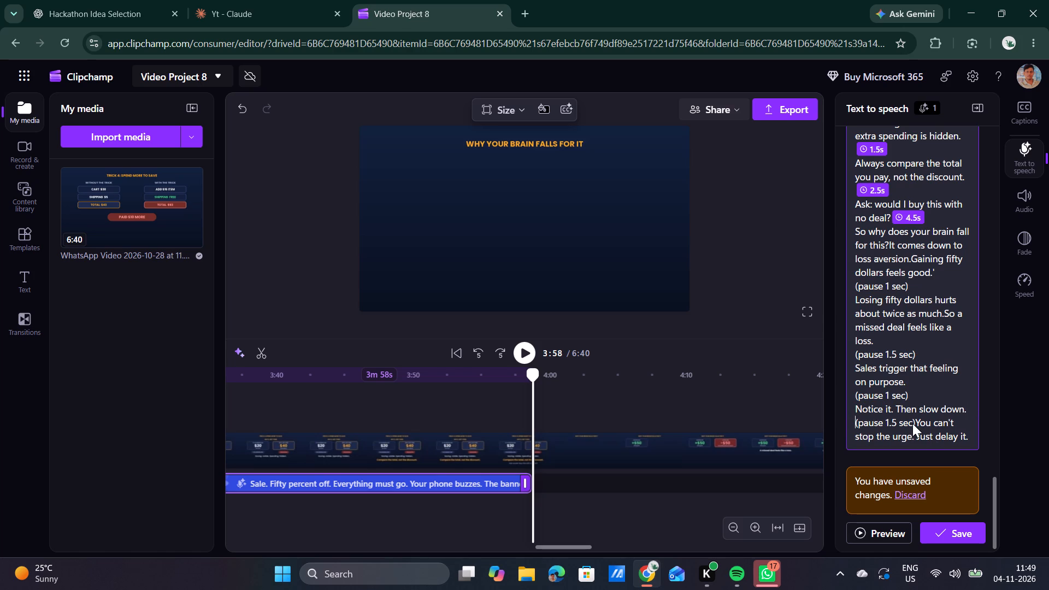
{"action": "left_click", "coordinate": [912, 423]}
{"action": "key", "text": "Right"}
{"action": "key", "text": "Return"}
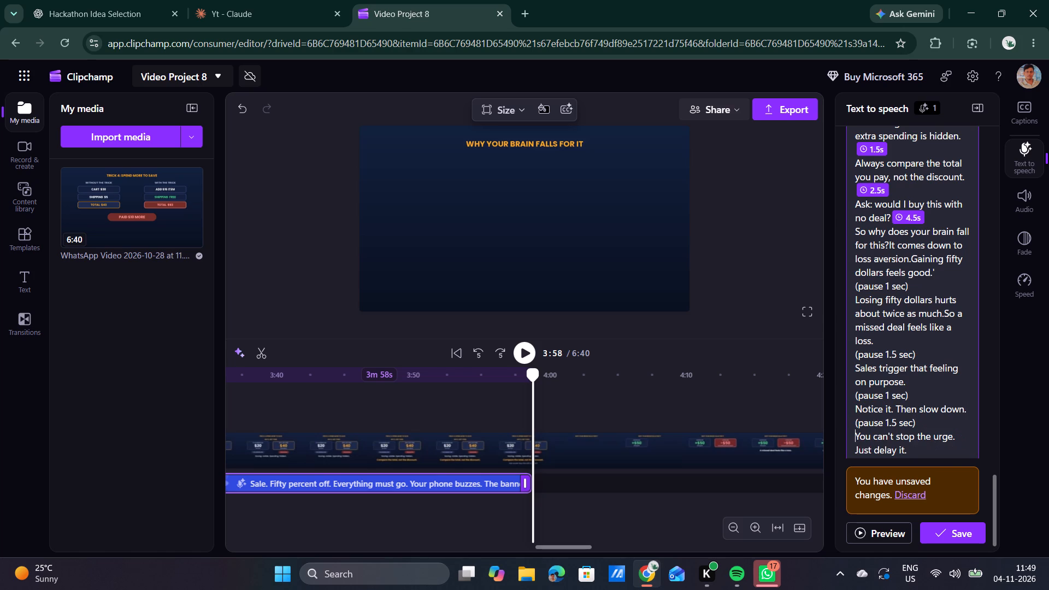
{"action": "left_click", "coordinate": [915, 451]}
{"action": "key", "text": "Return"}
Replace the "(pause 1 sec)" note after "dollars feels good." with a timed pause of 1 s.
{"action": "scroll", "coordinate": [885, 312], "scroll_direction": "up", "scroll_amount": 1}
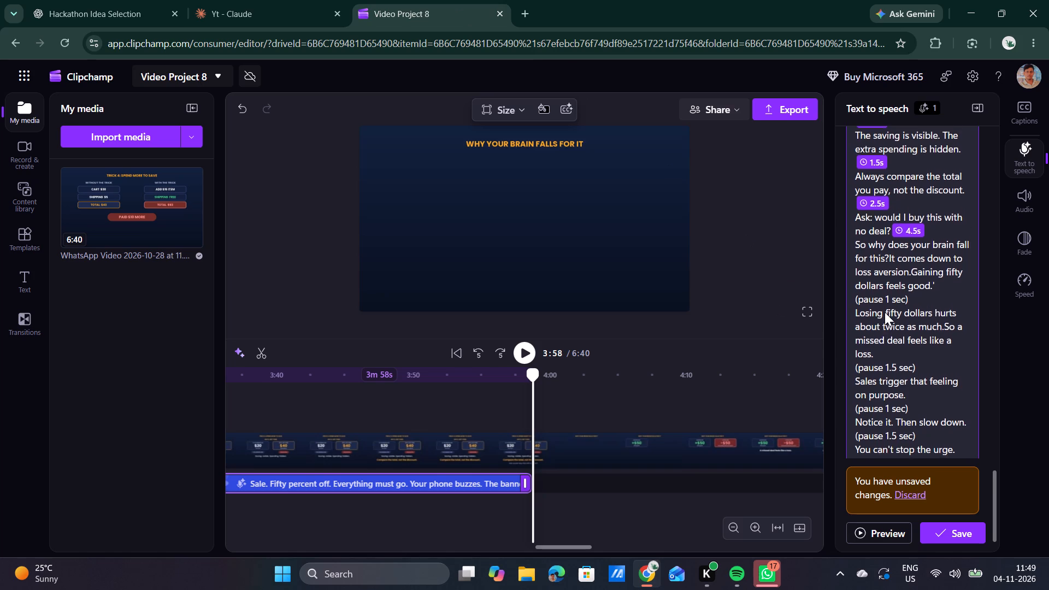
{"action": "scroll", "coordinate": [885, 312], "scroll_direction": "up", "scroll_amount": 1}
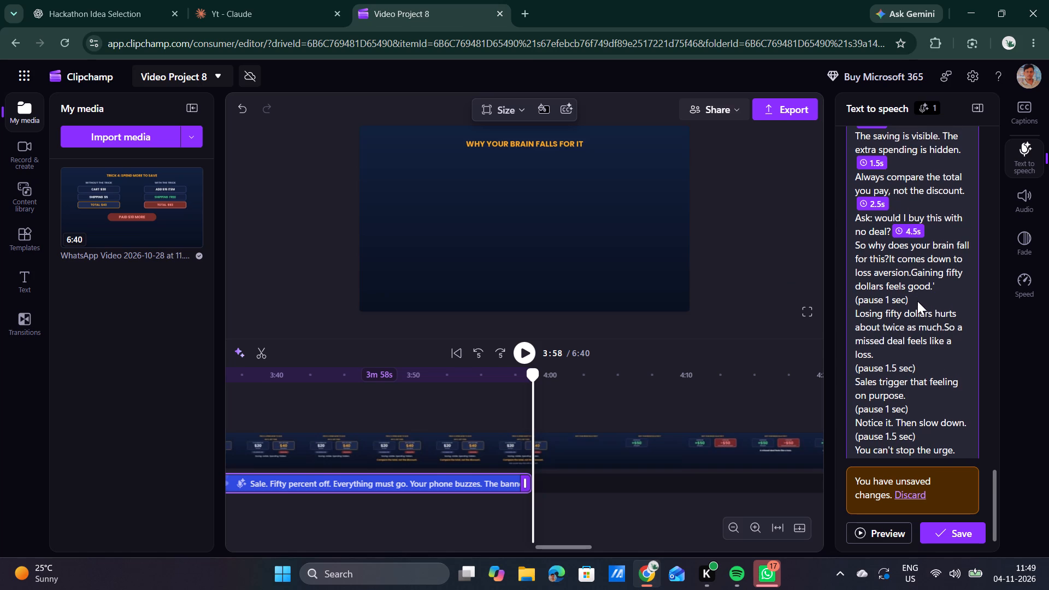
{"action": "left_click", "coordinate": [918, 300]}
{"action": "left_click_drag", "start_coordinate": [918, 300], "coordinate": [854, 302]}
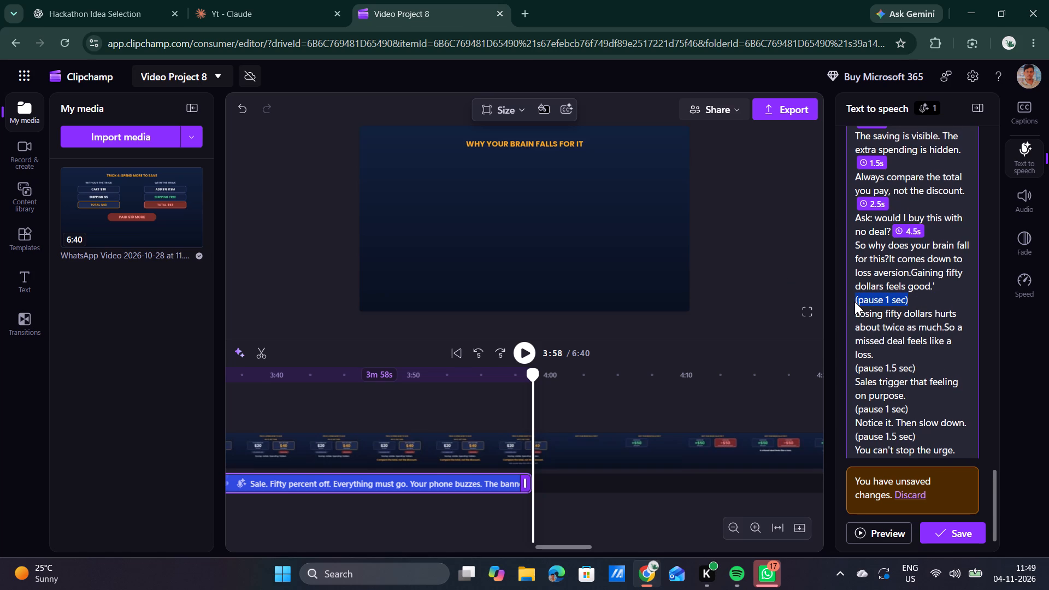
{"action": "key", "text": "BackSpace"}
{"action": "scroll", "coordinate": [873, 198], "scroll_direction": "up", "scroll_amount": 10}
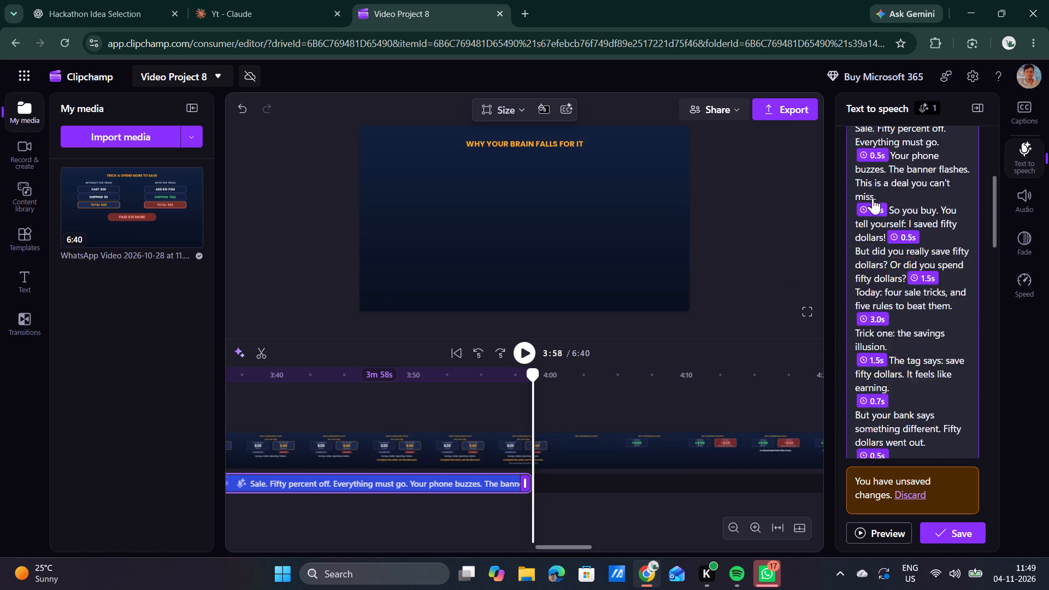
{"action": "left_click", "coordinate": [874, 351]}
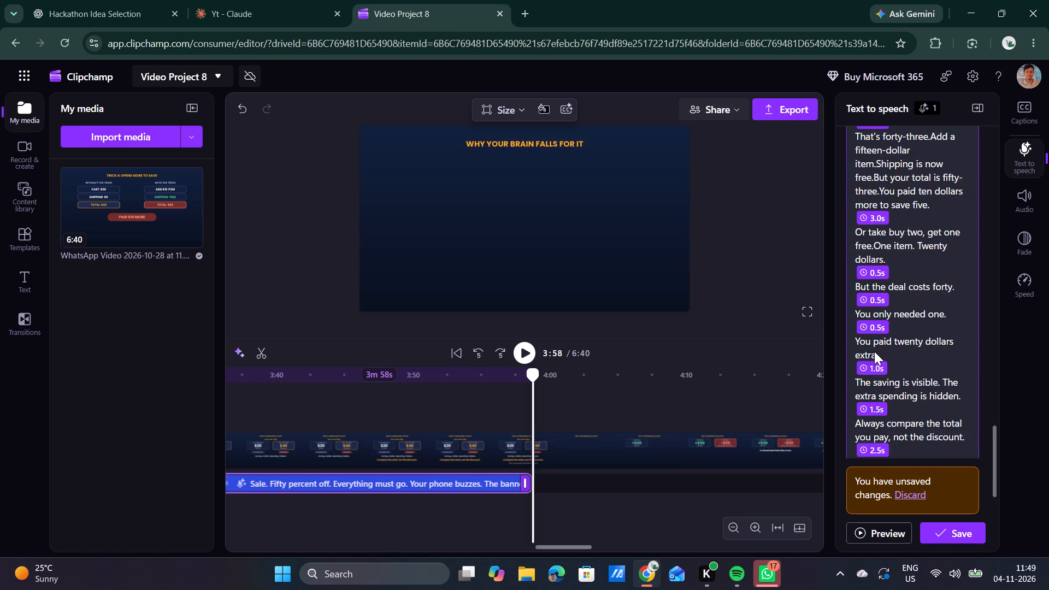
{"action": "scroll", "coordinate": [874, 351], "scroll_direction": "down", "scroll_amount": 4}
{"action": "left_click", "coordinate": [865, 252]}
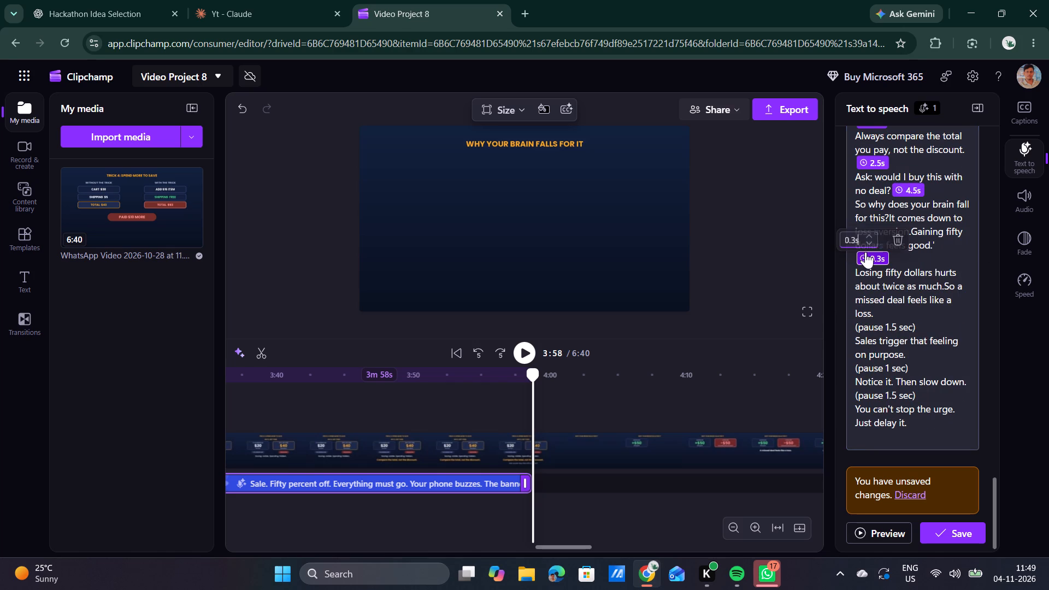
{"action": "key", "text": "Up"}
{"action": "key", "text": "Up"}
{"action": "key", "text": "Up"}
{"action": "key", "text": "Up"}
{"action": "key", "text": "Up"}
{"action": "key", "text": "Up"}
{"action": "key", "text": "Up"}
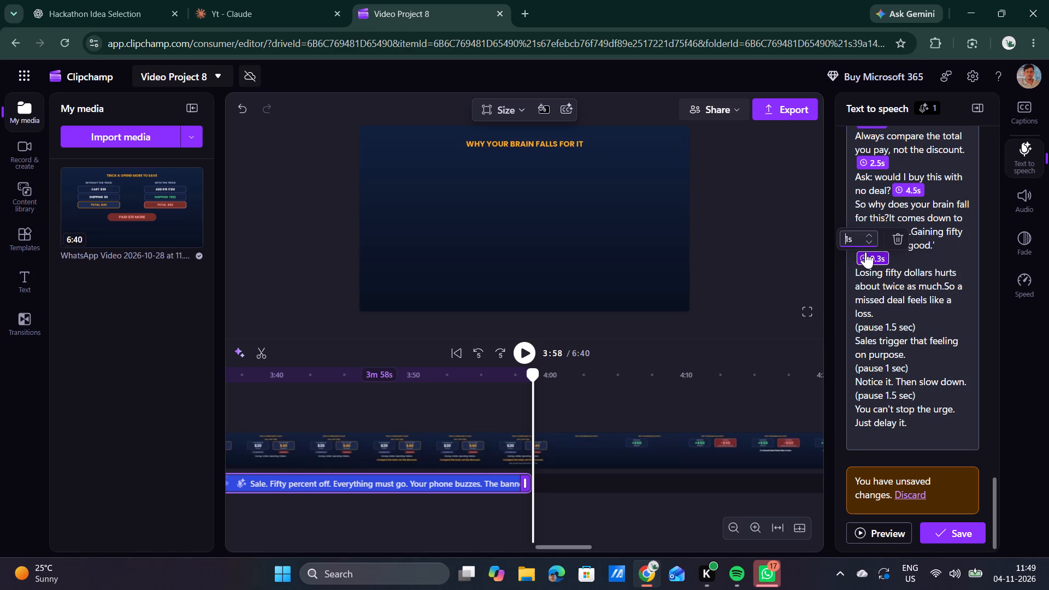
Replace the "(pause 1.5 sec)" note after "feels like a loss." with a timed pause of 1.6 s.
{"action": "left_click", "coordinate": [923, 327]}
{"action": "left_click_drag", "start_coordinate": [923, 327], "coordinate": [868, 332]}
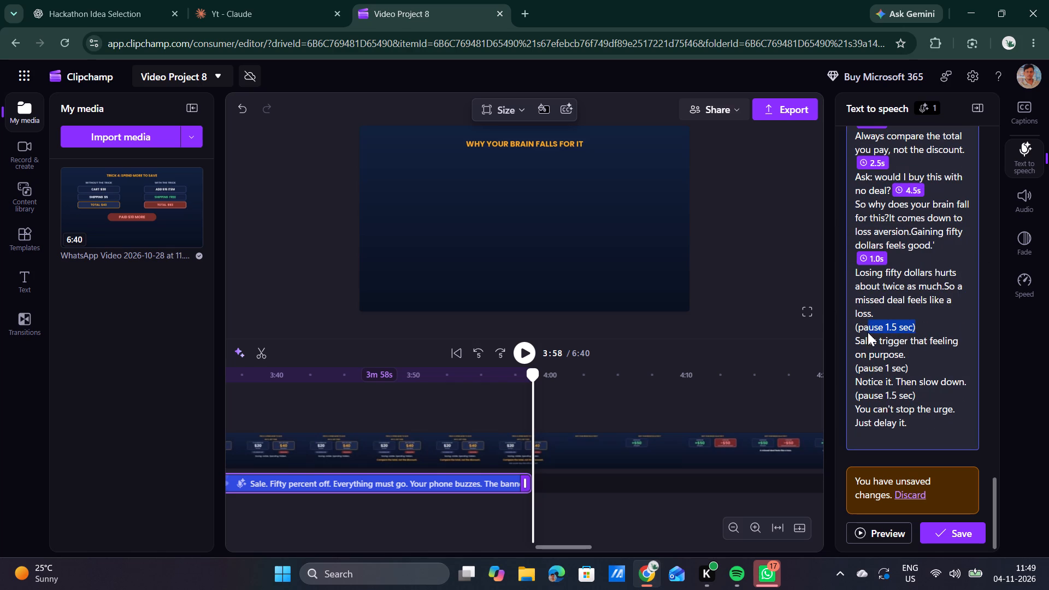
{"action": "left_click_drag", "start_coordinate": [868, 332], "coordinate": [854, 323]}
{"action": "key", "text": "BackSpace"}
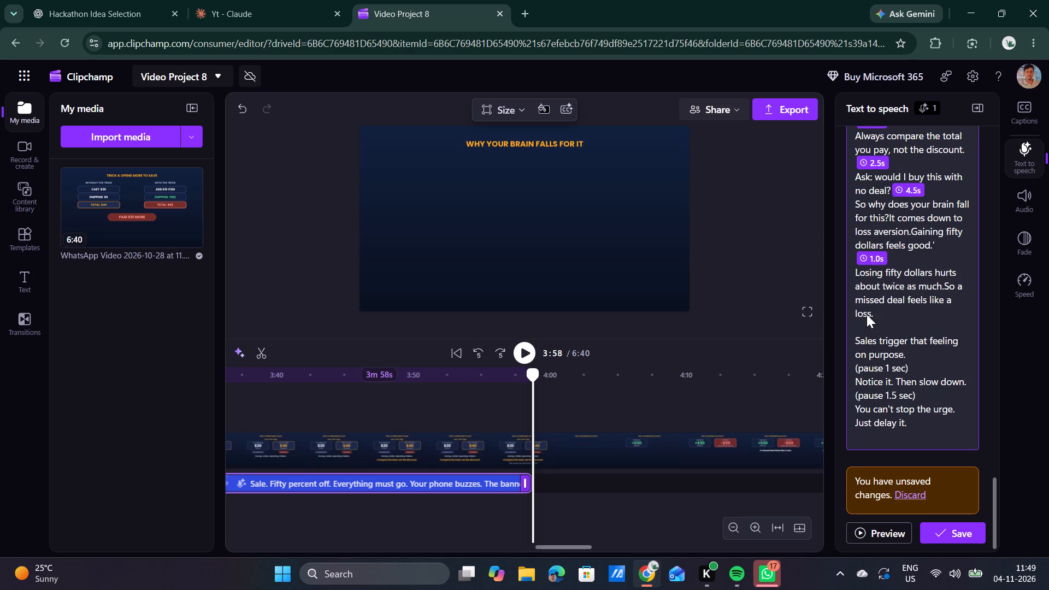
{"action": "scroll", "coordinate": [892, 278], "scroll_direction": "up", "scroll_amount": 8}
{"action": "scroll", "coordinate": [873, 327], "scroll_direction": "up", "scroll_amount": 3}
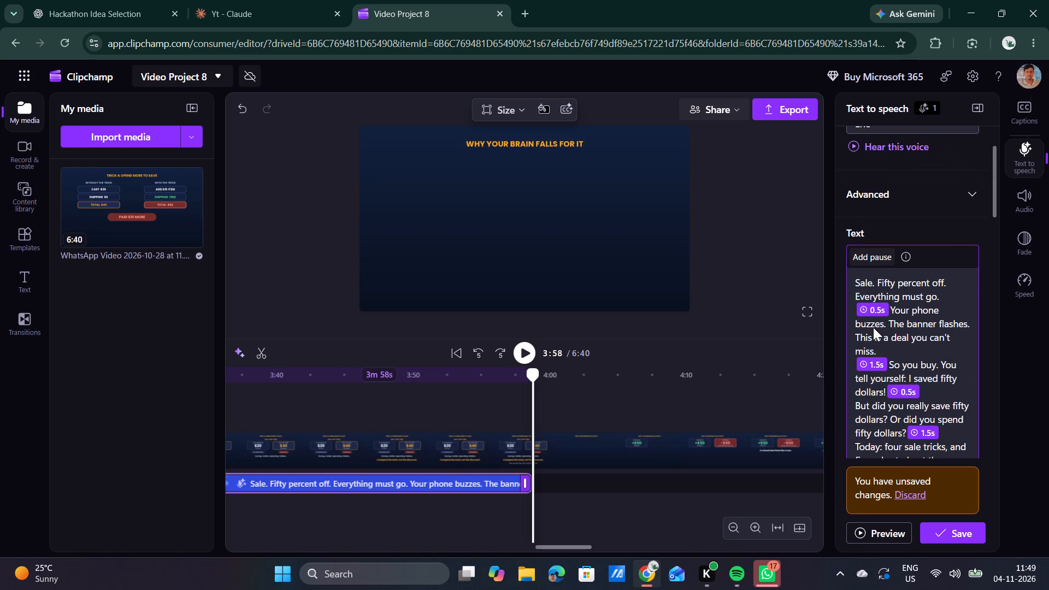
{"action": "left_click", "coordinate": [873, 259]}
{"action": "scroll", "coordinate": [873, 259], "scroll_direction": "down", "scroll_amount": 3}
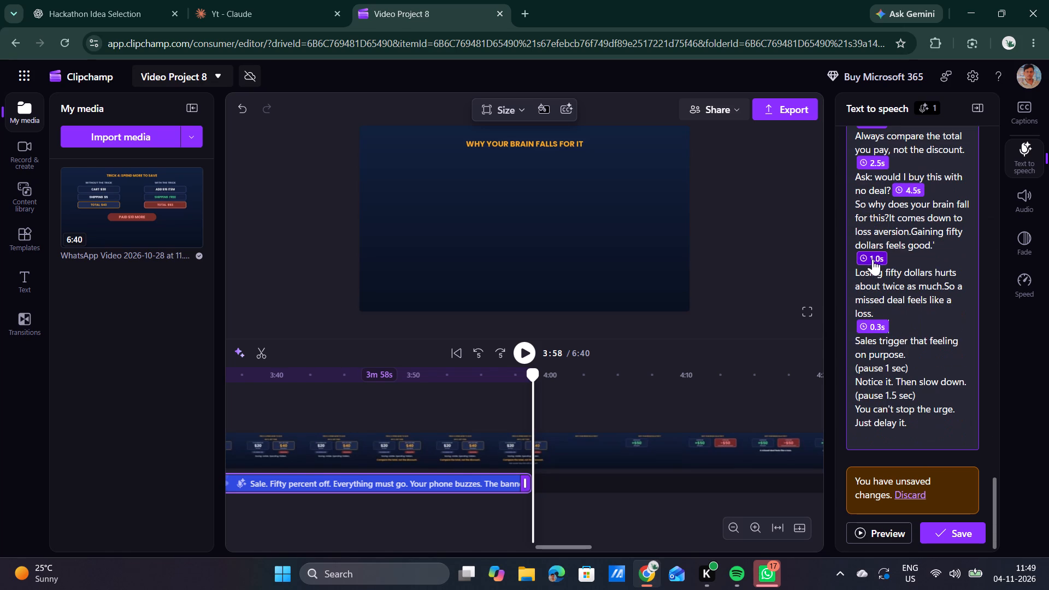
{"action": "left_click", "coordinate": [882, 329]}
{"action": "key", "text": "Up"}
{"action": "key", "text": "Up"}
{"action": "key", "text": "Up"}
{"action": "key", "text": "Up"}
{"action": "key", "text": "Up"}
{"action": "key", "text": "Up"}
{"action": "key", "text": "Up"}
{"action": "key", "text": "Up"}
{"action": "key", "text": "Up"}
{"action": "key", "text": "Up"}
{"action": "key", "text": "Up"}
{"action": "key", "text": "Up"}
{"action": "key", "text": "Up"}
{"action": "key", "text": "Up"}
{"action": "key", "text": "Up"}
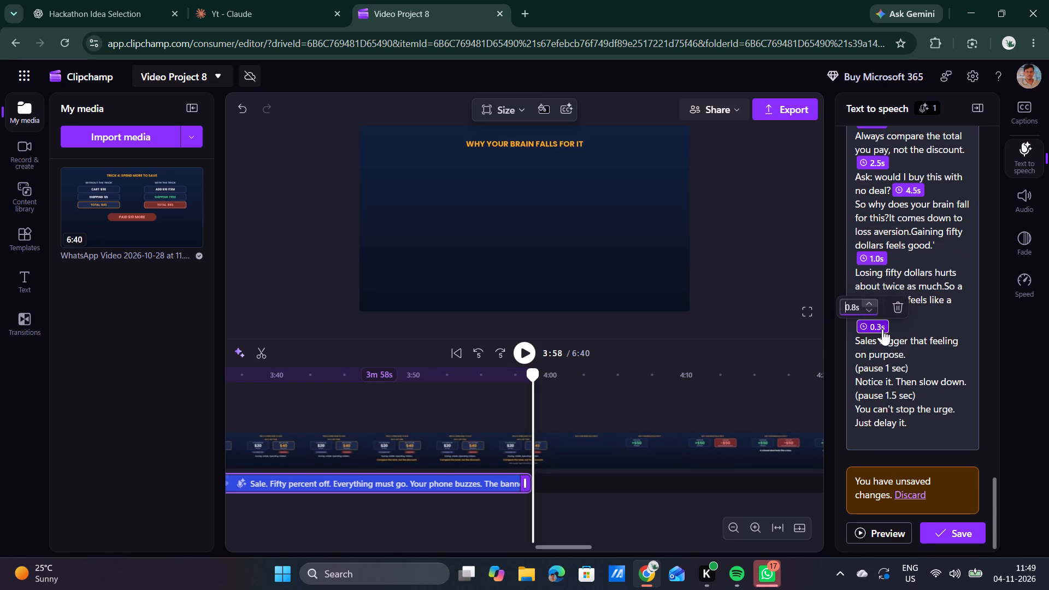
{"action": "key", "text": "Down"}
{"action": "key", "text": "Down"}
{"action": "left_click", "coordinate": [882, 329]}
{"action": "key", "text": "Down"}
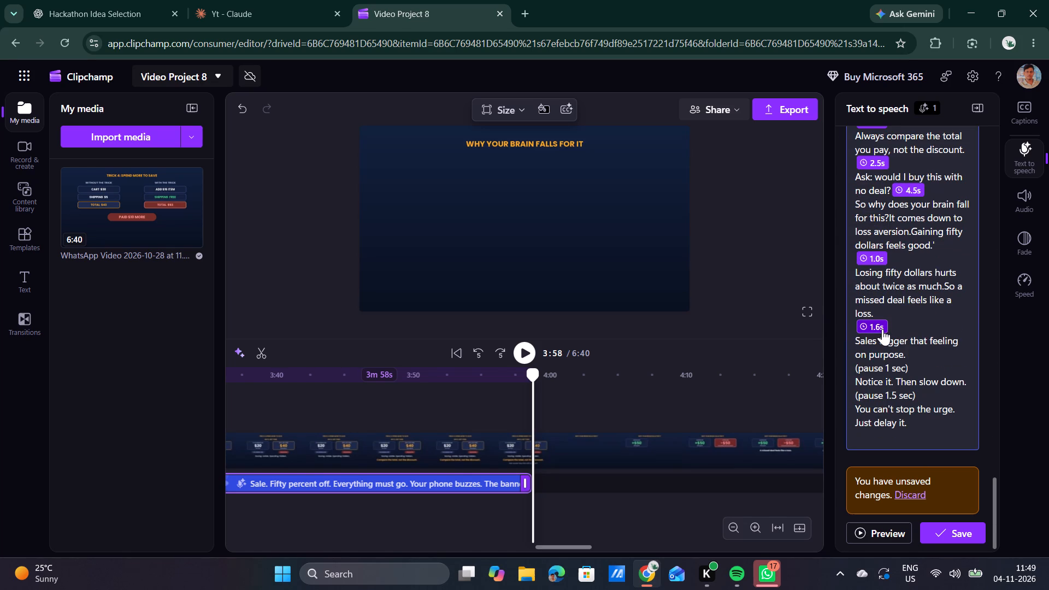
Replace the "(pause 1 sec)" note after "Sales trigger that feeling on purpose." with a timed pause of 1 s.
{"action": "left_click", "coordinate": [916, 362]}
{"action": "left_click_drag", "start_coordinate": [916, 362], "coordinate": [850, 368]}
{"action": "key", "text": "BackSpace"}
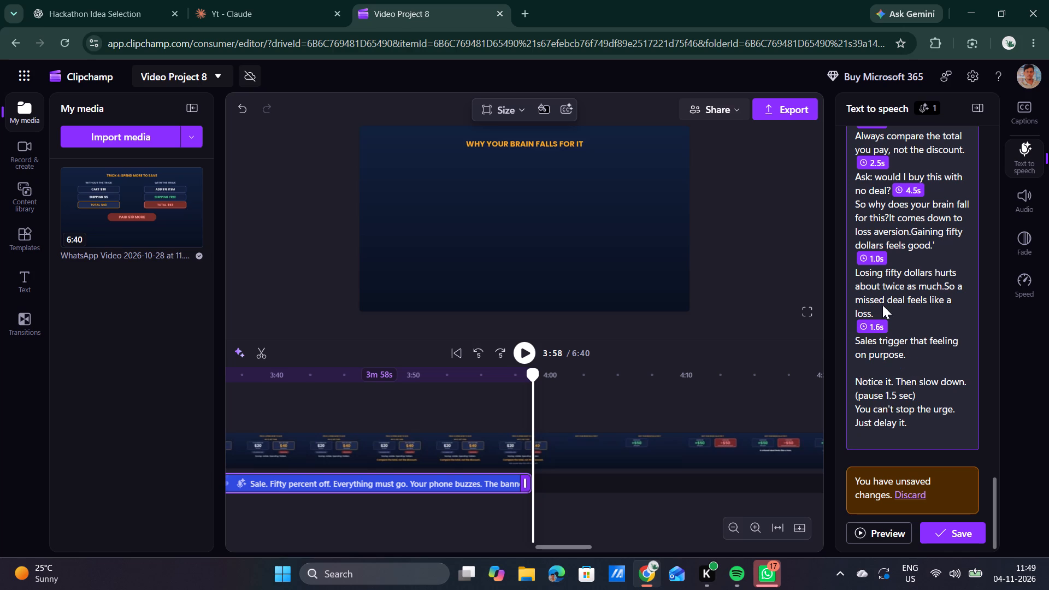
{"action": "scroll", "coordinate": [884, 302], "scroll_direction": "up", "scroll_amount": 14}
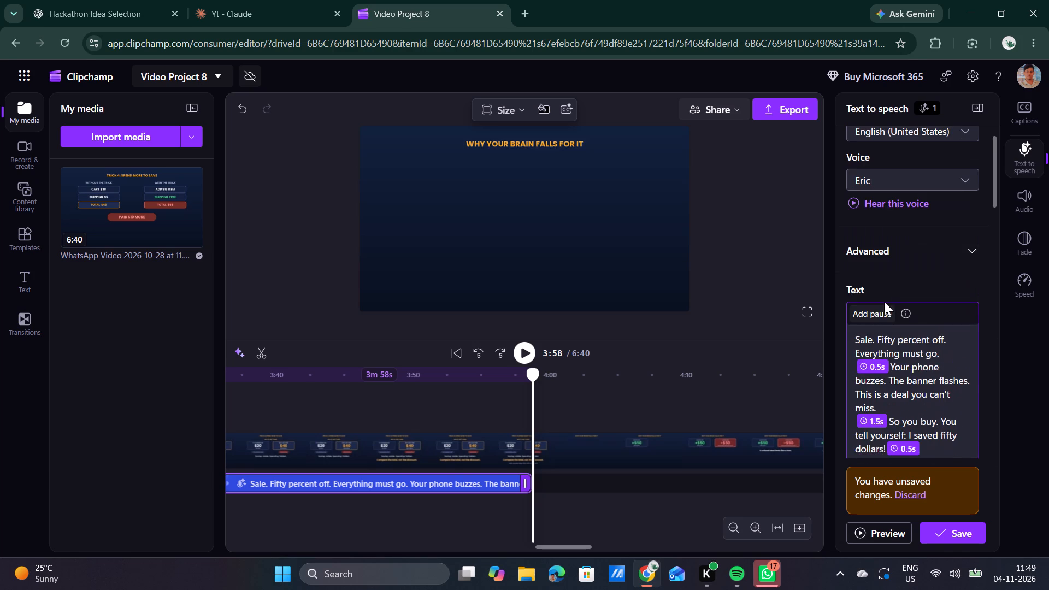
{"action": "scroll", "coordinate": [884, 302], "scroll_direction": "up", "scroll_amount": 1}
{"action": "left_click", "coordinate": [877, 315]}
{"action": "scroll", "coordinate": [877, 315], "scroll_direction": "down", "scroll_amount": 6}
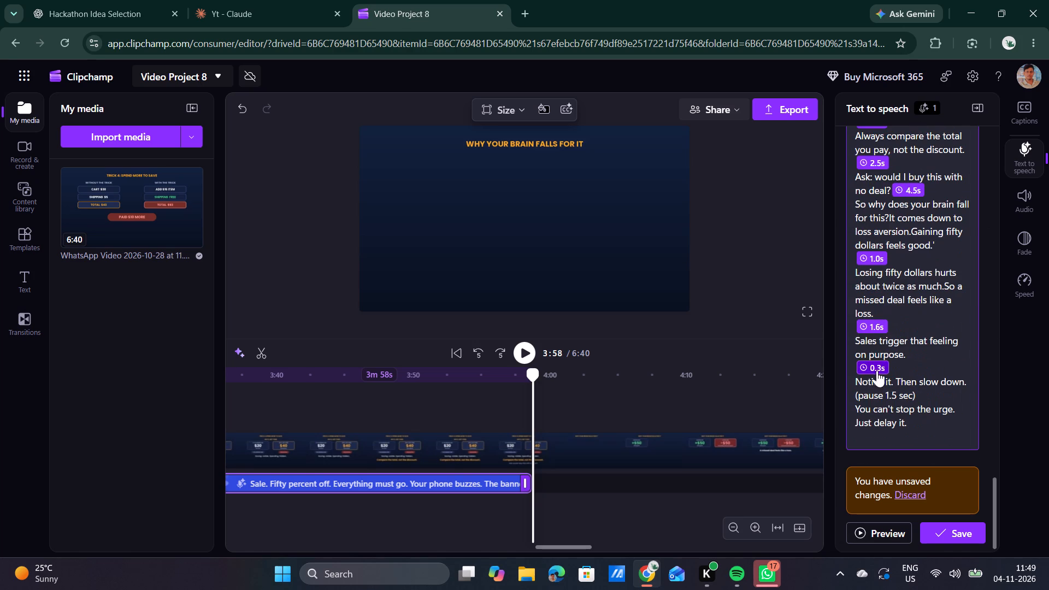
{"action": "left_click", "coordinate": [872, 361]}
{"action": "key", "text": "Up"}
{"action": "key", "text": "Up"}
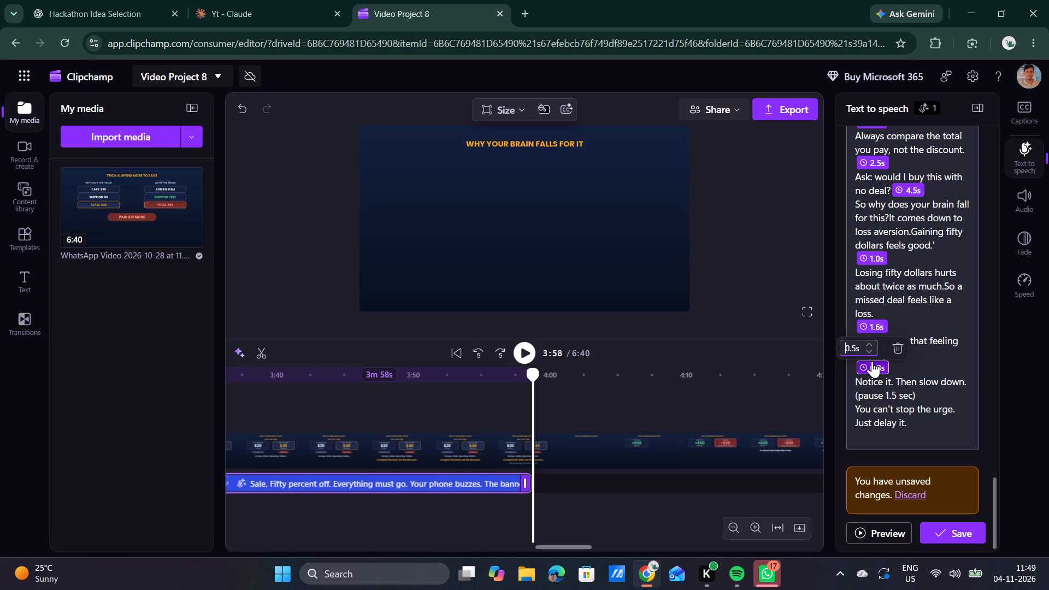
{"action": "key", "text": "Up"}
{"action": "key", "text": "Up"}
{"action": "key", "text": "Up"}
{"action": "key", "text": "Up"}
{"action": "key", "text": "Up"}
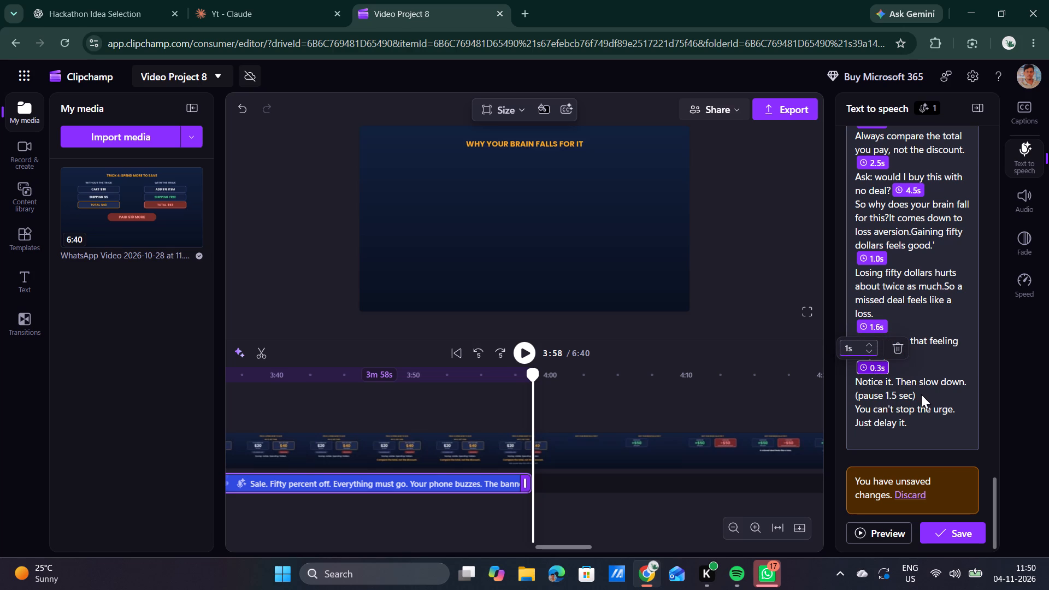
Replace the "(pause 1.5 sec)" note after "Notice it. Then slow down." with a timed pause of 1.5 s.
{"action": "left_click", "coordinate": [921, 394]}
{"action": "left_click", "coordinate": [921, 394]}
{"action": "left_click_drag", "start_coordinate": [921, 394], "coordinate": [855, 392]}
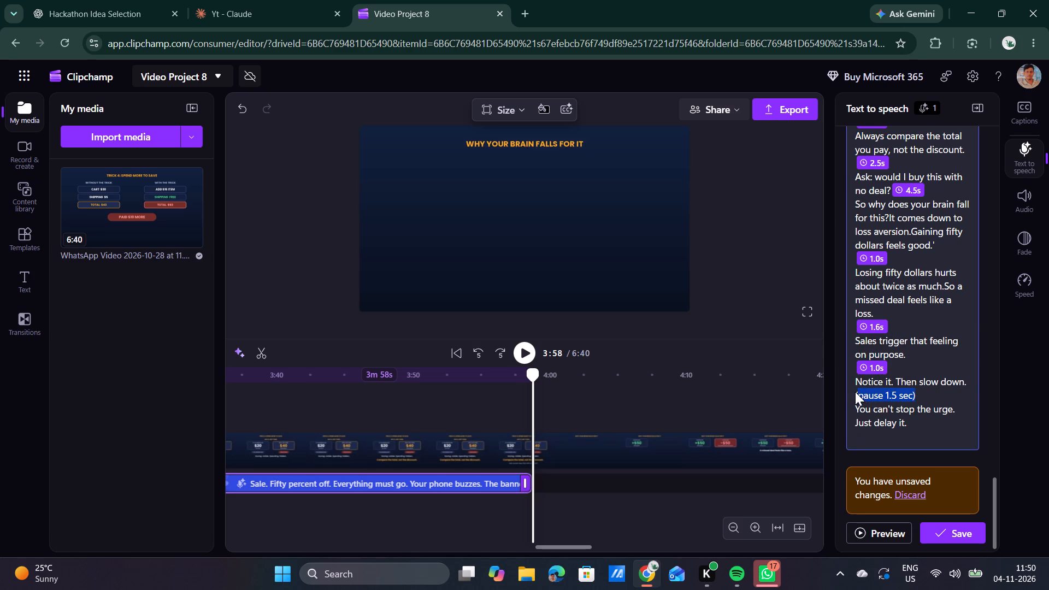
{"action": "left_click_drag", "start_coordinate": [855, 392], "coordinate": [854, 392]}
{"action": "key", "text": "BackSpace"}
{"action": "scroll", "coordinate": [920, 277], "scroll_direction": "up", "scroll_amount": 14}
{"action": "left_click", "coordinate": [874, 350]}
{"action": "scroll", "coordinate": [874, 350], "scroll_direction": "down", "scroll_amount": 3}
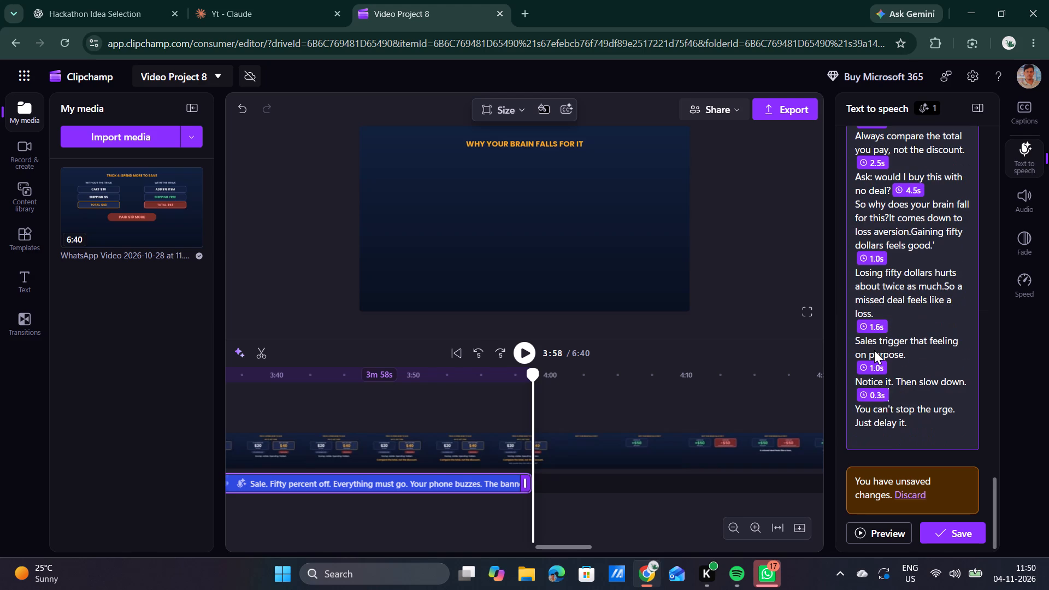
{"action": "scroll", "coordinate": [874, 350], "scroll_direction": "down", "scroll_amount": 1}
{"action": "left_click", "coordinate": [874, 397]}
{"action": "key", "text": "Up"}
{"action": "key", "text": "Up"}
{"action": "key", "text": "Up"}
{"action": "key", "text": "Up"}
{"action": "key", "text": "Up"}
{"action": "key", "text": "Up"}
{"action": "key", "text": "Up"}
{"action": "key", "text": "Up"}
{"action": "key", "text": "Up"}
{"action": "key", "text": "Up"}
{"action": "key", "text": "Up"}
{"action": "key", "text": "Up"}
{"action": "key", "text": "Up"}
{"action": "key", "text": "Up"}
{"action": "key", "text": "Up"}
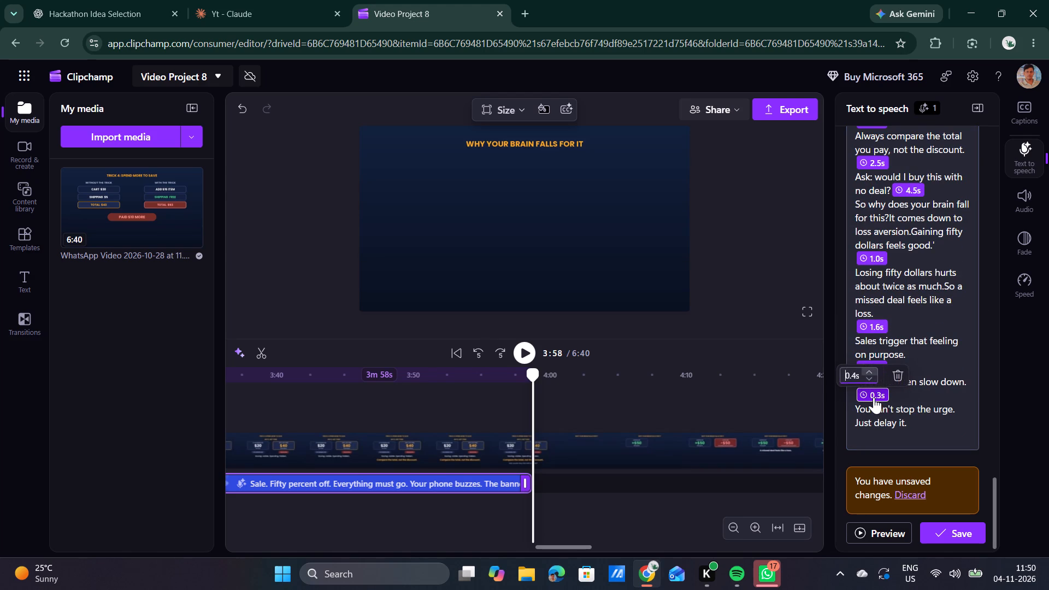
{"action": "key", "text": "Down"}
{"action": "key", "text": "Down"}
{"action": "key", "text": "Down"}
{"action": "left_click", "coordinate": [905, 399]}
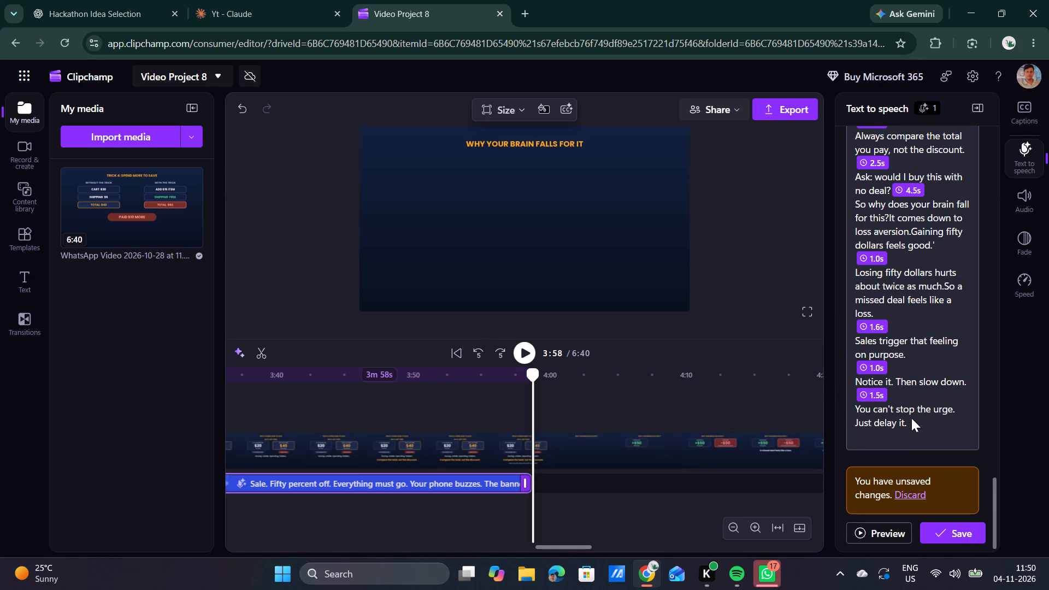
{"action": "left_click", "coordinate": [912, 420]}
{"action": "key", "text": "Return"}
{"action": "scroll", "coordinate": [915, 382], "scroll_direction": "up", "scroll_amount": 11}
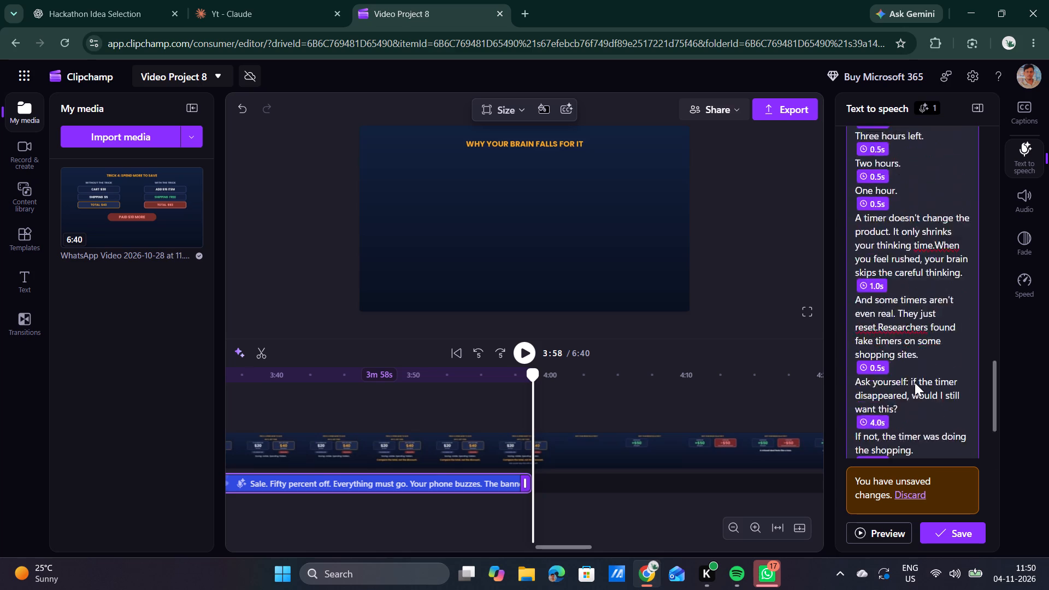
{"action": "scroll", "coordinate": [915, 382], "scroll_direction": "up", "scroll_amount": 1}
{"action": "left_click", "coordinate": [876, 350]}
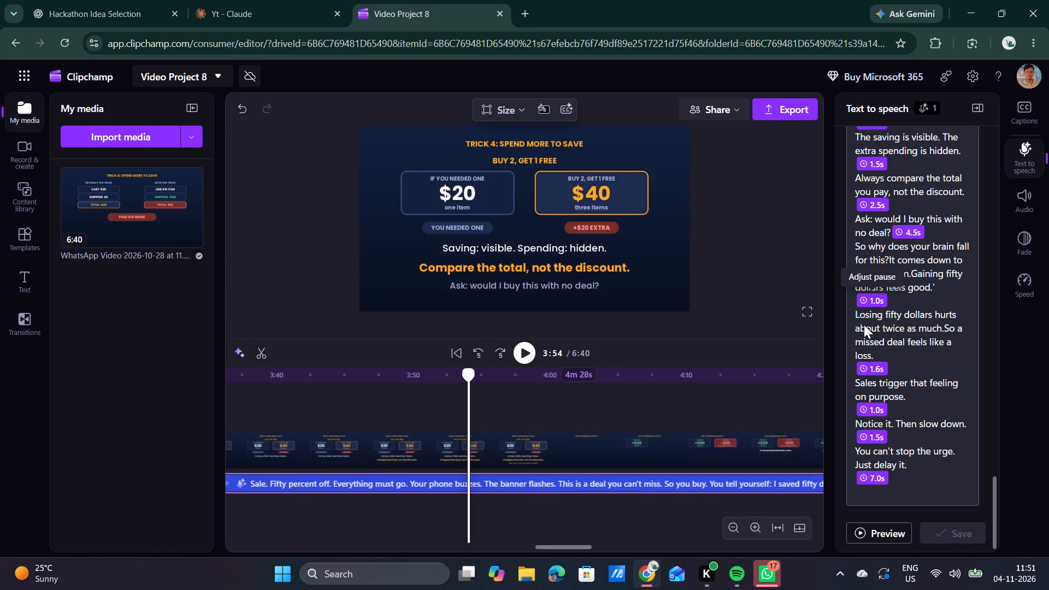
{"action": "left_click", "coordinate": [528, 355]}
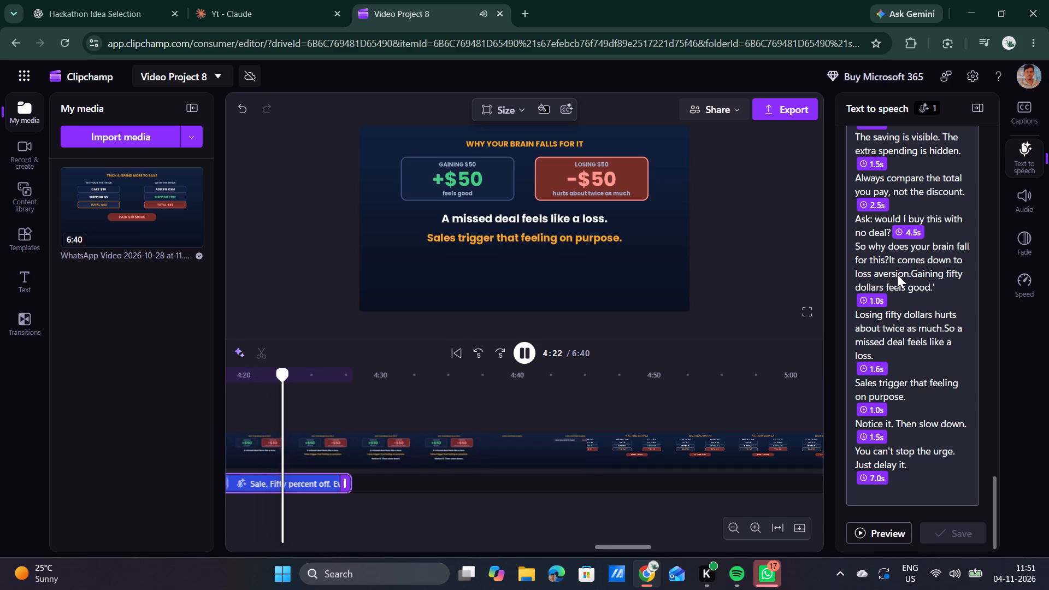
{"action": "key", "text": "space"}
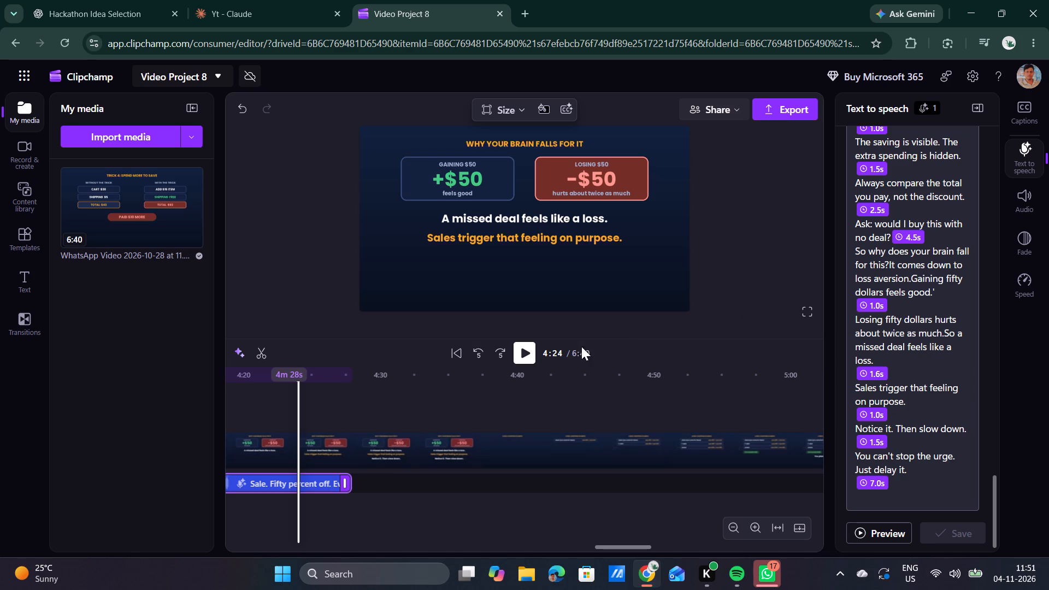
Replay the start of Scene 6 from 3:55 in short stretches, checking where the "loss aversion" line falls against the visuals.
{"action": "scroll", "coordinate": [431, 491], "scroll_direction": "right", "scroll_amount": 4}
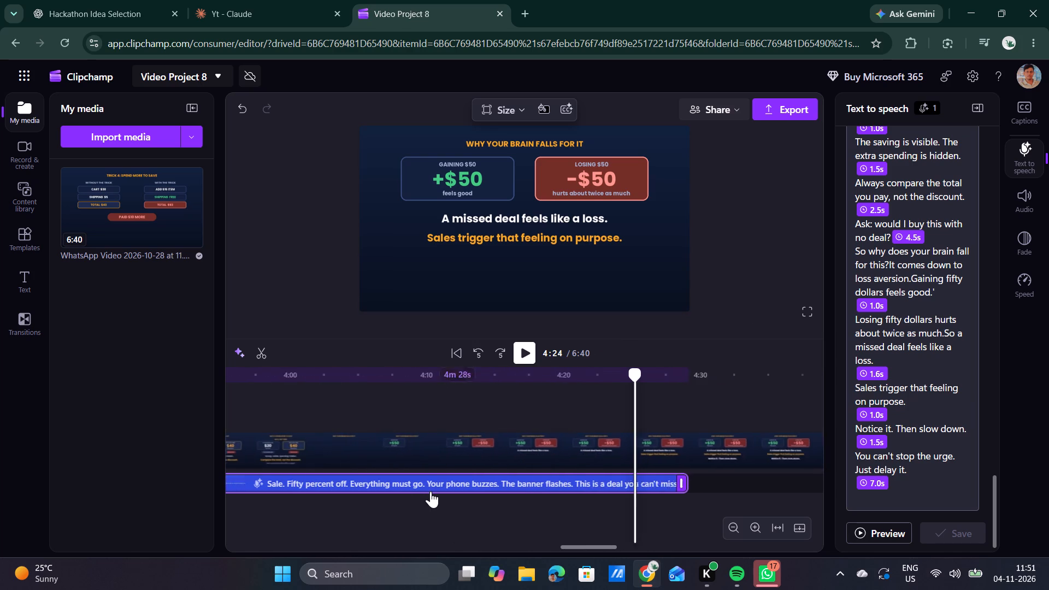
{"action": "scroll", "coordinate": [431, 491], "scroll_direction": "right", "scroll_amount": 1}
{"action": "left_click", "coordinate": [531, 375]}
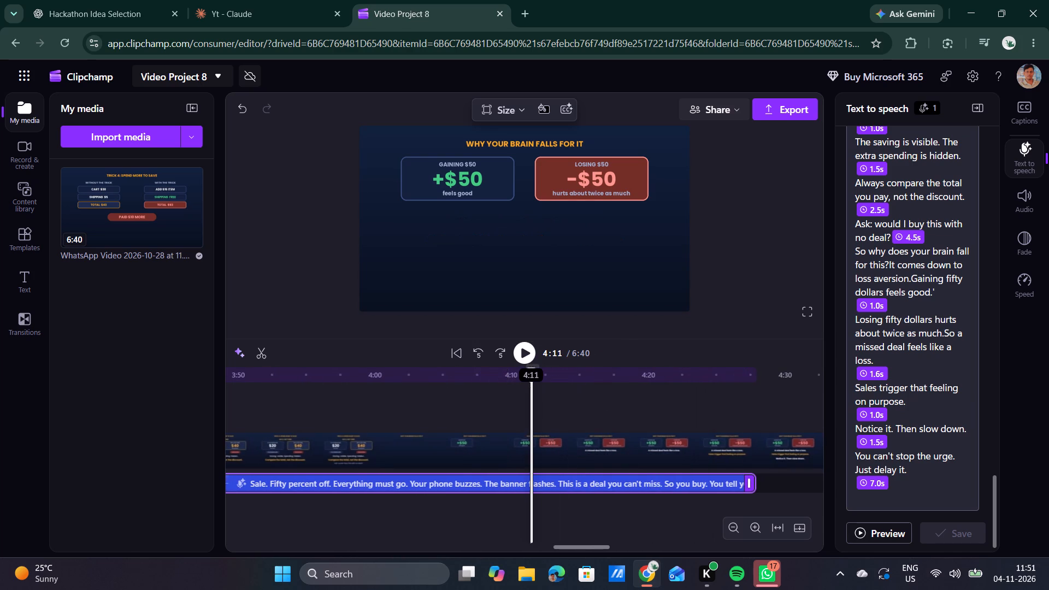
{"action": "left_click_drag", "start_coordinate": [531, 375], "coordinate": [328, 371]}
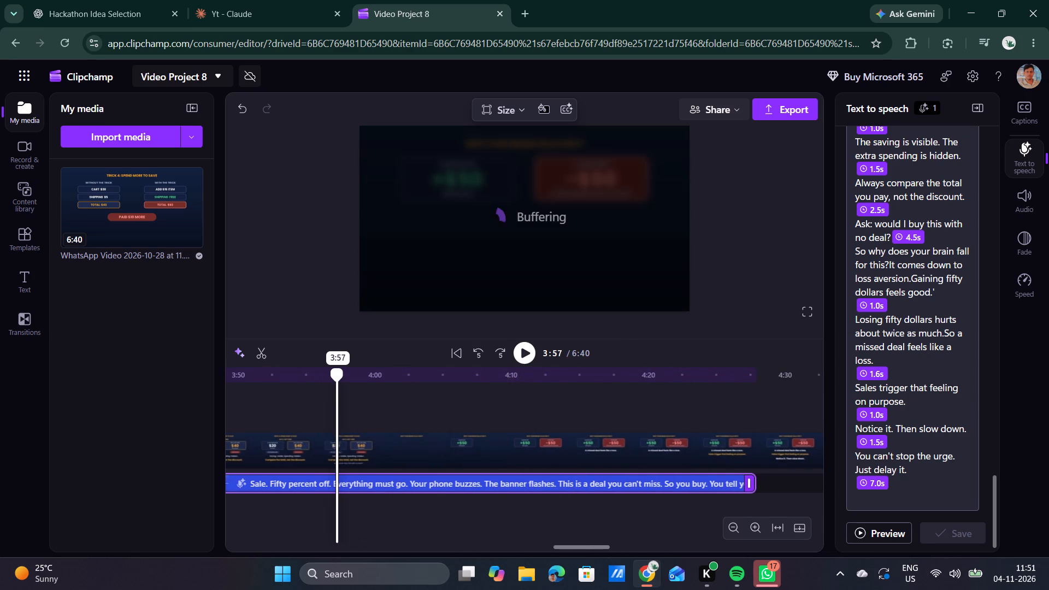
{"action": "left_click_drag", "start_coordinate": [328, 371], "coordinate": [308, 365]}
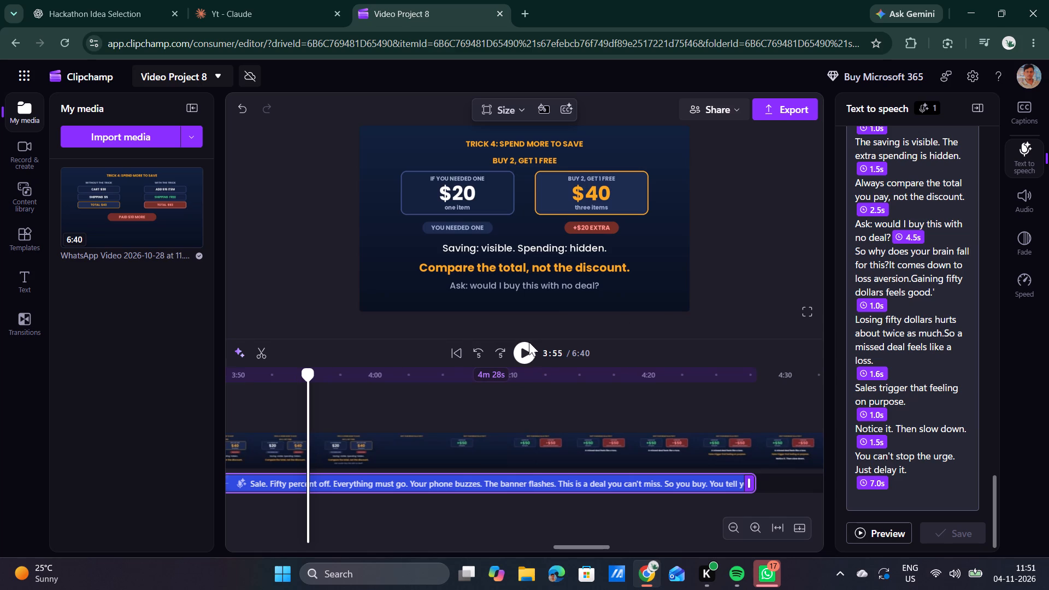
{"action": "left_click", "coordinate": [529, 349]}
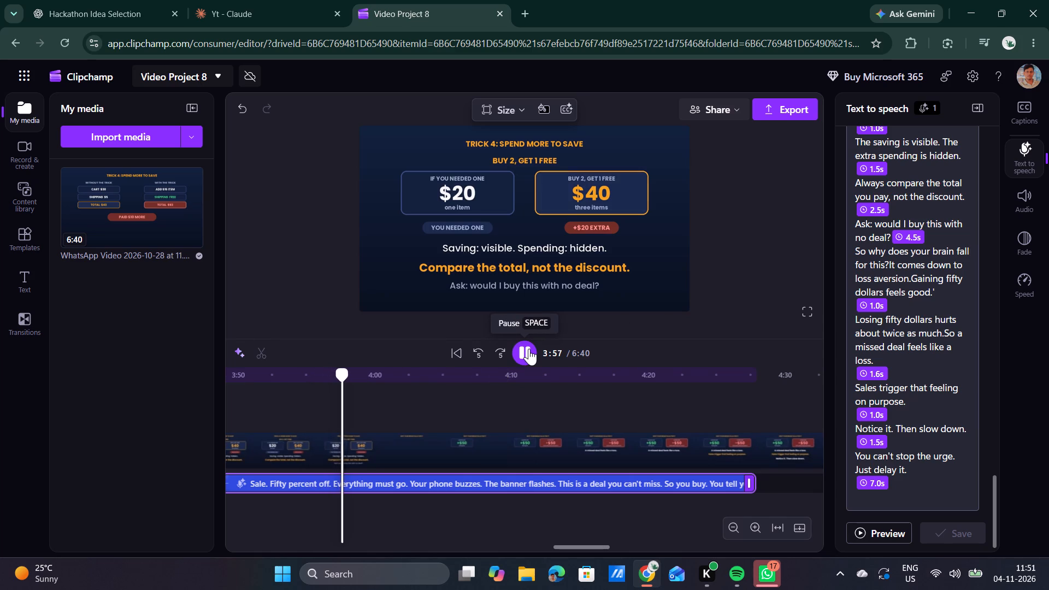
{"action": "left_click", "coordinate": [529, 349]}
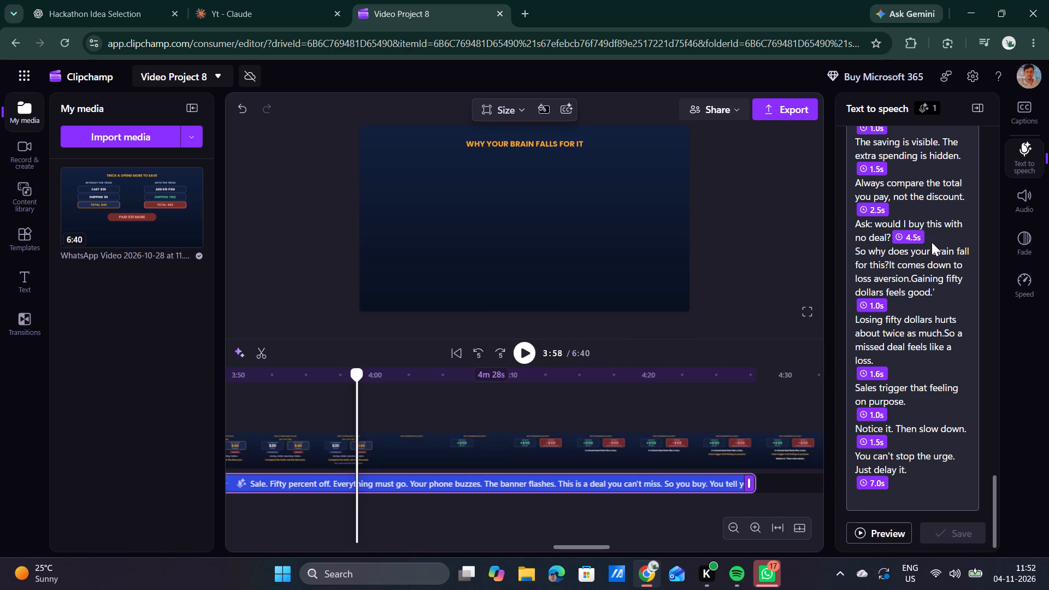
{"action": "left_click", "coordinate": [523, 357]}
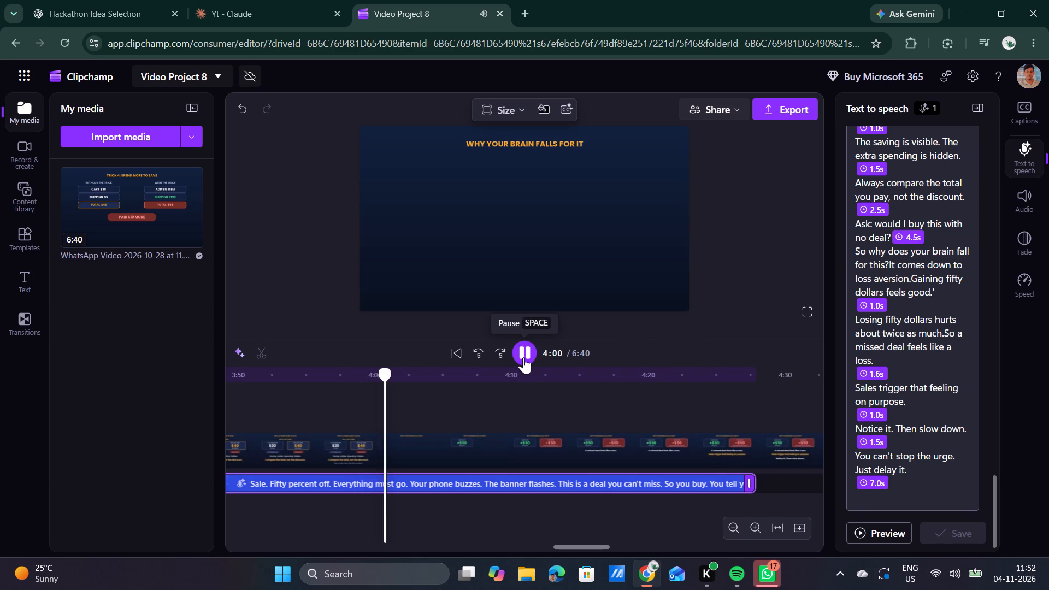
{"action": "left_click", "coordinate": [523, 357]}
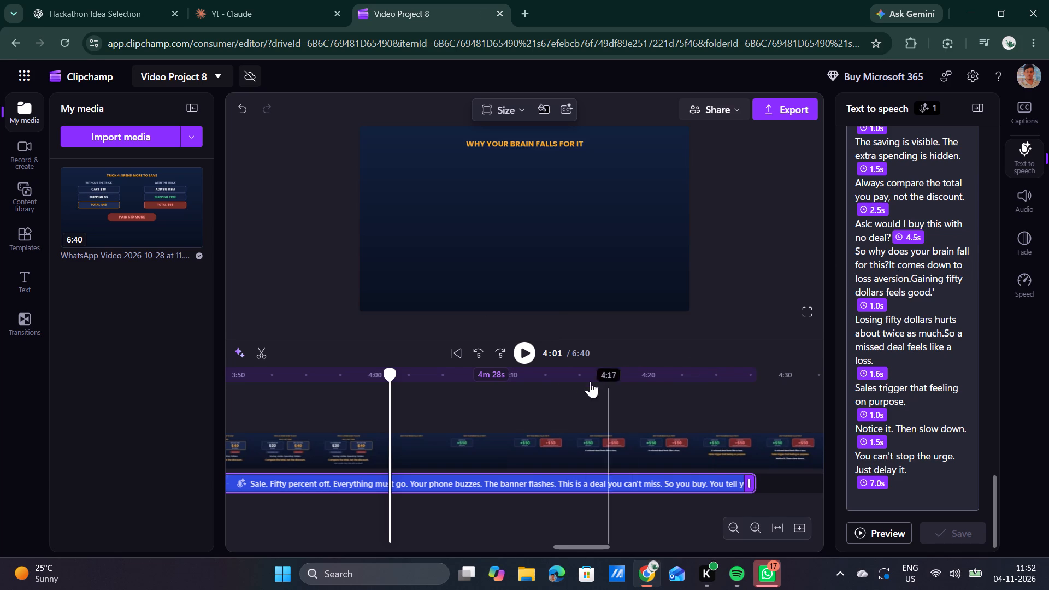
{"action": "left_click", "coordinate": [525, 351]}
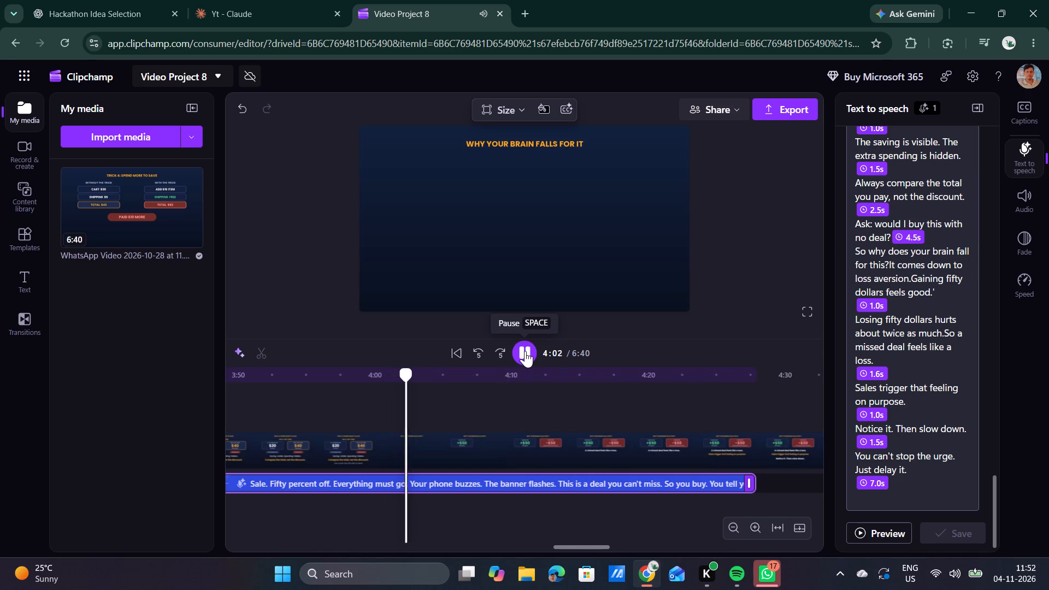
{"action": "left_click", "coordinate": [525, 351]}
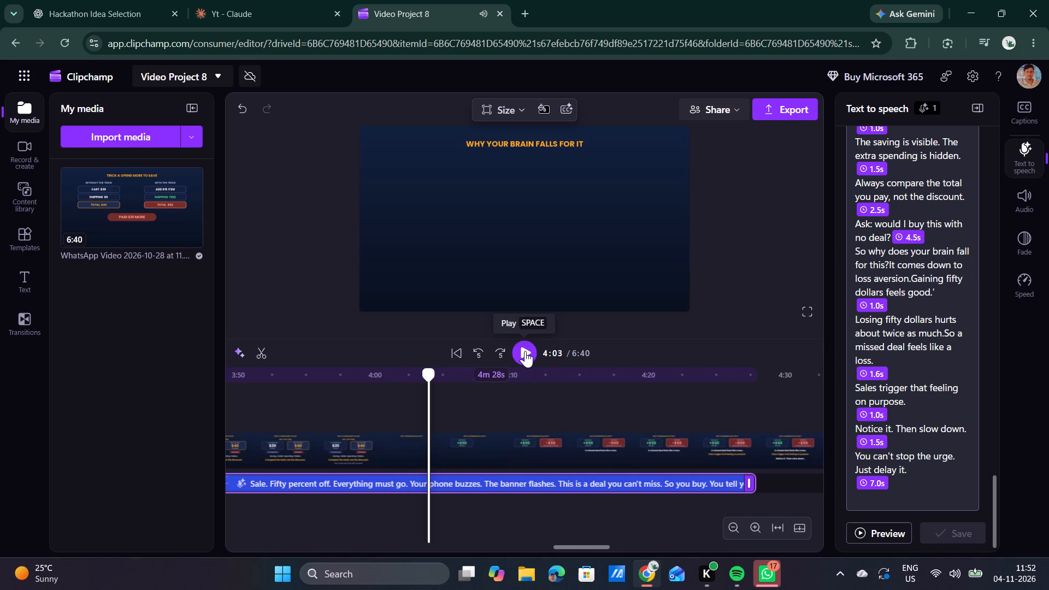
Insert a timed pause of 1 s after "It comes down to loss aversion." and save the narration.
{"action": "left_click", "coordinate": [911, 276]}
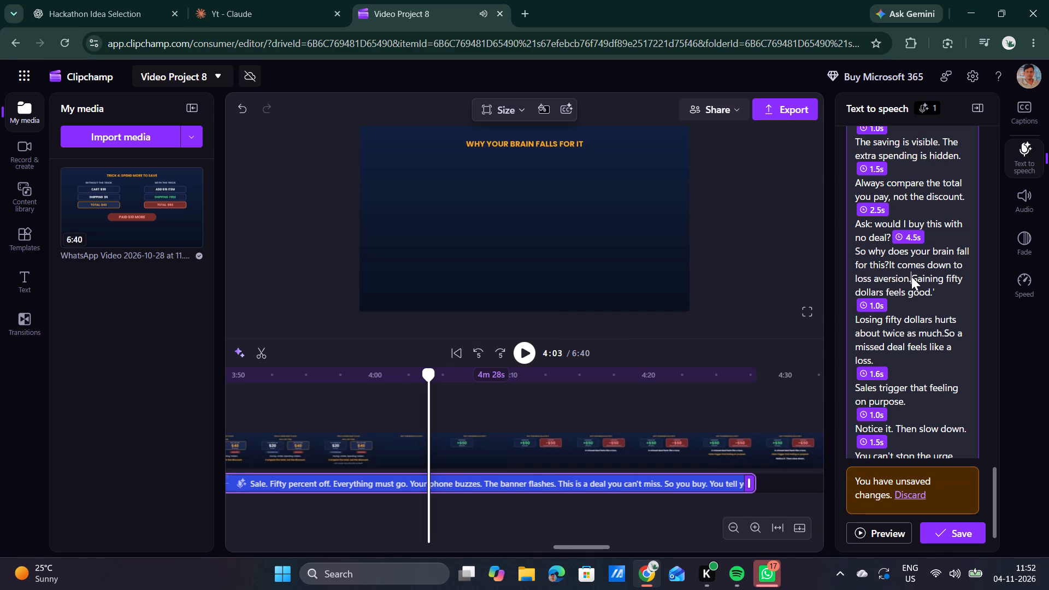
{"action": "scroll", "coordinate": [911, 303], "scroll_direction": "up", "scroll_amount": 12}
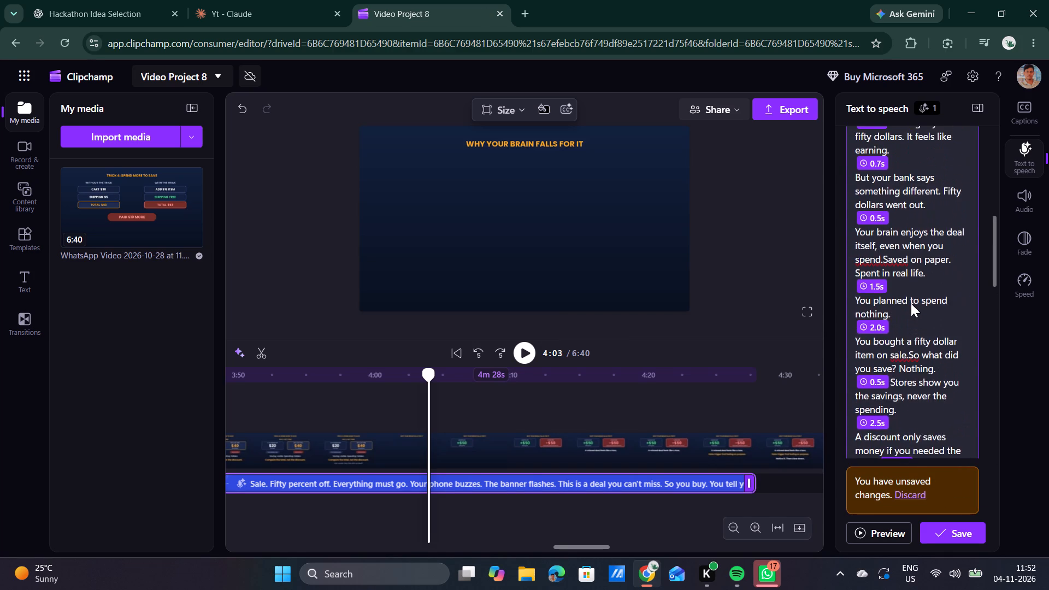
{"action": "scroll", "coordinate": [911, 303], "scroll_direction": "up", "scroll_amount": 4}
{"action": "left_click", "coordinate": [880, 345]}
{"action": "scroll", "coordinate": [880, 345], "scroll_direction": "down", "scroll_amount": 6}
{"action": "scroll", "coordinate": [880, 345], "scroll_direction": "up", "scroll_amount": 1}
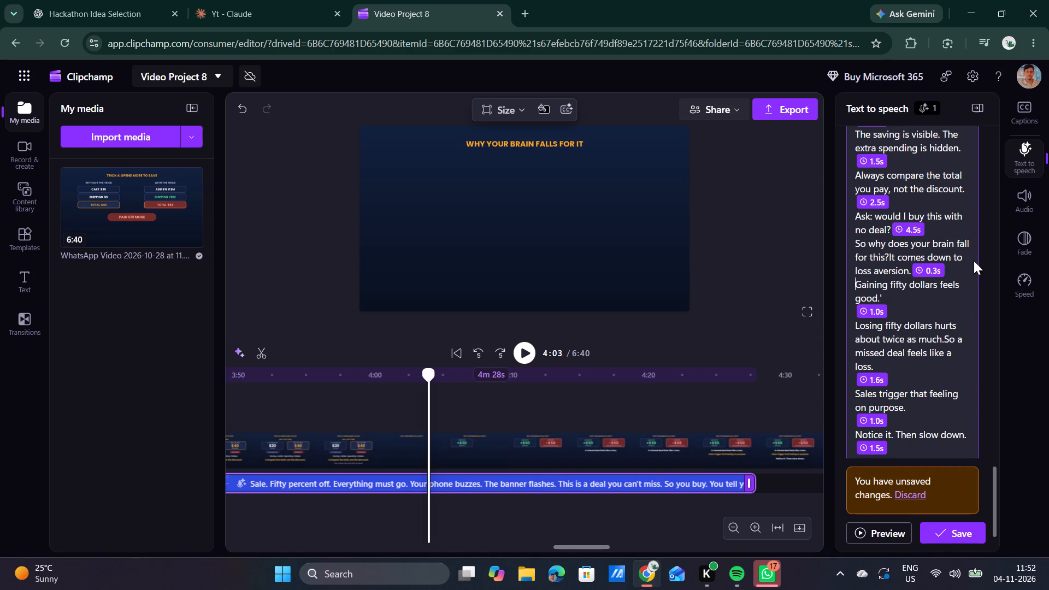
{"action": "left_click", "coordinate": [920, 269]}
{"action": "key", "text": "Up"}
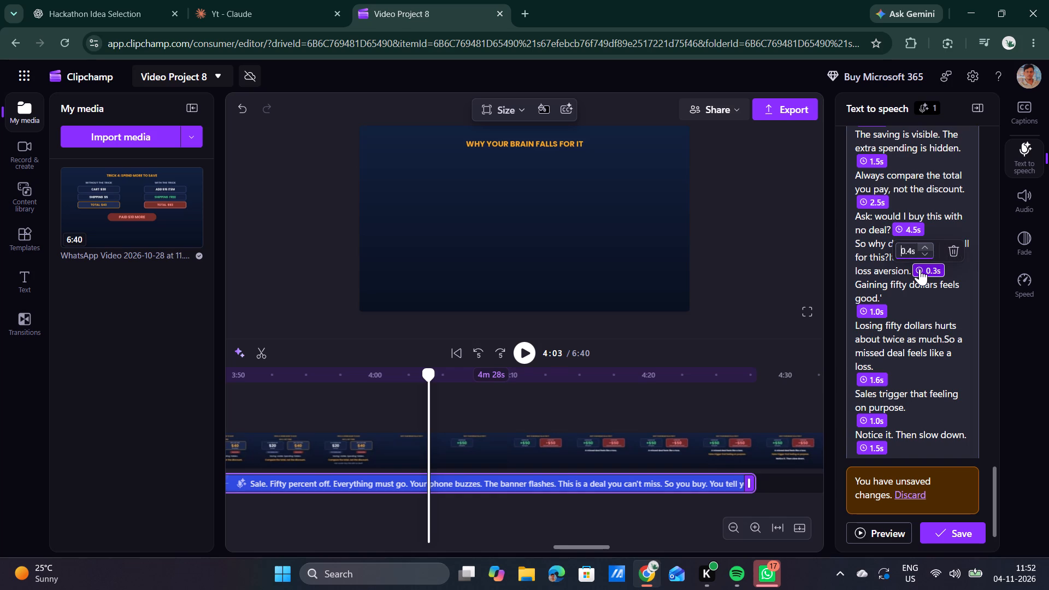
{"action": "key", "text": "Up"}
{"action": "key", "text": "Up"}
{"action": "key", "text": "Up"}
{"action": "key", "text": "Up"}
{"action": "key", "text": "Up"}
{"action": "key", "text": "Up"}
{"action": "key", "text": "Up"}
{"action": "key", "text": "Down"}
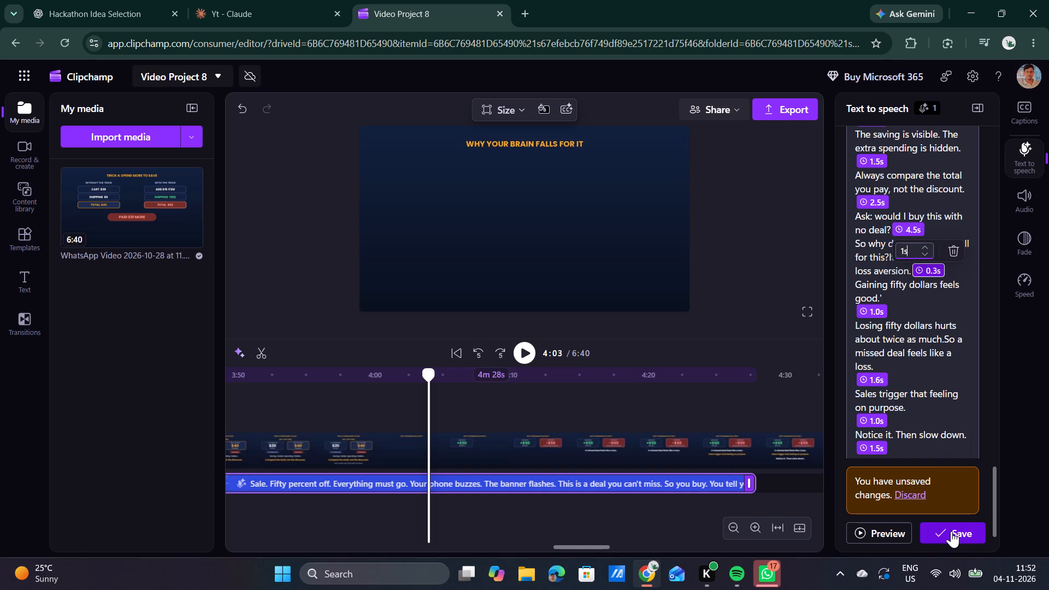
{"action": "left_click", "coordinate": [950, 527]}
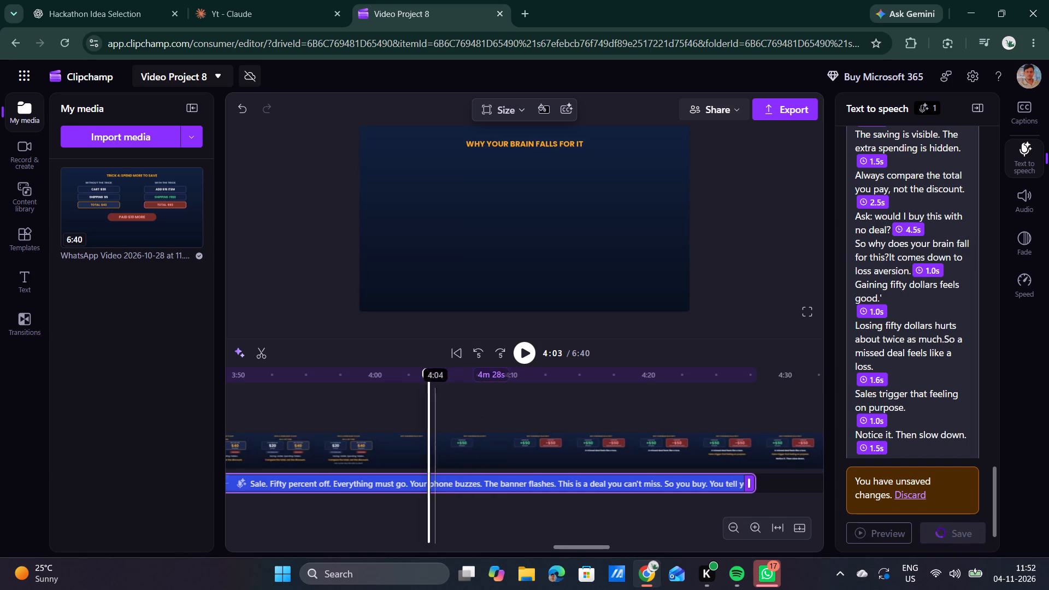
Play the updated narration from 4:00 to check the "Gaining fifty dollars" line against the visuals.
{"action": "left_click_drag", "start_coordinate": [431, 371], "coordinate": [381, 371]}
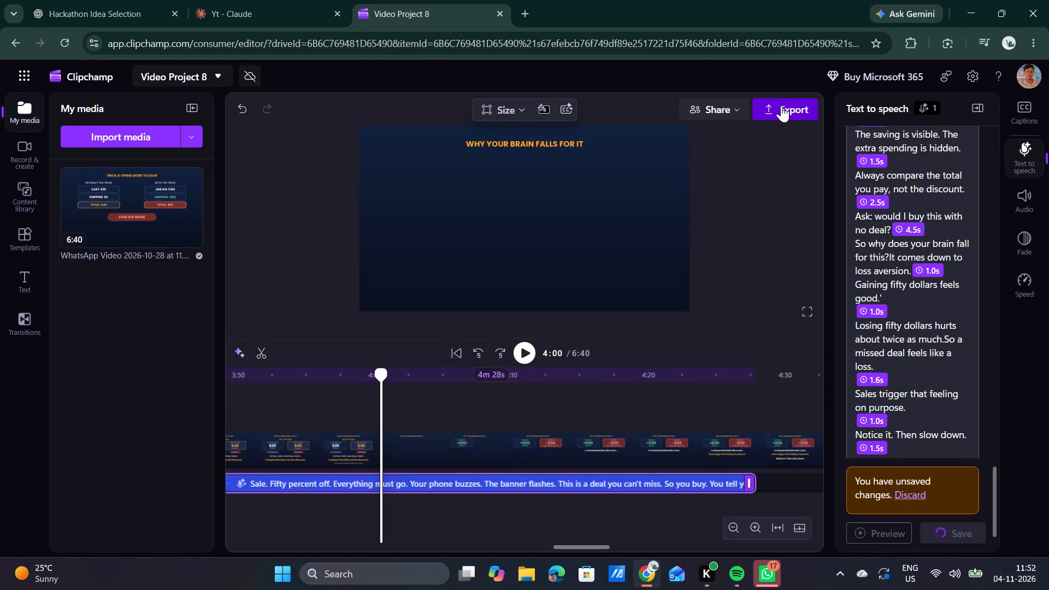
{"action": "key", "text": "space"}
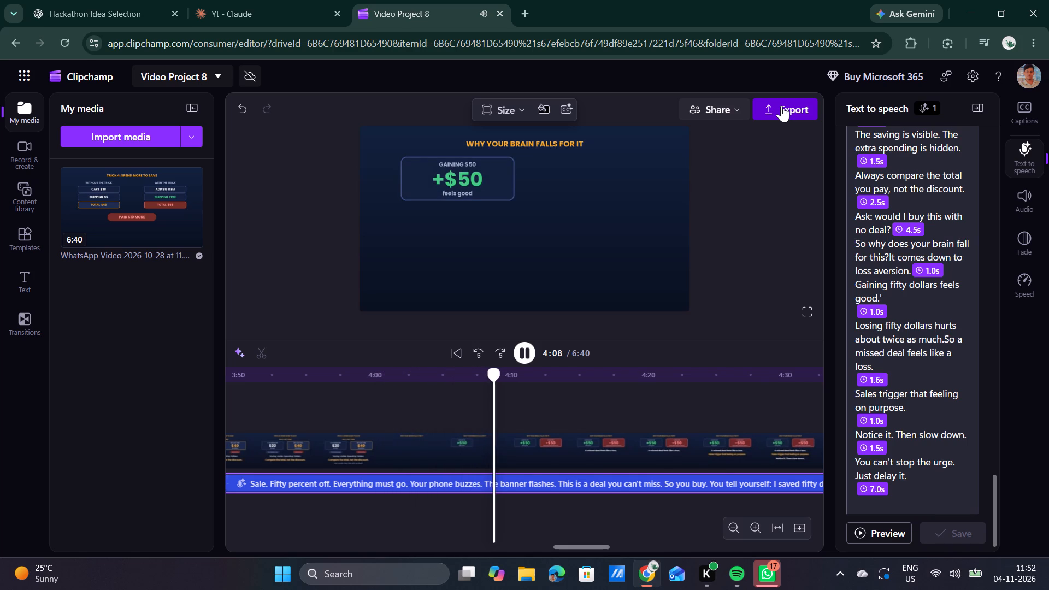
{"action": "key", "text": "space"}
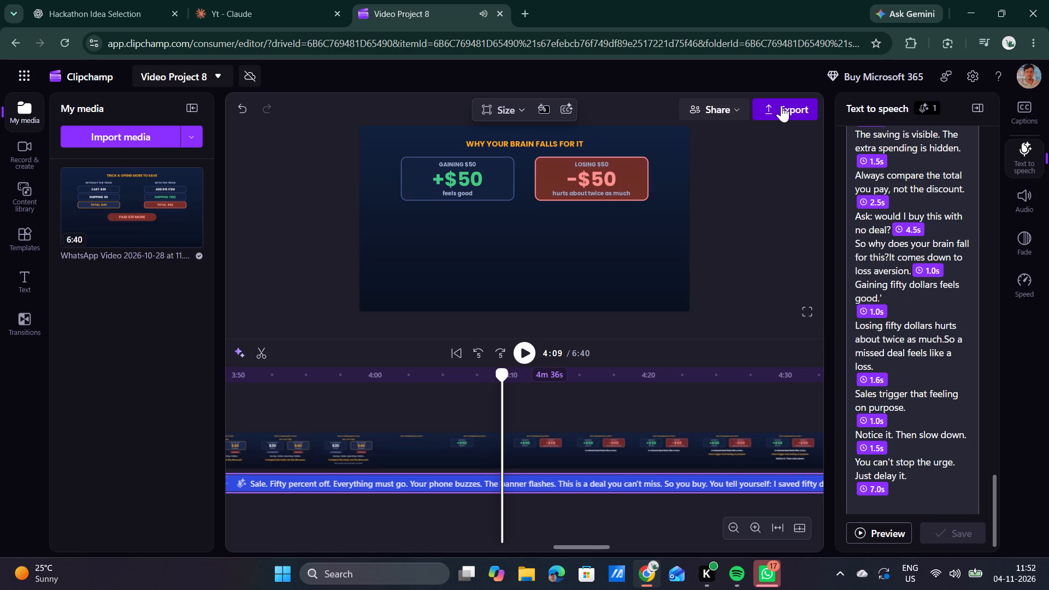
Set the timed pause after "Gaining fifty dollars feels good." to 1.3 s and save the narration.
{"action": "left_click", "coordinate": [835, 266]}
{"action": "left_click", "coordinate": [876, 310]}
{"action": "key", "text": "Up"}
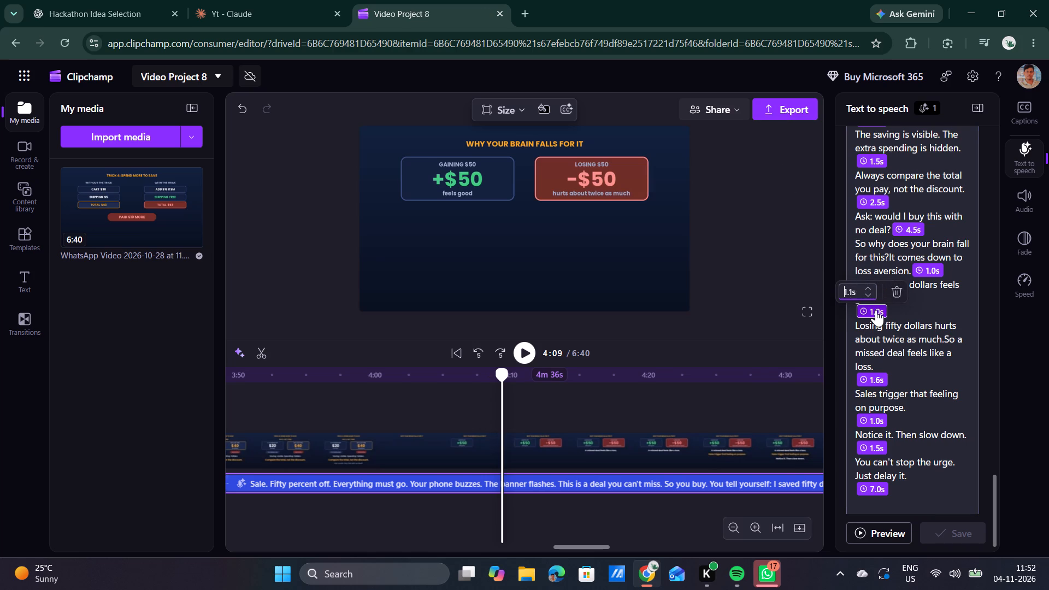
{"action": "key", "text": "Up"}
{"action": "key", "text": "Up"}
{"action": "left_click", "coordinate": [902, 314]}
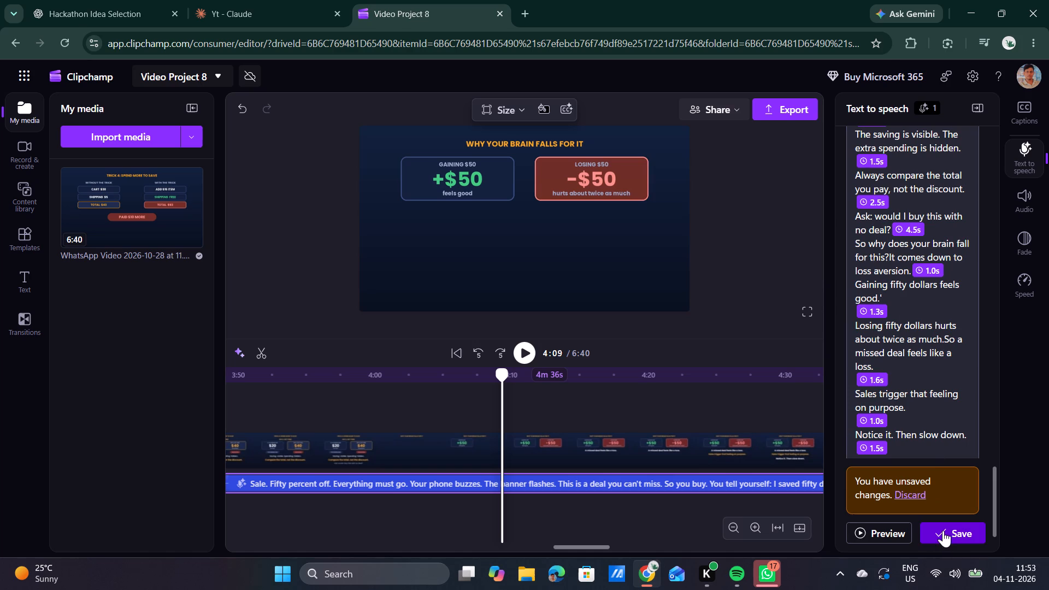
{"action": "left_click", "coordinate": [943, 530]}
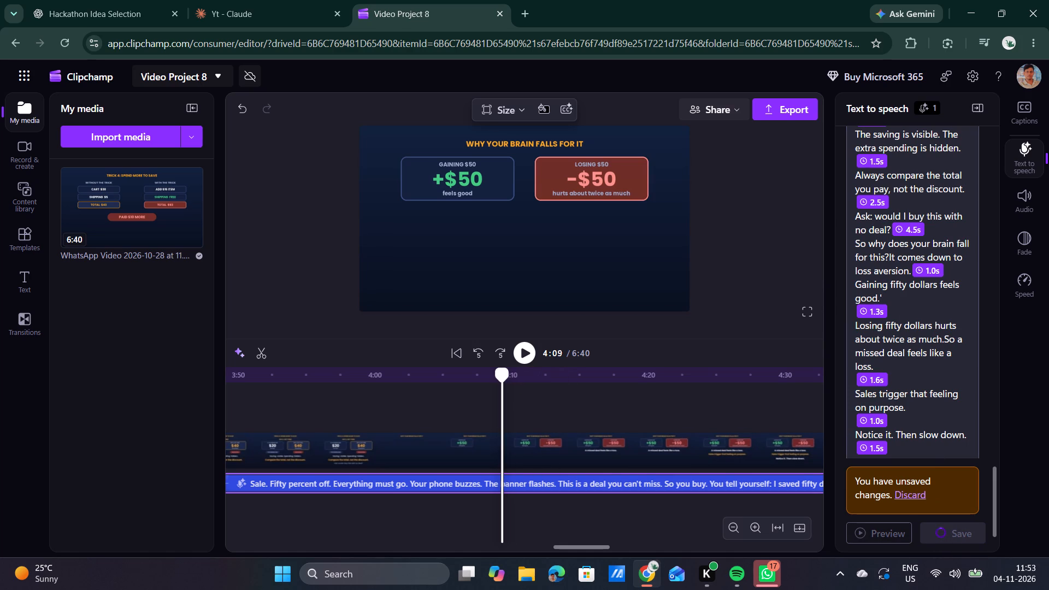
Play Scene 6 from 4:00 to about 4:18, checking the "Losing fifty dollars" and "missed deal" lines against the visuals.
{"action": "left_click_drag", "start_coordinate": [499, 378], "coordinate": [450, 376]}
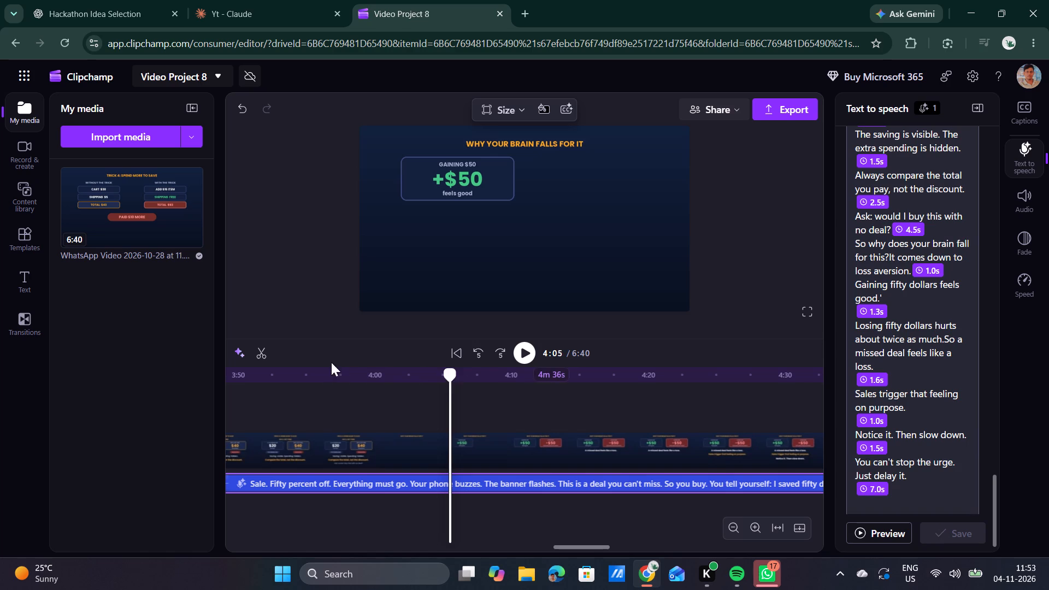
{"action": "left_click_drag", "start_coordinate": [452, 379], "coordinate": [380, 380]}
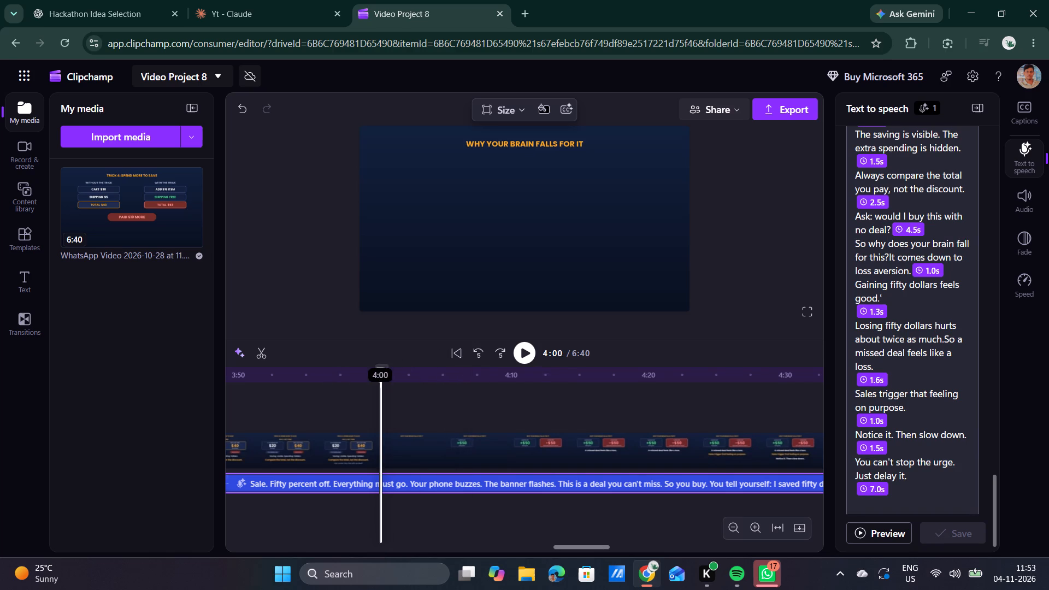
{"action": "left_click", "coordinate": [524, 349]}
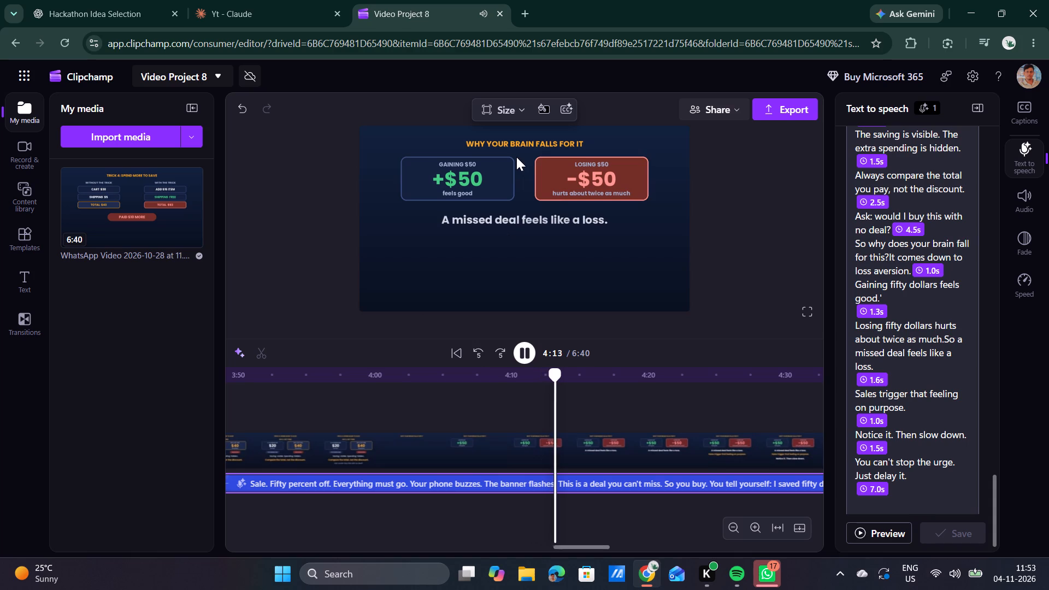
{"action": "key", "text": "space"}
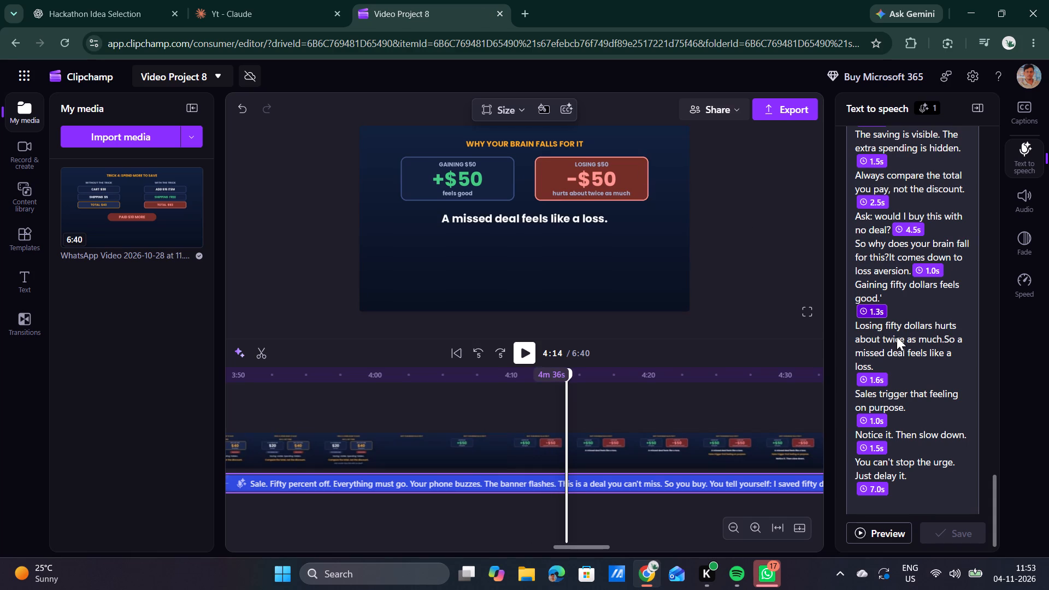
{"action": "scroll", "coordinate": [897, 337], "scroll_direction": "down", "scroll_amount": 2}
{"action": "key", "text": "space"}
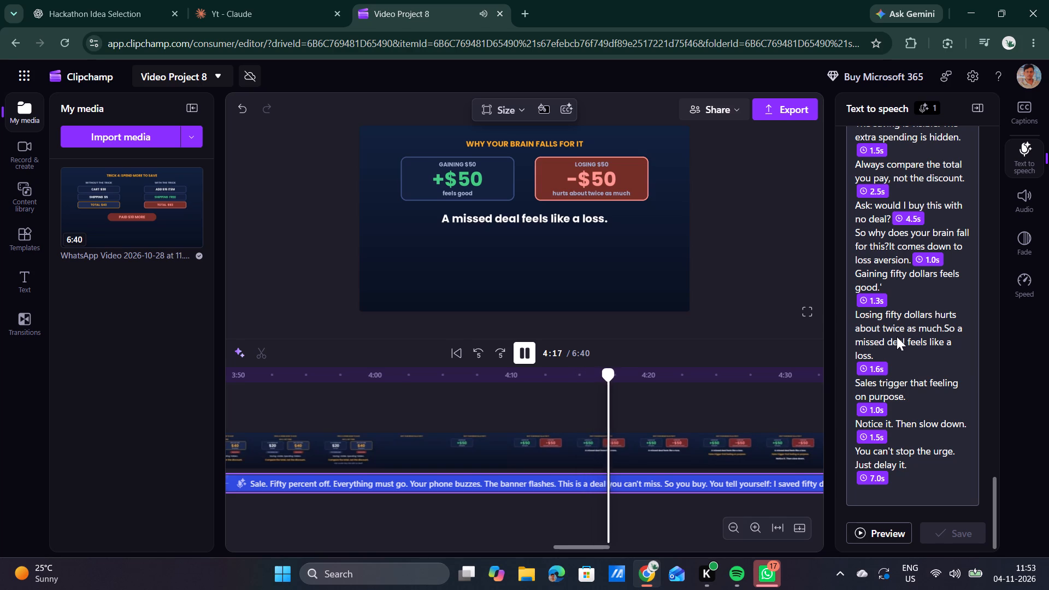
{"action": "key", "text": "space"}
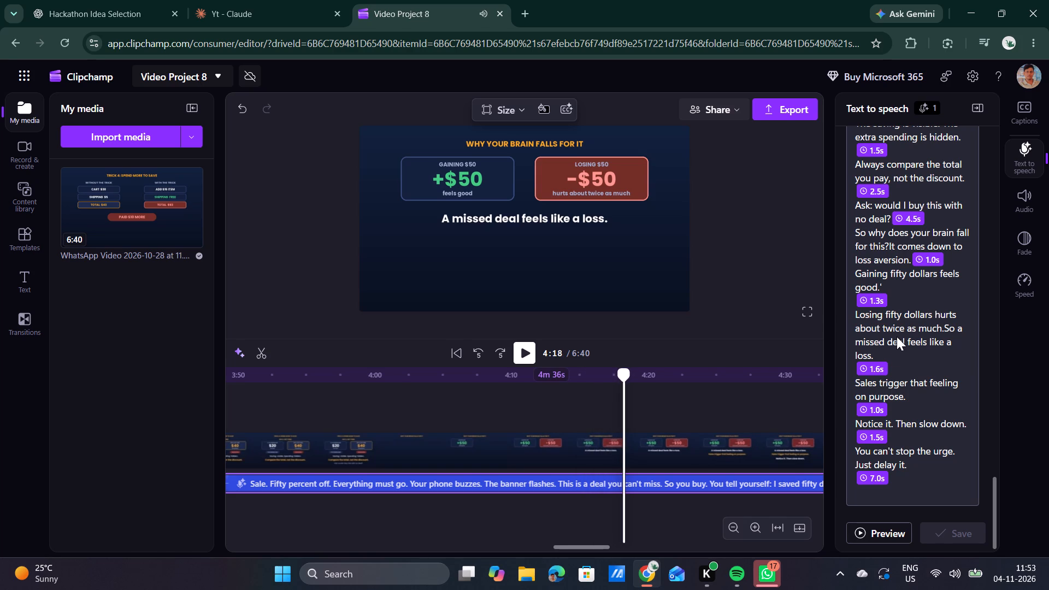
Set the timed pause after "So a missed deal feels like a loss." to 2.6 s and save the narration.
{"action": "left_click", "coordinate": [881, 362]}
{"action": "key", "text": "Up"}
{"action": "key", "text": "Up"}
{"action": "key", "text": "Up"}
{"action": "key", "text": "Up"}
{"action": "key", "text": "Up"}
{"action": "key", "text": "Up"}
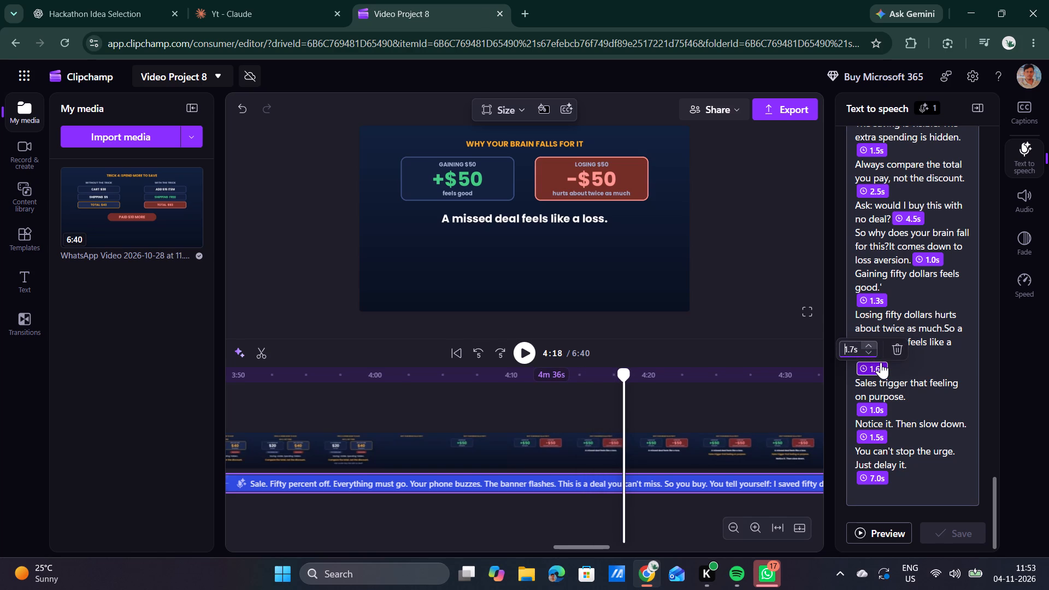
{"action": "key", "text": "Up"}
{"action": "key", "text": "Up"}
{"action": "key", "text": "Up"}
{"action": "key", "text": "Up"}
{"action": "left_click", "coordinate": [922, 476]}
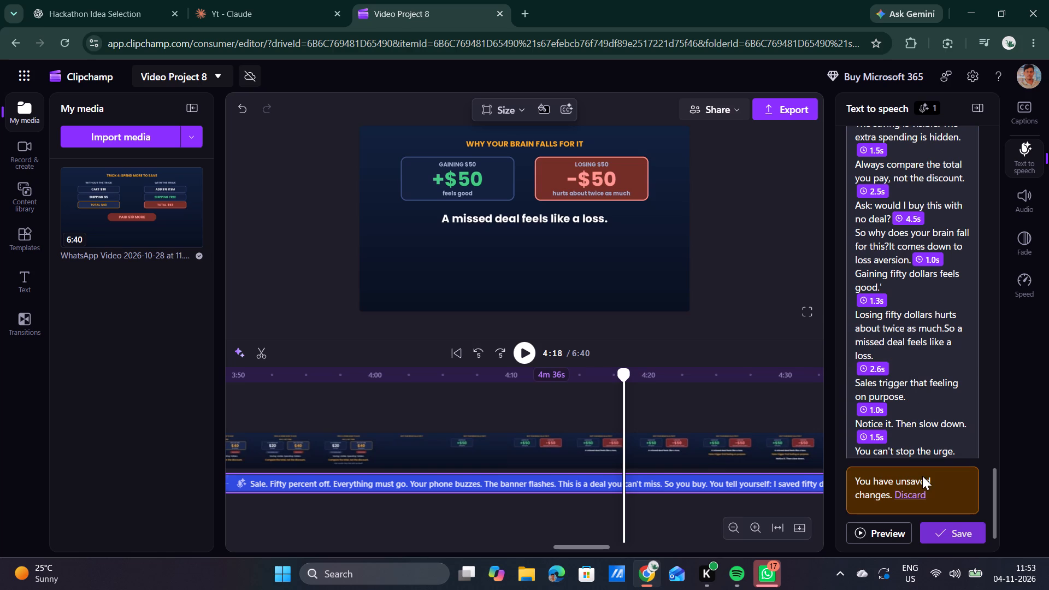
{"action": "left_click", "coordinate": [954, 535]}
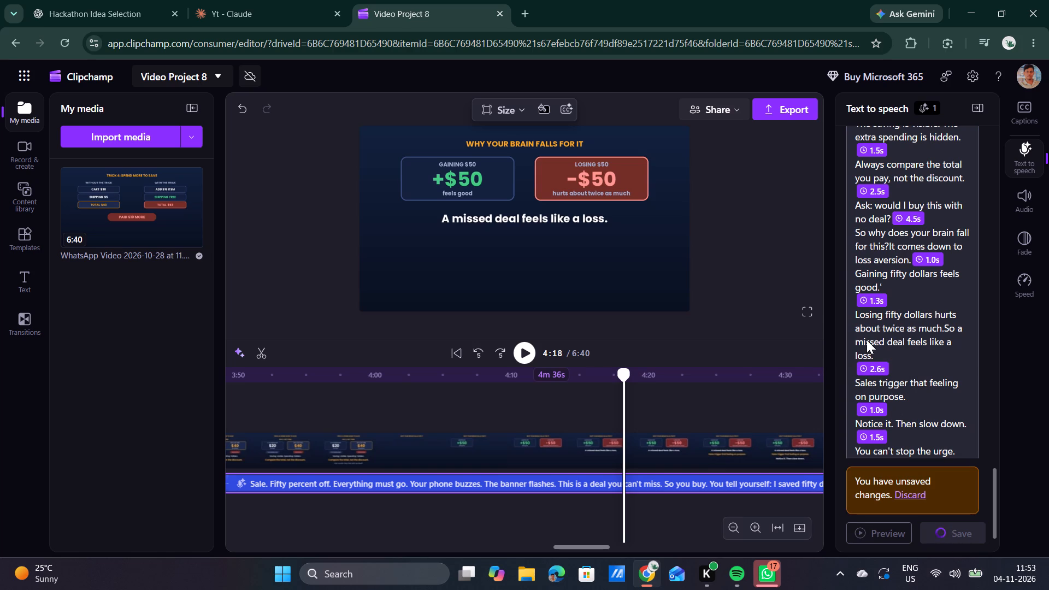
Replay the narration from 4:11 to about 4:21 to check when the "Sales trigger that feeling" line falls.
{"action": "scroll", "coordinate": [867, 340], "scroll_direction": "down", "scroll_amount": 2}
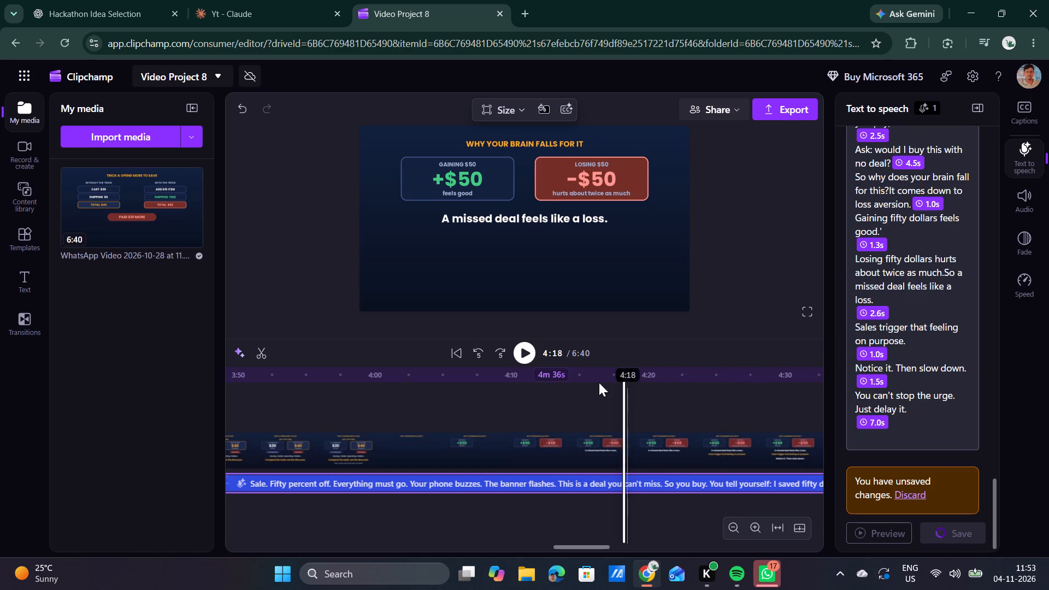
{"action": "left_click_drag", "start_coordinate": [628, 375], "coordinate": [532, 385]}
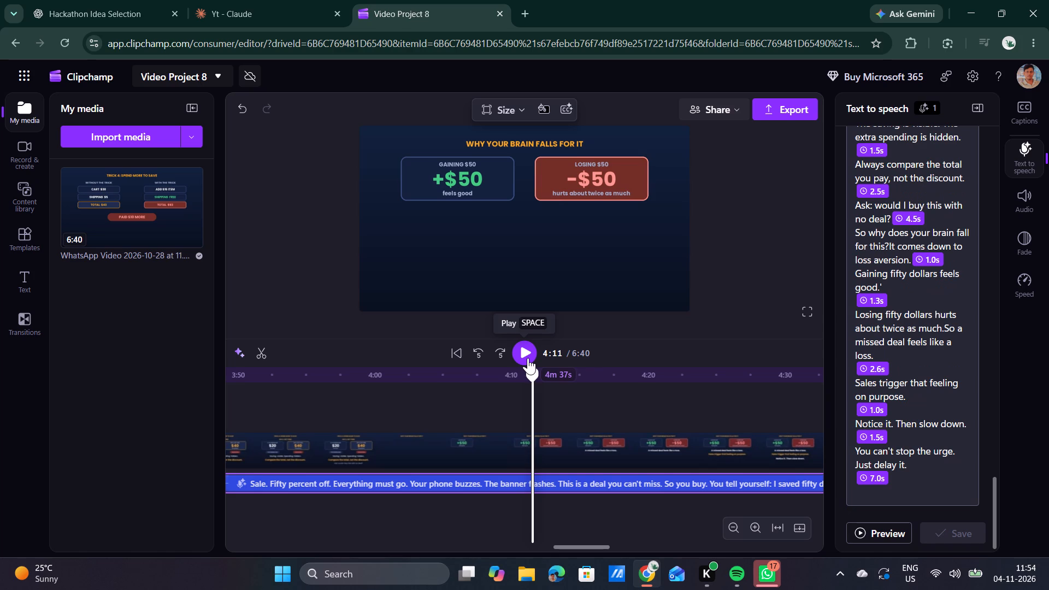
{"action": "left_click", "coordinate": [528, 358]}
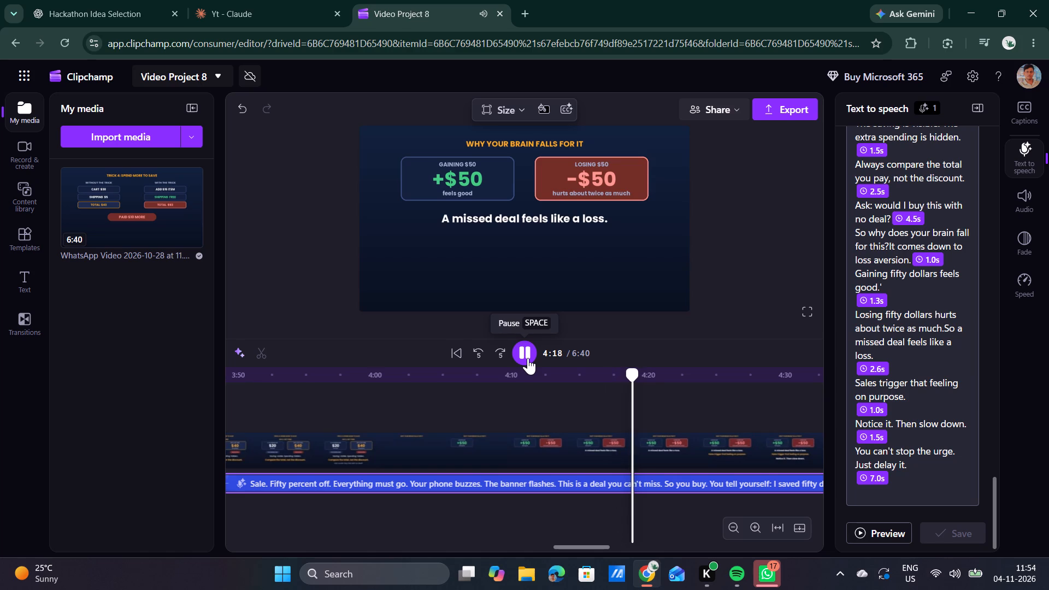
{"action": "left_click", "coordinate": [528, 358]}
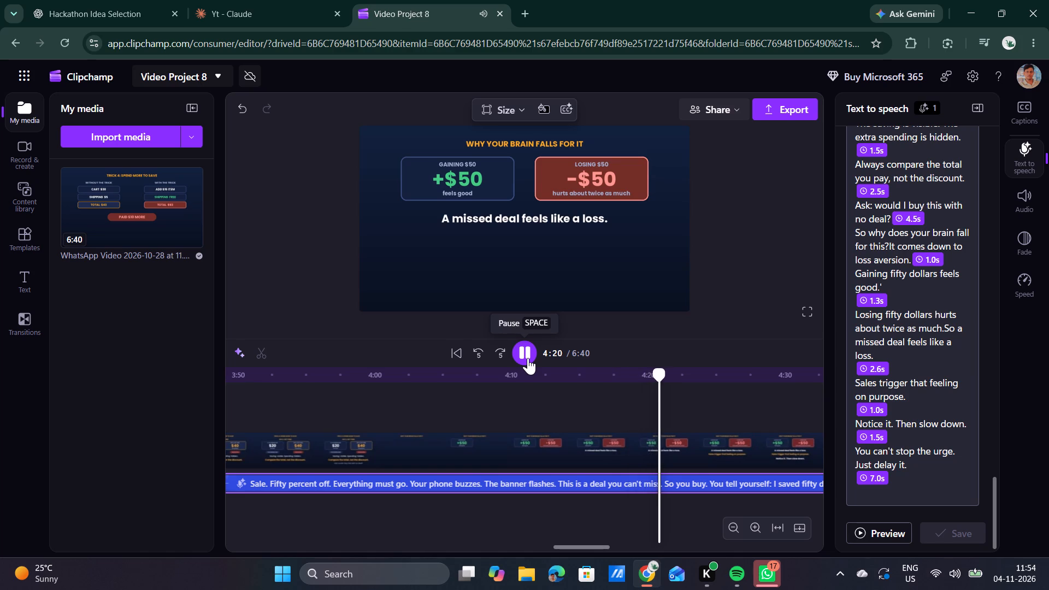
{"action": "left_click", "coordinate": [528, 358]}
{"action": "left_click", "coordinate": [528, 358]}
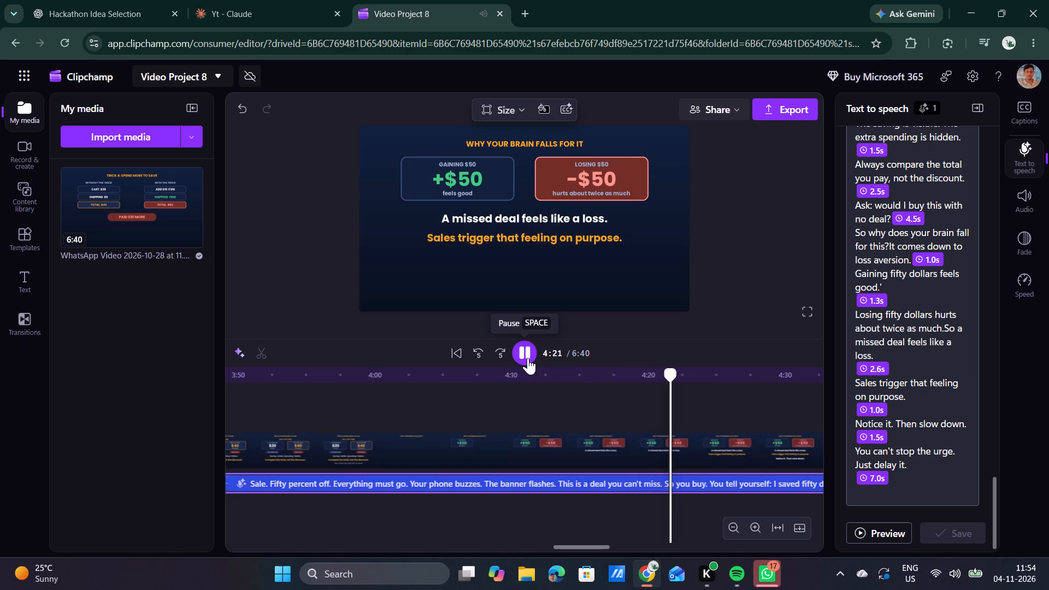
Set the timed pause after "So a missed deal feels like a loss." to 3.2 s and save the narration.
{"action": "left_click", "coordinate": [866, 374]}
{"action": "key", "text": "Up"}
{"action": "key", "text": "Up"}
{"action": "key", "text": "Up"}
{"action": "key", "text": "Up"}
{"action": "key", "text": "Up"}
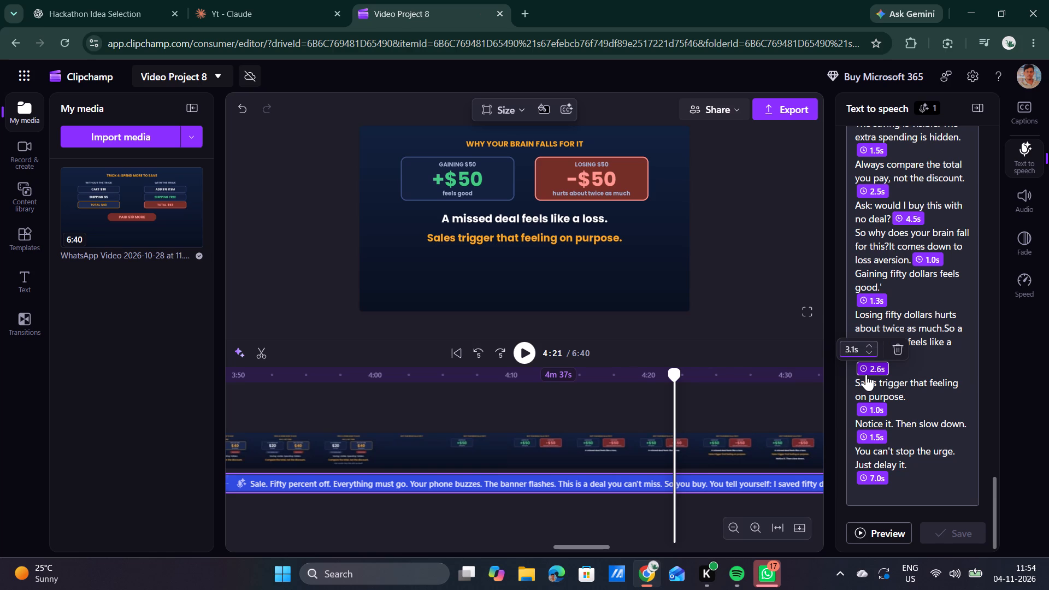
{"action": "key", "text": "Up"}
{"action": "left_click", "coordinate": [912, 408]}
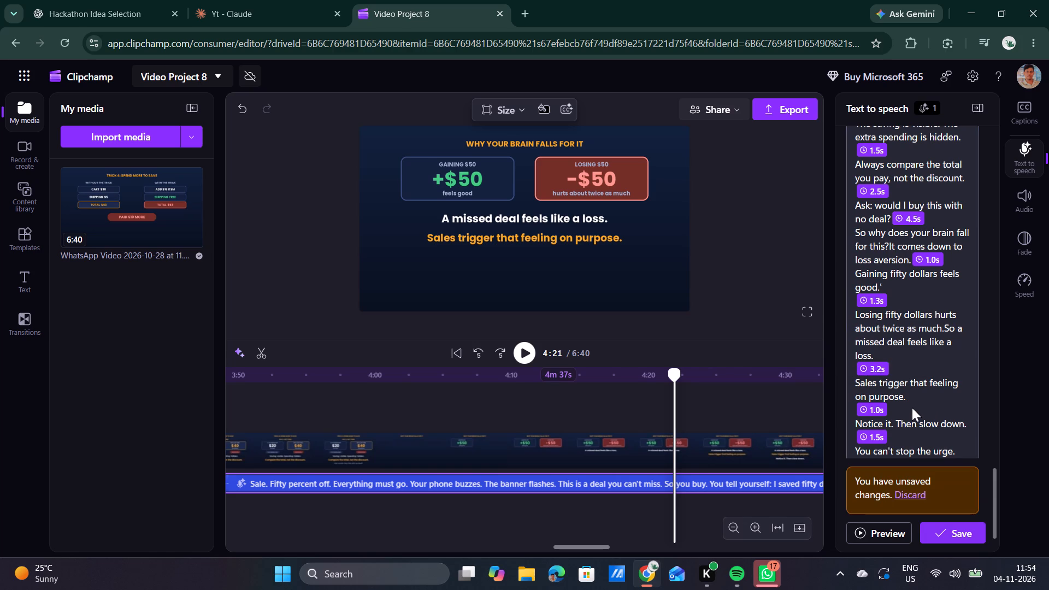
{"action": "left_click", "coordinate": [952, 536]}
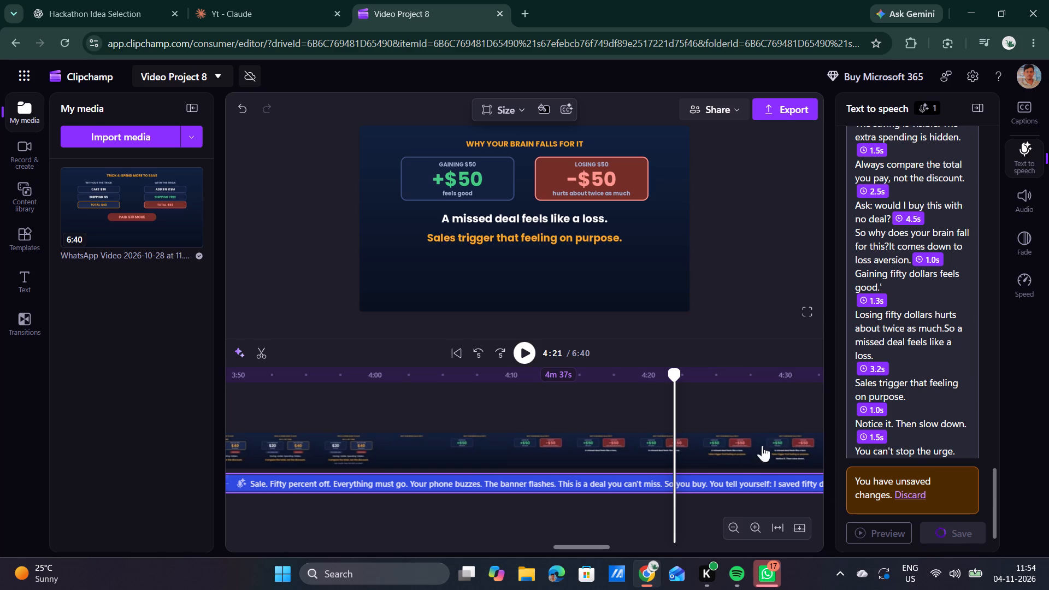
Replay the narration from 4:12 to about 4:20 to check the "Sales trigger that feeling" line against its caption.
{"action": "left_click_drag", "start_coordinate": [675, 376], "coordinate": [547, 374]}
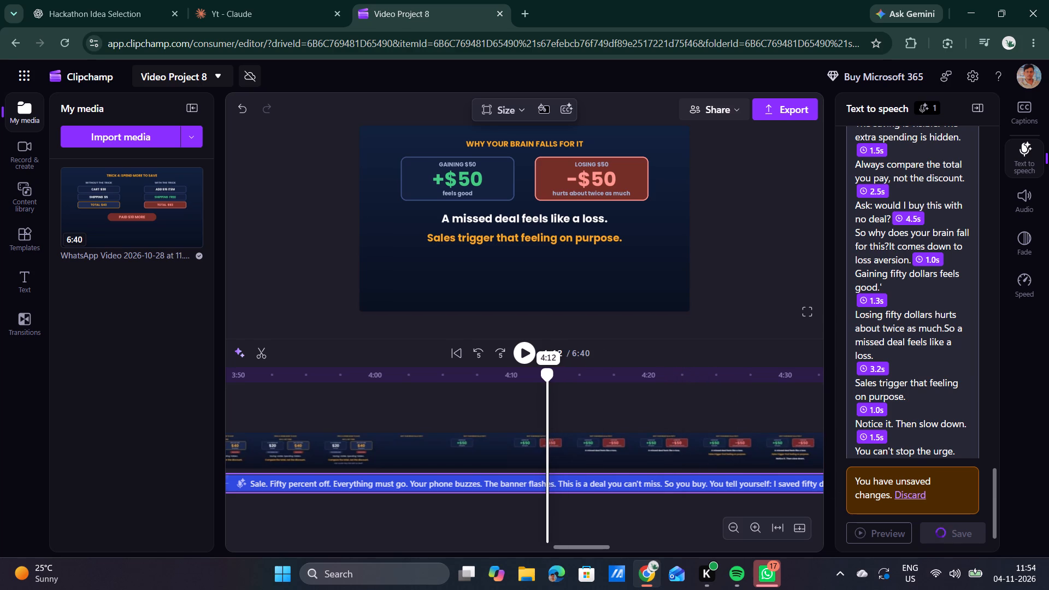
{"action": "left_click_drag", "start_coordinate": [547, 374], "coordinate": [547, 374]}
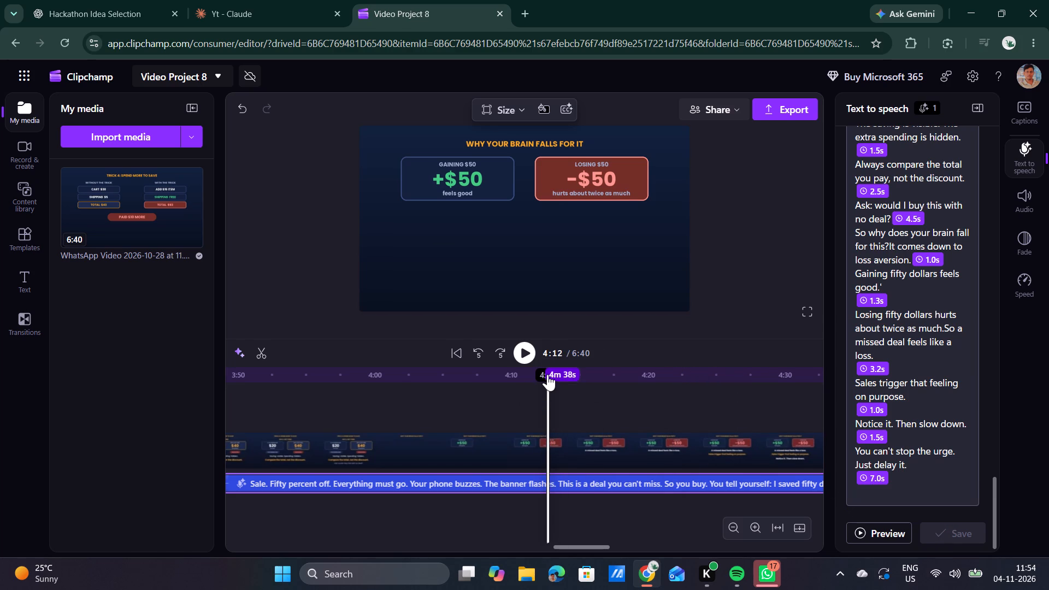
{"action": "left_click", "coordinate": [522, 348]}
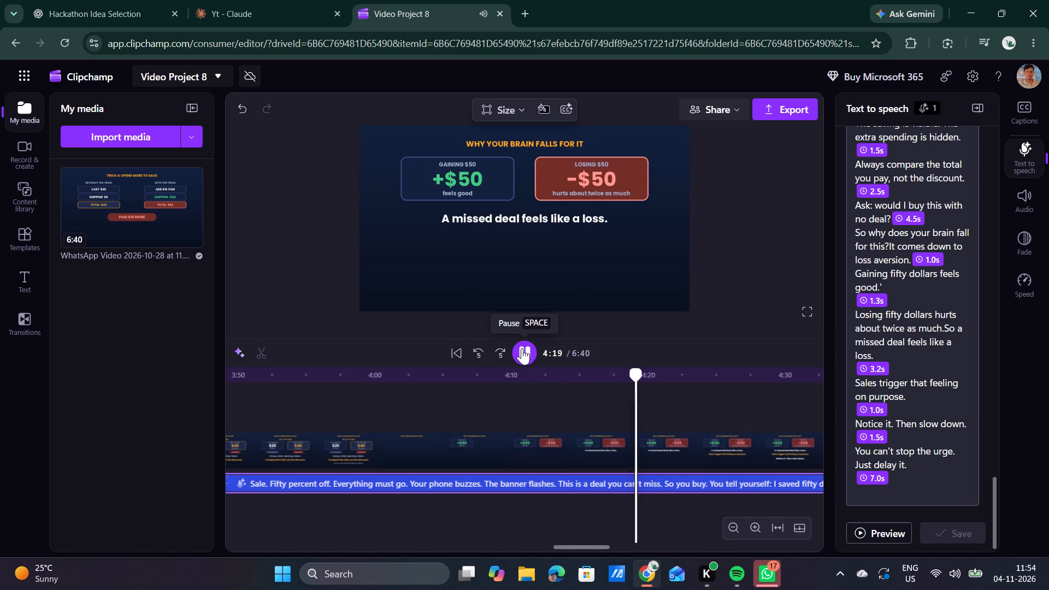
{"action": "left_click", "coordinate": [522, 348]}
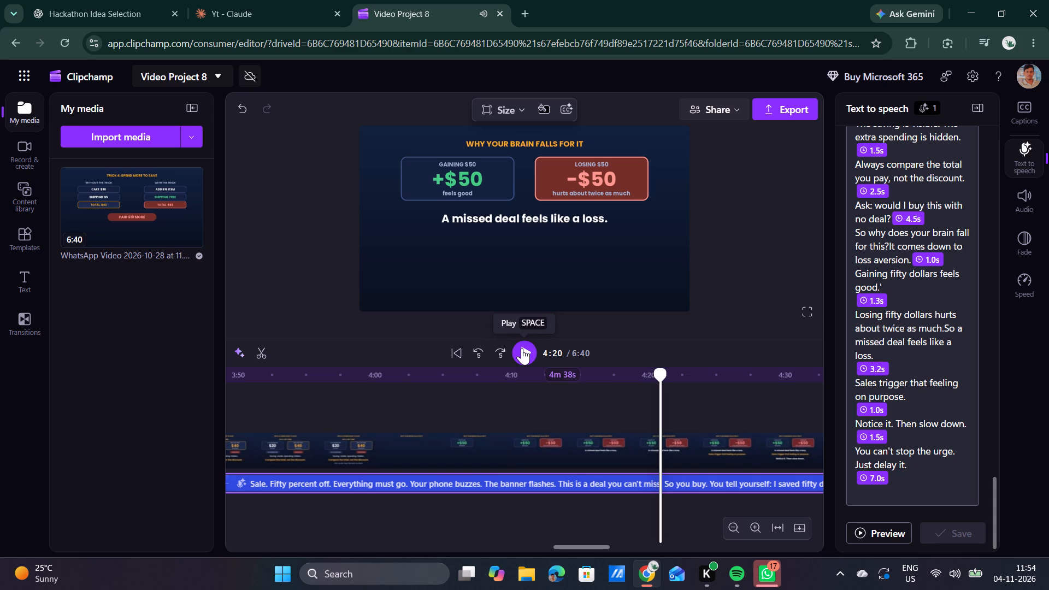
Set the timed pause after "So a missed deal feels like a loss." to 5 s and save the narration.
{"action": "scroll", "coordinate": [900, 363], "scroll_direction": "down", "scroll_amount": 1}
{"action": "left_click", "coordinate": [876, 372]}
{"action": "key", "text": "Up"}
{"action": "key", "text": "Up"}
{"action": "key", "text": "Up"}
{"action": "key", "text": "Up"}
{"action": "key", "text": "Up"}
{"action": "key", "text": "Up"}
{"action": "key", "text": "Up"}
{"action": "key", "text": "Up"}
{"action": "key", "text": "Up"}
{"action": "key", "text": "Up"}
{"action": "key", "text": "Up"}
{"action": "key", "text": "Up"}
{"action": "key", "text": "Up"}
{"action": "key", "text": "Up"}
{"action": "key", "text": "Up"}
{"action": "key", "text": "Up"}
{"action": "key", "text": "Up"}
{"action": "key", "text": "Up"}
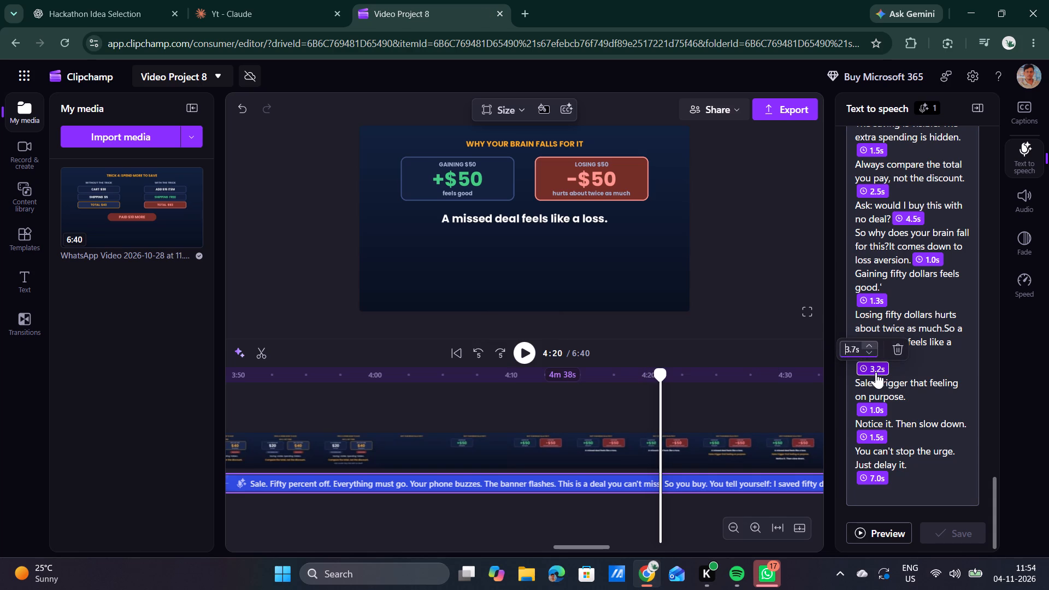
{"action": "left_click", "coordinate": [907, 442]}
{"action": "left_click", "coordinate": [933, 529]}
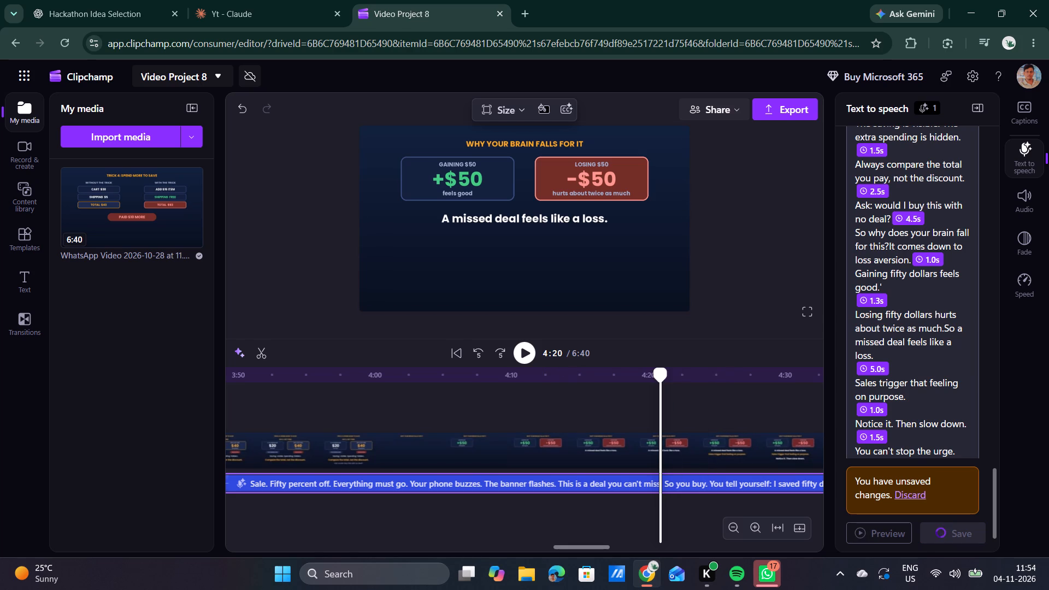
Play the updated narration from 4:09 to about 4:35, checking the remaining Scene 6 lines against their captions.
{"action": "left_click_drag", "start_coordinate": [663, 377], "coordinate": [497, 379]}
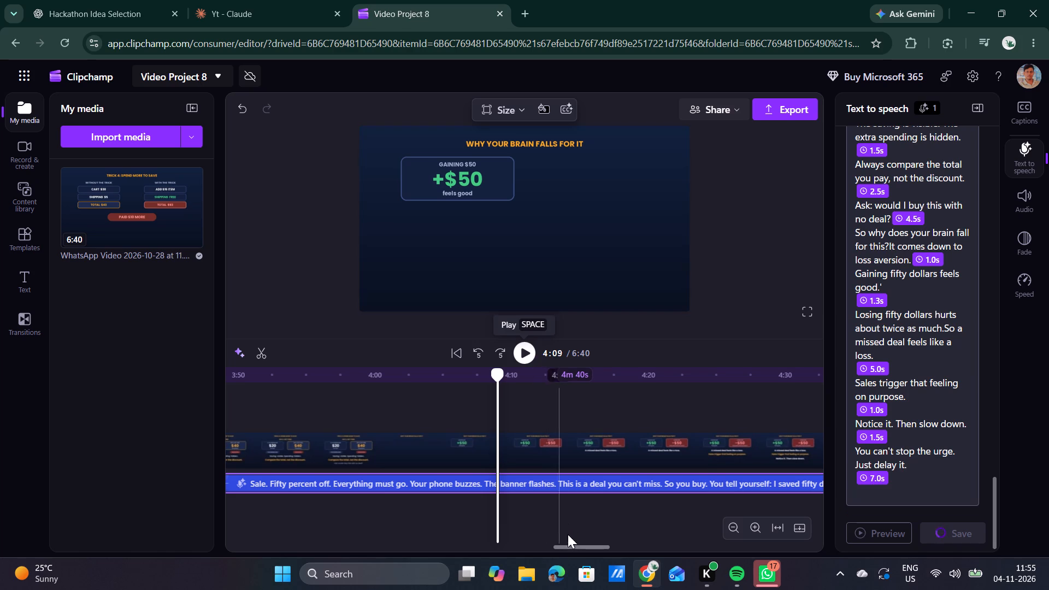
{"action": "left_click", "coordinate": [529, 353]}
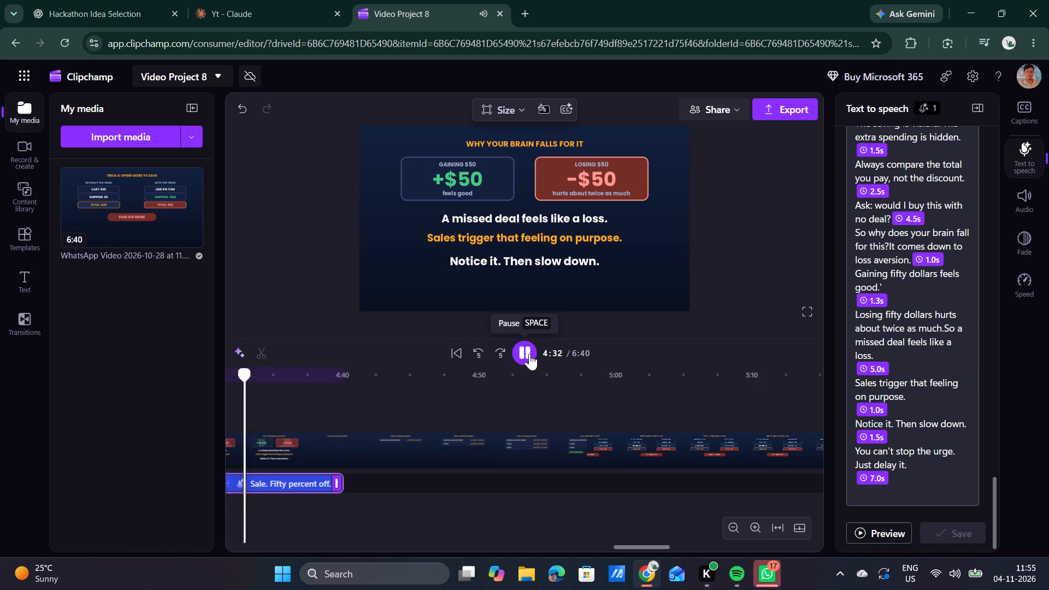
{"action": "left_click", "coordinate": [529, 353]}
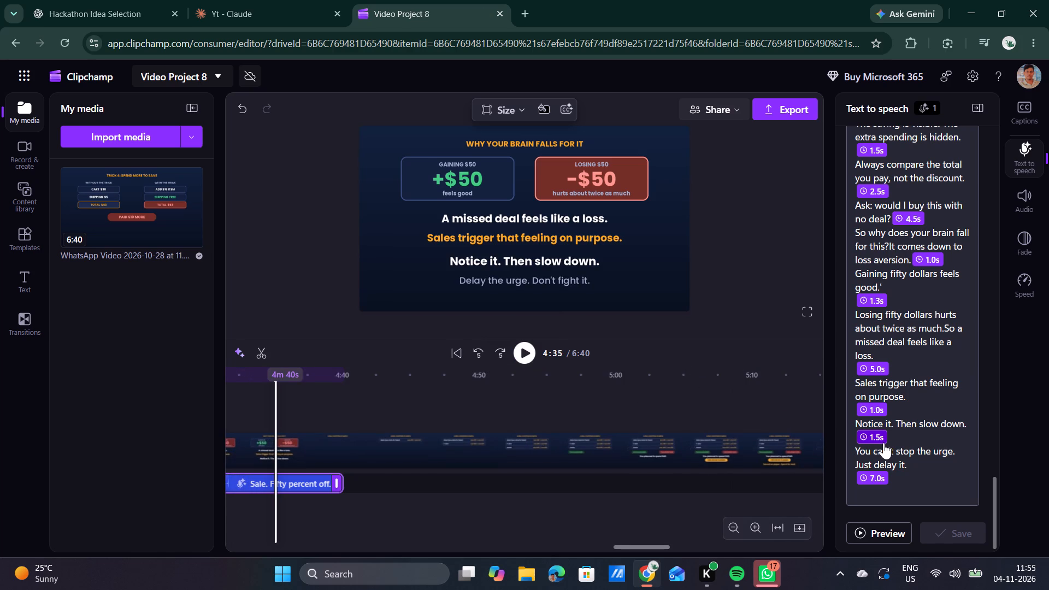
Set the timed pause after "Notice it. Then slow down." to 2.5 s and save the narration.
{"action": "scroll", "coordinate": [883, 442], "scroll_direction": "down", "scroll_amount": 1}
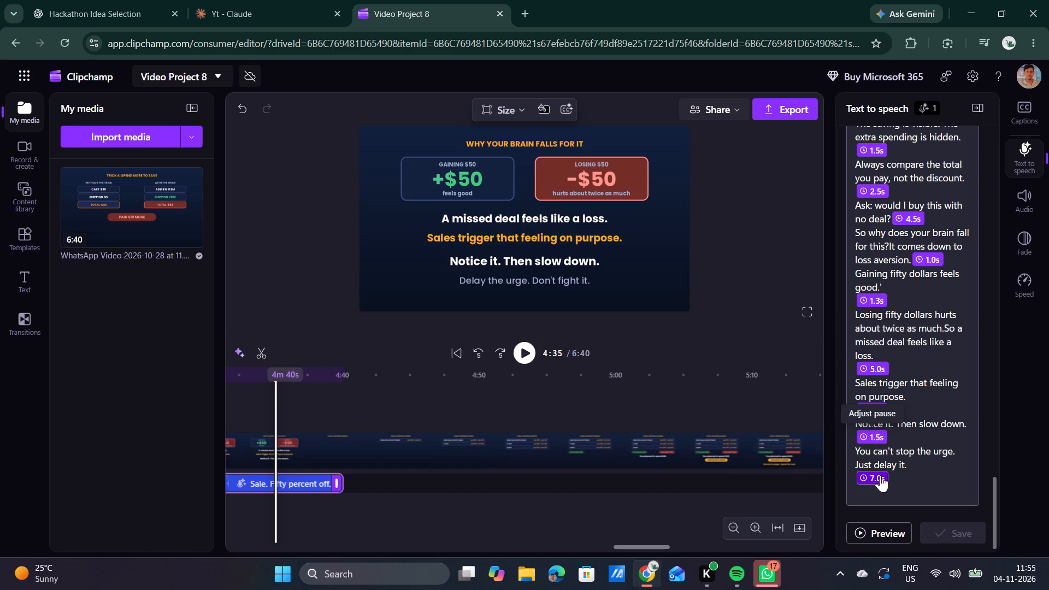
{"action": "left_click", "coordinate": [873, 438]}
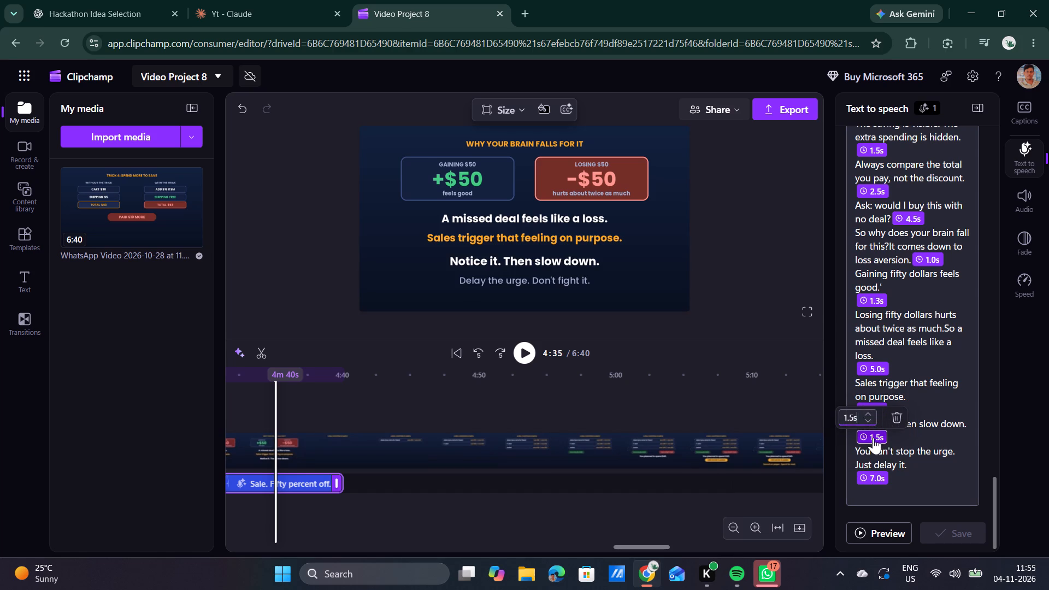
{"action": "key", "text": "Up"}
{"action": "key", "text": "Up"}
{"action": "key", "text": "Up"}
{"action": "key", "text": "Up"}
{"action": "key", "text": "Up"}
{"action": "key", "text": "Up"}
{"action": "key", "text": "Up"}
{"action": "key", "text": "Up"}
{"action": "key", "text": "Up"}
{"action": "key", "text": "Up"}
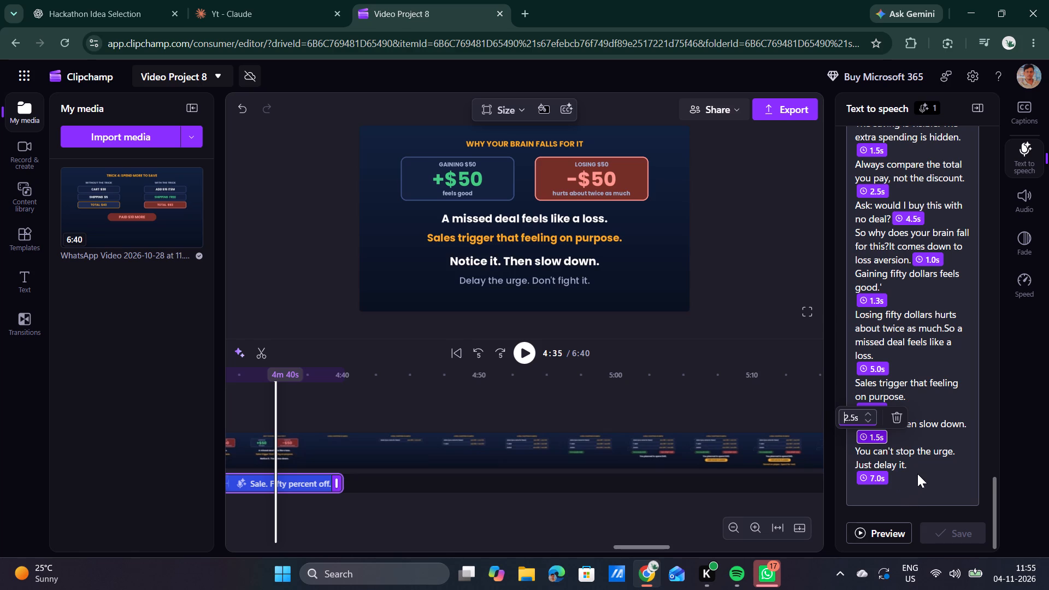
{"action": "left_click", "coordinate": [917, 474]}
{"action": "left_click", "coordinate": [949, 532]}
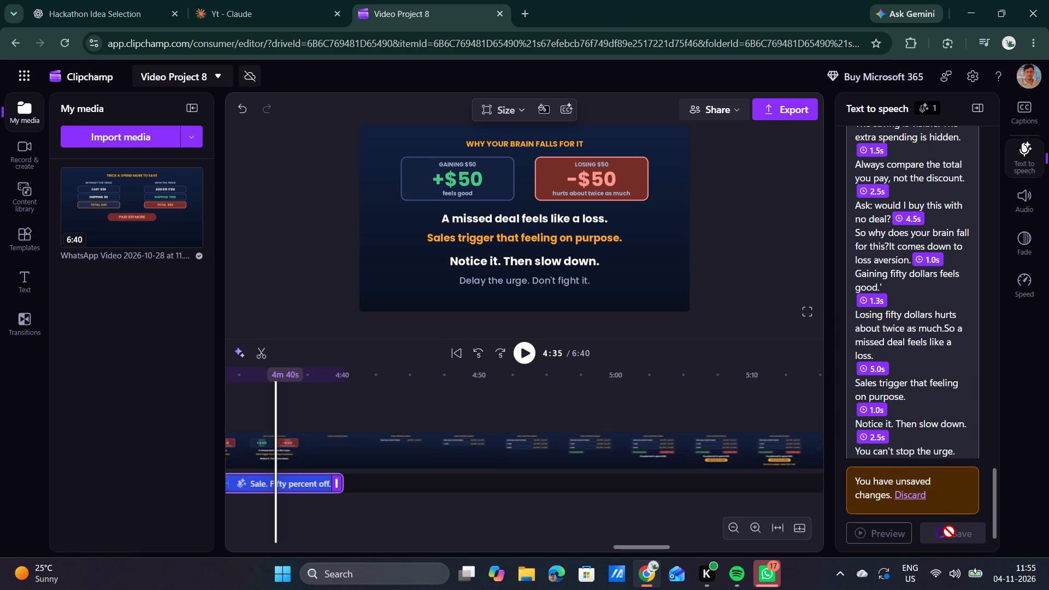
{"action": "scroll", "coordinate": [578, 453], "scroll_direction": "right", "scroll_amount": 3}
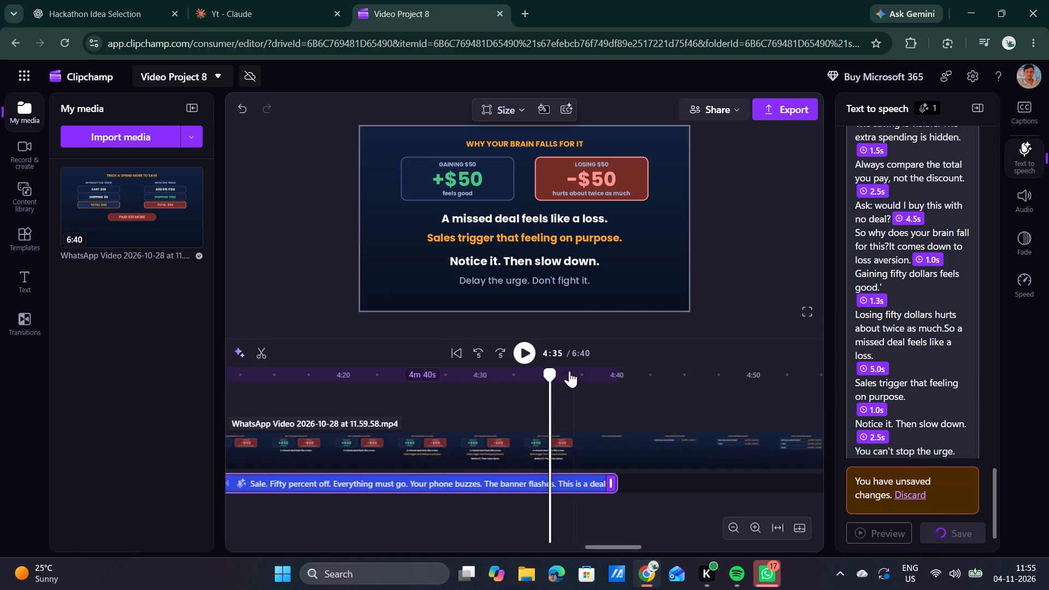
Replay the updated narration from about 4:18 to 4:38, checking the closing Scene 6 lines against their captions.
{"action": "left_click_drag", "start_coordinate": [547, 367], "coordinate": [417, 364]}
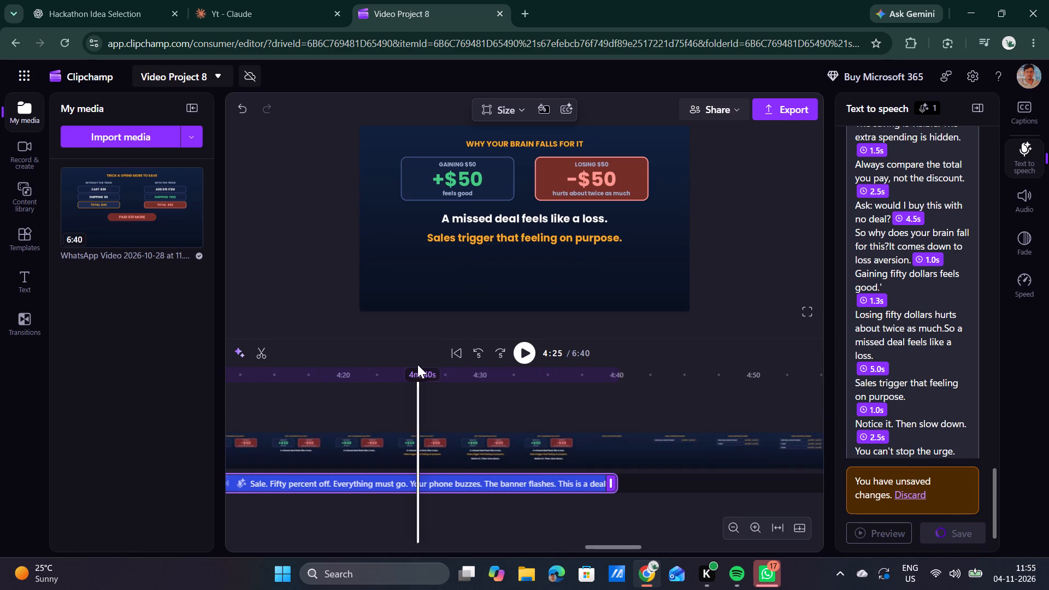
{"action": "left_click_drag", "start_coordinate": [417, 372], "coordinate": [345, 373]}
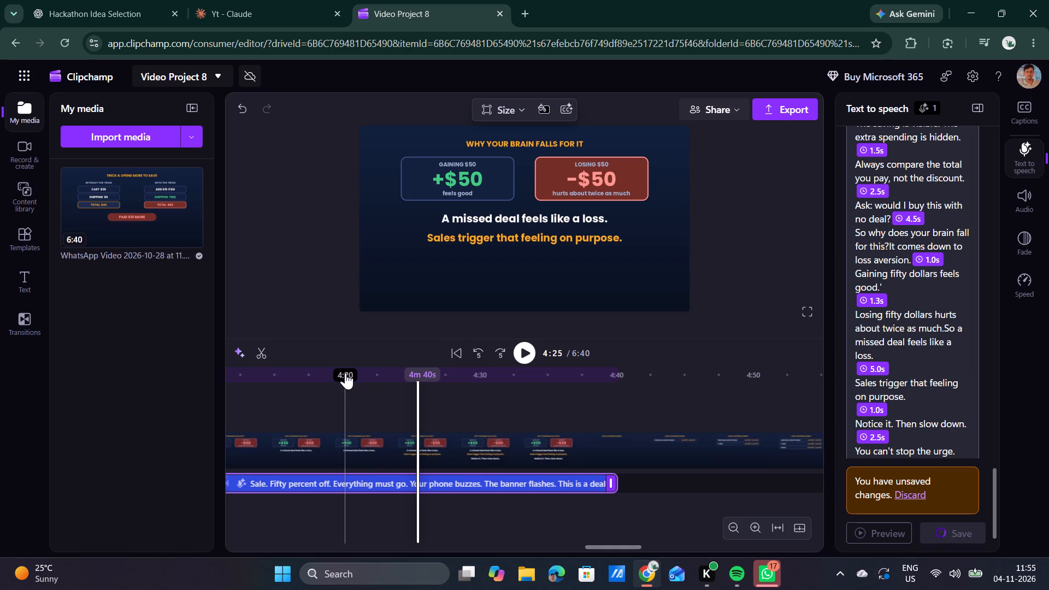
{"action": "left_click_drag", "start_coordinate": [345, 373], "coordinate": [350, 372]}
{"action": "left_click_drag", "start_coordinate": [419, 377], "coordinate": [402, 379]}
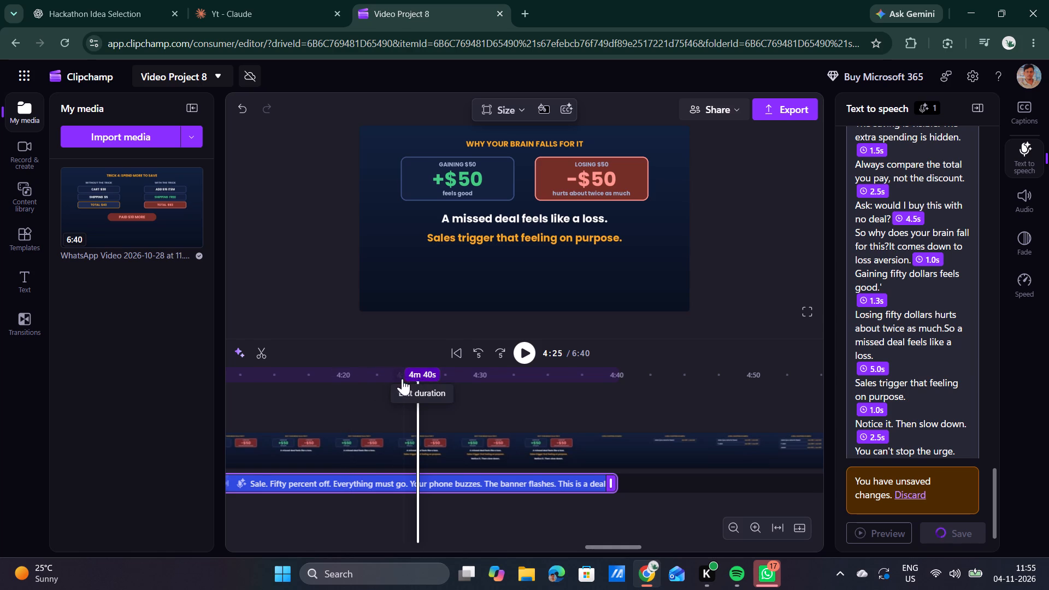
{"action": "left_click_drag", "start_coordinate": [402, 379], "coordinate": [419, 419]}
{"action": "left_click", "coordinate": [419, 419]}
{"action": "left_click_drag", "start_coordinate": [419, 419], "coordinate": [352, 429]}
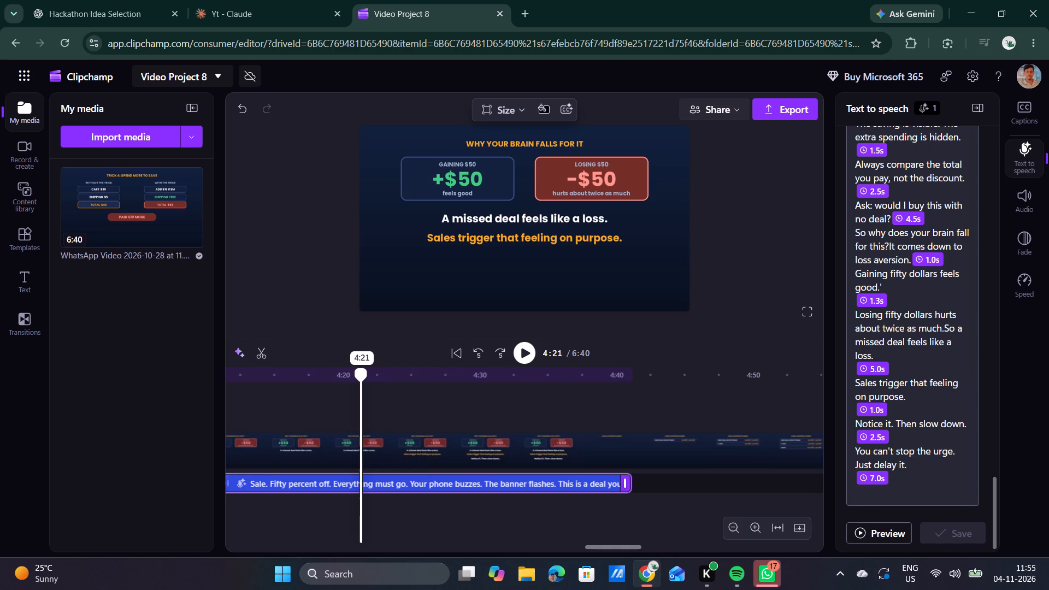
{"action": "left_click_drag", "start_coordinate": [352, 429], "coordinate": [323, 430]}
{"action": "left_click", "coordinate": [523, 355]}
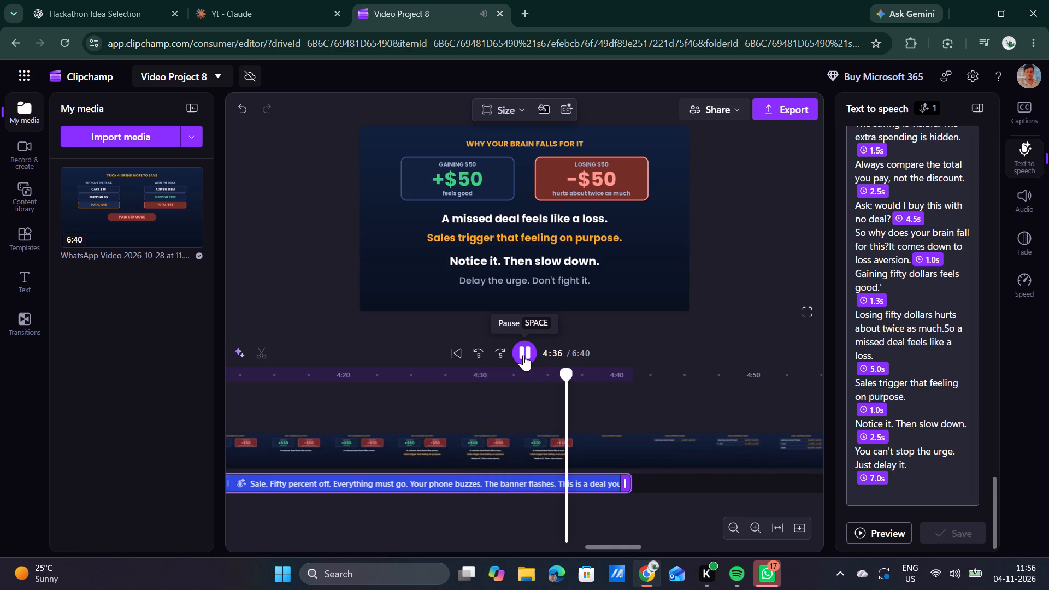
{"action": "left_click", "coordinate": [523, 355]}
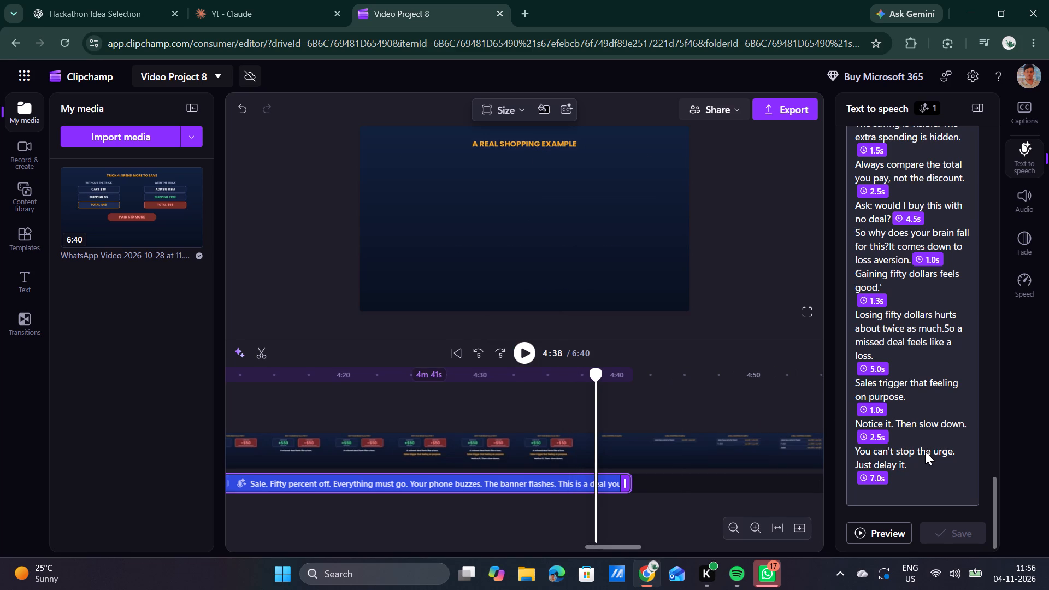
Set the timed pause after "You can't stop the urge. Just delay it." to 4 s and save the narration.
{"action": "scroll", "coordinate": [927, 458], "scroll_direction": "down", "scroll_amount": 1}
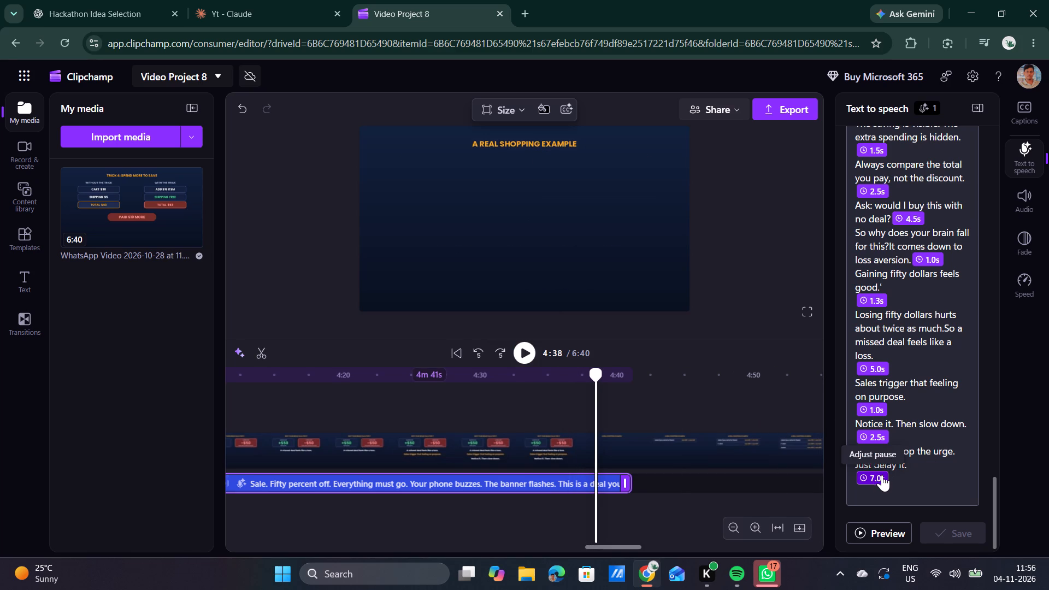
{"action": "left_click", "coordinate": [881, 475]}
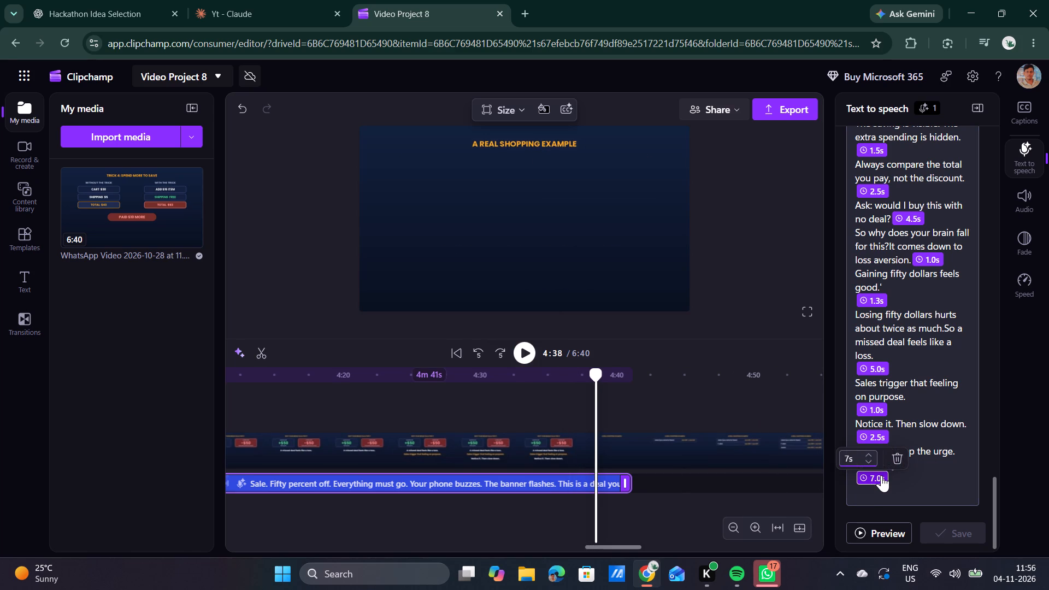
{"action": "key", "text": "Down"}
{"action": "key", "text": "Down"}
{"action": "key", "text": "Down"}
{"action": "key", "text": "Down"}
{"action": "key", "text": "Down"}
{"action": "key", "text": "Down"}
{"action": "key", "text": "Down"}
{"action": "key", "text": "Down"}
{"action": "key", "text": "Down"}
{"action": "key", "text": "Down"}
{"action": "key", "text": "Down"}
{"action": "key", "text": "Down"}
{"action": "key", "text": "Down"}
{"action": "key", "text": "Down"}
{"action": "key", "text": "Down"}
{"action": "key", "text": "Down"}
{"action": "key", "text": "Down"}
{"action": "key", "text": "Down"}
{"action": "key", "text": "Down"}
{"action": "key", "text": "Down"}
{"action": "key", "text": "Down"}
{"action": "key", "text": "Down"}
{"action": "key", "text": "Down"}
{"action": "key", "text": "Down"}
{"action": "key", "text": "Down"}
{"action": "left_click", "coordinate": [903, 473]}
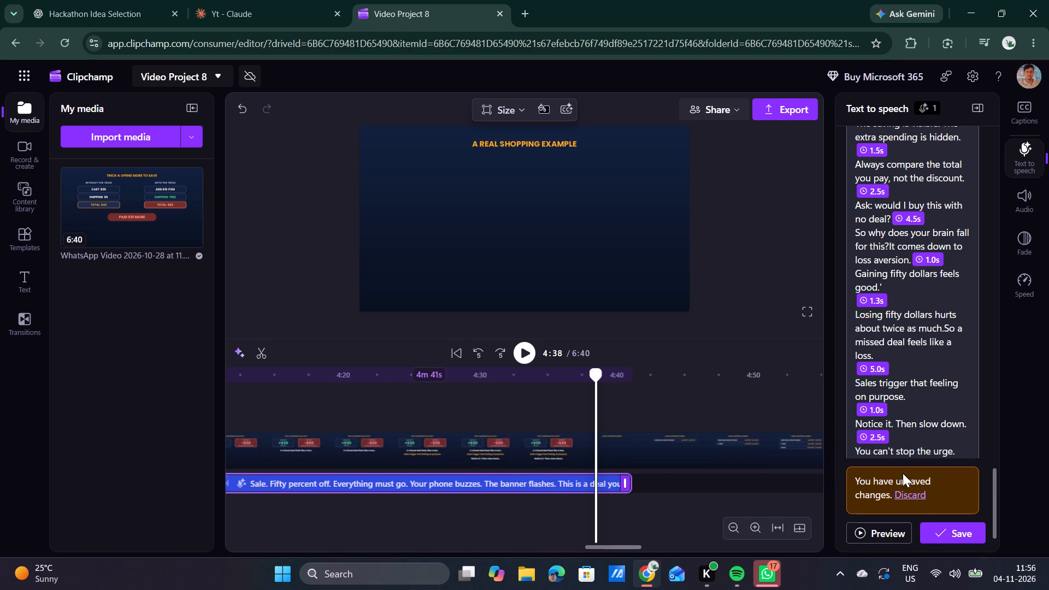
{"action": "left_click", "coordinate": [931, 529]}
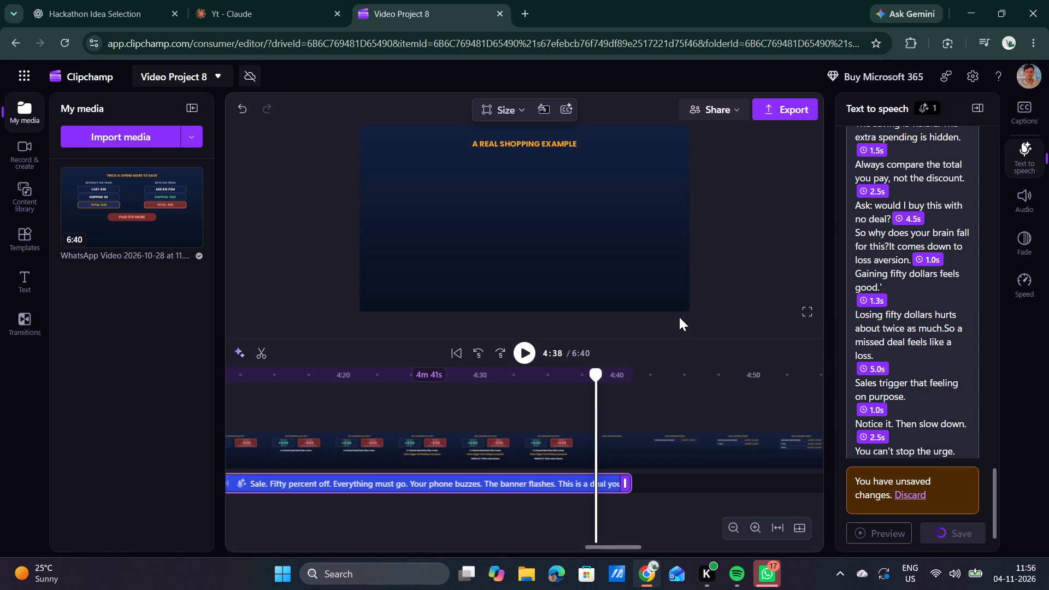
{"action": "scroll", "coordinate": [933, 358], "scroll_direction": "down", "scroll_amount": 2}
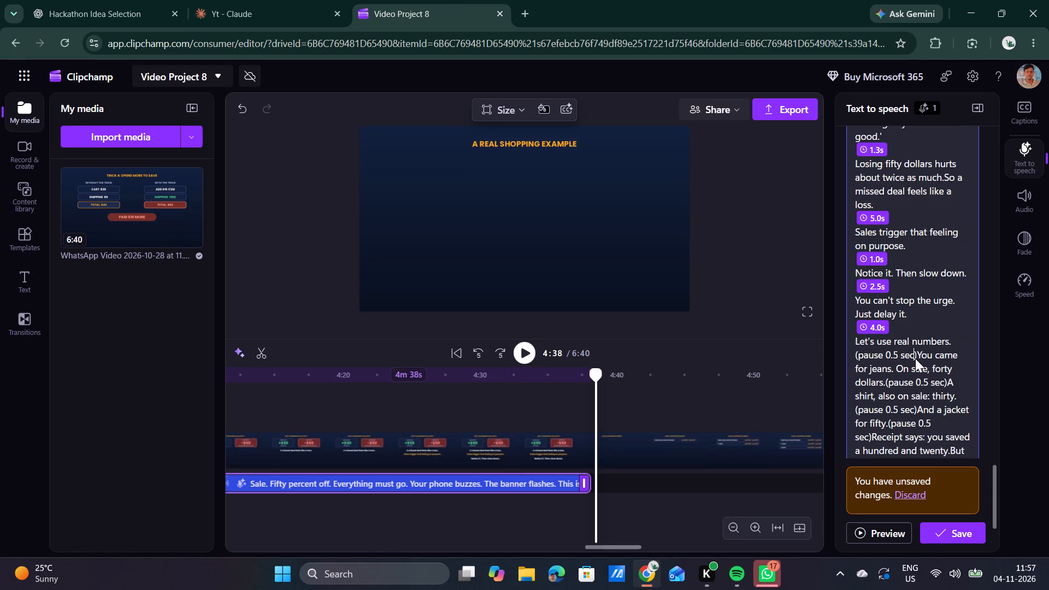
{"action": "key", "text": "Right"}
{"action": "key", "text": "Return"}
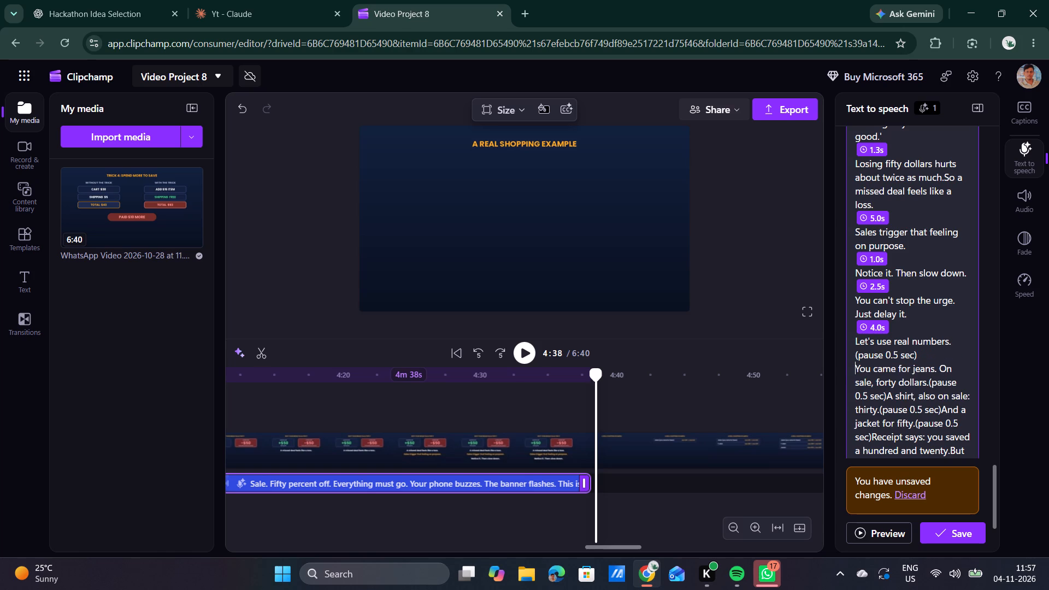
{"action": "left_click", "coordinate": [929, 386]}
{"action": "key", "text": "Return"}
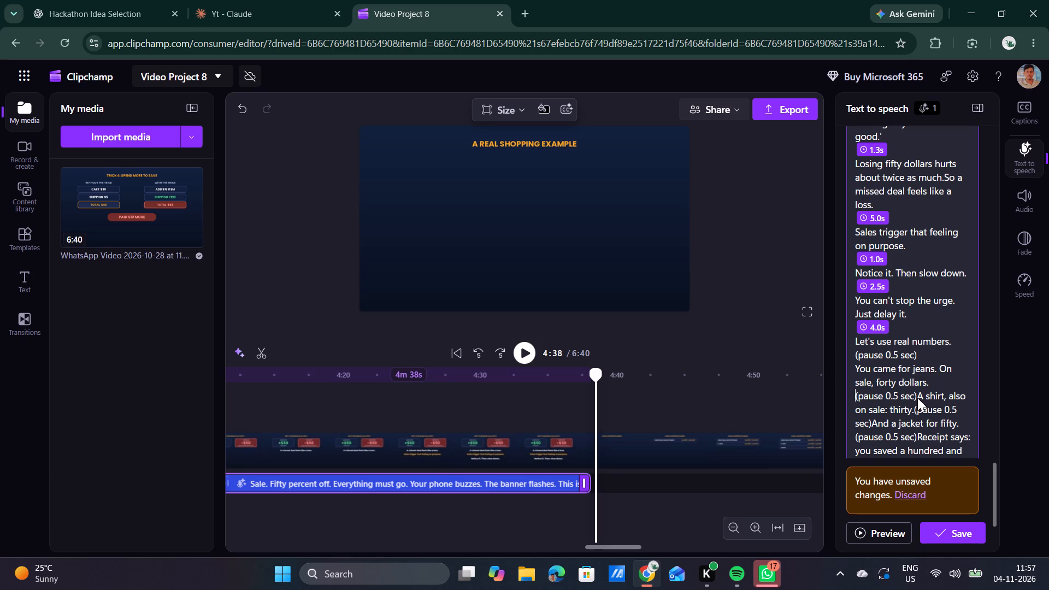
{"action": "left_click", "coordinate": [917, 393]}
{"action": "key", "text": "Return"}
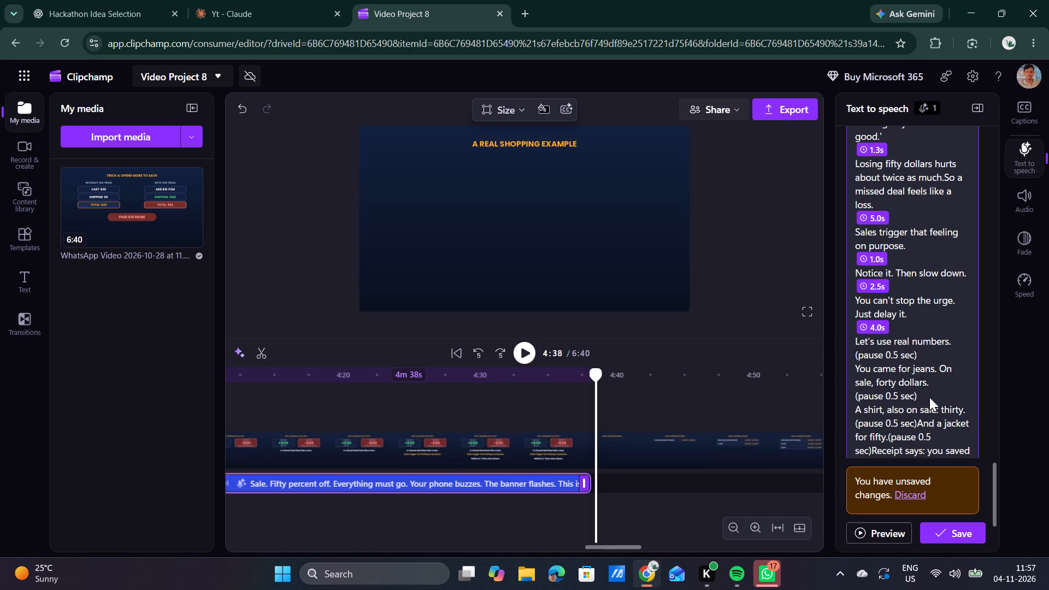
{"action": "left_click", "coordinate": [966, 412]}
{"action": "key", "text": "Return"}
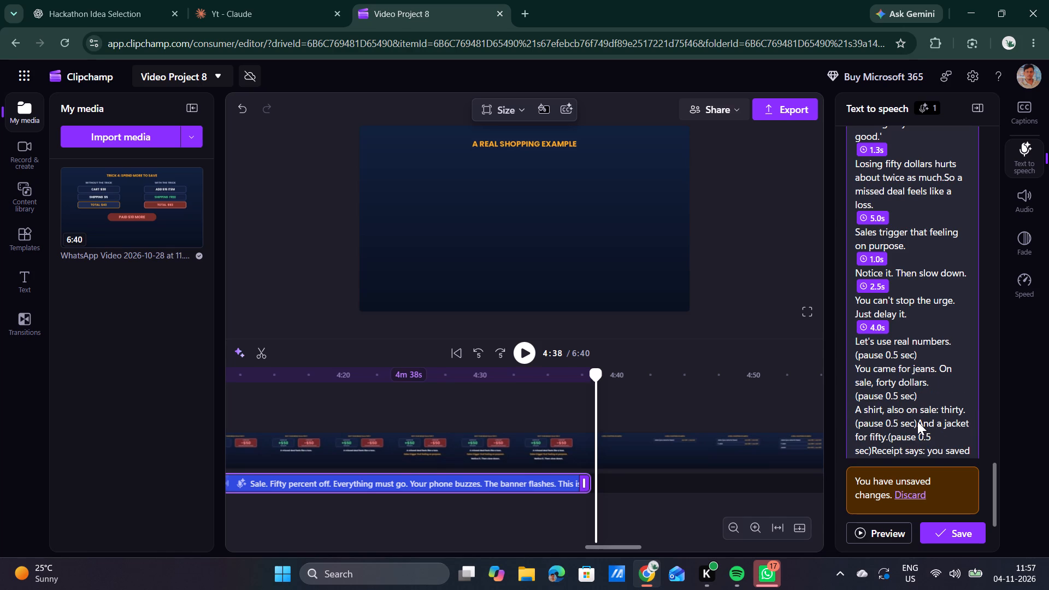
{"action": "left_click", "coordinate": [917, 421]}
{"action": "key", "text": "Return"}
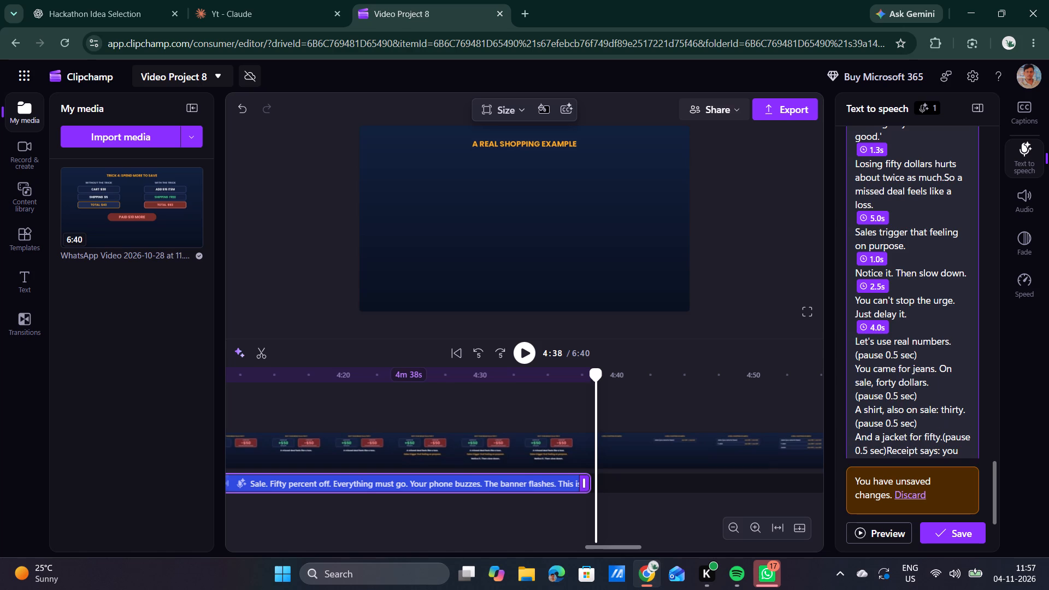
{"action": "scroll", "coordinate": [951, 403], "scroll_direction": "down", "scroll_amount": 1}
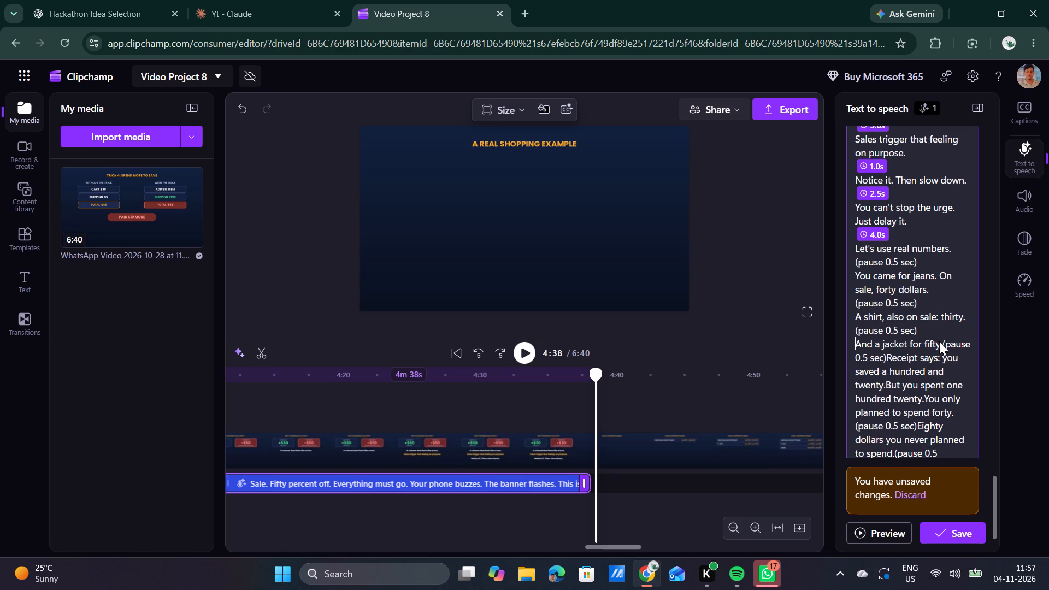
{"action": "left_click", "coordinate": [943, 344]}
{"action": "key", "text": "Return"}
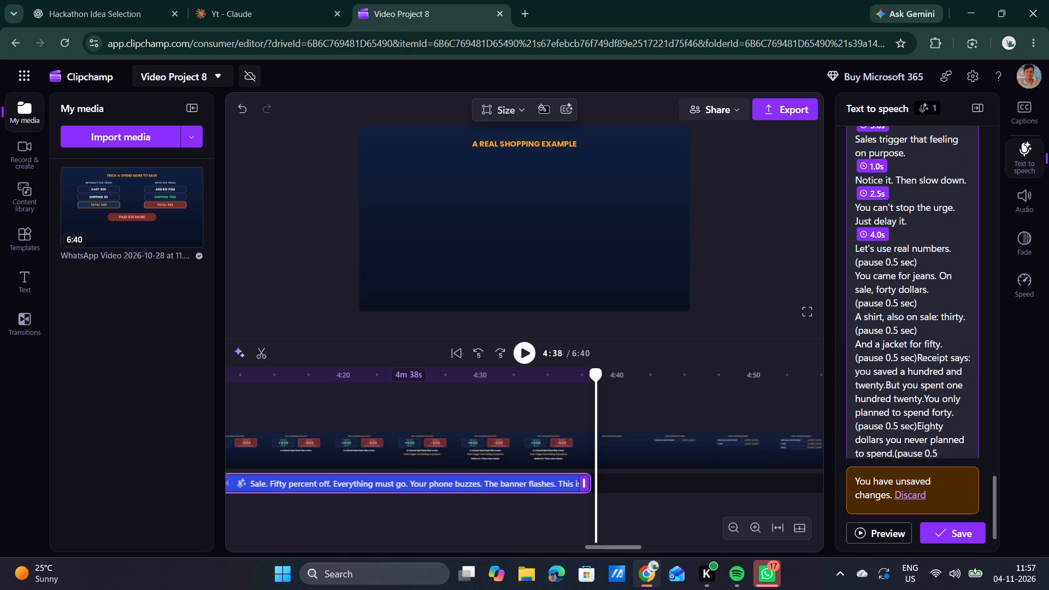
{"action": "left_click", "coordinate": [917, 359]}
{"action": "key", "text": "Return"}
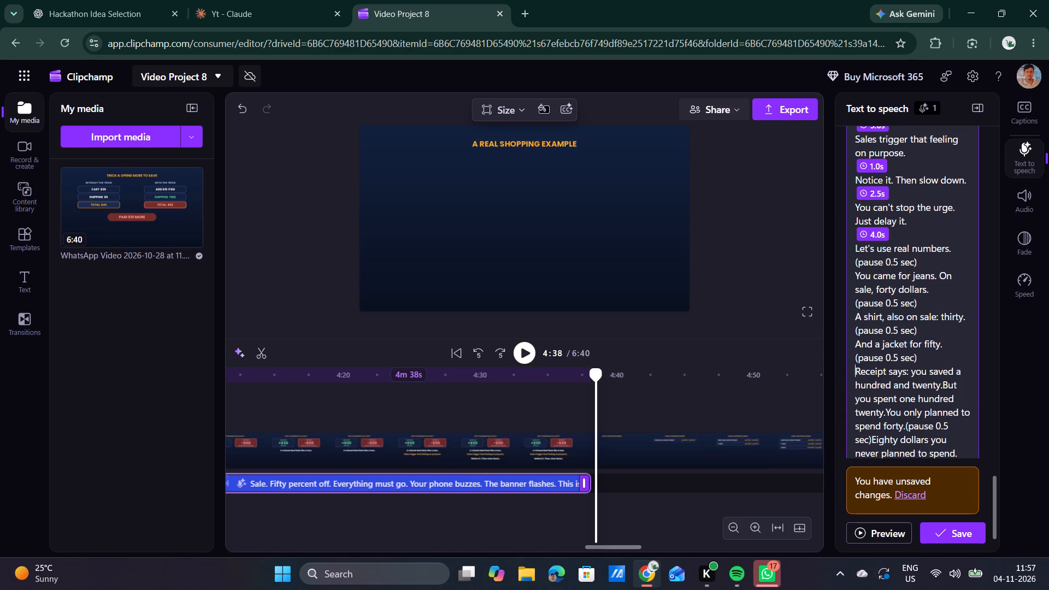
Put the last two "(pause 0.5 sec)" notes, before "Eighty dollars" and before "Saved on paper.", on their own lines.
{"action": "scroll", "coordinate": [923, 388], "scroll_direction": "down", "scroll_amount": 1}
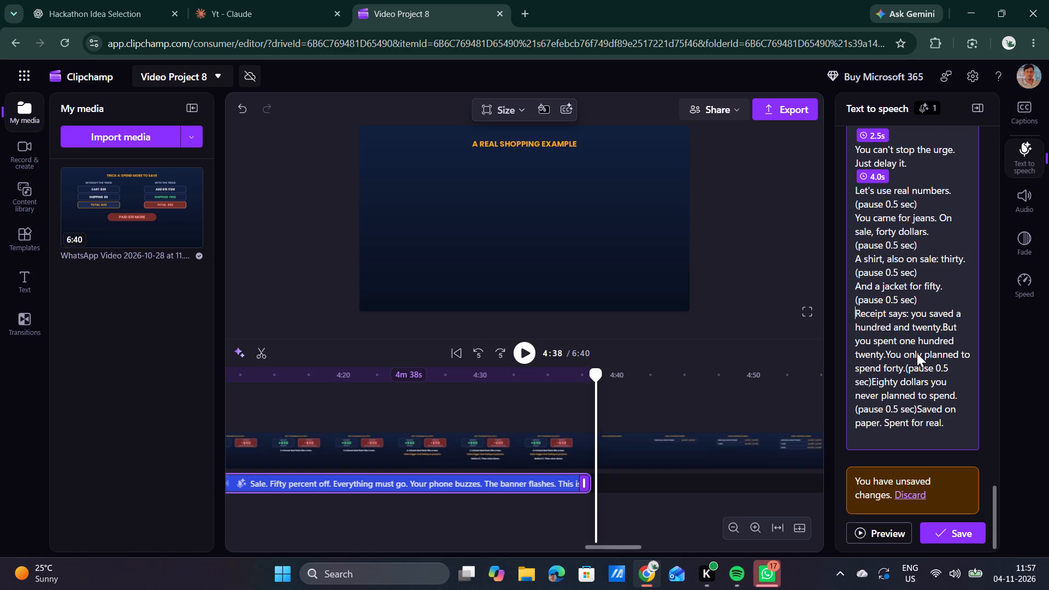
{"action": "left_click", "coordinate": [904, 369]}
{"action": "key", "text": "Return"}
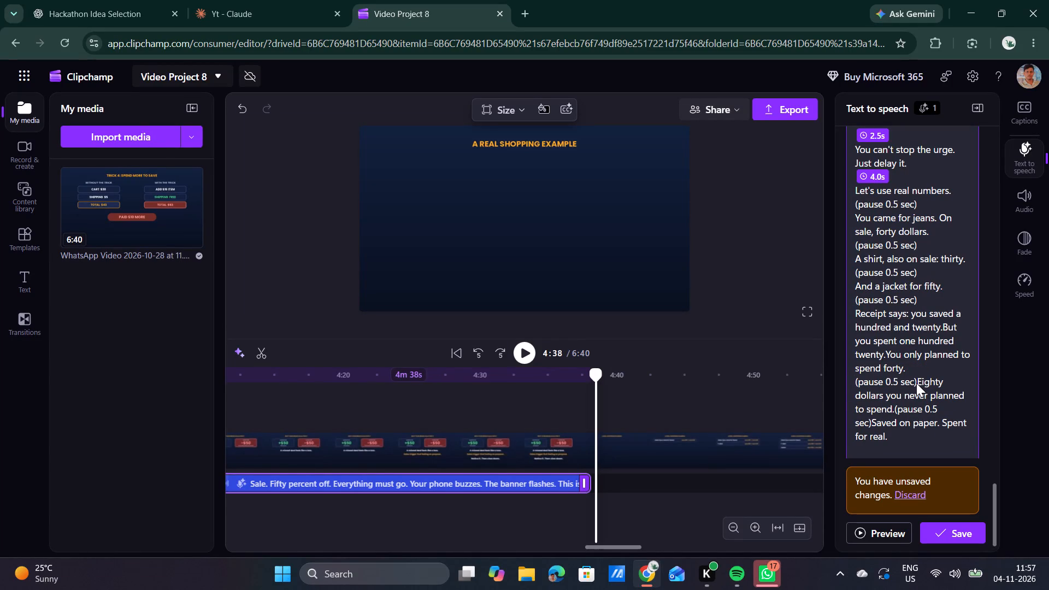
{"action": "double_click", "coordinate": [915, 383]}
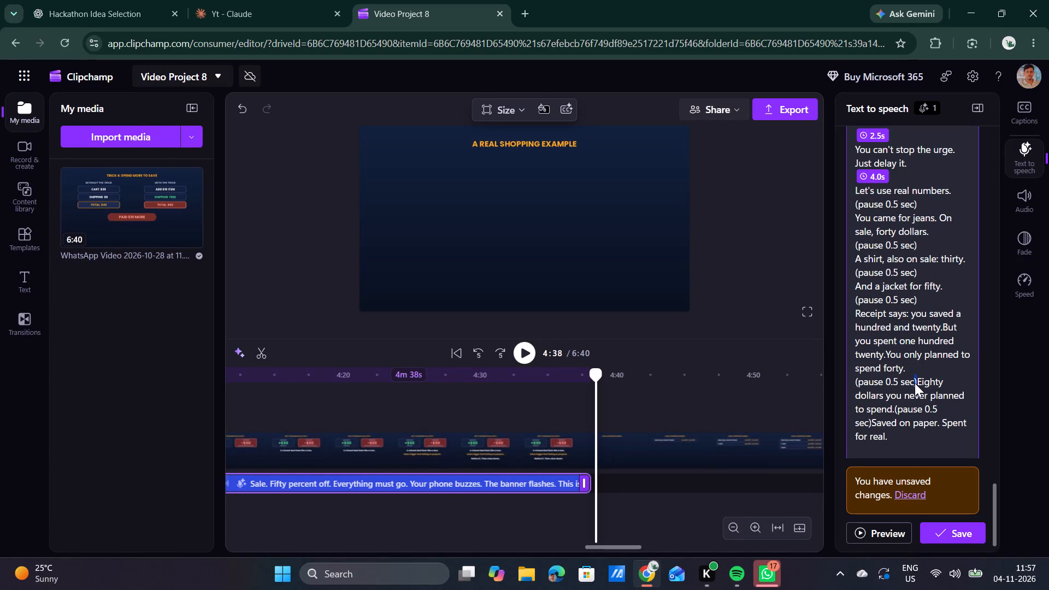
{"action": "left_click", "coordinate": [915, 383]}
{"action": "key", "text": "Right"}
{"action": "key", "text": "Return"}
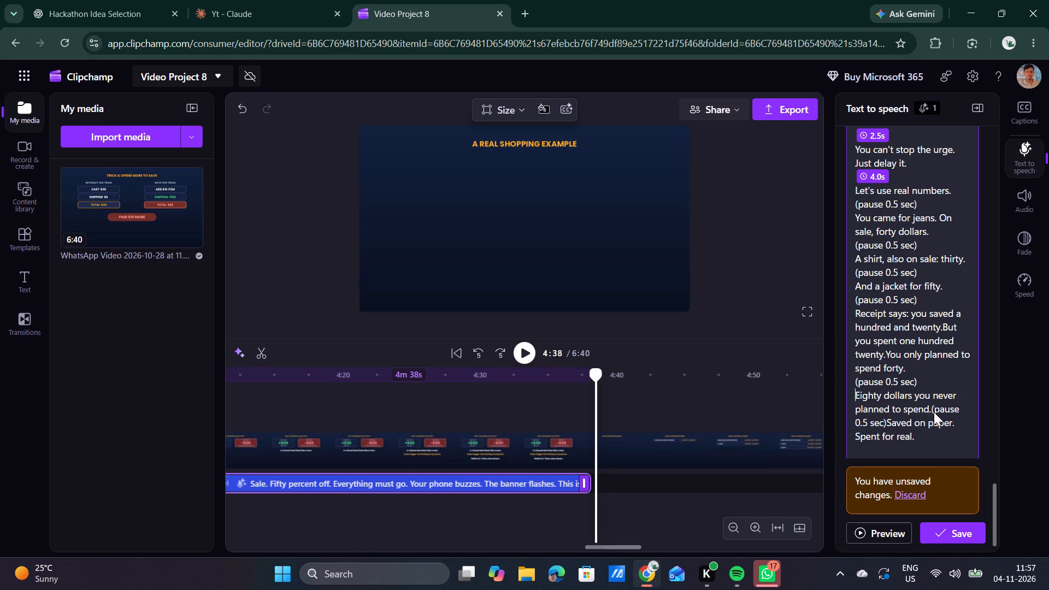
{"action": "left_click", "coordinate": [933, 412]}
{"action": "key", "text": "Left"}
{"action": "key", "text": "Return"}
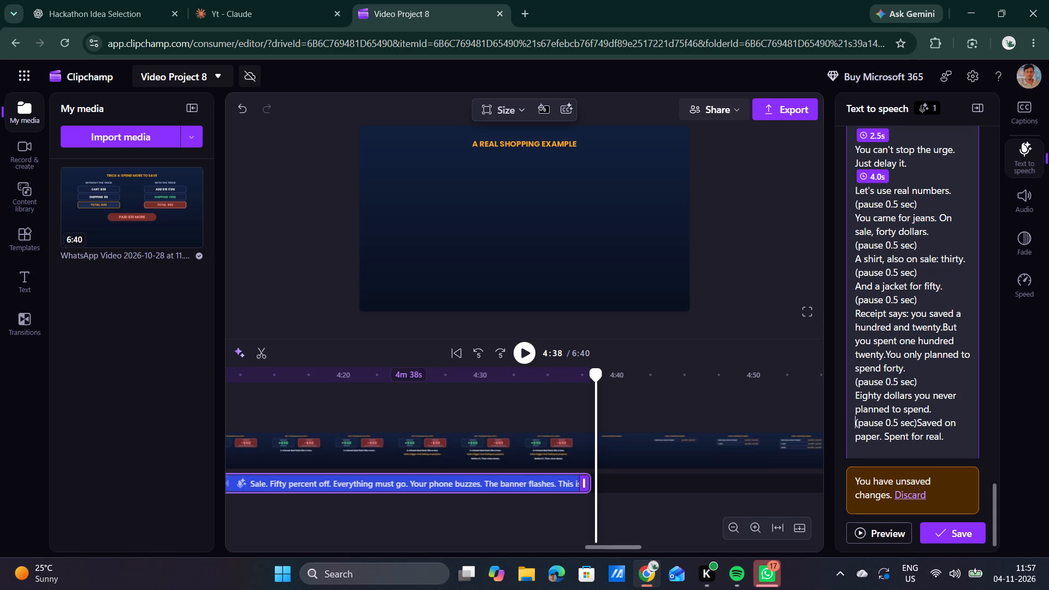
{"action": "left_click", "coordinate": [916, 424]}
{"action": "key", "text": "Return"}
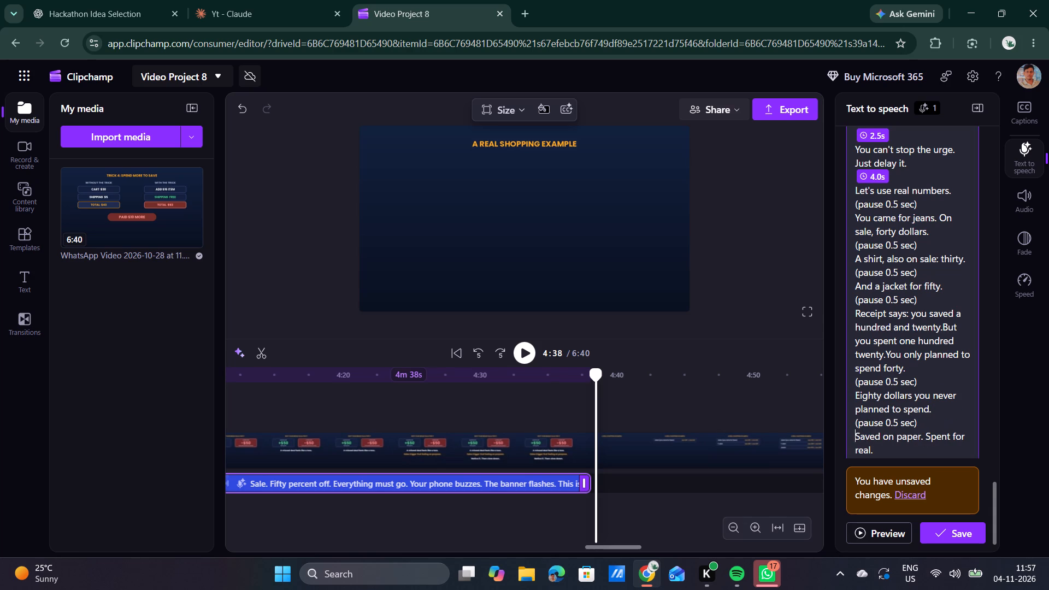
Replace the "(pause 0.5 sec)" note after "Let's use real numbers." with a timed pause of 0.5 s.
{"action": "scroll", "coordinate": [932, 351], "scroll_direction": "up", "scroll_amount": 1}
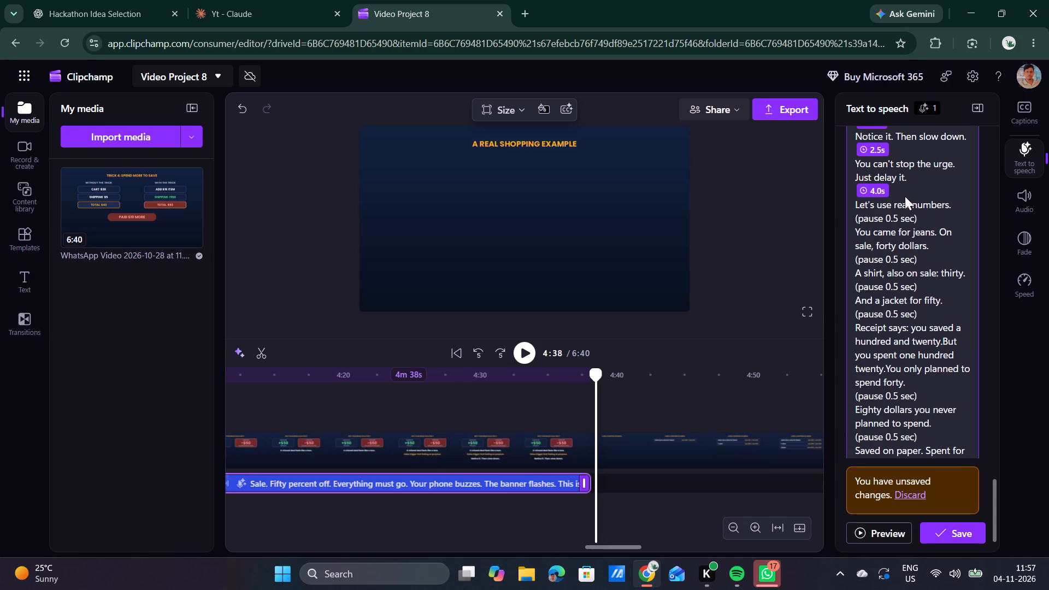
{"action": "left_click_drag", "start_coordinate": [922, 217], "coordinate": [856, 219]}
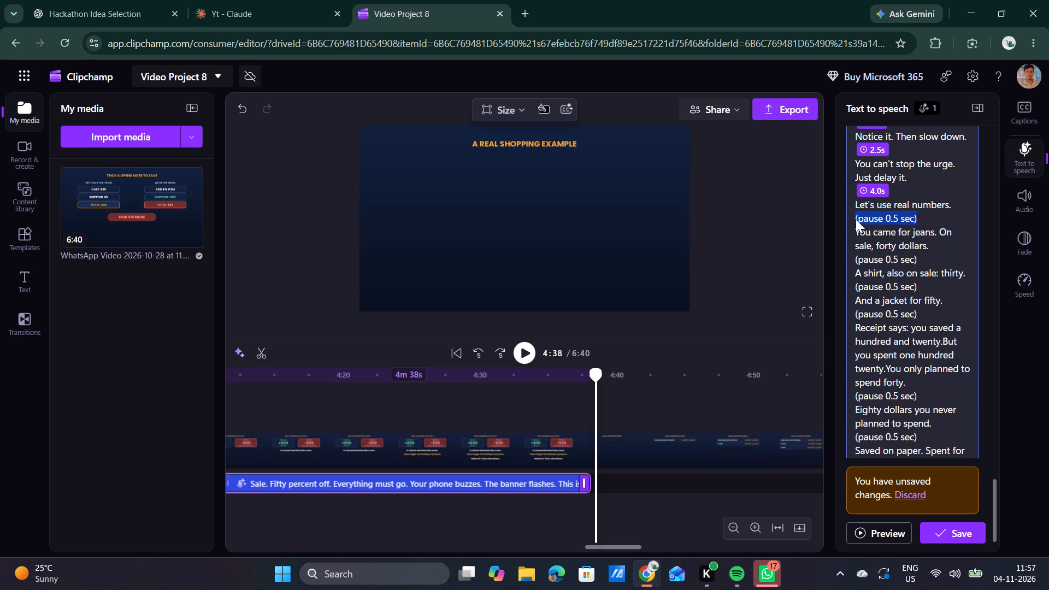
{"action": "left_click_drag", "start_coordinate": [856, 219], "coordinate": [854, 219]}
{"action": "key", "text": "BackSpace"}
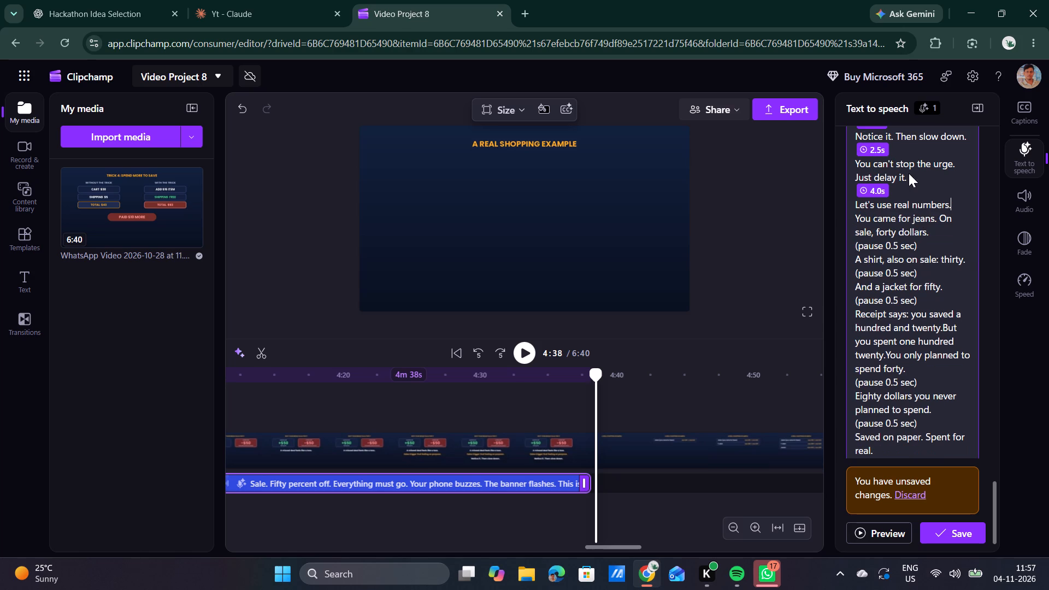
{"action": "key", "text": "Return"}
{"action": "scroll", "coordinate": [925, 193], "scroll_direction": "up", "scroll_amount": 16}
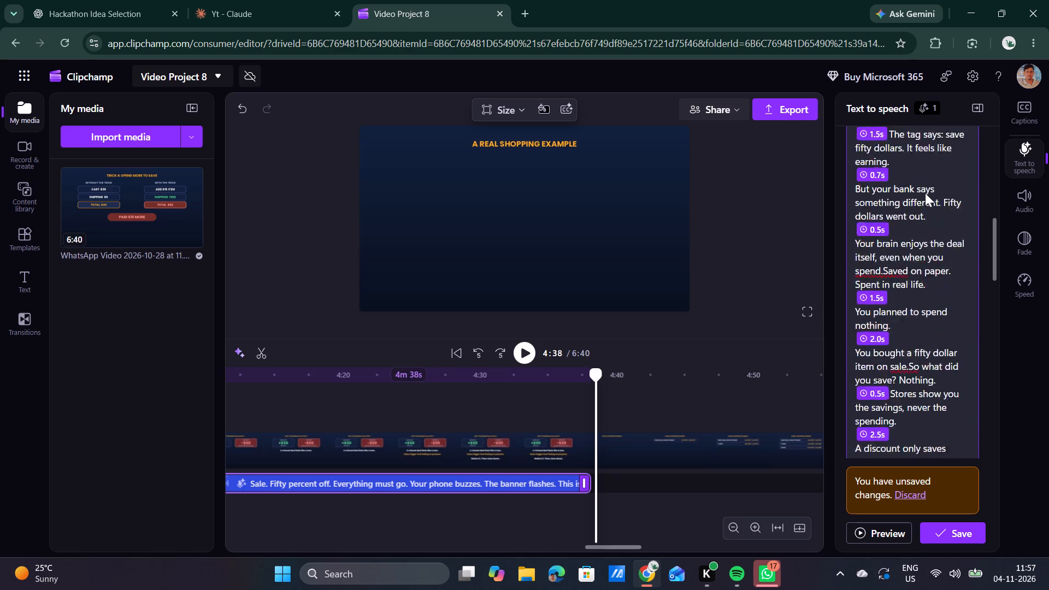
{"action": "left_click", "coordinate": [883, 344]}
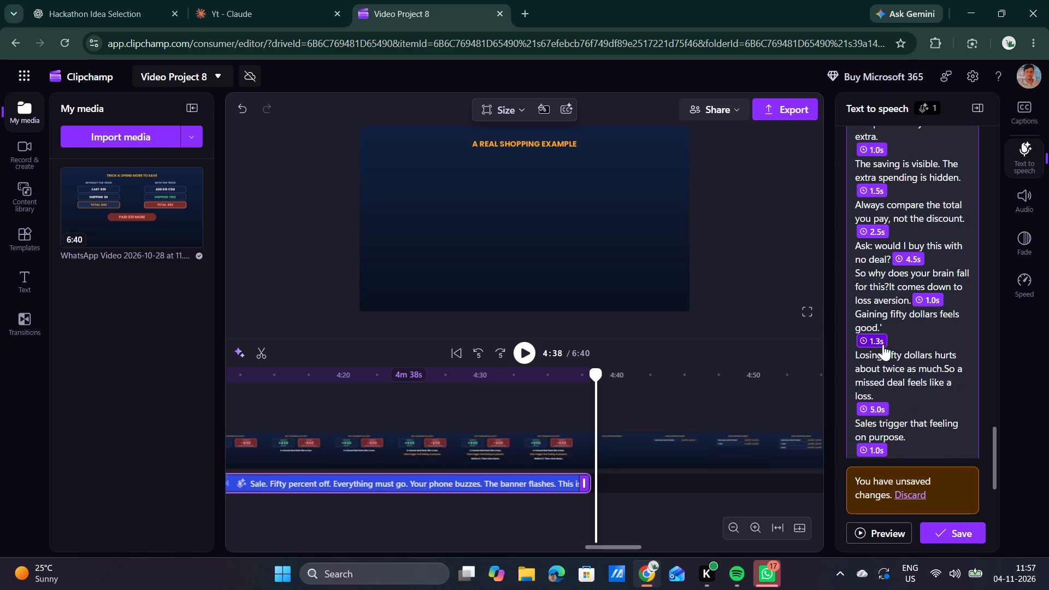
{"action": "scroll", "coordinate": [883, 344], "scroll_direction": "down", "scroll_amount": 4}
{"action": "left_click", "coordinate": [865, 245]}
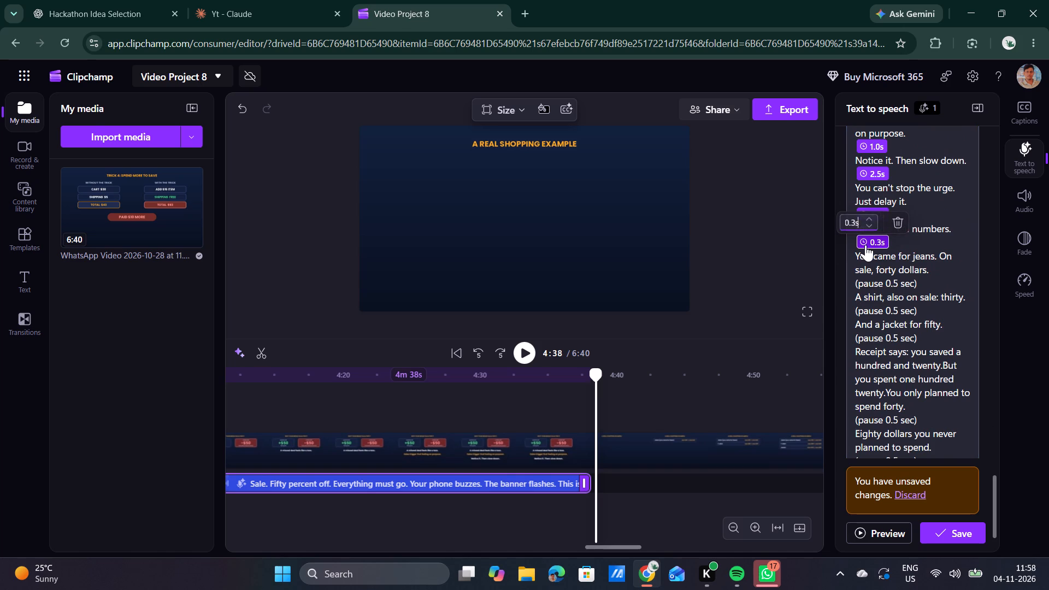
{"action": "key", "text": "Up"}
{"action": "key", "text": "Up"}
{"action": "left_click", "coordinate": [932, 281]}
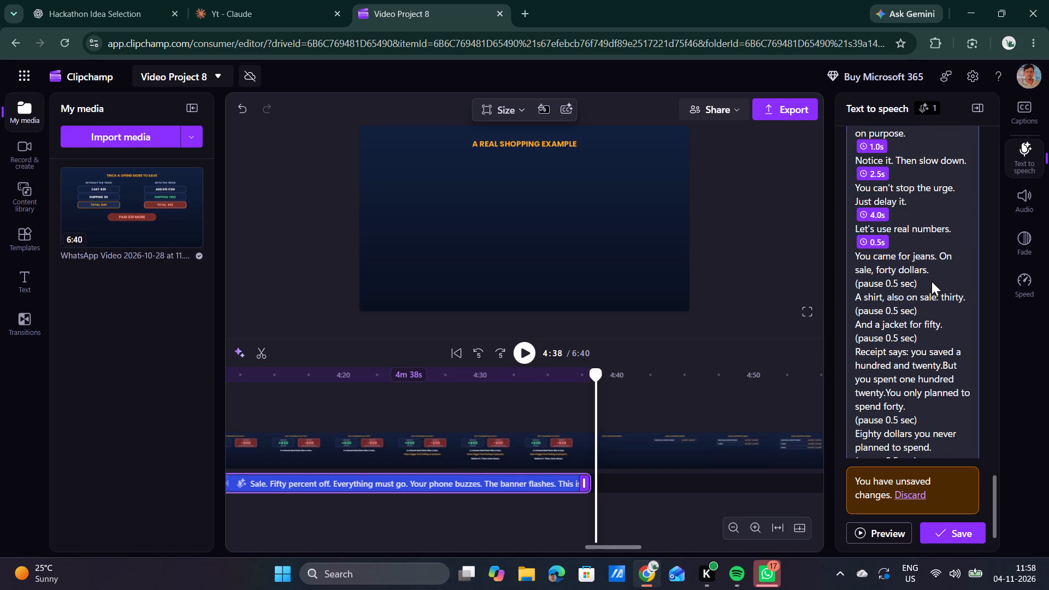
Replace the "(pause 0.5 sec)" note after "On sale, forty dollars." with a timed pause of 0.5 s.
{"action": "left_click_drag", "start_coordinate": [932, 281], "coordinate": [853, 285]}
{"action": "key", "text": "BackSpace"}
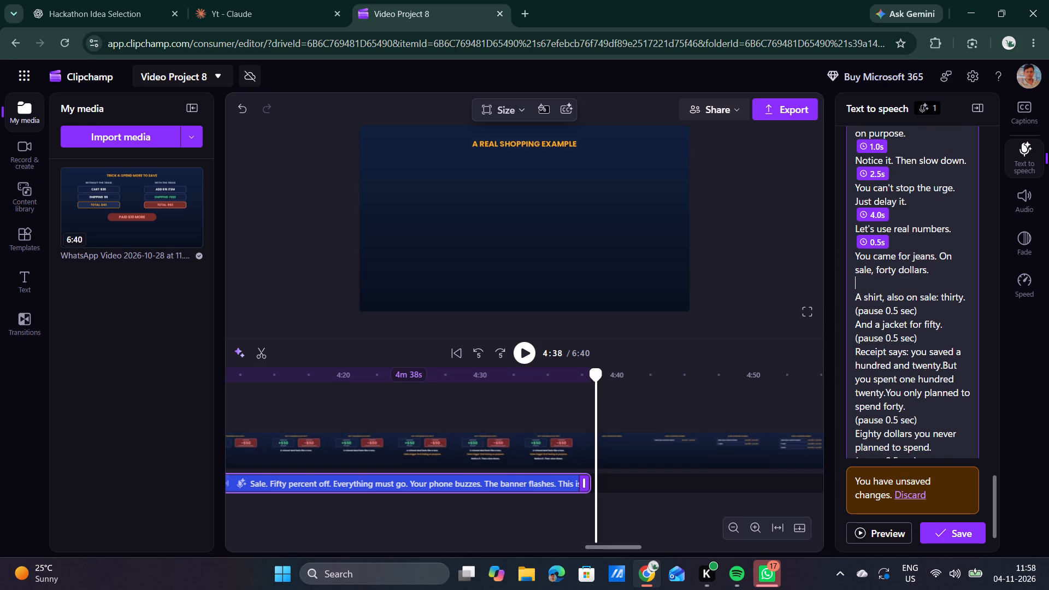
{"action": "scroll", "coordinate": [897, 236], "scroll_direction": "up", "scroll_amount": 5}
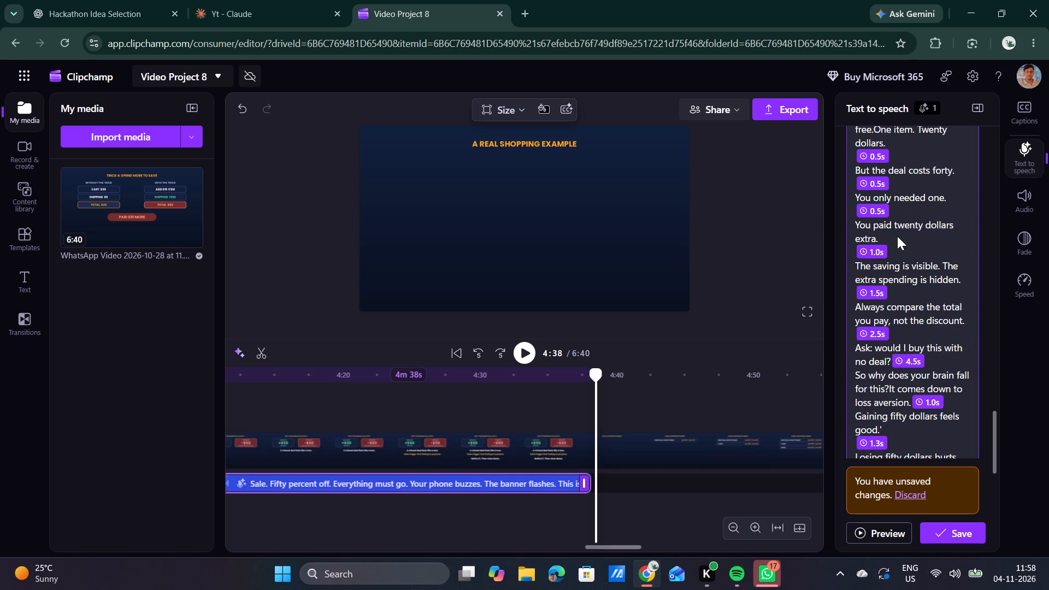
{"action": "scroll", "coordinate": [897, 236], "scroll_direction": "up", "scroll_amount": 14}
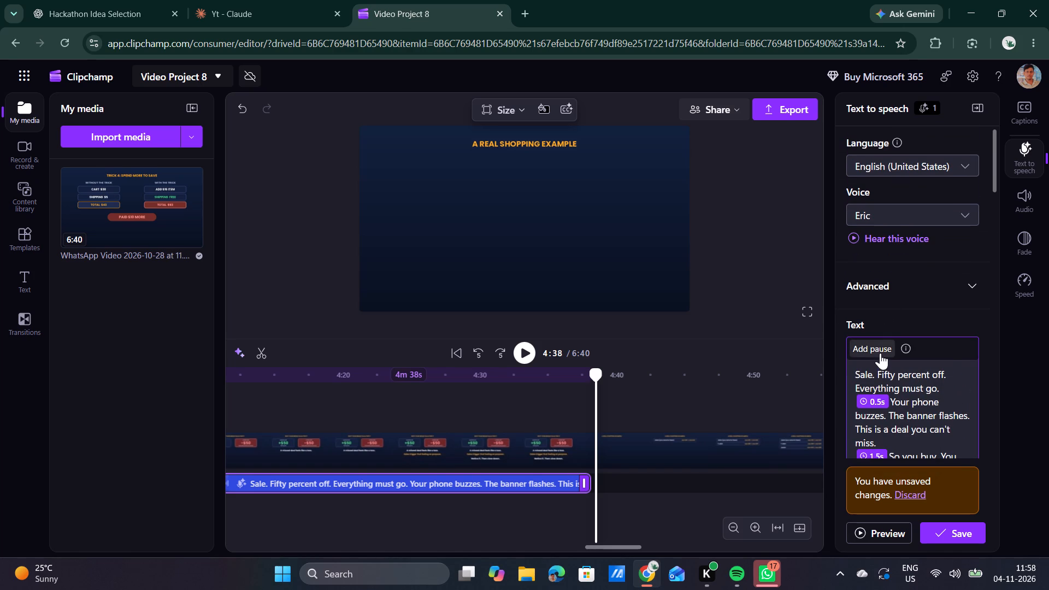
{"action": "left_click", "coordinate": [880, 353]}
{"action": "scroll", "coordinate": [880, 353], "scroll_direction": "down", "scroll_amount": 3}
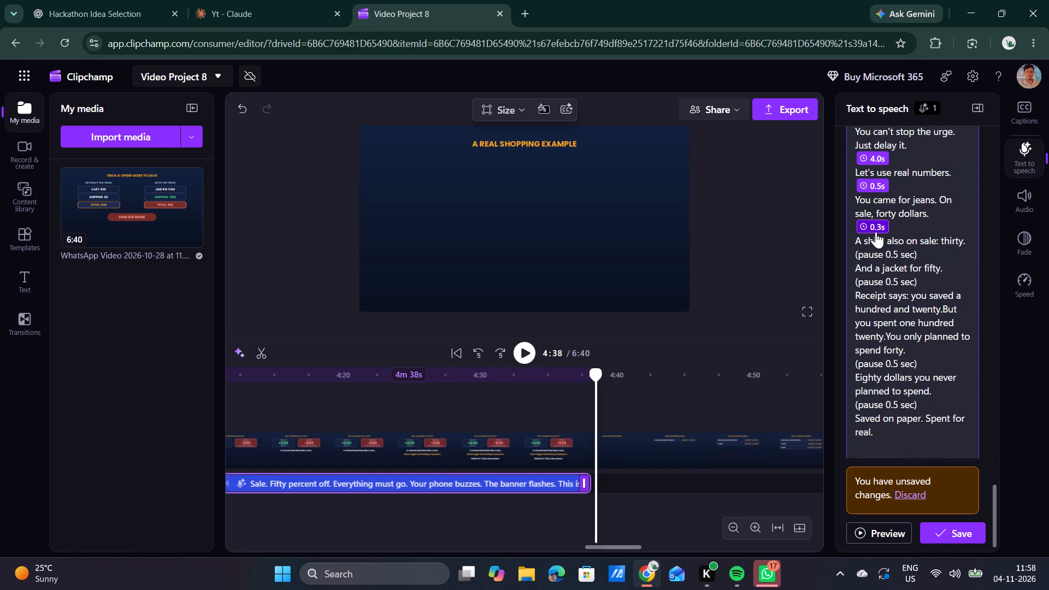
{"action": "left_click", "coordinate": [876, 227]}
{"action": "key", "text": "Up"}
{"action": "key", "text": "Up"}
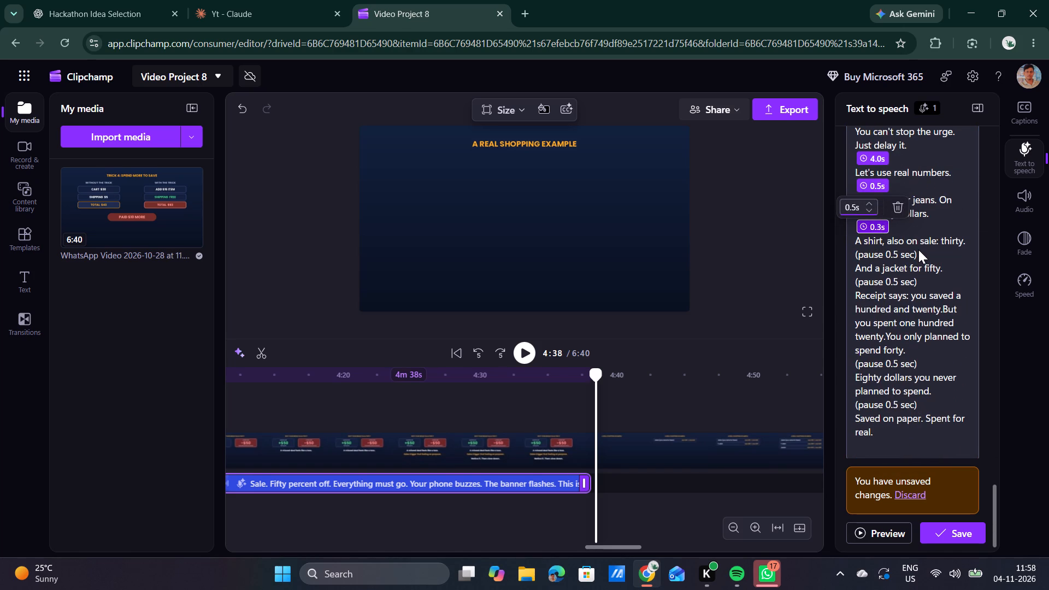
{"action": "left_click", "coordinate": [920, 251]}
Replace the "(pause 0.5 sec)" note after "A shirt, also on sale: thirty." with a timed pause of 0.5 s.
{"action": "left_click_drag", "start_coordinate": [920, 251], "coordinate": [854, 258]}
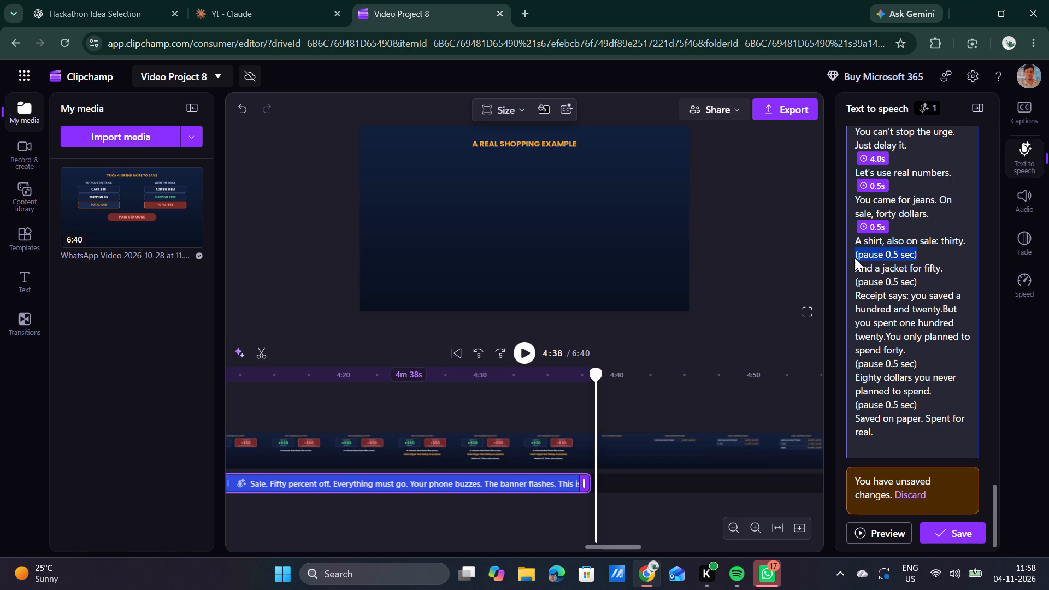
{"action": "left_click_drag", "start_coordinate": [854, 258], "coordinate": [854, 257]}
{"action": "key", "text": "BackSpace"}
{"action": "scroll", "coordinate": [892, 244], "scroll_direction": "up", "scroll_amount": 3}
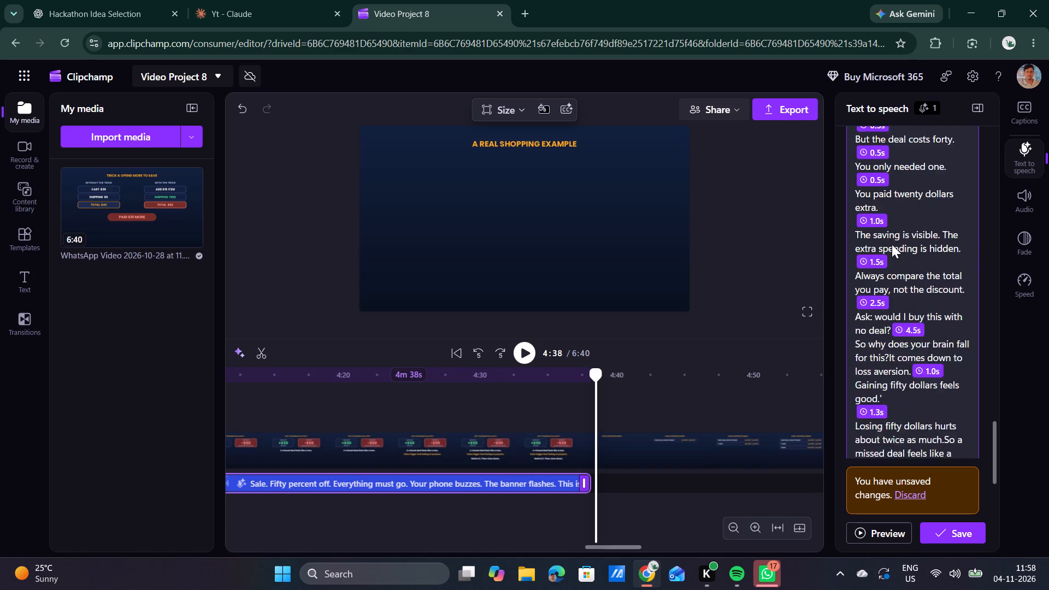
{"action": "scroll", "coordinate": [892, 244], "scroll_direction": "up", "scroll_amount": 12}
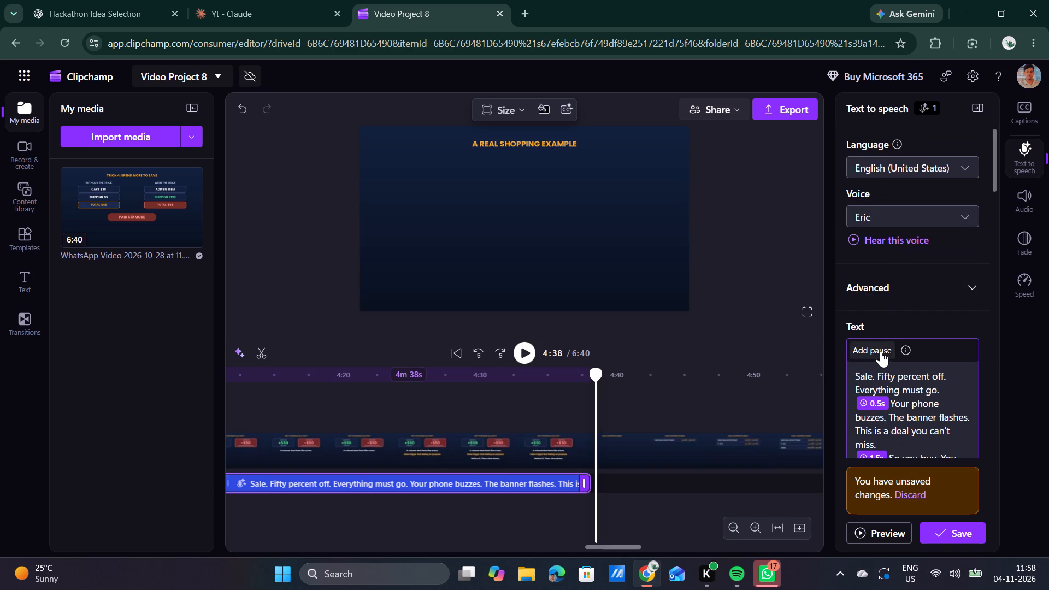
{"action": "left_click", "coordinate": [880, 354]}
{"action": "scroll", "coordinate": [880, 354], "scroll_direction": "down", "scroll_amount": 4}
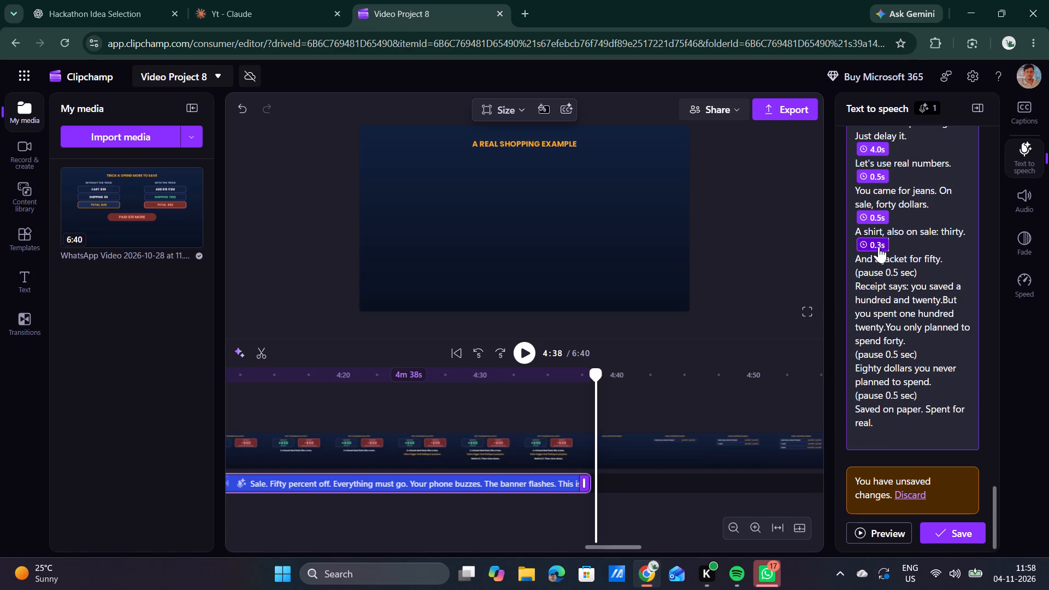
{"action": "left_click", "coordinate": [877, 244]}
{"action": "key", "text": "Up"}
{"action": "key", "text": "Up"}
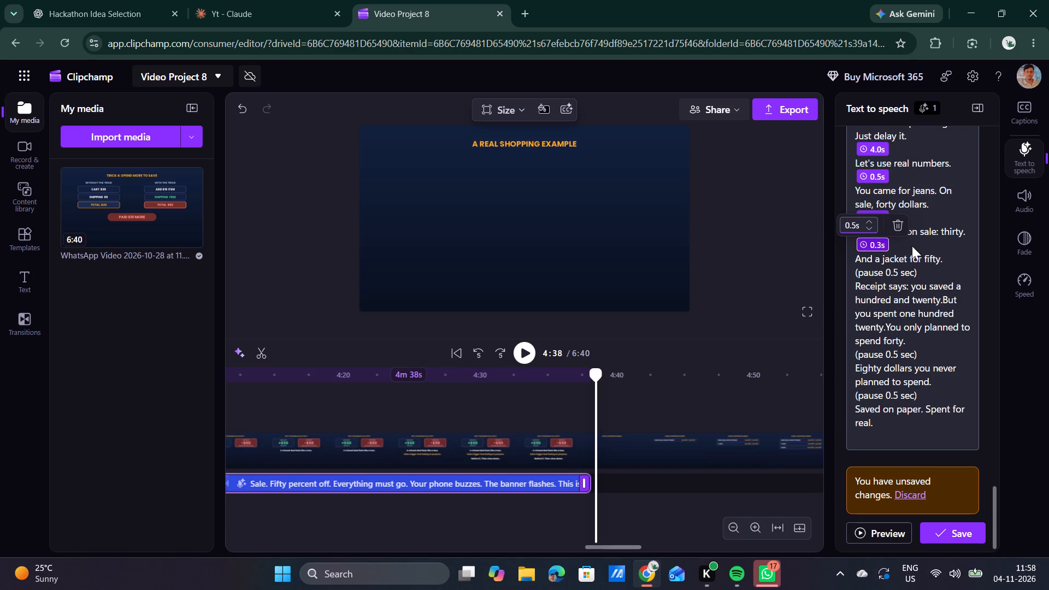
{"action": "left_click", "coordinate": [916, 245]}
Replace the "(pause 0.5 sec)" note after "And a jacket for fifty." with a timed pause of 0.5 s.
{"action": "left_click_drag", "start_coordinate": [922, 274], "coordinate": [842, 265]}
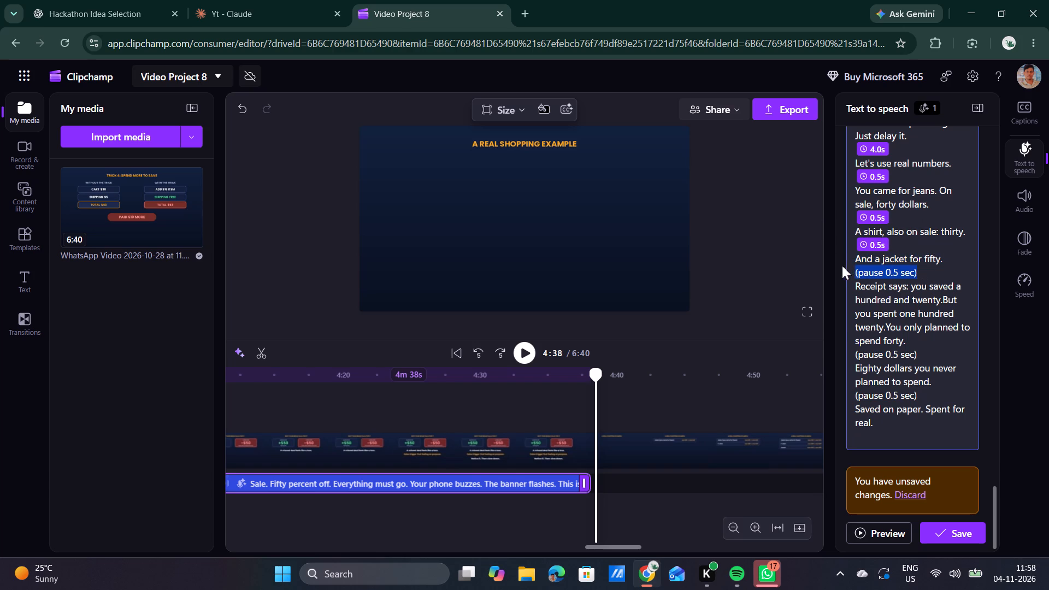
{"action": "left_click_drag", "start_coordinate": [842, 265], "coordinate": [848, 276]}
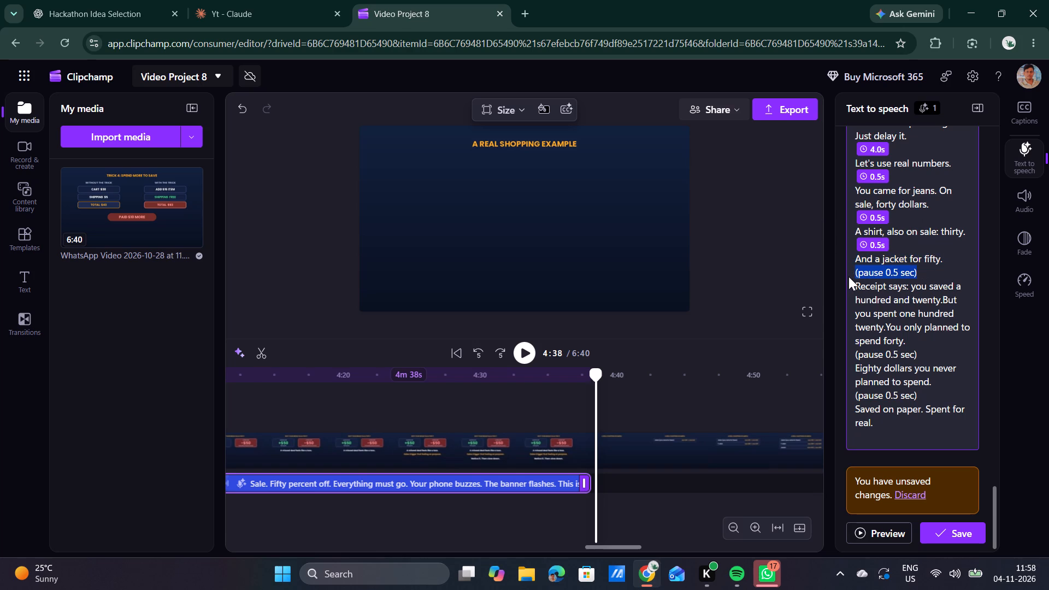
{"action": "key", "text": "BackSpace"}
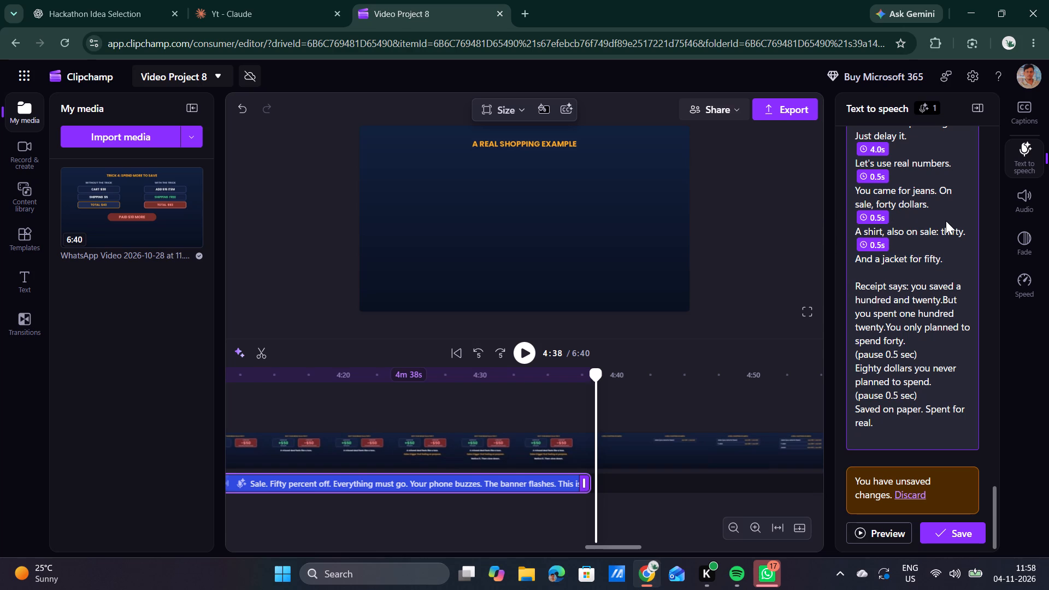
{"action": "scroll", "coordinate": [946, 221], "scroll_direction": "up", "scroll_amount": 16}
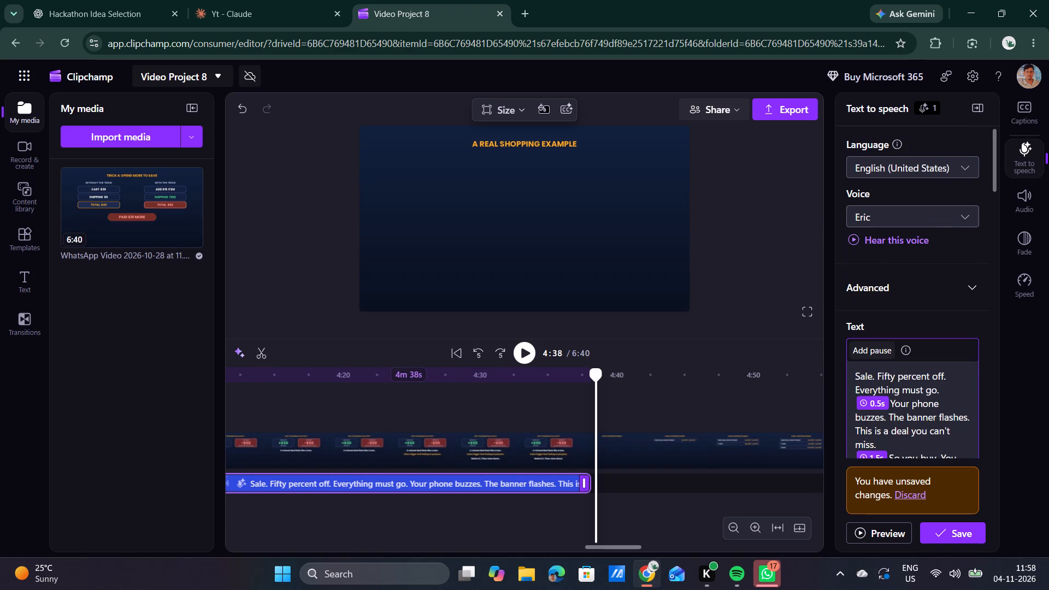
{"action": "left_click", "coordinate": [877, 350]}
{"action": "scroll", "coordinate": [877, 350], "scroll_direction": "down", "scroll_amount": 4}
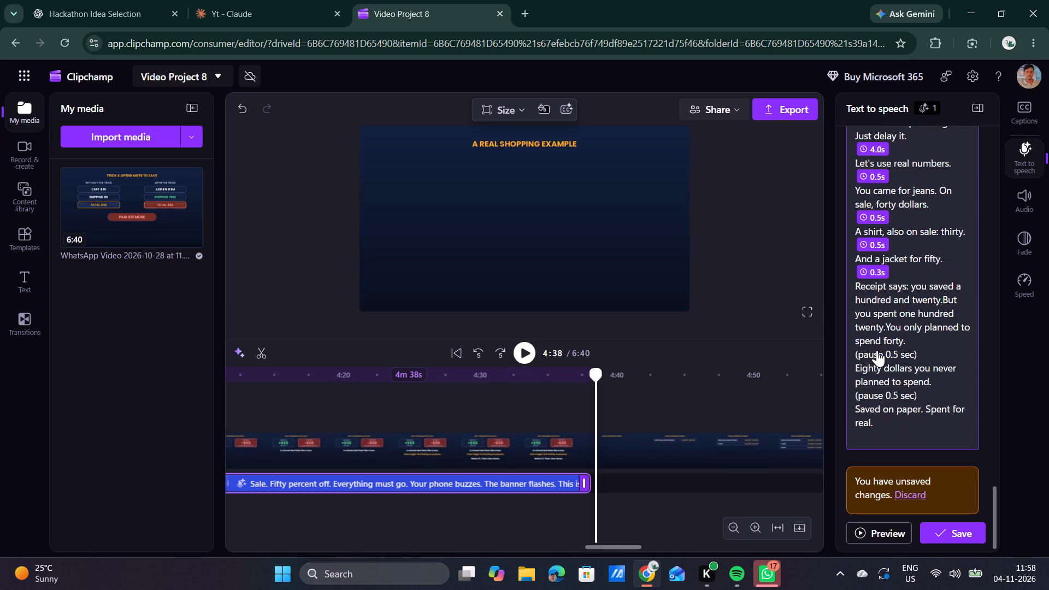
{"action": "left_click", "coordinate": [875, 269]}
{"action": "key", "text": "Up"}
{"action": "key", "text": "Up"}
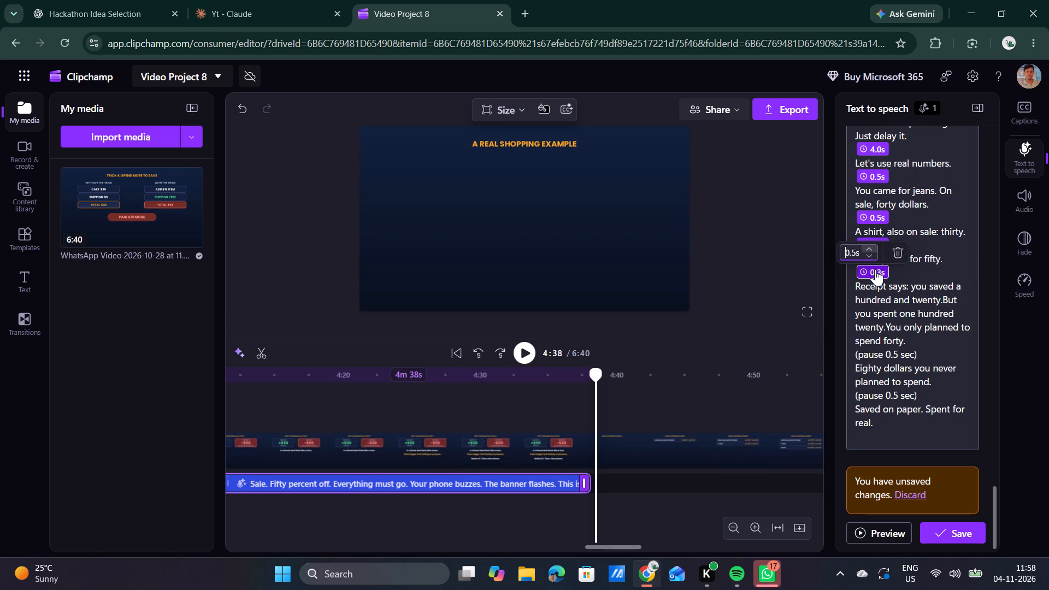
{"action": "left_click", "coordinate": [926, 352]}
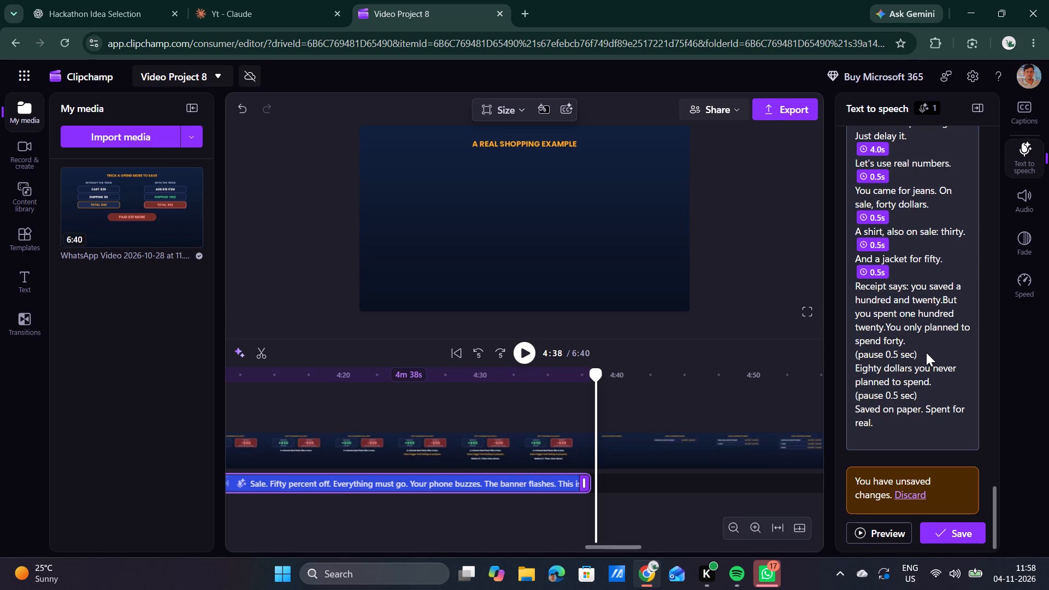
Replace the "(pause 0.5 sec)" note after "You only planned to spend forty." with a timed pause of 0.5 s.
{"action": "left_click_drag", "start_coordinate": [926, 352], "coordinate": [850, 351]}
{"action": "key", "text": "BackSpace"}
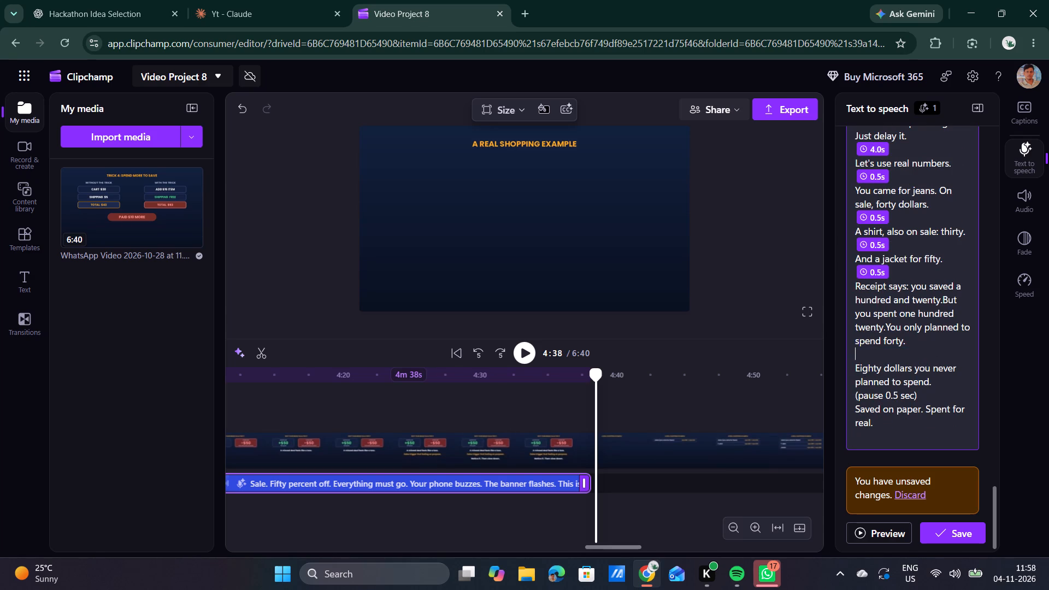
{"action": "scroll", "coordinate": [896, 273], "scroll_direction": "up", "scroll_amount": 12}
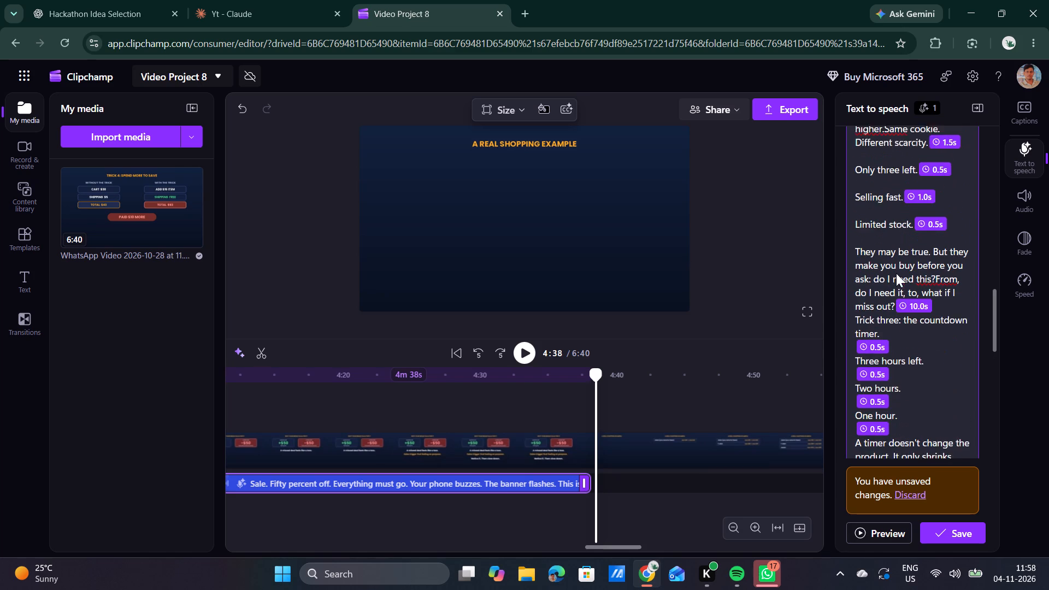
{"action": "scroll", "coordinate": [896, 273], "scroll_direction": "up", "scroll_amount": 10}
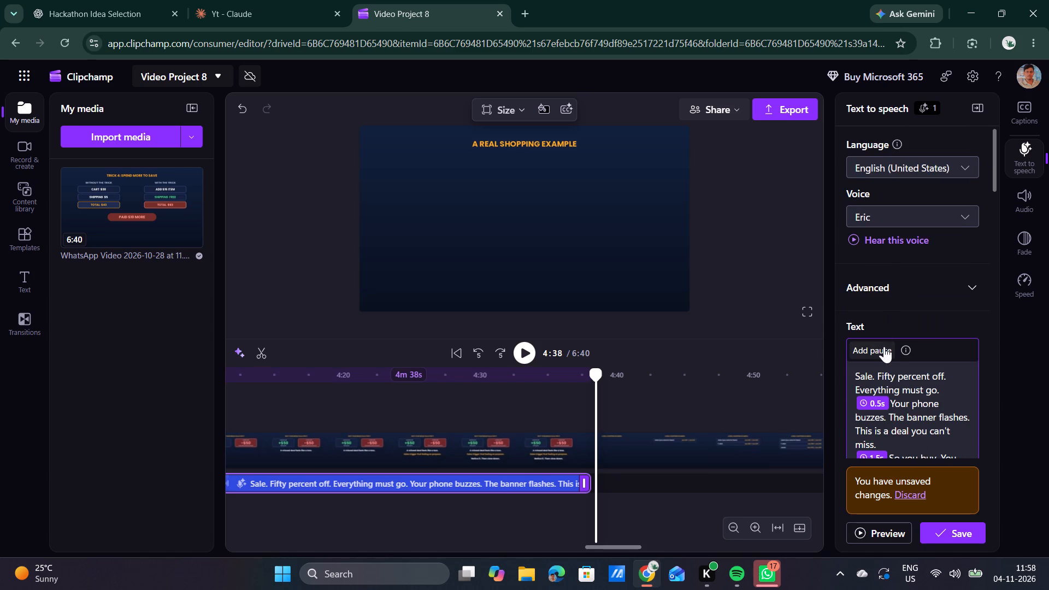
{"action": "left_click", "coordinate": [886, 354]}
{"action": "scroll", "coordinate": [886, 354], "scroll_direction": "down", "scroll_amount": 7}
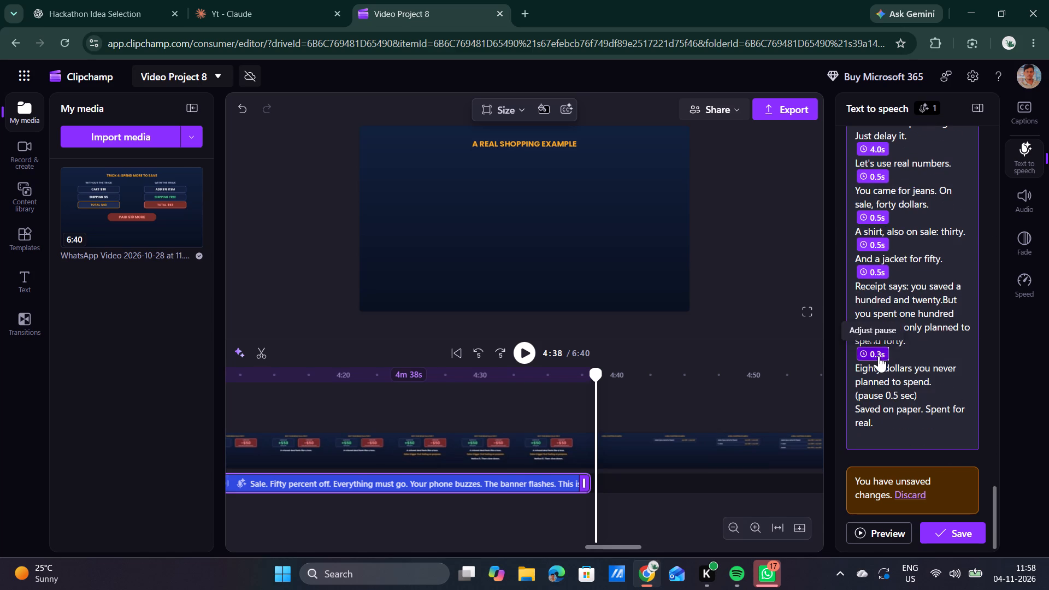
{"action": "left_click", "coordinate": [879, 356]}
{"action": "key", "text": "Up"}
{"action": "key", "text": "Up"}
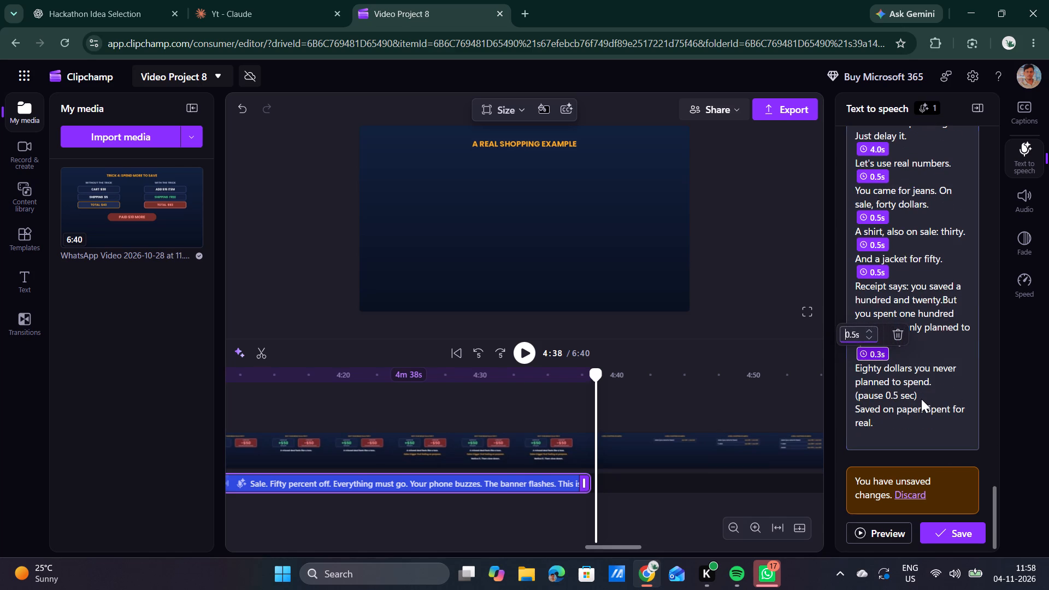
{"action": "left_click", "coordinate": [921, 399]}
{"action": "left_click_drag", "start_coordinate": [921, 399], "coordinate": [852, 382]}
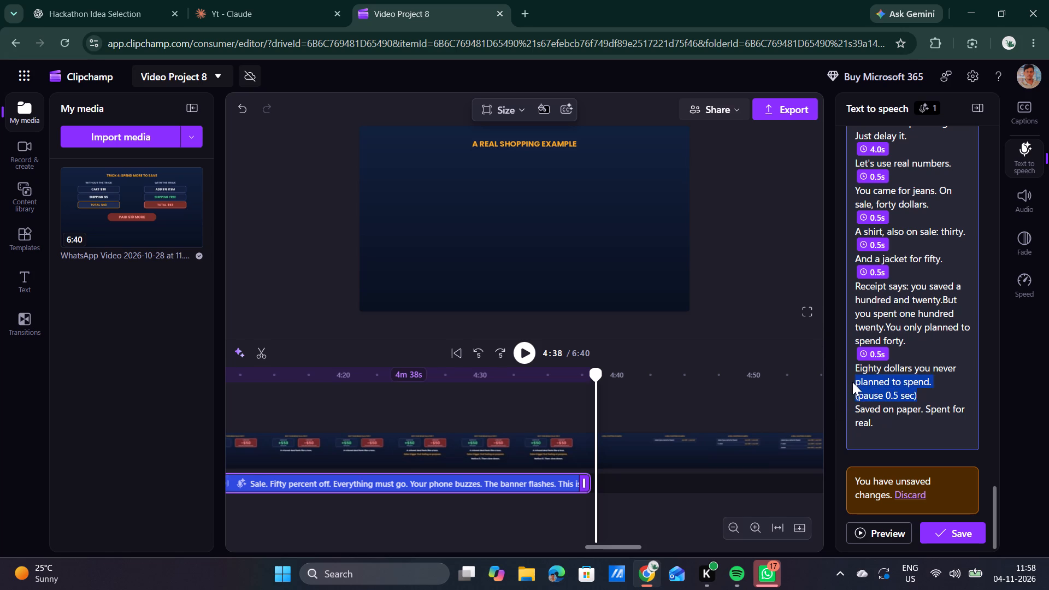
{"action": "left_click_drag", "start_coordinate": [852, 382], "coordinate": [842, 400]}
{"action": "key", "text": "BackSpace"}
{"action": "scroll", "coordinate": [895, 328], "scroll_direction": "up", "scroll_amount": 10}
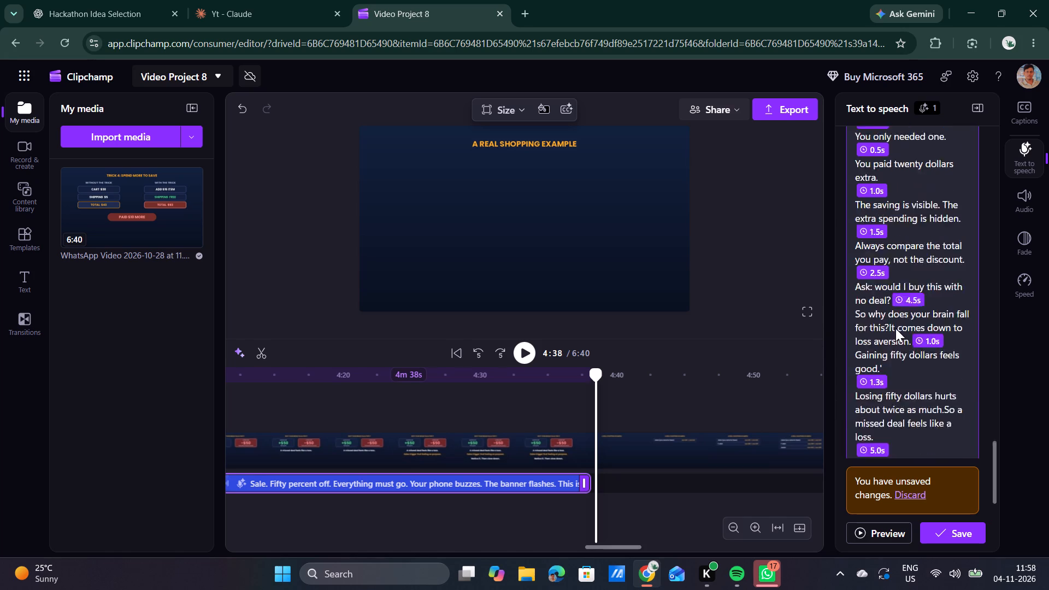
{"action": "scroll", "coordinate": [895, 328], "scroll_direction": "up", "scroll_amount": 10}
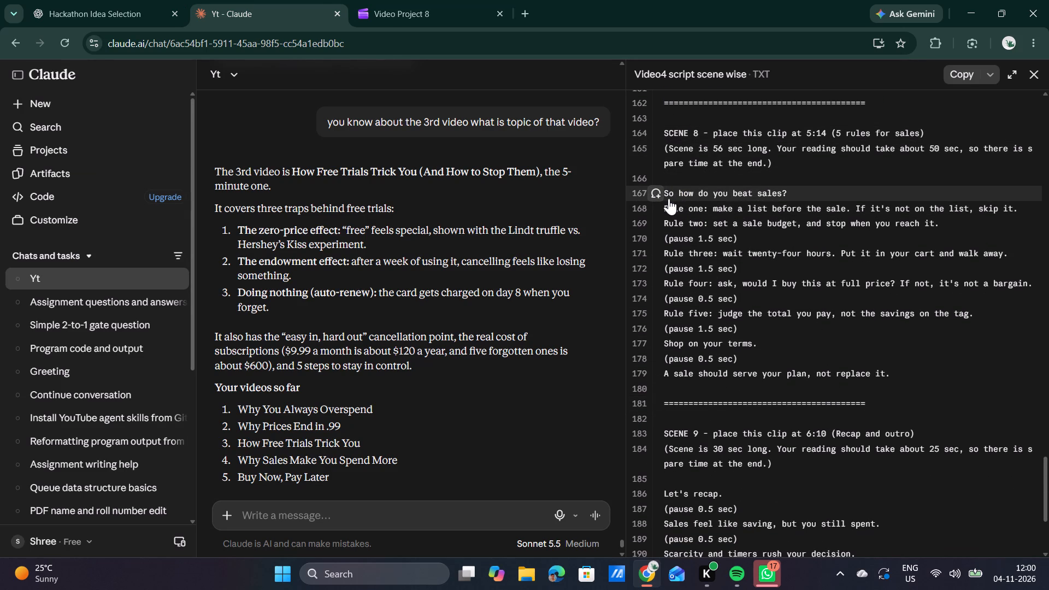
{"action": "left_click_drag", "start_coordinate": [665, 194], "coordinate": [885, 373]}
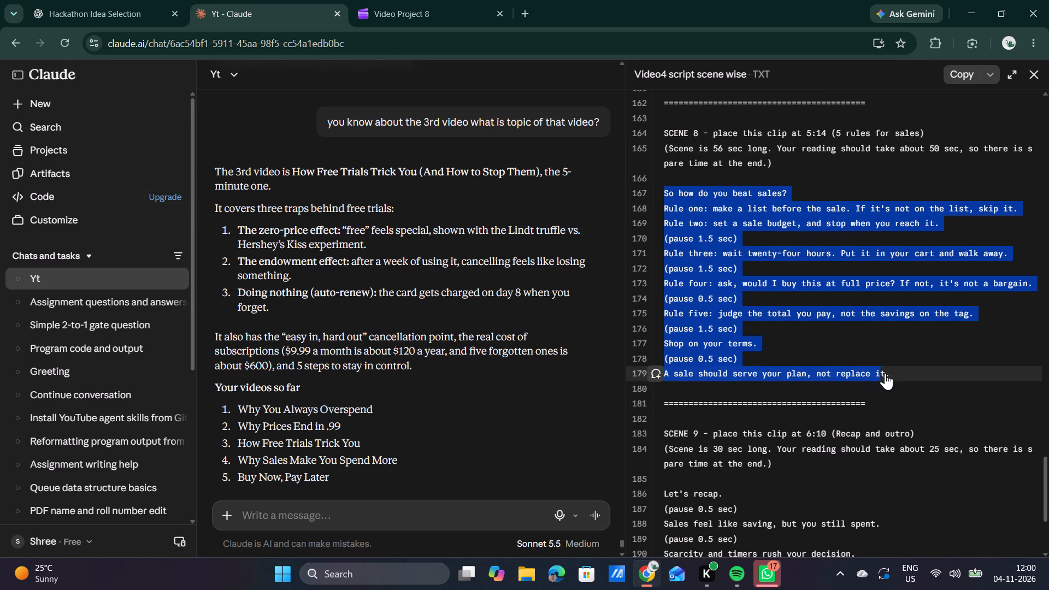
{"action": "left_click_drag", "start_coordinate": [885, 373], "coordinate": [897, 374]}
{"action": "key", "text": "ctrl+c"}
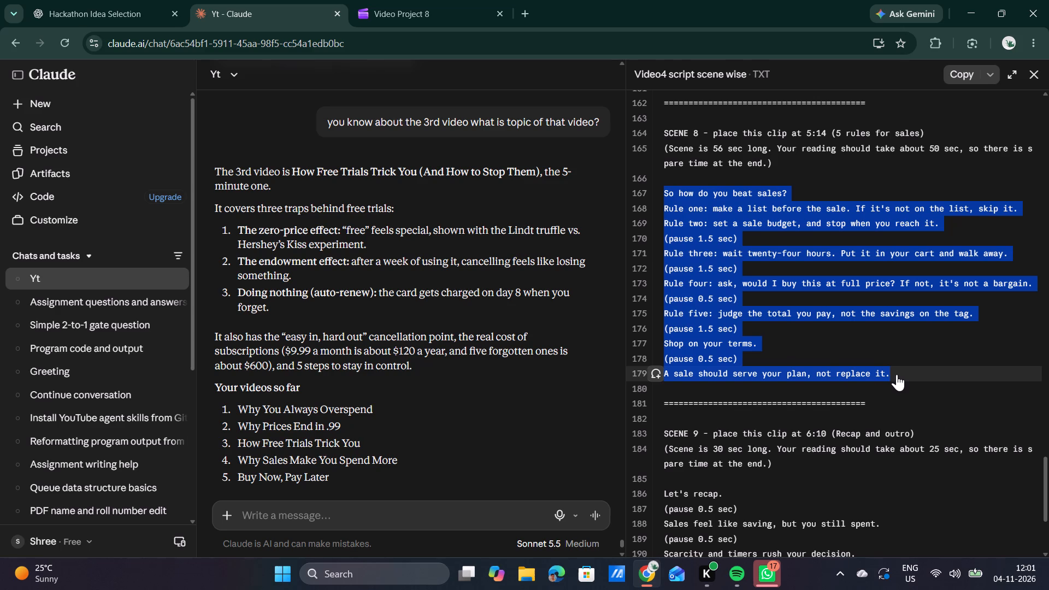
{"action": "left_click", "coordinate": [398, 0]}
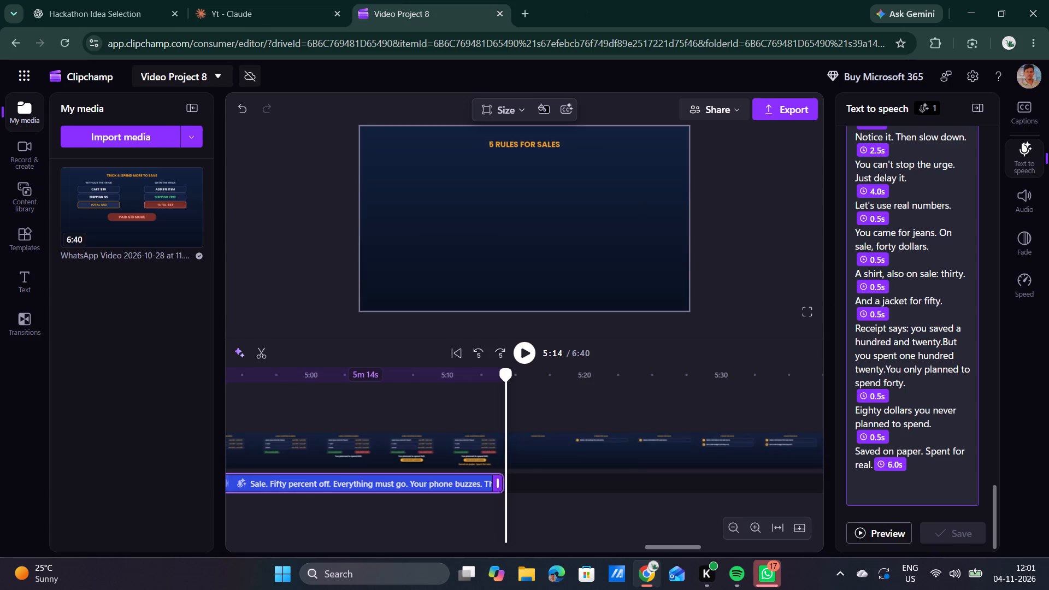
{"action": "left_click", "coordinate": [897, 475]}
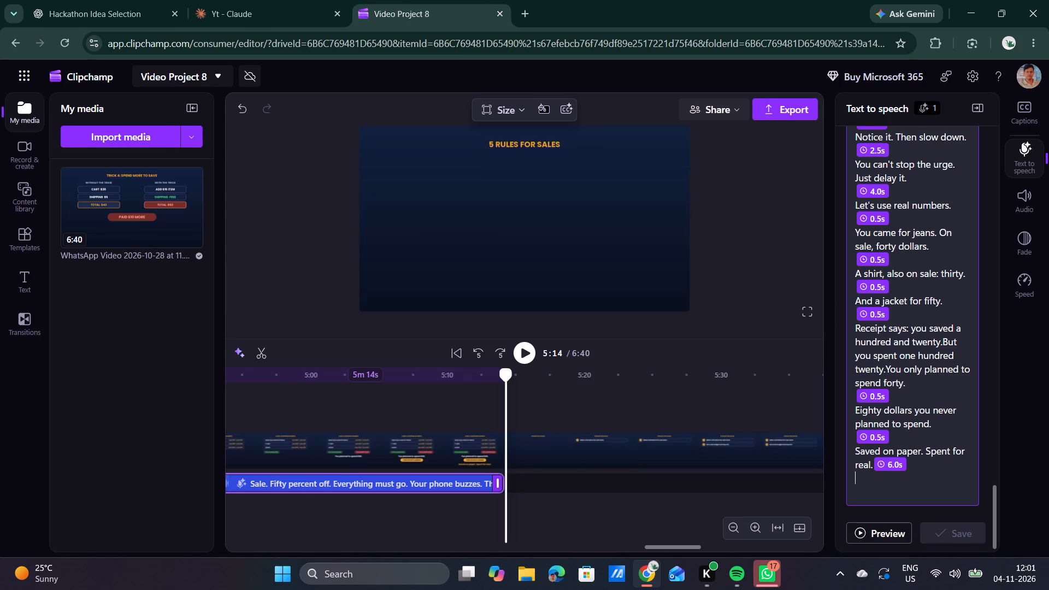
{"action": "key", "text": "ctrl+v"}
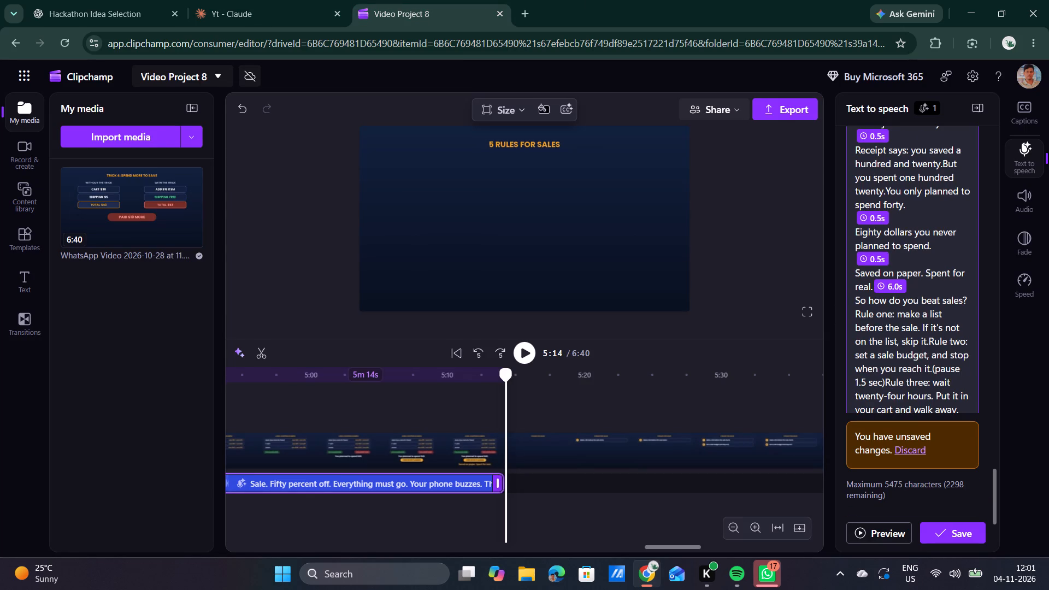
Put the "(pause 1.5 sec)" notes after Rule two and Rule three of Scene 8 on their own lines.
{"action": "scroll", "coordinate": [910, 282], "scroll_direction": "down", "scroll_amount": 2}
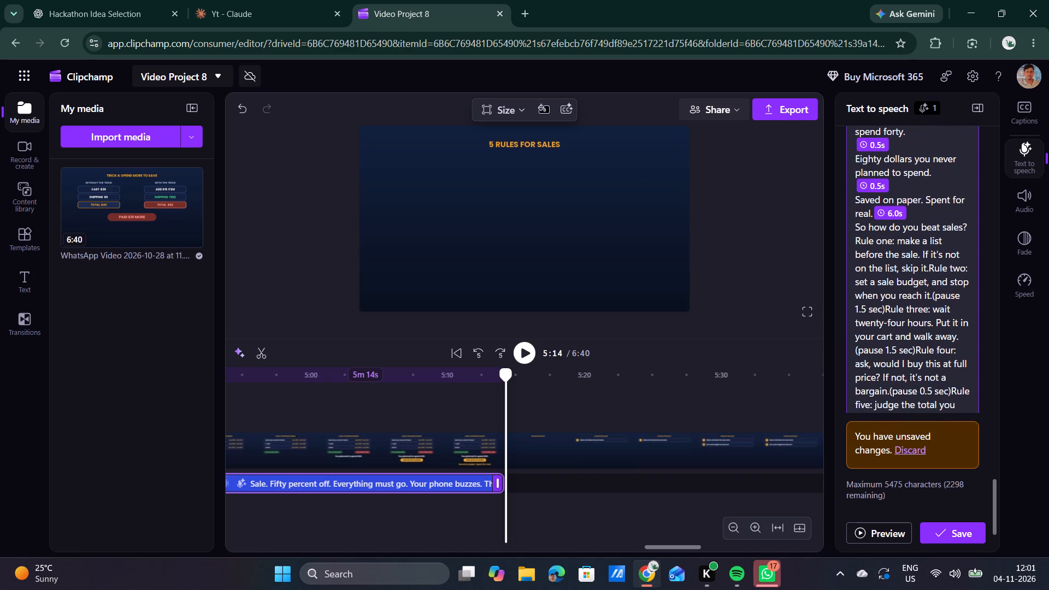
{"action": "scroll", "coordinate": [910, 282], "scroll_direction": "down", "scroll_amount": 1}
{"action": "left_click", "coordinate": [933, 296]}
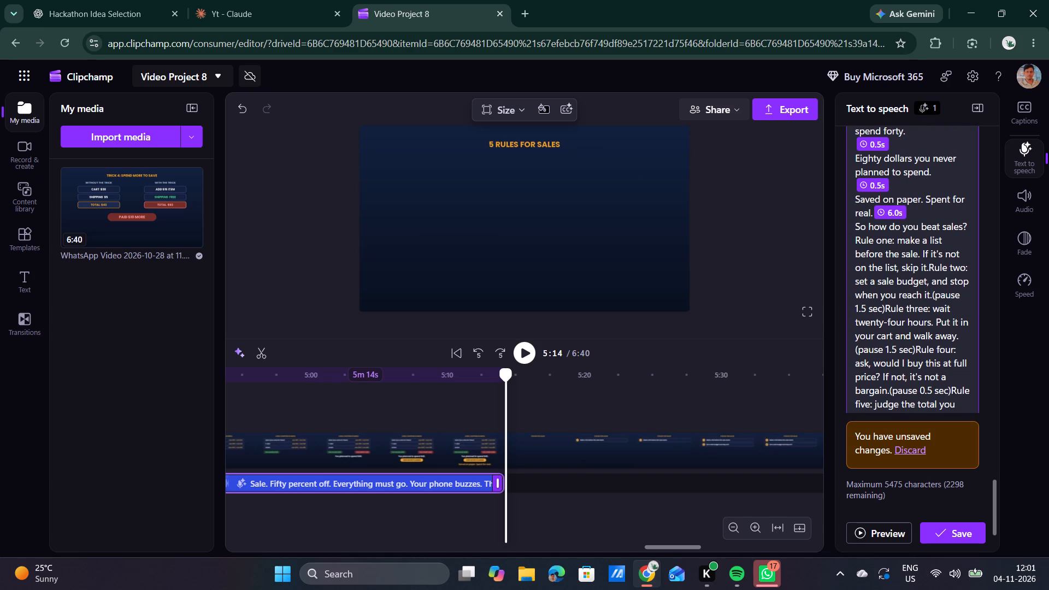
{"action": "key", "text": "Return"}
{"action": "left_click", "coordinate": [917, 310]}
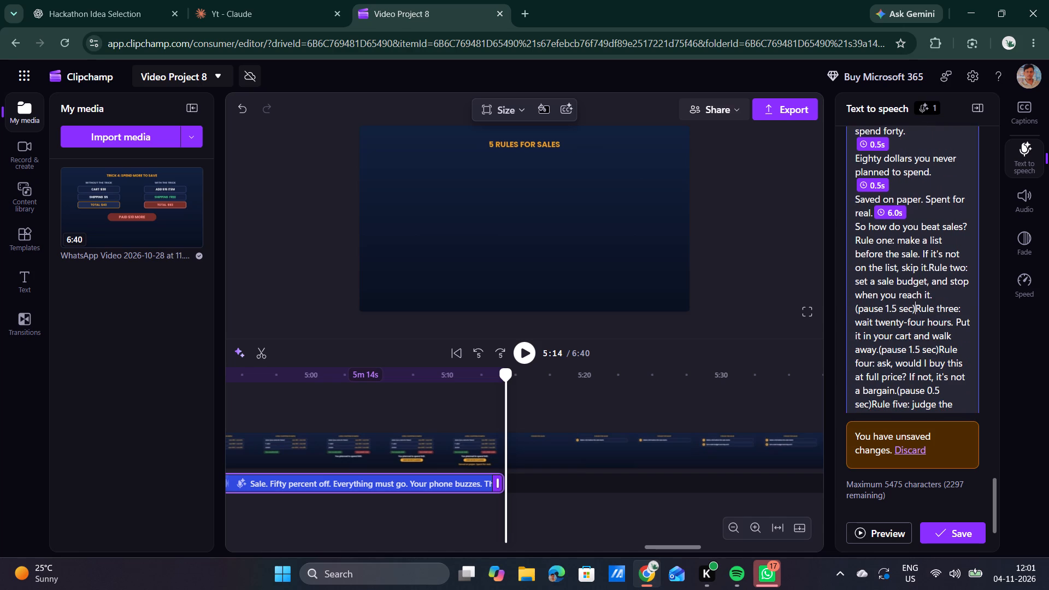
{"action": "key", "text": "Return"}
{"action": "scroll", "coordinate": [920, 336], "scroll_direction": "down", "scroll_amount": 2}
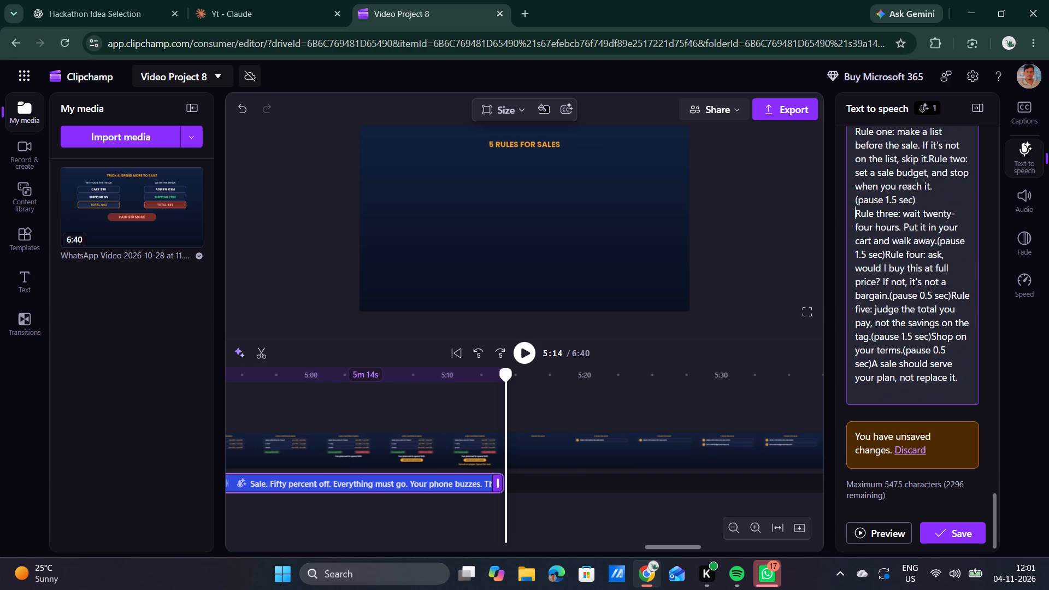
{"action": "left_click", "coordinate": [938, 243]}
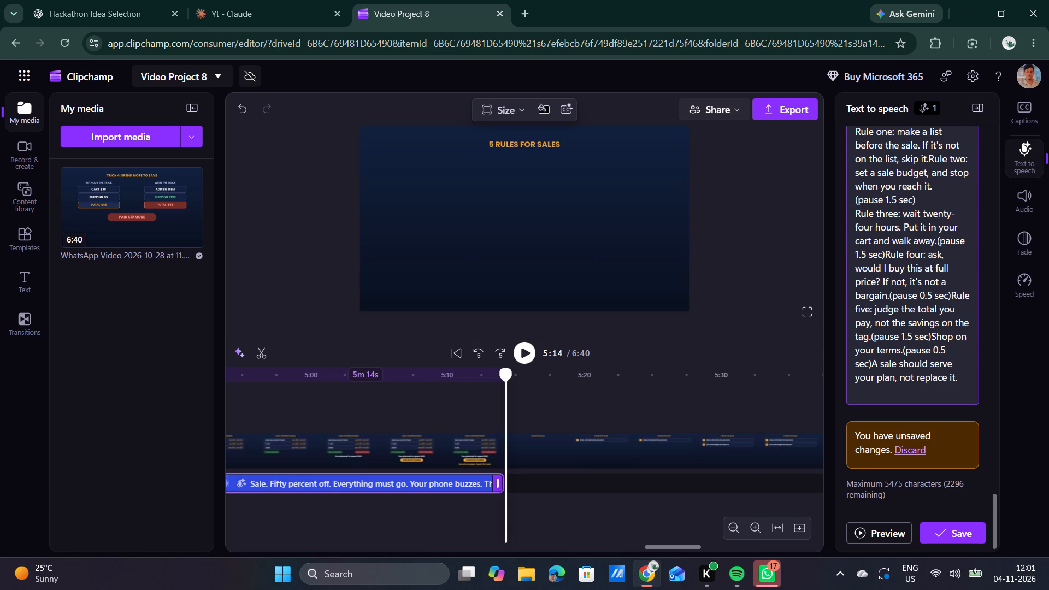
{"action": "key", "text": "Return"}
{"action": "left_click", "coordinate": [916, 250]}
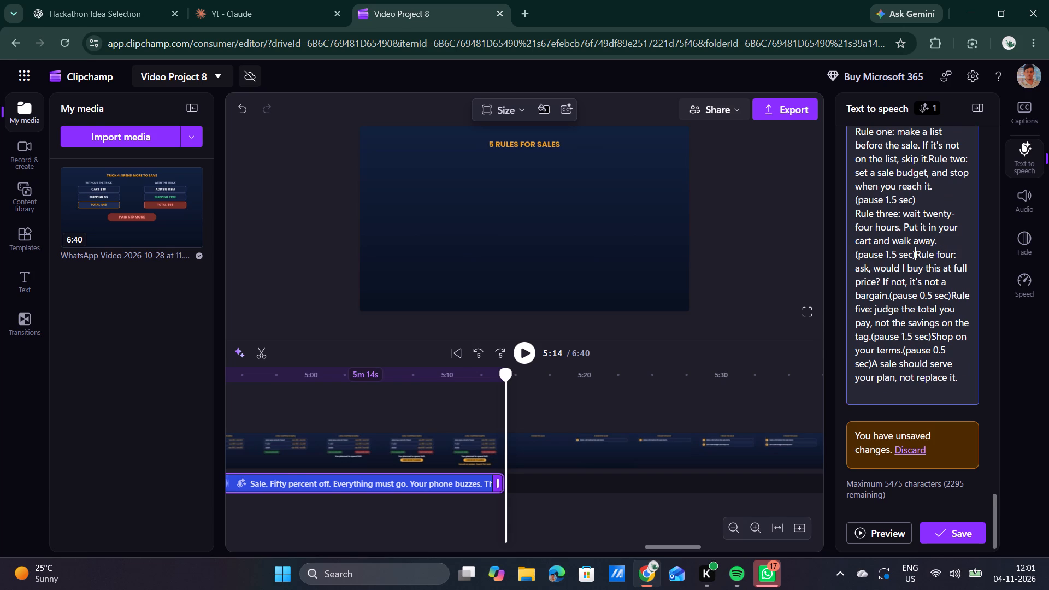
{"action": "key", "text": "Return"}
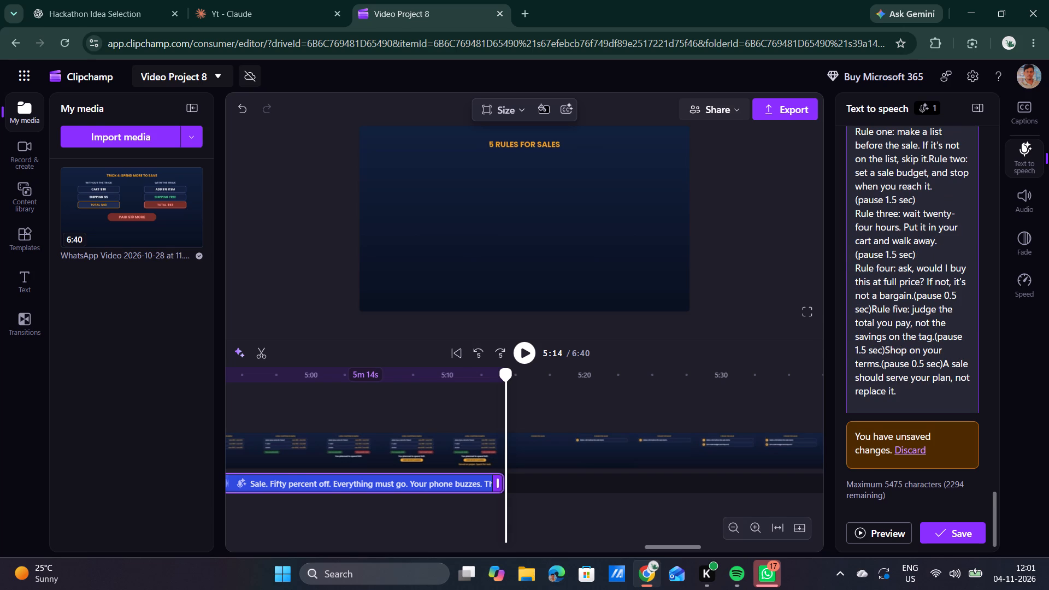
Put the "(pause 0.5 sec)" note after Rule four and the "(pause 1.5 sec)" note after Rule five on their own lines.
{"action": "left_click", "coordinate": [915, 292]}
{"action": "key", "text": "Return"}
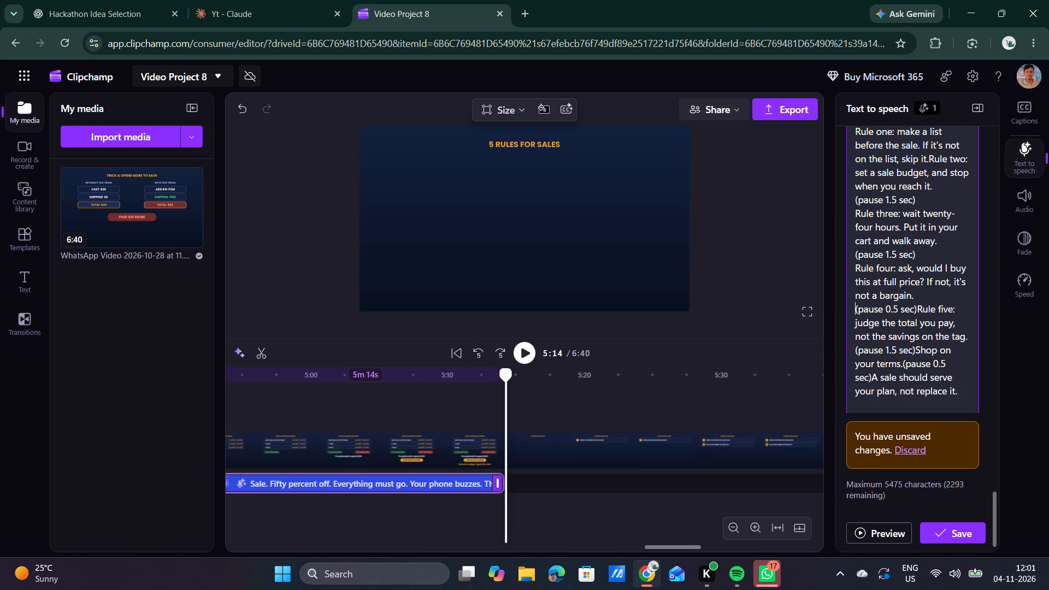
{"action": "left_click", "coordinate": [919, 313]}
{"action": "key", "text": "Return"}
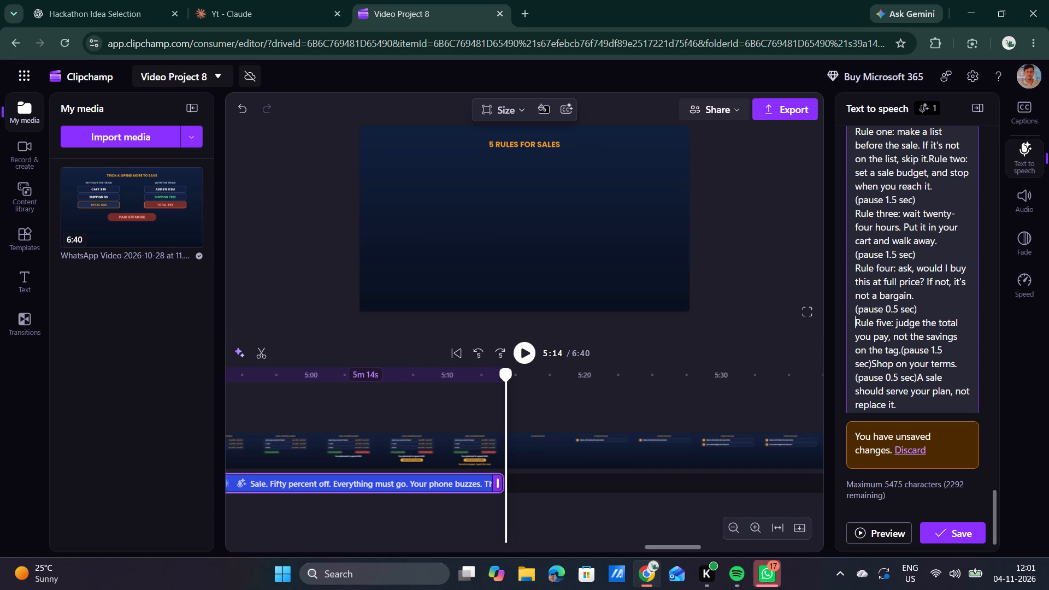
{"action": "left_click", "coordinate": [904, 352]}
{"action": "key", "text": "Left"}
{"action": "key", "text": "Return"}
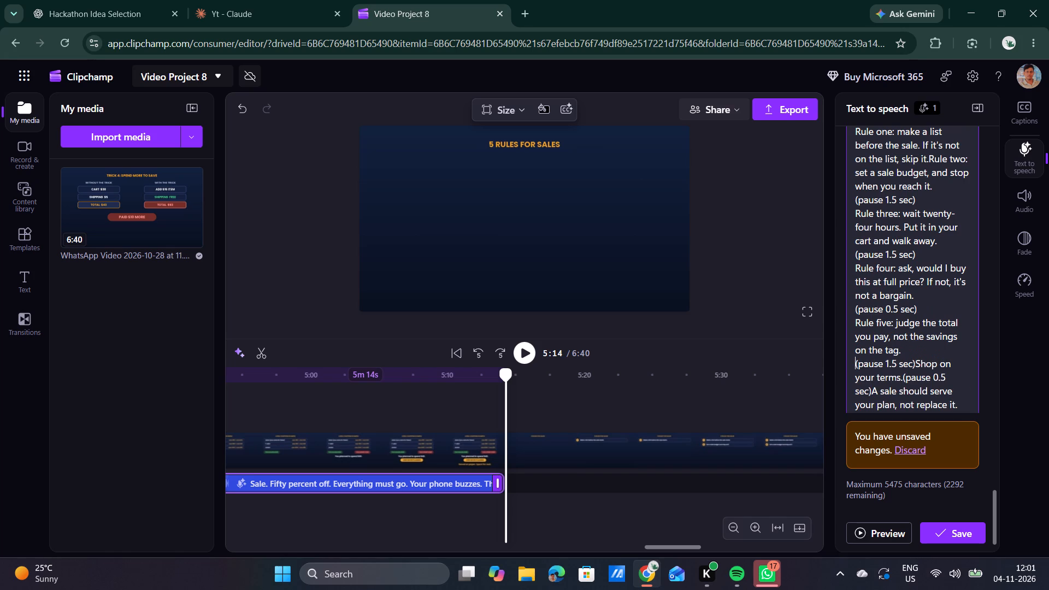
{"action": "left_click", "coordinate": [919, 364]}
{"action": "key", "text": "Left"}
{"action": "key", "text": "Return"}
Put the "(pause 0.5 sec)" note after "Shop on your terms." on its own line, with "A sale should serve your plan" starting a new line.
{"action": "scroll", "coordinate": [924, 367], "scroll_direction": "down", "scroll_amount": 2}
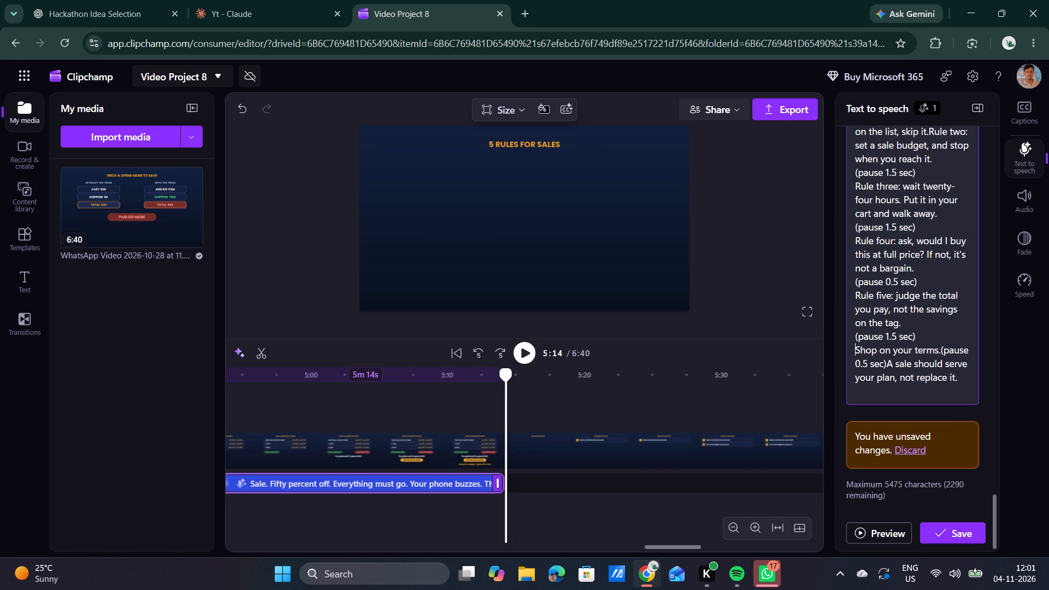
{"action": "left_click", "coordinate": [941, 357]}
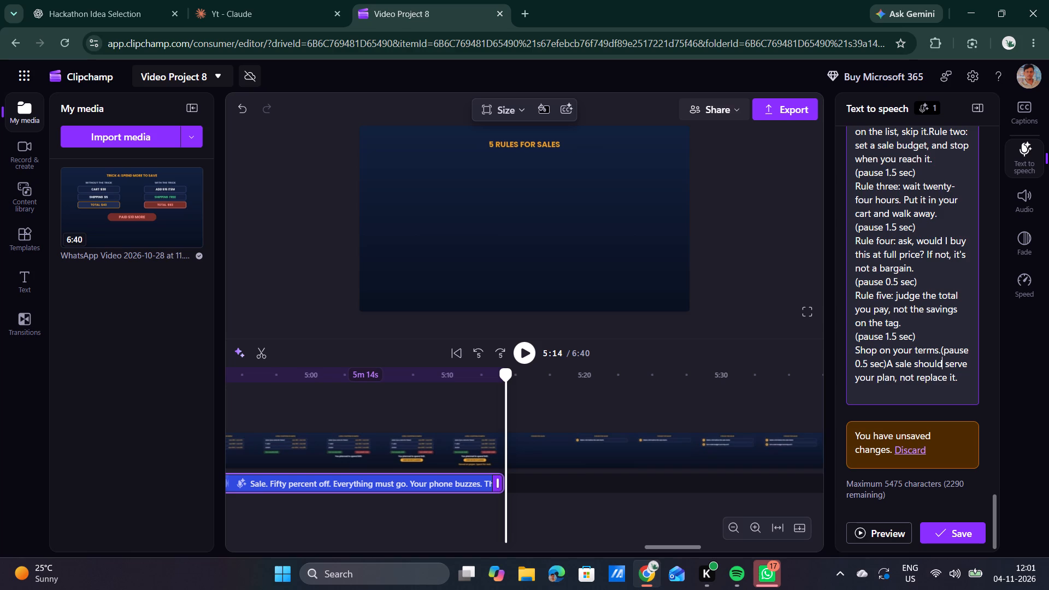
{"action": "left_click", "coordinate": [939, 351]}
{"action": "key", "text": "Right"}
{"action": "key", "text": "Return"}
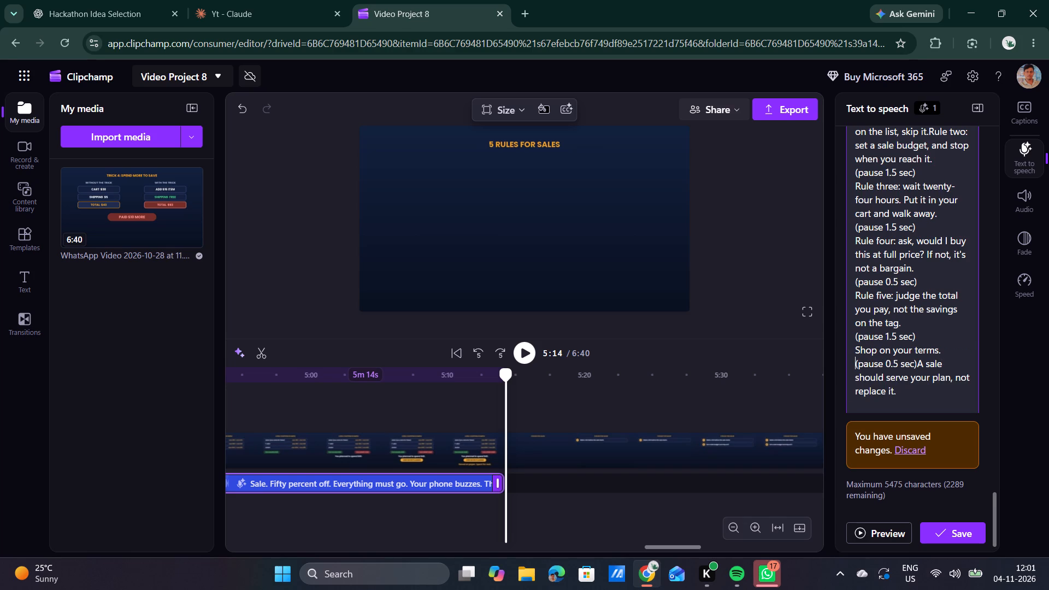
{"action": "left_click", "coordinate": [918, 362]}
{"action": "key", "text": "Return"}
Replace the "(pause 1.5 sec)" note after Rule two with an inserted pause of 1.5 s.
{"action": "scroll", "coordinate": [928, 318], "scroll_direction": "up", "scroll_amount": 1}
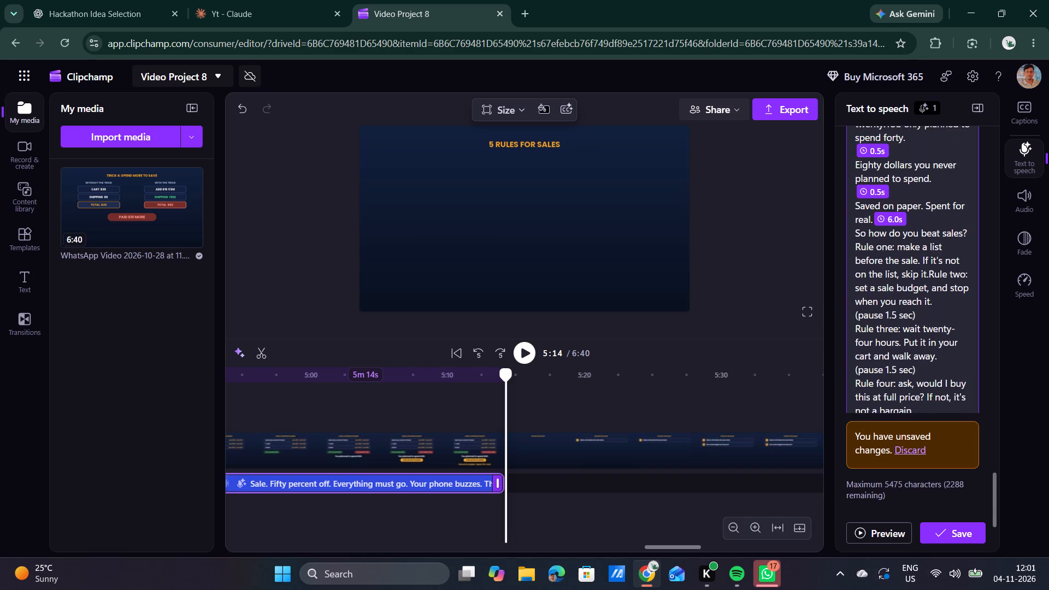
{"action": "scroll", "coordinate": [928, 318], "scroll_direction": "up", "scroll_amount": 1}
{"action": "left_click_drag", "start_coordinate": [924, 303], "coordinate": [874, 300]}
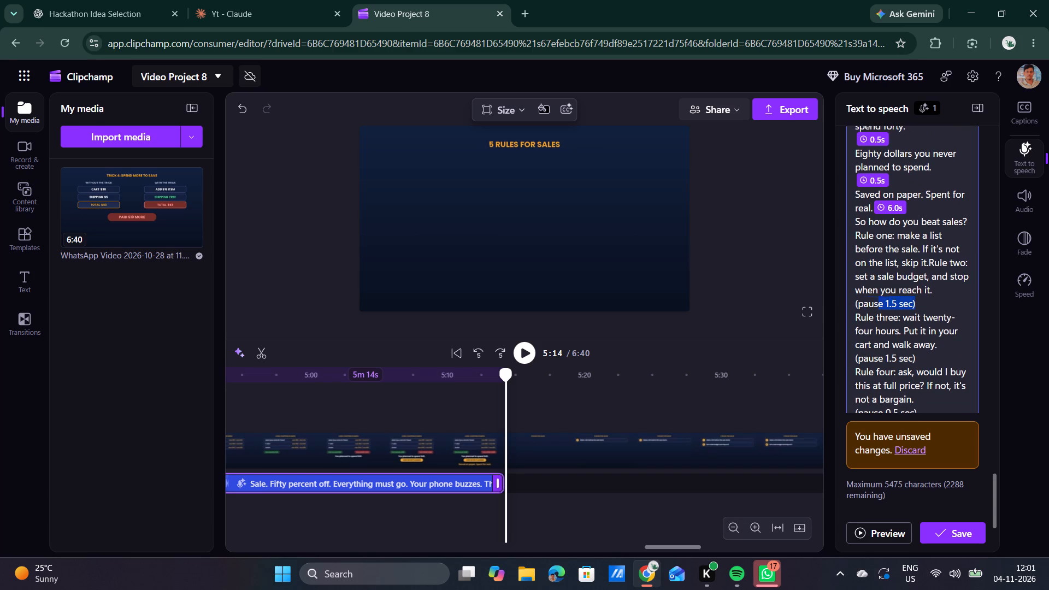
{"action": "left_click_drag", "start_coordinate": [874, 300], "coordinate": [848, 304]}
{"action": "key", "text": "BackSpace"}
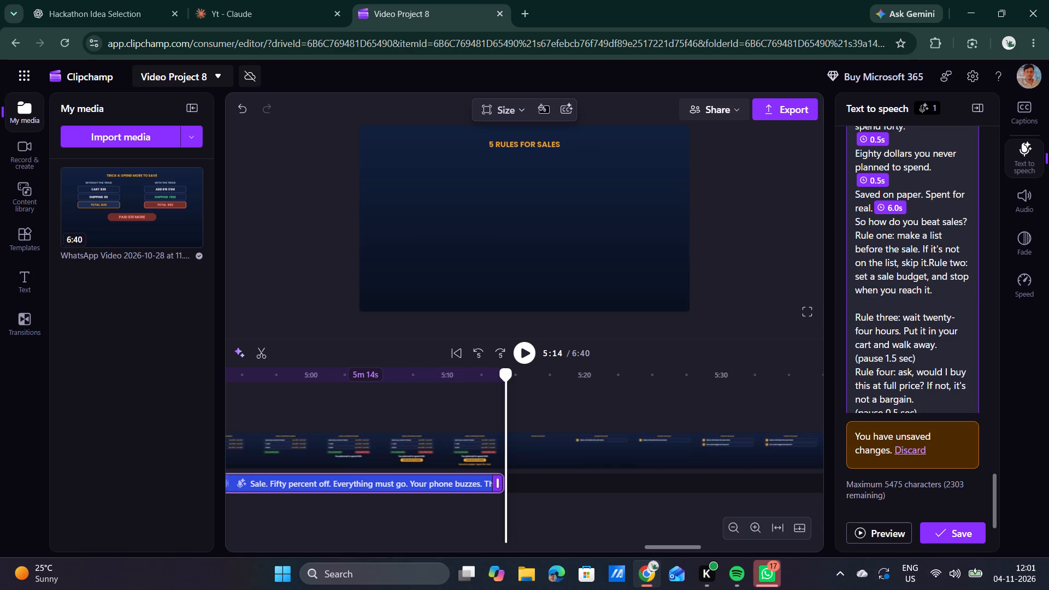
{"action": "scroll", "coordinate": [942, 237], "scroll_direction": "up", "scroll_amount": 20}
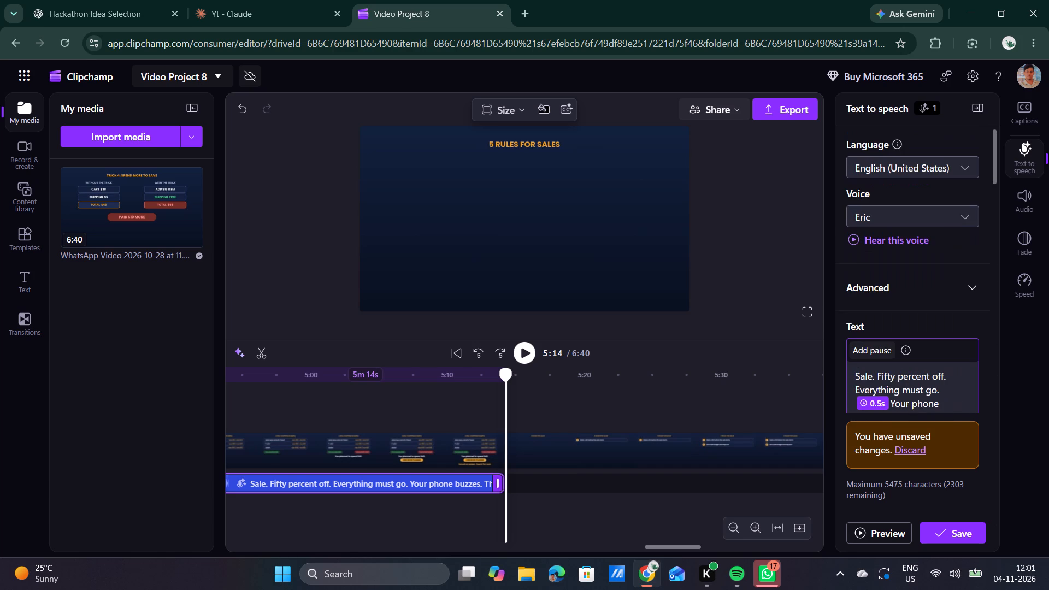
{"action": "left_click", "coordinate": [884, 352]}
{"action": "scroll", "coordinate": [884, 352], "scroll_direction": "down", "scroll_amount": 4}
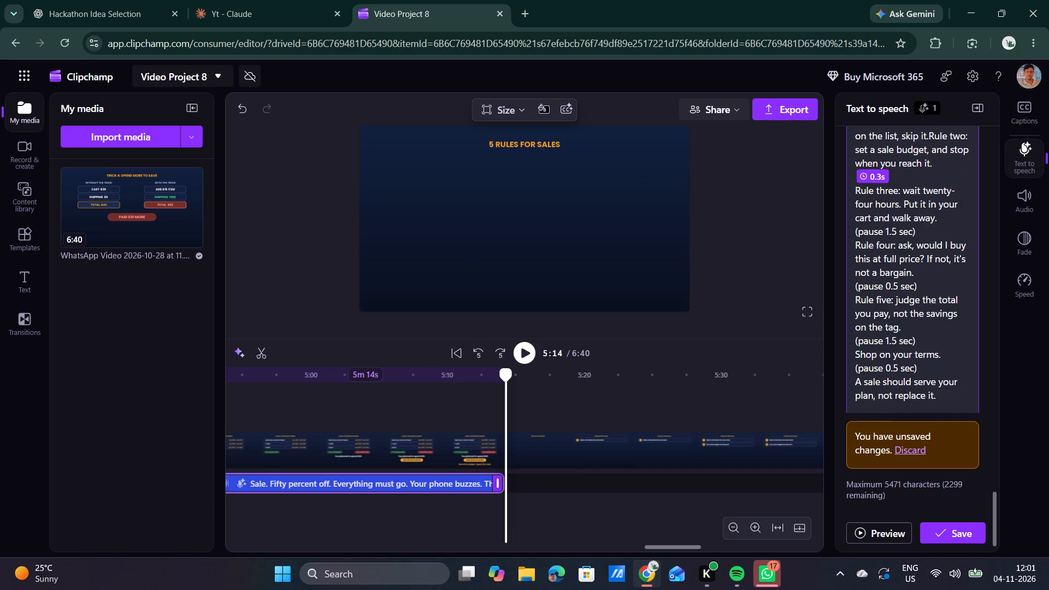
{"action": "left_click", "coordinate": [868, 178]}
{"action": "key", "text": "Up"}
{"action": "key", "text": "Up"}
{"action": "key", "text": "Up"}
{"action": "key", "text": "Up"}
{"action": "key", "text": "Up"}
{"action": "key", "text": "Up"}
{"action": "key", "text": "Up"}
{"action": "key", "text": "Up"}
{"action": "key", "text": "Up"}
{"action": "key", "text": "Up"}
{"action": "key", "text": "Up"}
{"action": "key", "text": "Up"}
{"action": "key", "text": "Up"}
{"action": "key", "text": "Up"}
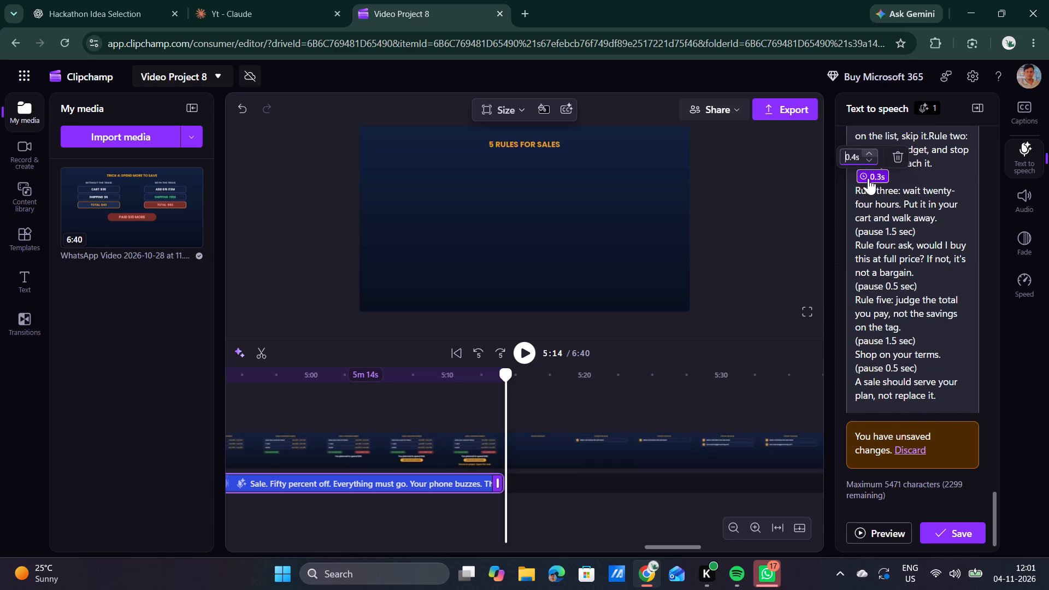
{"action": "key", "text": "Down"}
{"action": "key", "text": "Down"}
Replace the "(pause 1.5 sec)" note after Rule three, "Put it in your cart and walk away.", with an inserted pause of 1.5 s.
{"action": "left_click", "coordinate": [920, 234]}
{"action": "left_click_drag", "start_coordinate": [920, 234], "coordinate": [857, 231]}
{"action": "key", "text": "BackSpace"}
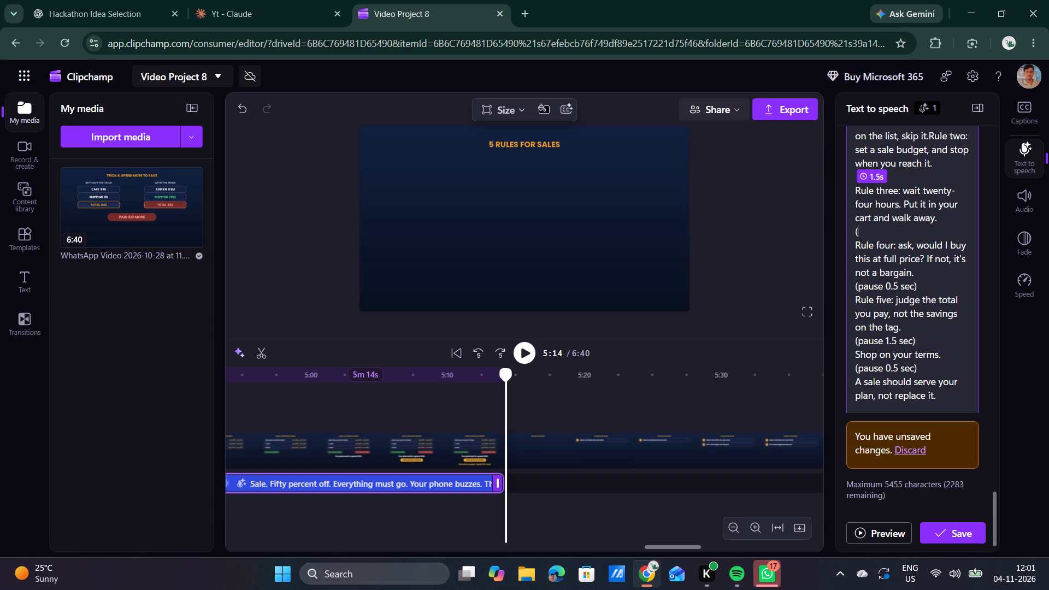
{"action": "key", "text": "BackSpace"}
{"action": "scroll", "coordinate": [918, 188], "scroll_direction": "up", "scroll_amount": 9}
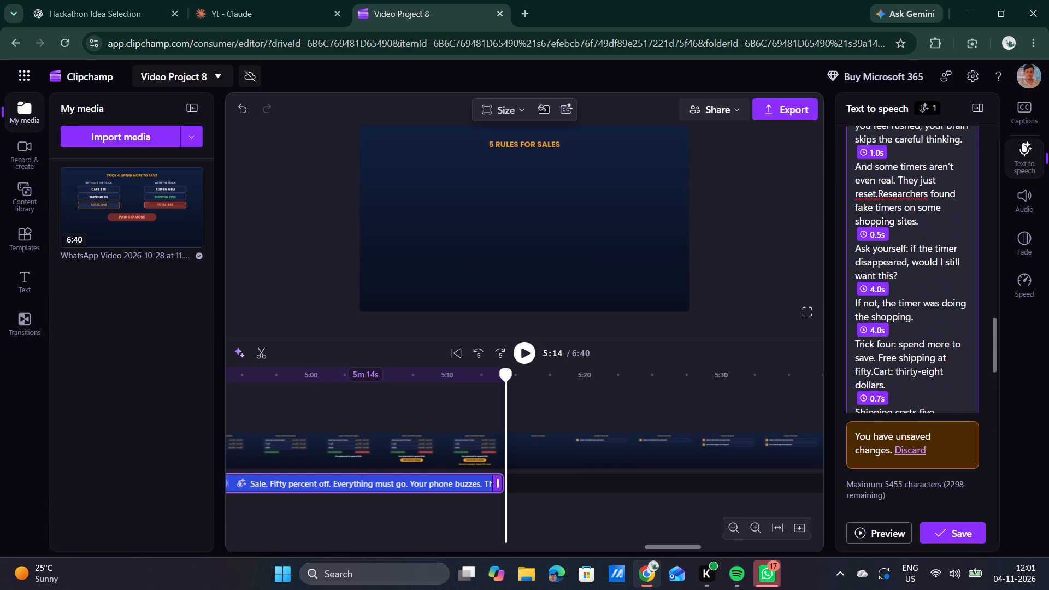
{"action": "scroll", "coordinate": [893, 316], "scroll_direction": "up", "scroll_amount": 5}
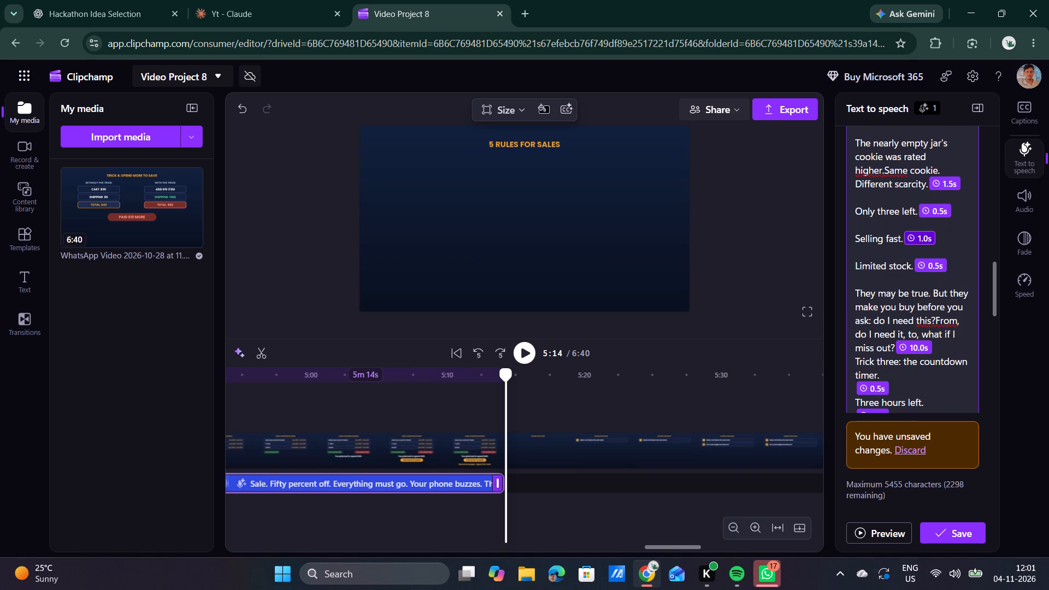
{"action": "scroll", "coordinate": [911, 137], "scroll_direction": "up", "scroll_amount": 4}
{"action": "scroll", "coordinate": [894, 303], "scroll_direction": "up", "scroll_amount": 4}
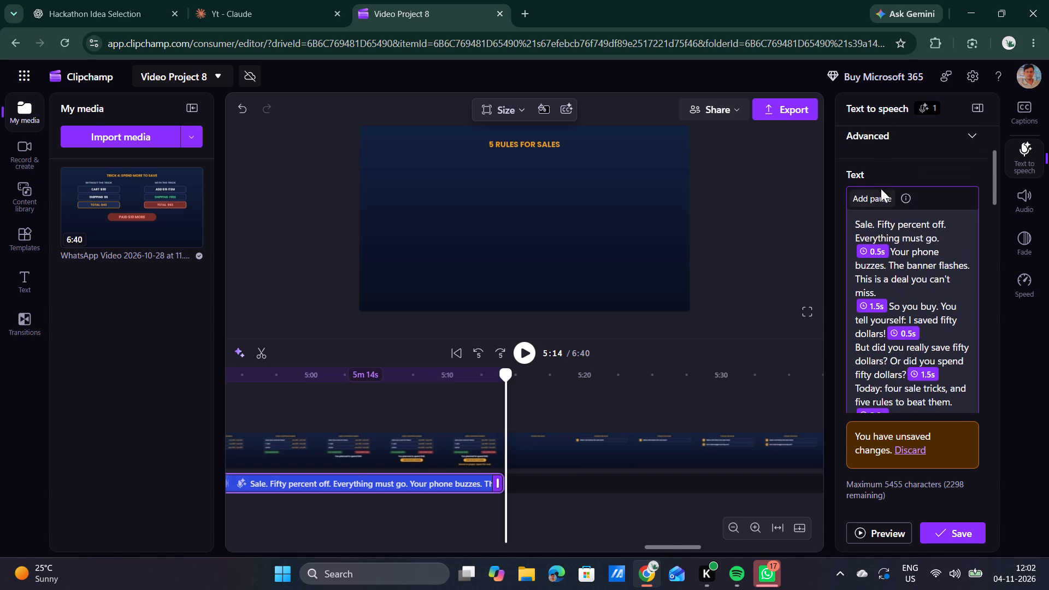
{"action": "left_click", "coordinate": [883, 200]}
{"action": "scroll", "coordinate": [883, 200], "scroll_direction": "down", "scroll_amount": 3}
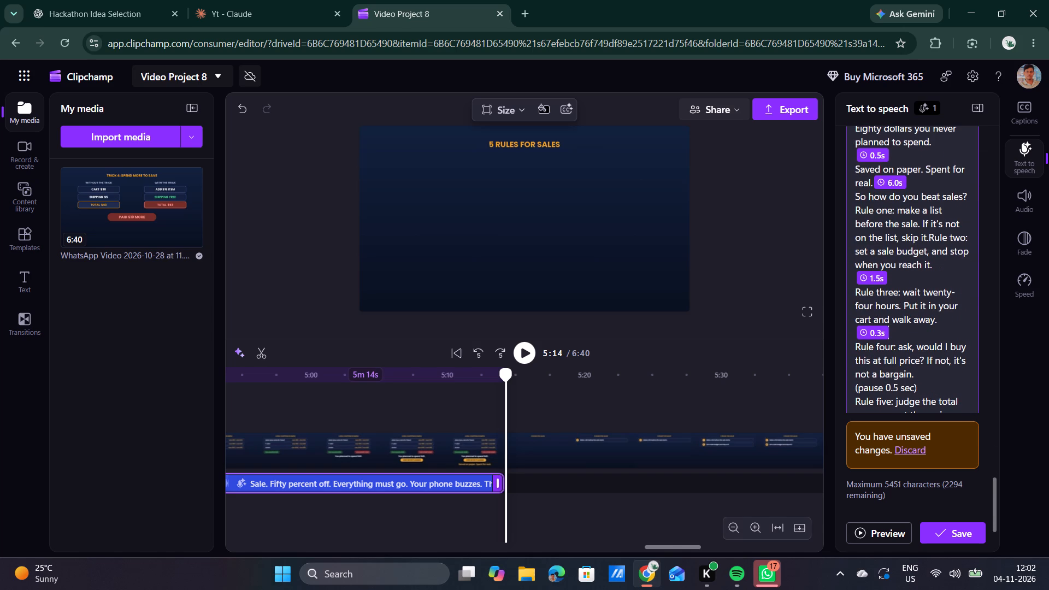
{"action": "left_click", "coordinate": [879, 334]}
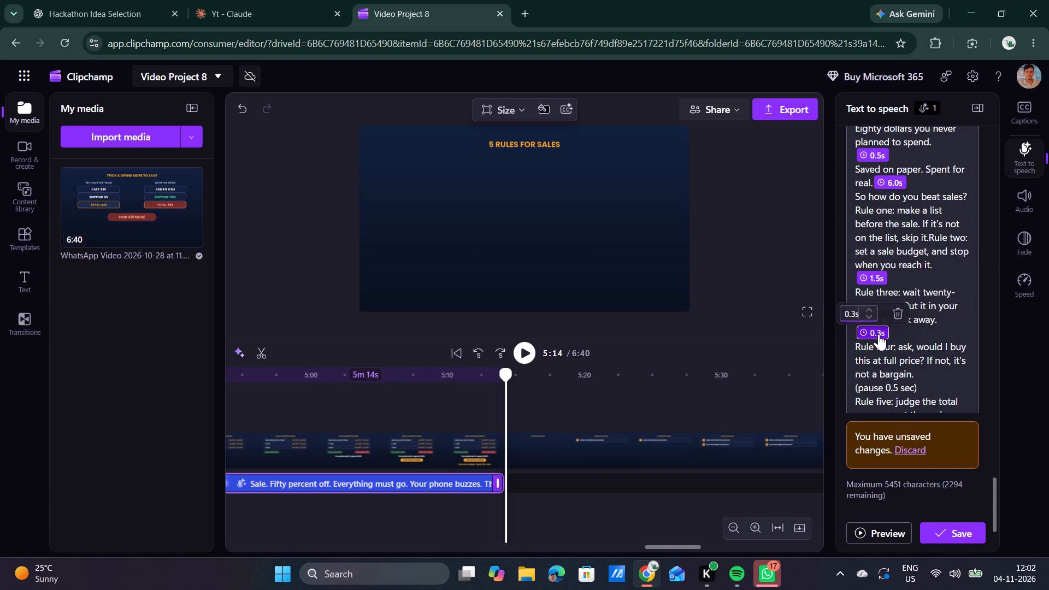
{"action": "key", "text": "Up"}
{"action": "key", "text": "Up"}
{"action": "key", "text": "Up"}
{"action": "key", "text": "Up"}
{"action": "key", "text": "Up"}
{"action": "key", "text": "Up"}
{"action": "key", "text": "Up"}
{"action": "key", "text": "Up"}
{"action": "key", "text": "Up"}
{"action": "key", "text": "Up"}
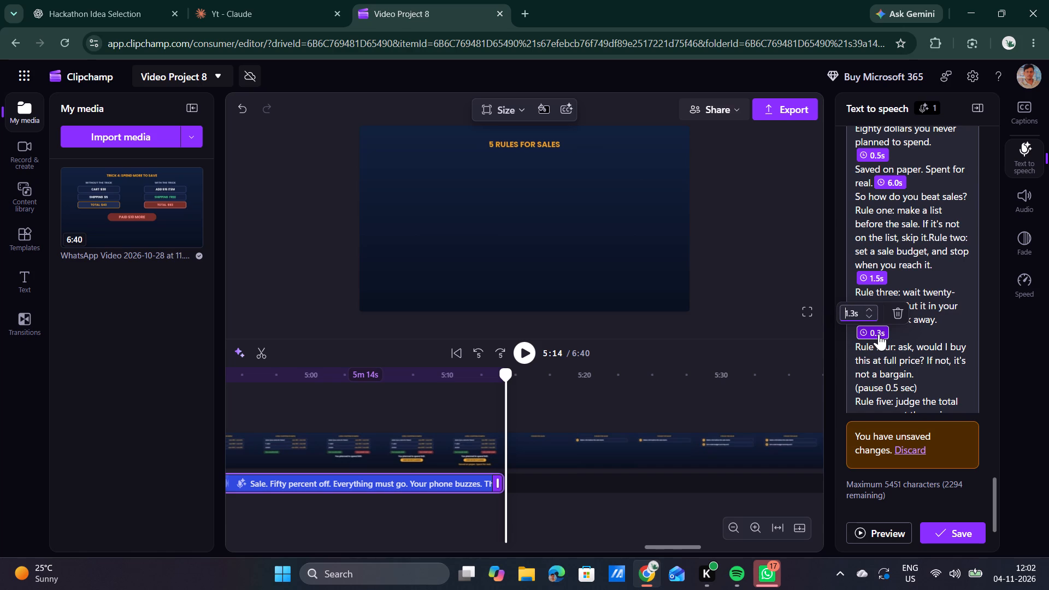
{"action": "key", "text": "Up"}
{"action": "key", "text": "Up"}
Replace the "(pause 0.5 sec)" note after Rule four, "If not, it's not a bargain.", with an inserted pause of 0.5 s.
{"action": "left_click", "coordinate": [926, 387]}
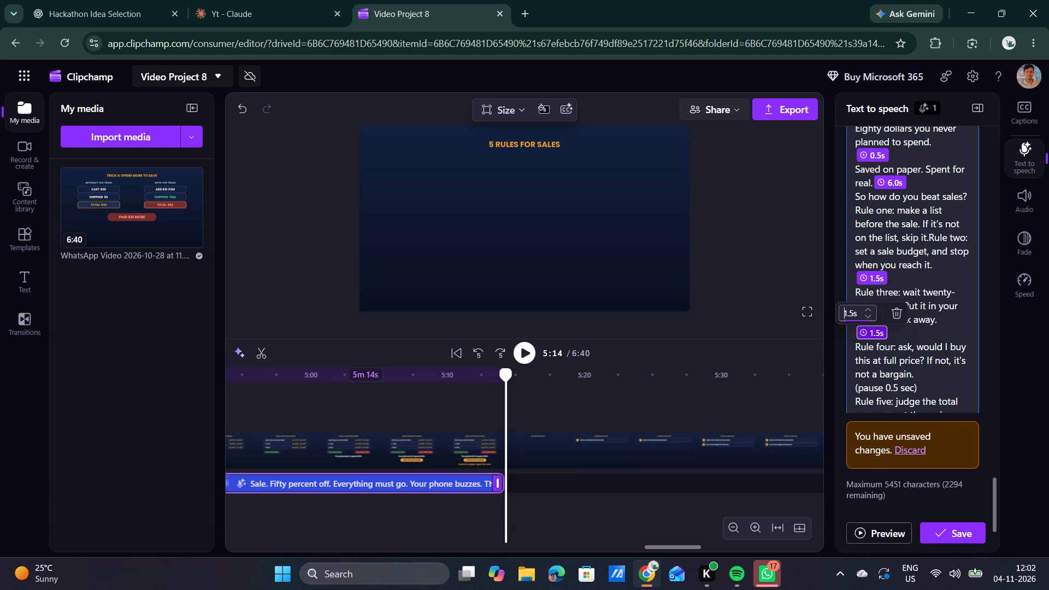
{"action": "left_click_drag", "start_coordinate": [926, 387], "coordinate": [853, 386]}
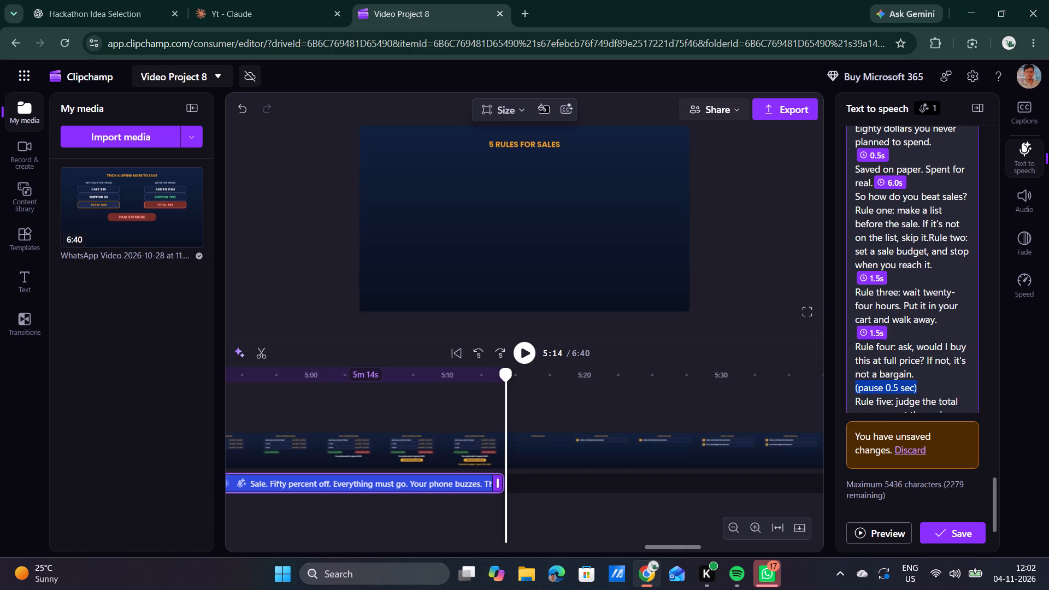
{"action": "key", "text": "BackSpace"}
{"action": "scroll", "coordinate": [879, 326], "scroll_direction": "up", "scroll_amount": 10}
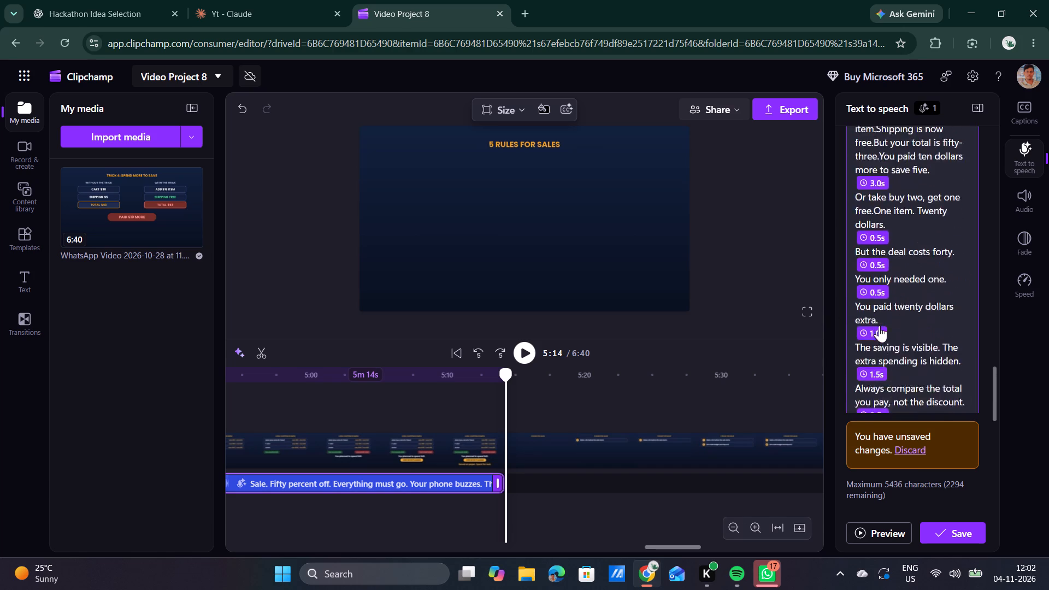
{"action": "scroll", "coordinate": [879, 326], "scroll_direction": "up", "scroll_amount": 10}
{"action": "left_click", "coordinate": [882, 355]}
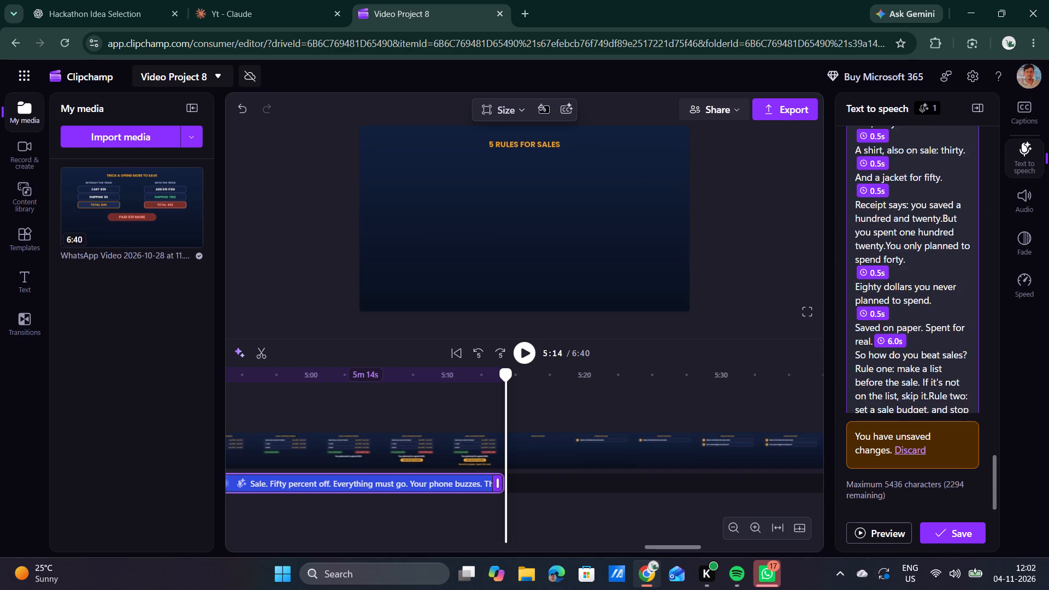
{"action": "scroll", "coordinate": [882, 355], "scroll_direction": "down", "scroll_amount": 4}
{"action": "left_click", "coordinate": [879, 263]}
{"action": "key", "text": "Up"}
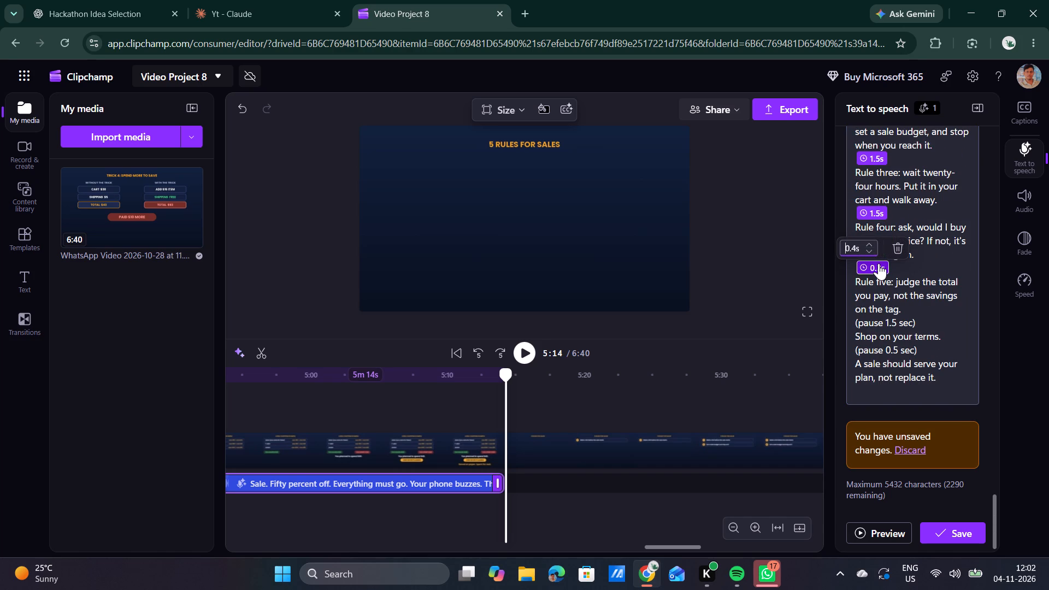
{"action": "key", "text": "Up"}
Replace the "(pause 1.5 sec)" note after Rule five, "not the savings on the tag.", with an inserted pause of 1.5 s.
{"action": "left_click", "coordinate": [924, 322]}
{"action": "left_click_drag", "start_coordinate": [924, 322], "coordinate": [867, 325]}
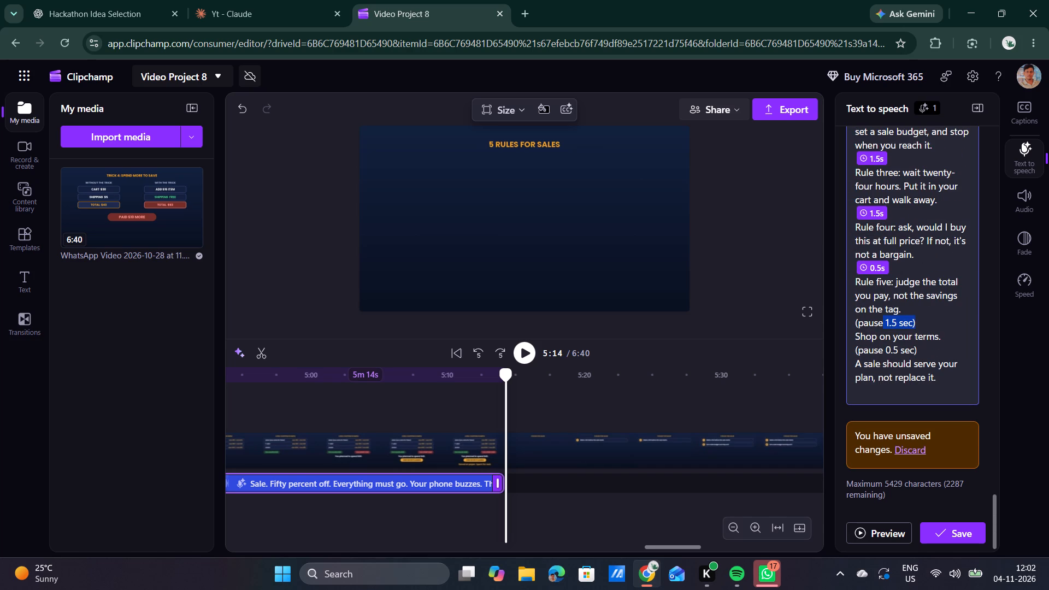
{"action": "left_click_drag", "start_coordinate": [867, 325], "coordinate": [845, 326]}
{"action": "key", "text": "BackSpace"}
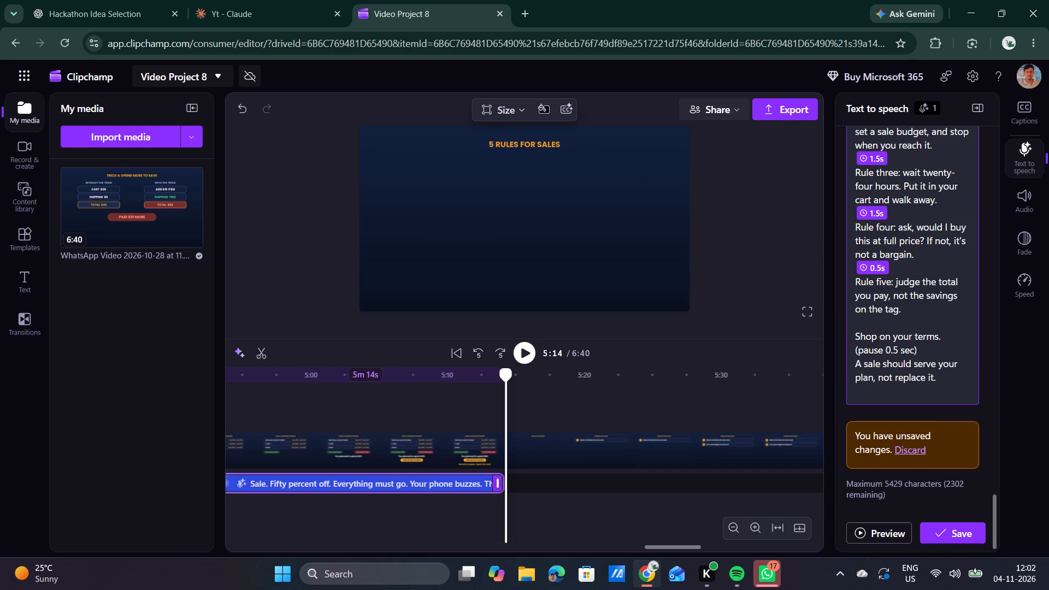
{"action": "scroll", "coordinate": [940, 246], "scroll_direction": "up", "scroll_amount": 18}
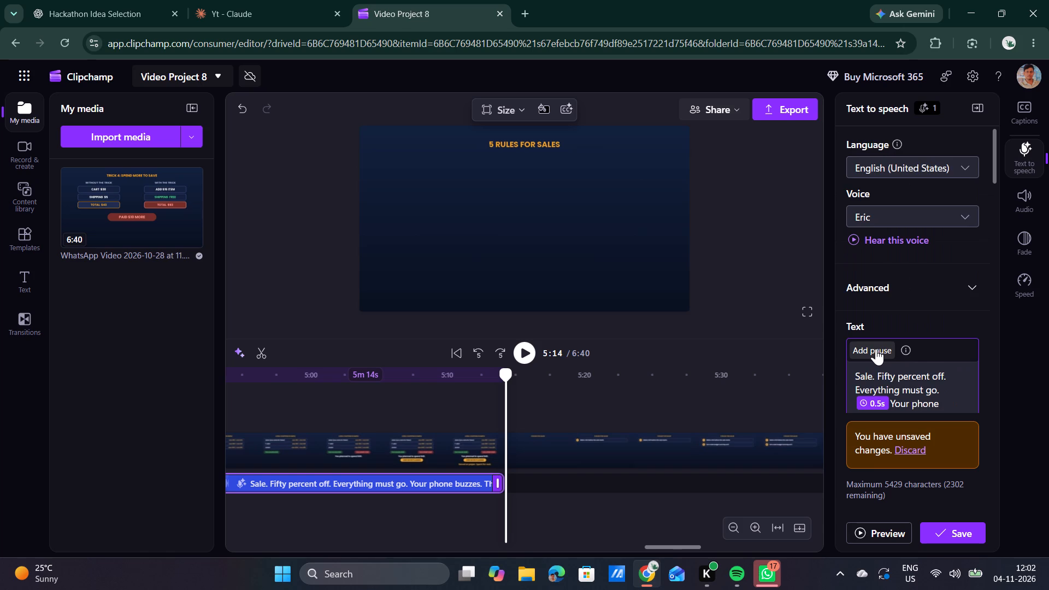
{"action": "left_click", "coordinate": [876, 349]}
{"action": "scroll", "coordinate": [876, 349], "scroll_direction": "down", "scroll_amount": 4}
{"action": "left_click", "coordinate": [875, 327]}
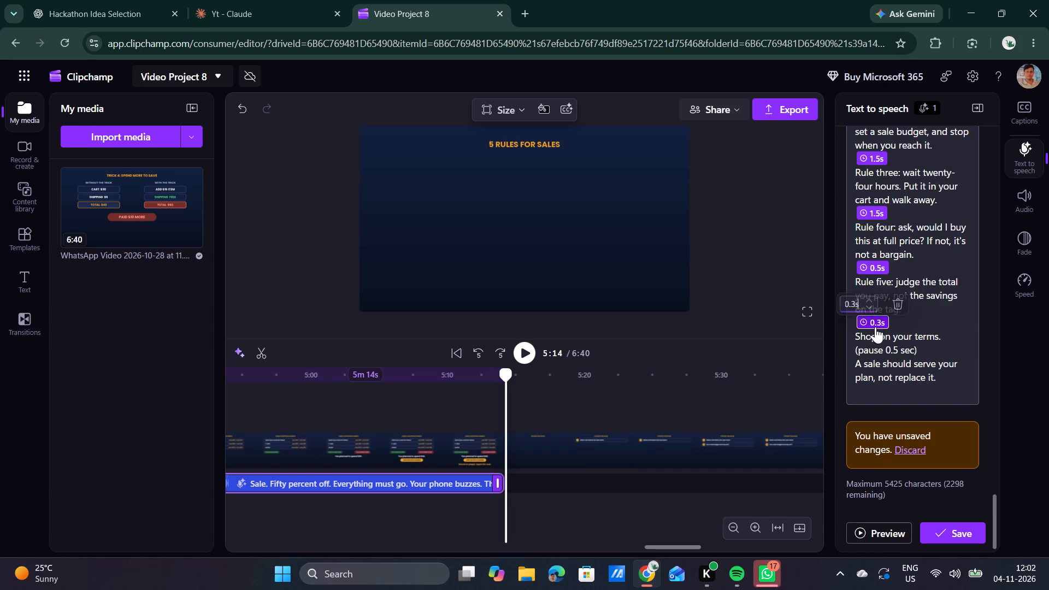
{"action": "key", "text": "Up"}
{"action": "key", "text": "Up"}
{"action": "key", "text": "Up"}
{"action": "key", "text": "Up"}
{"action": "key", "text": "Up"}
{"action": "key", "text": "Up"}
{"action": "key", "text": "Up"}
{"action": "key", "text": "Up"}
{"action": "key", "text": "Up"}
{"action": "key", "text": "Up"}
{"action": "key", "text": "Up"}
{"action": "key", "text": "Up"}
{"action": "key", "text": "Up"}
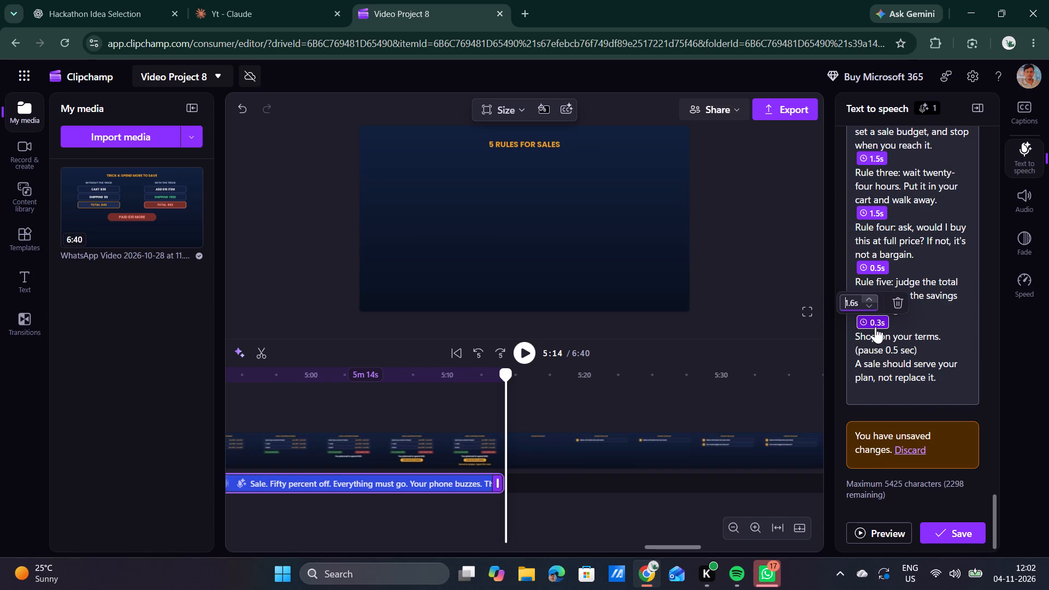
{"action": "key", "text": "Down"}
{"action": "left_click", "coordinate": [924, 347]}
{"action": "left_click_drag", "start_coordinate": [924, 347], "coordinate": [842, 350]}
{"action": "key", "text": "BackSpace"}
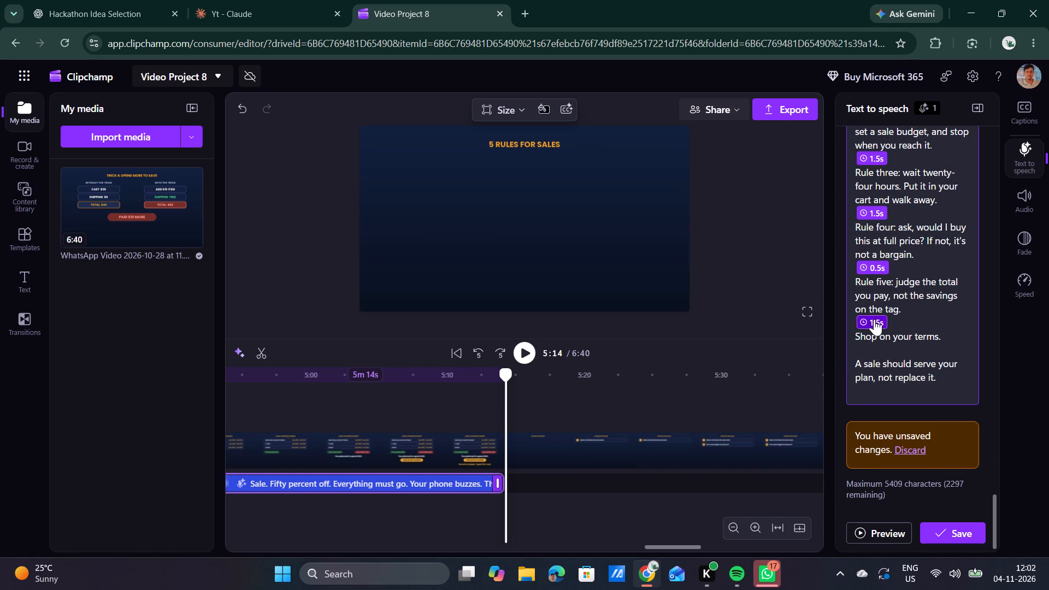
{"action": "scroll", "coordinate": [874, 319], "scroll_direction": "up", "scroll_amount": 17}
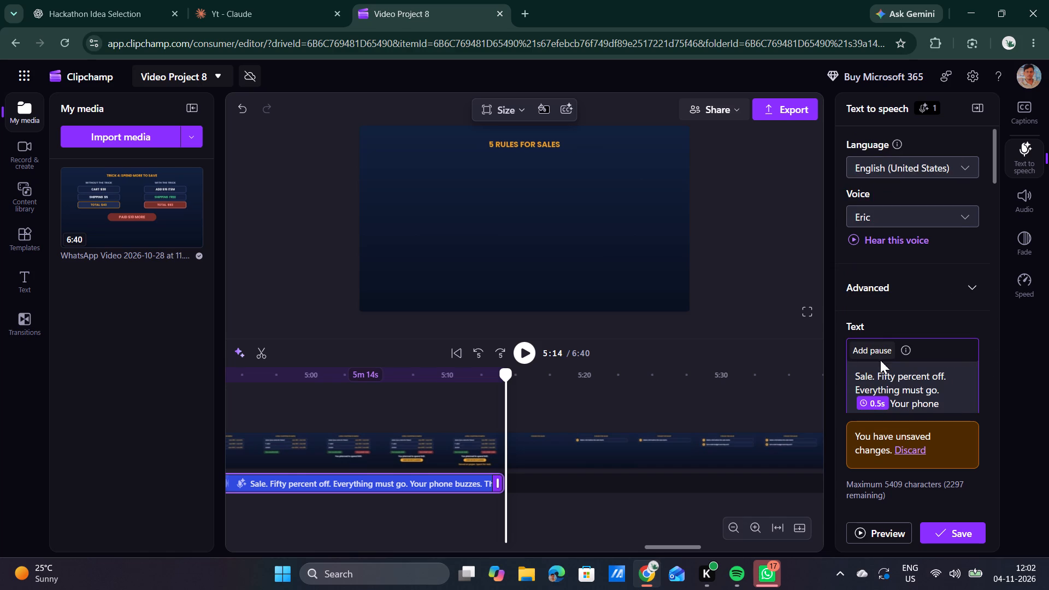
{"action": "left_click", "coordinate": [880, 351]}
{"action": "scroll", "coordinate": [880, 351], "scroll_direction": "down", "scroll_amount": 5}
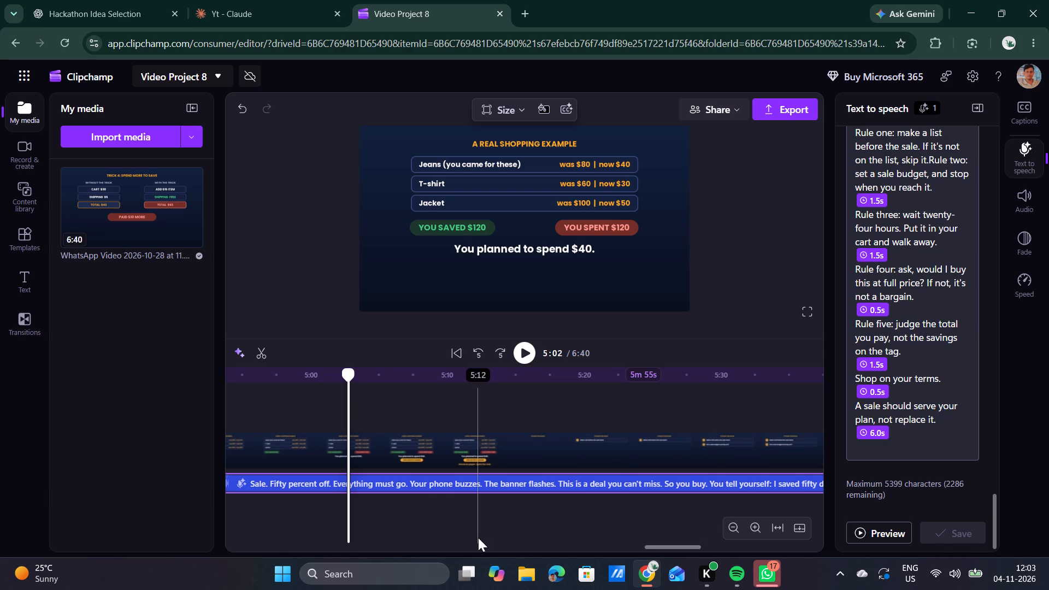
{"action": "left_click", "coordinate": [529, 352]}
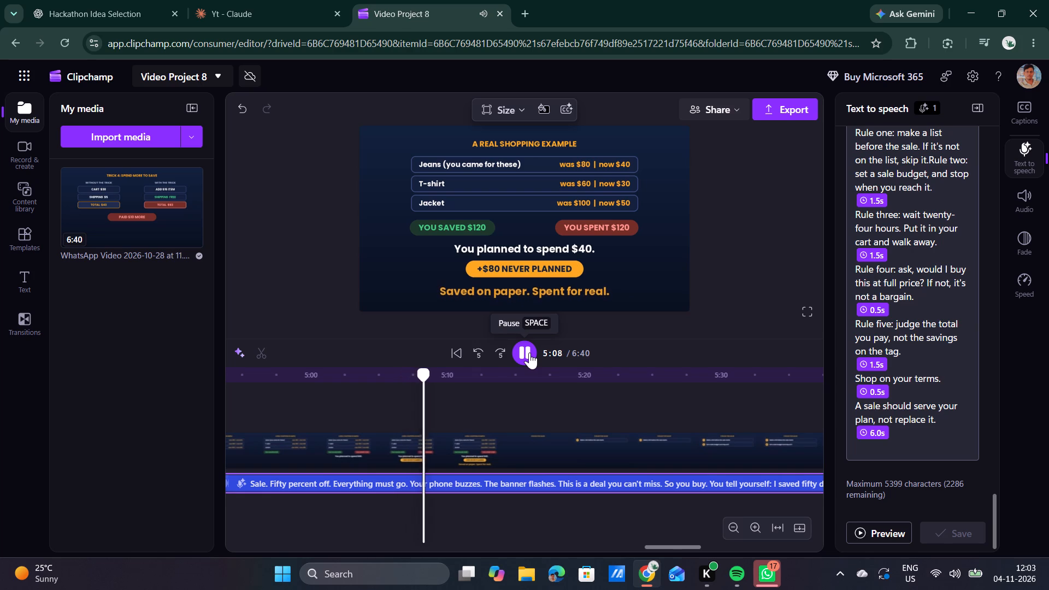
{"action": "left_click", "coordinate": [529, 352]}
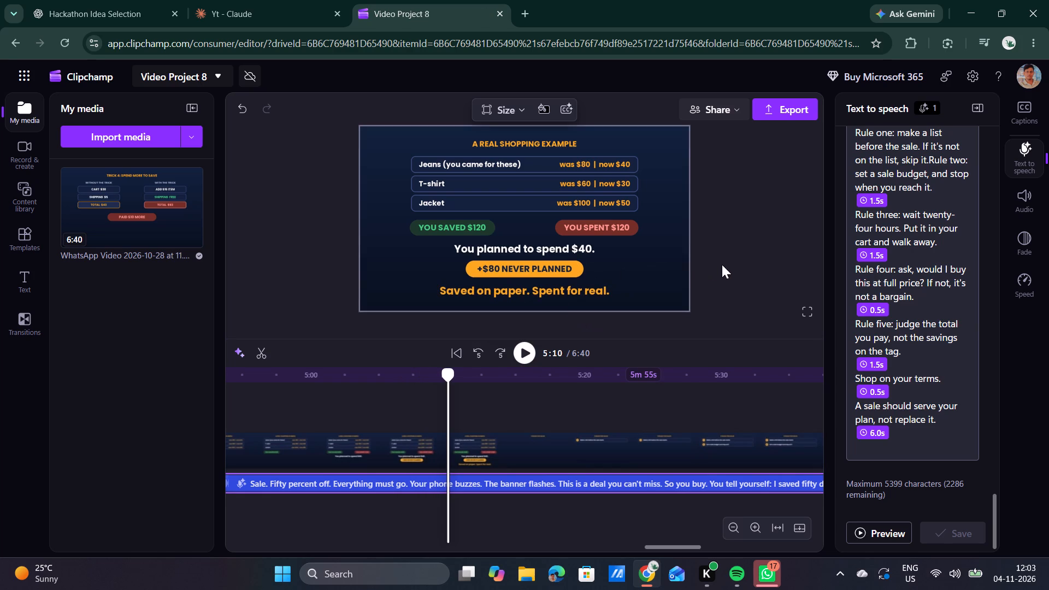
Set the pause after "Eighty dollars you never planned to spend." to 1.5 s and save the narration.
{"action": "scroll", "coordinate": [895, 265], "scroll_direction": "up", "scroll_amount": 2}
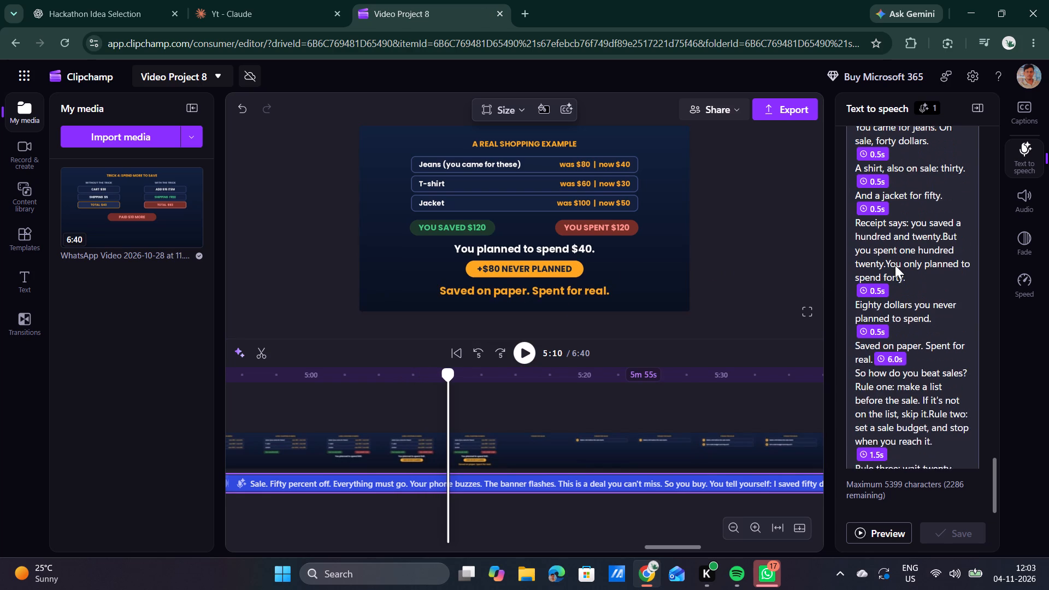
{"action": "scroll", "coordinate": [895, 265], "scroll_direction": "up", "scroll_amount": 2}
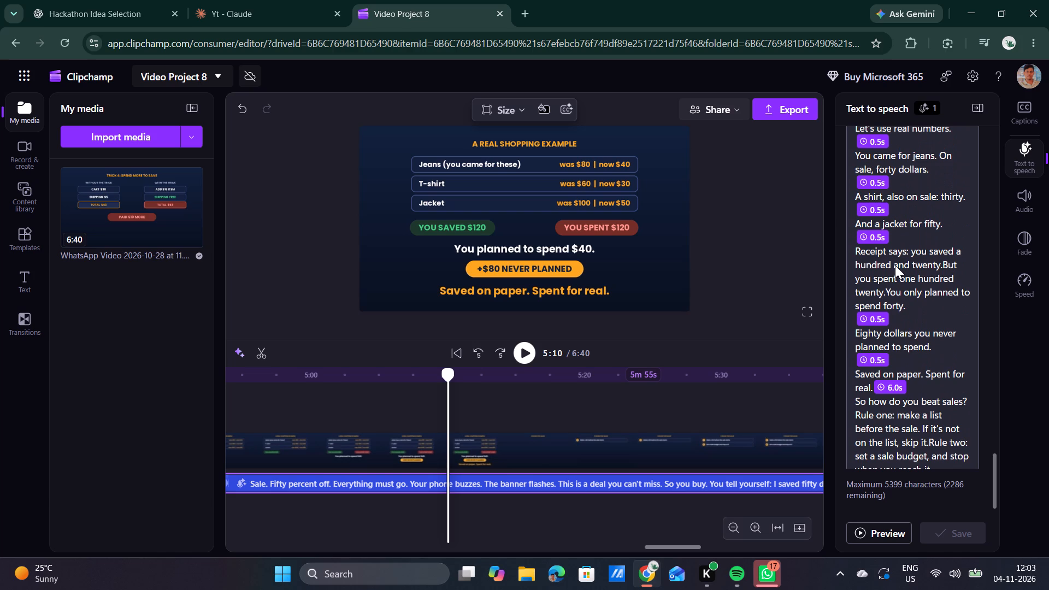
{"action": "left_click", "coordinate": [878, 361]}
{"action": "key", "text": "Up"}
{"action": "key", "text": "Up"}
{"action": "key", "text": "Up"}
{"action": "key", "text": "Up"}
{"action": "key", "text": "Up"}
{"action": "key", "text": "Up"}
{"action": "key", "text": "Up"}
{"action": "key", "text": "Up"}
{"action": "key", "text": "Up"}
{"action": "key", "text": "Up"}
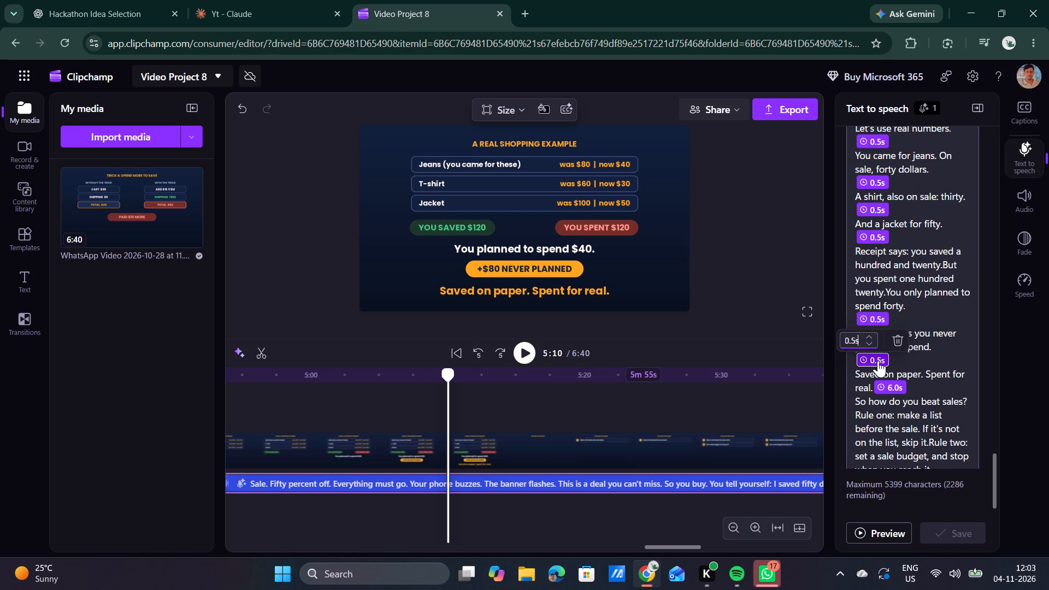
{"action": "left_click", "coordinate": [921, 429]}
{"action": "left_click", "coordinate": [951, 528]}
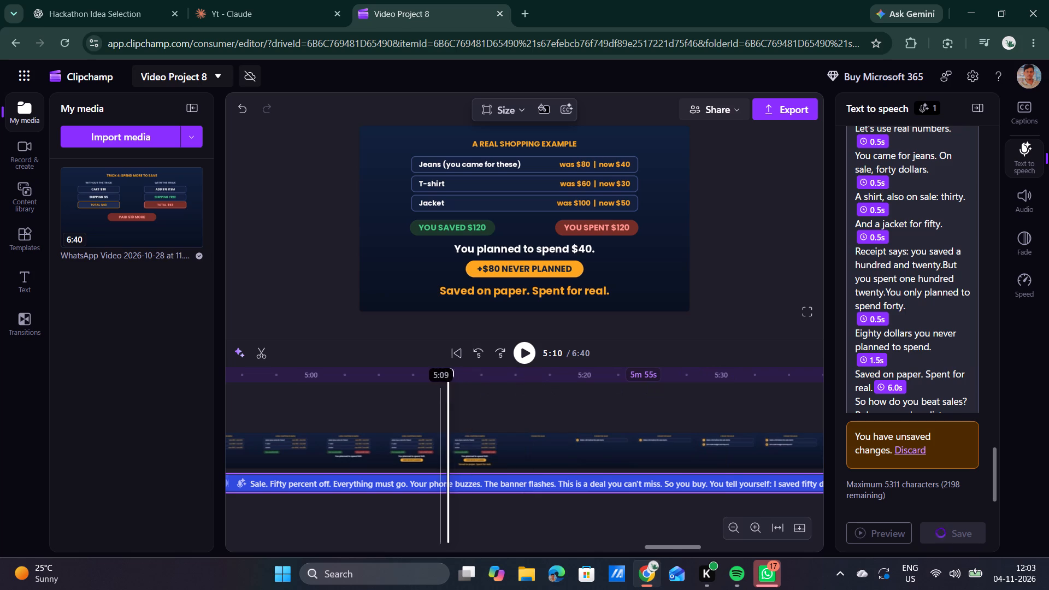
Play the video from 5:00 into the 5 Rules for Sales scene, checking the narration against the first two rules.
{"action": "left_click_drag", "start_coordinate": [449, 384], "coordinate": [388, 380]}
{"action": "left_click_drag", "start_coordinate": [390, 381], "coordinate": [330, 390]}
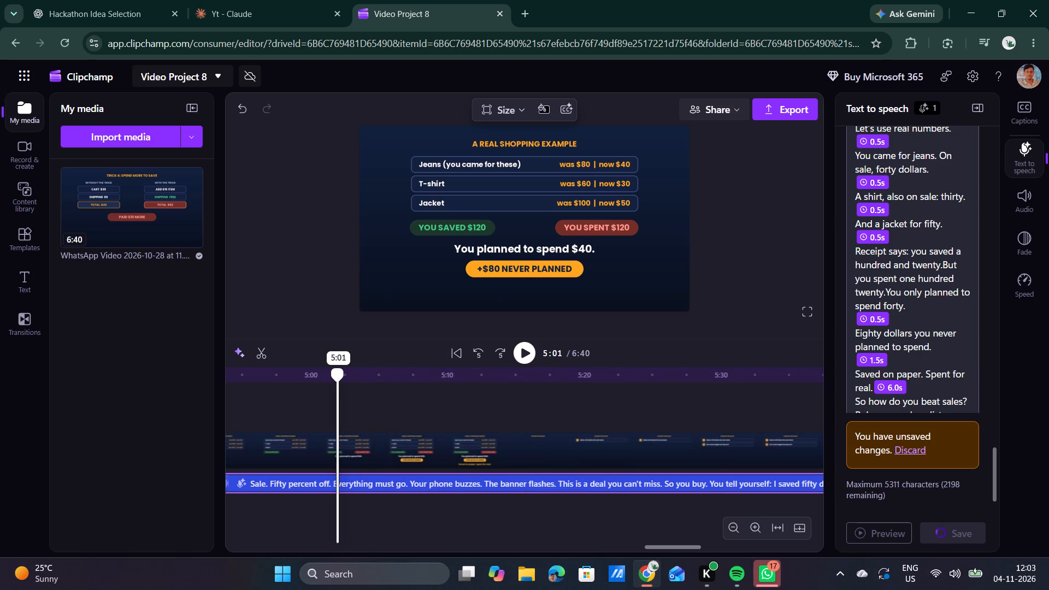
{"action": "left_click_drag", "start_coordinate": [330, 390], "coordinate": [320, 388]}
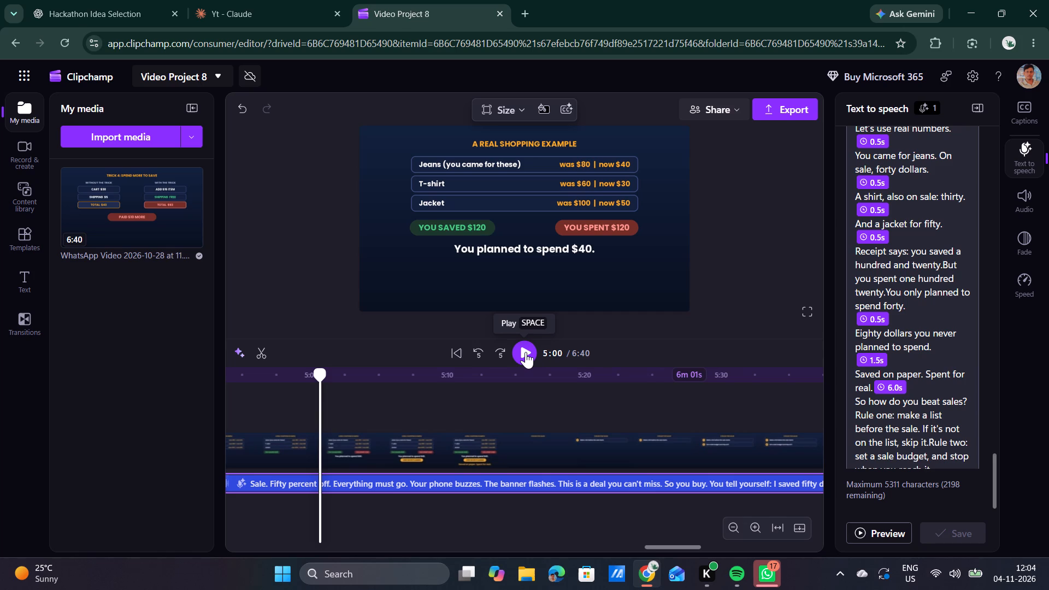
{"action": "key", "text": "space"}
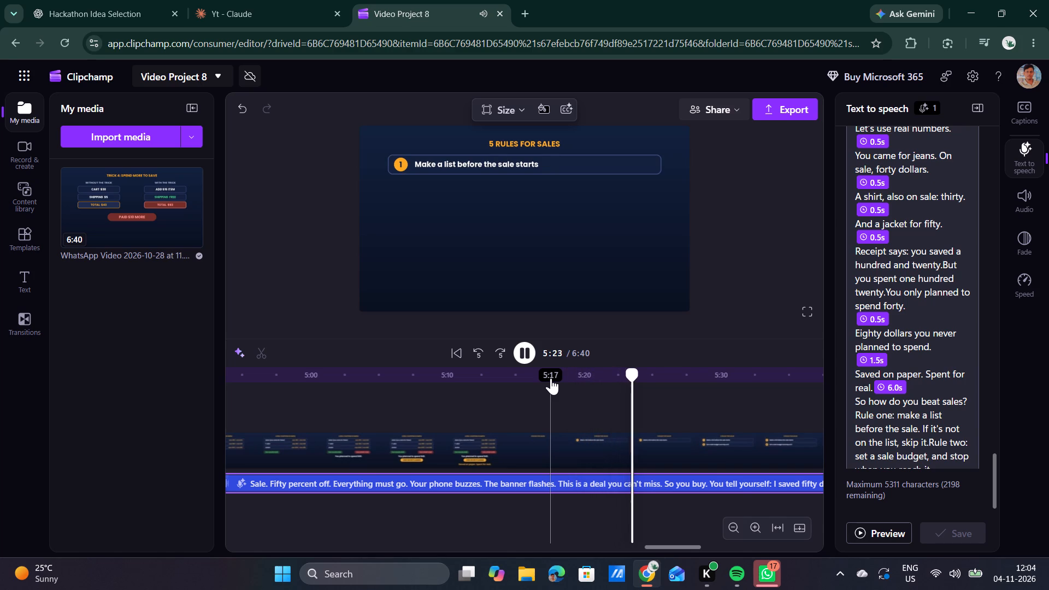
{"action": "key", "text": "space"}
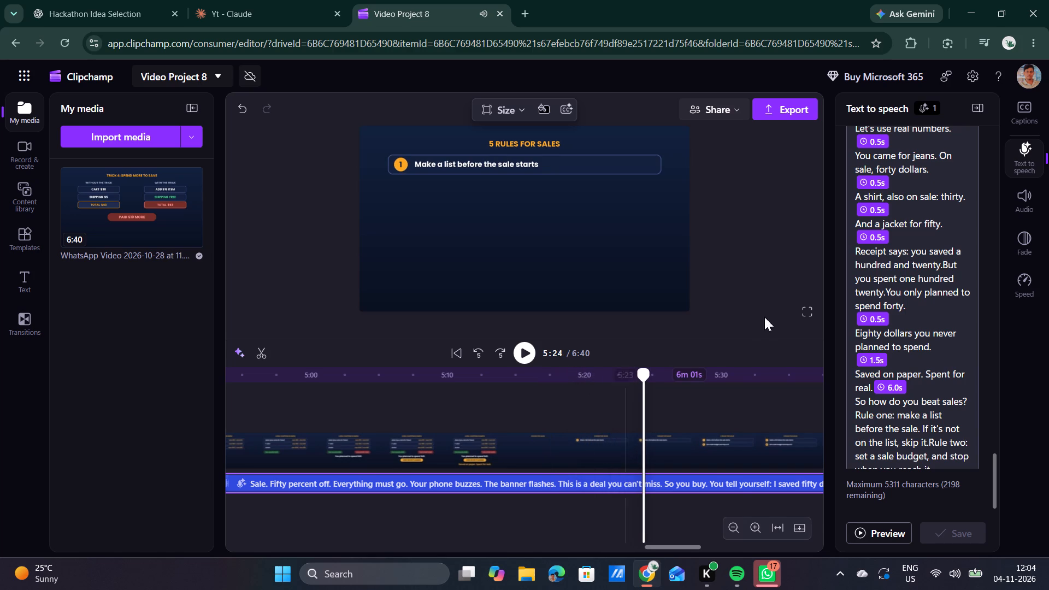
{"action": "scroll", "coordinate": [892, 313], "scroll_direction": "down", "scroll_amount": 1}
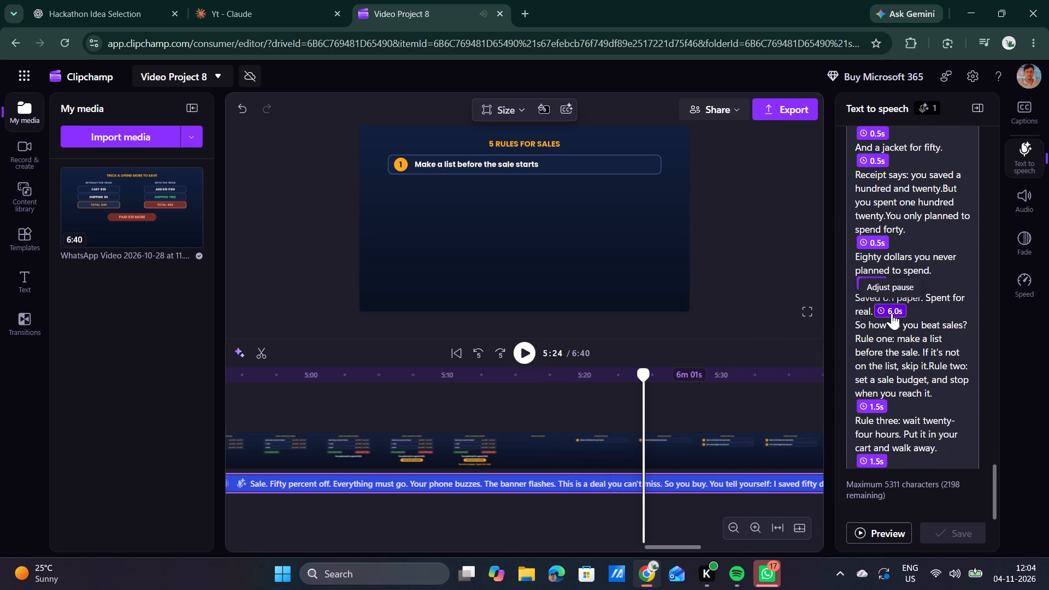
{"action": "scroll", "coordinate": [892, 313], "scroll_direction": "down", "scroll_amount": 2}
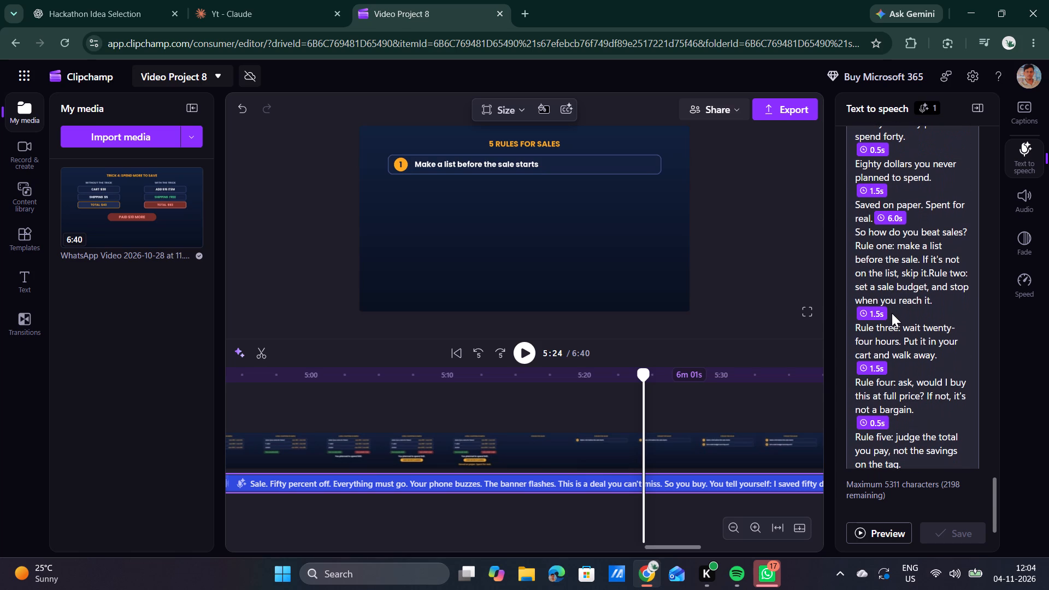
{"action": "scroll", "coordinate": [892, 313], "scroll_direction": "down", "scroll_amount": 1}
{"action": "left_click", "coordinate": [526, 349]}
{"action": "left_click", "coordinate": [526, 349]}
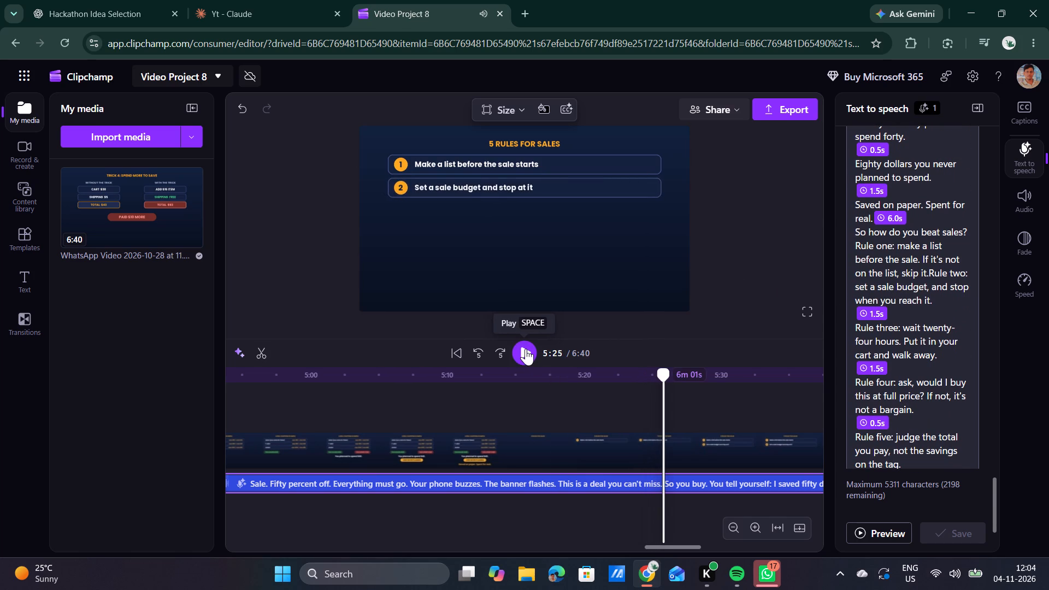
Insert a 1.5 s pause between "If it's not on the list, skip it." and "Rule two", and save the narration.
{"action": "left_click", "coordinate": [930, 269]}
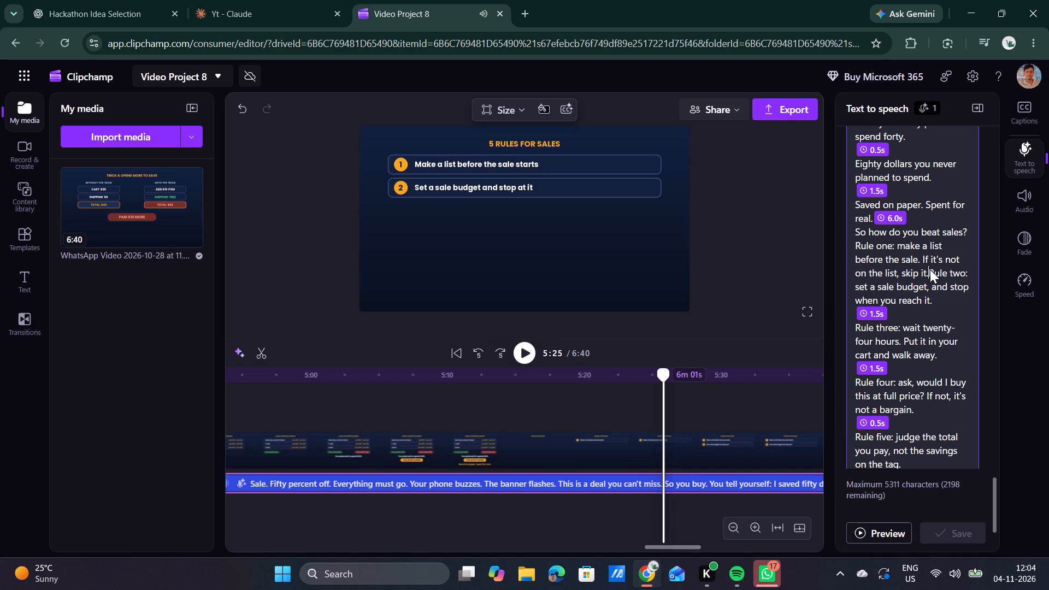
{"action": "scroll", "coordinate": [930, 269], "scroll_direction": "up", "scroll_amount": 9}
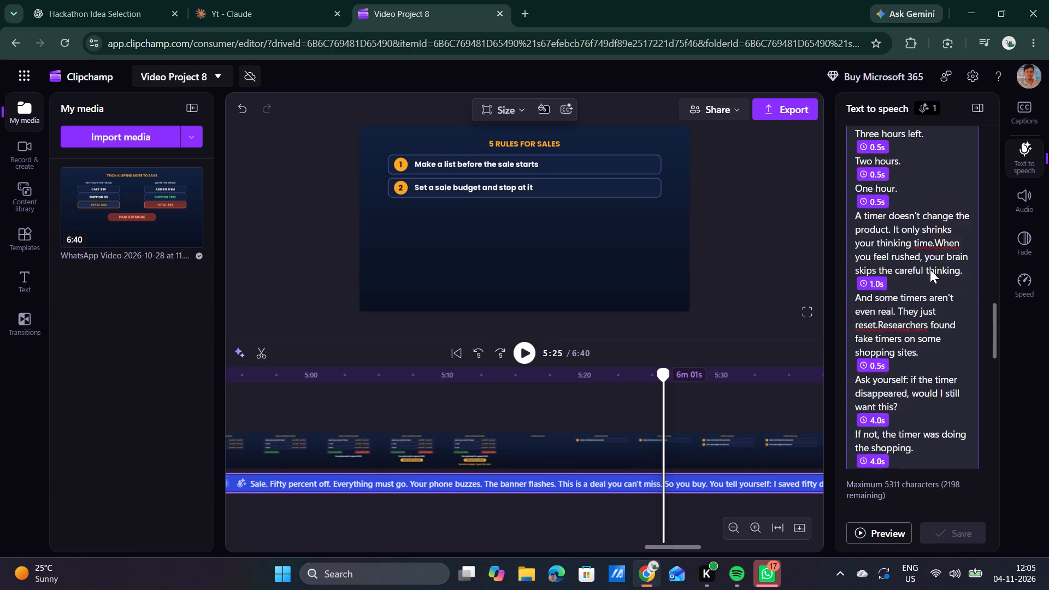
{"action": "scroll", "coordinate": [930, 269], "scroll_direction": "up", "scroll_amount": 5}
{"action": "scroll", "coordinate": [915, 209], "scroll_direction": "up", "scroll_amount": 4}
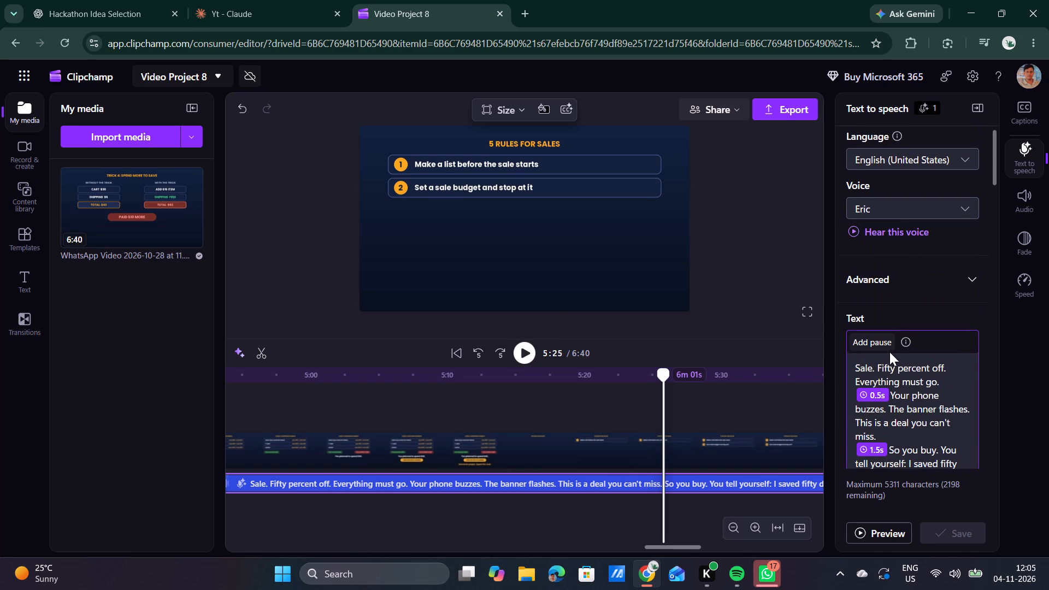
{"action": "right_click", "coordinate": [884, 340]}
{"action": "left_click", "coordinate": [884, 340]}
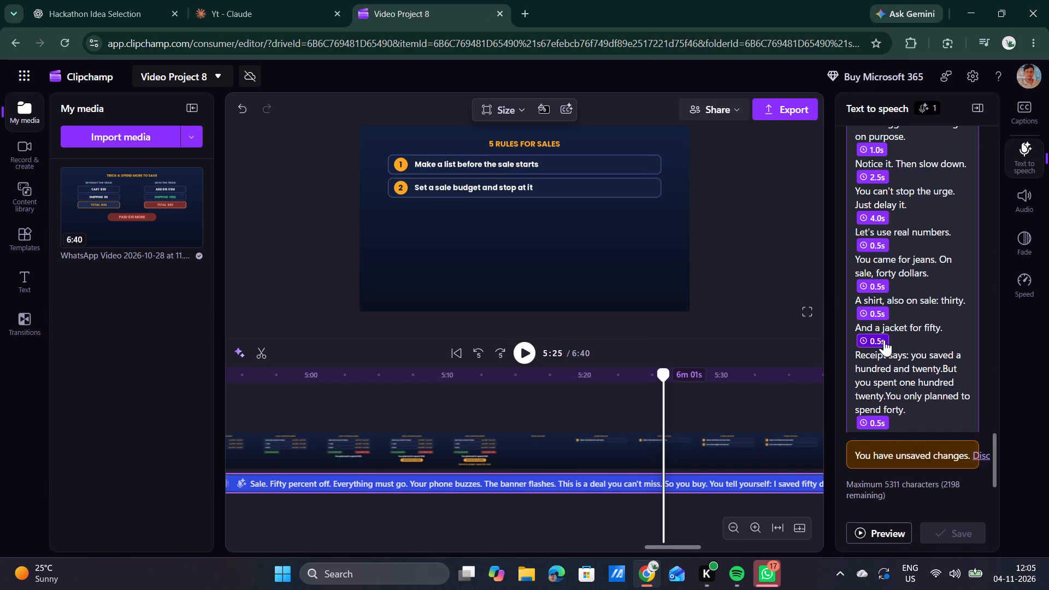
{"action": "scroll", "coordinate": [884, 340], "scroll_direction": "down", "scroll_amount": 3}
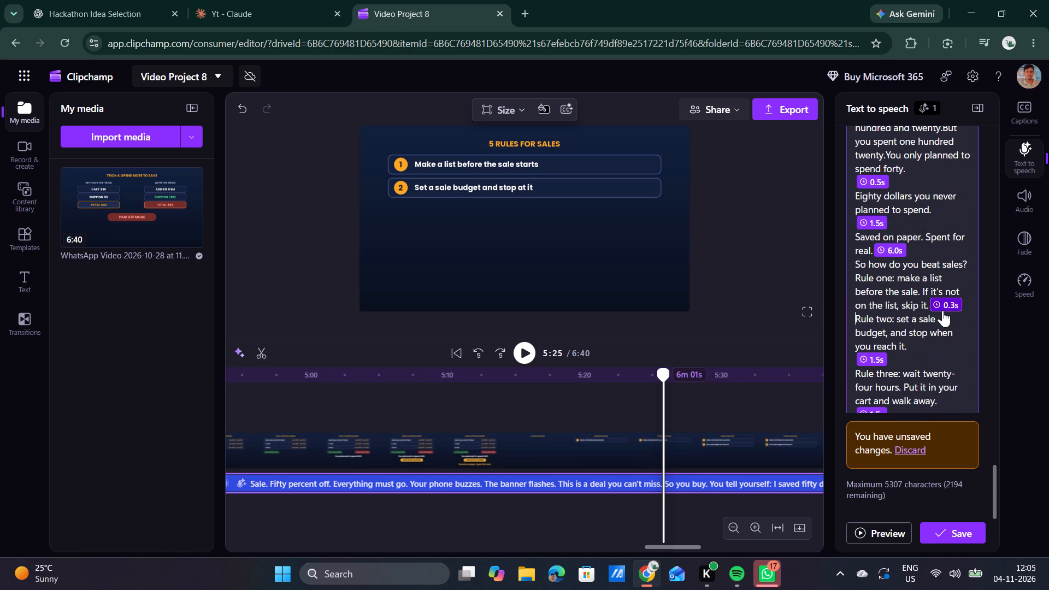
{"action": "left_click", "coordinate": [945, 305]}
{"action": "key", "text": "Down"}
{"action": "key", "text": "Up"}
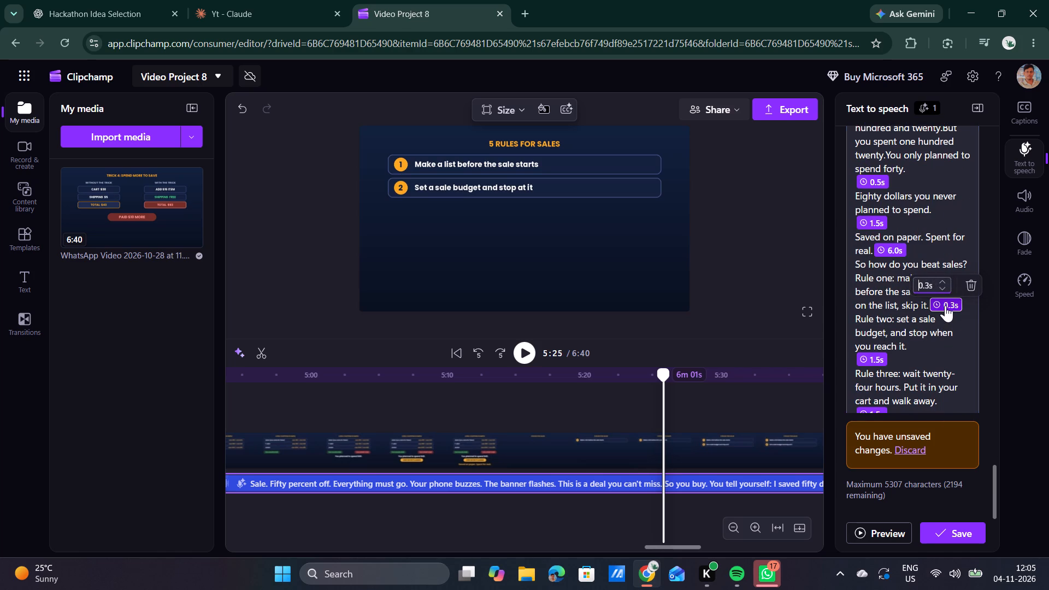
{"action": "key", "text": "Up"}
{"action": "key", "text": "Up"}
{"action": "key", "text": "Up"}
{"action": "key", "text": "Up"}
{"action": "key", "text": "Up"}
{"action": "key", "text": "Up"}
{"action": "key", "text": "Up"}
{"action": "key", "text": "Up"}
{"action": "key", "text": "Up"}
{"action": "key", "text": "Up"}
{"action": "key", "text": "Up"}
{"action": "key", "text": "Up"}
{"action": "left_click", "coordinate": [960, 533]}
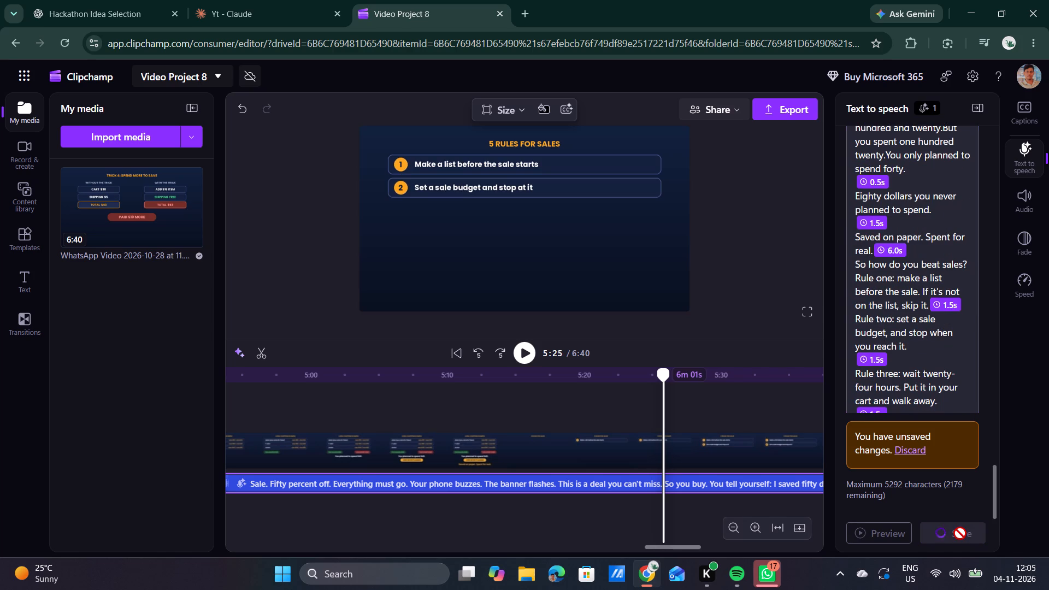
Insert a 0.5 s pause between "So how do you beat sales?" and "Rule one", and save the narration.
{"action": "left_click_drag", "start_coordinate": [666, 379], "coordinate": [602, 368]}
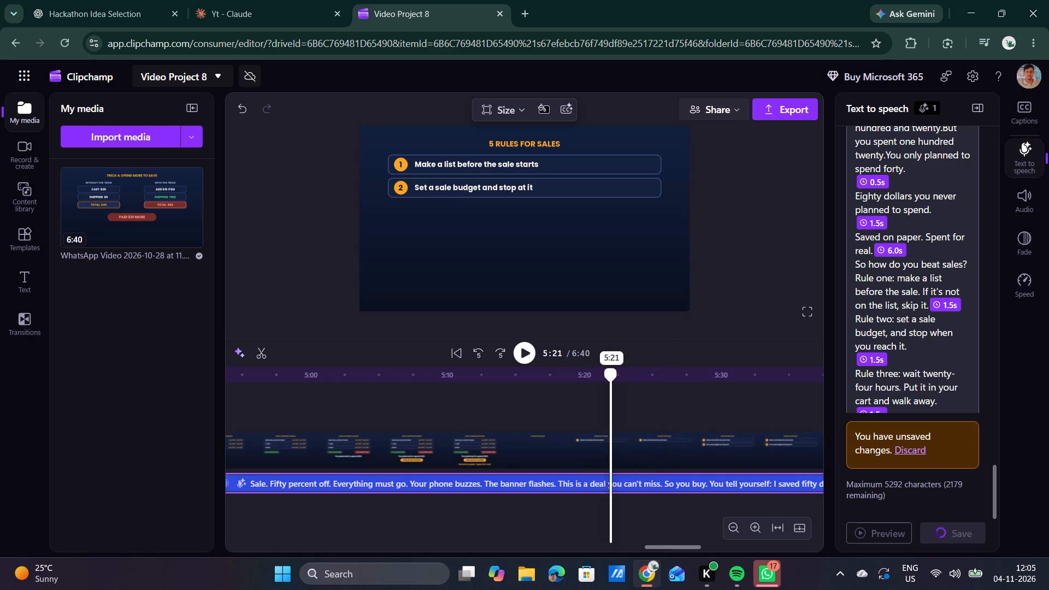
{"action": "left_click_drag", "start_coordinate": [602, 368], "coordinate": [567, 365]}
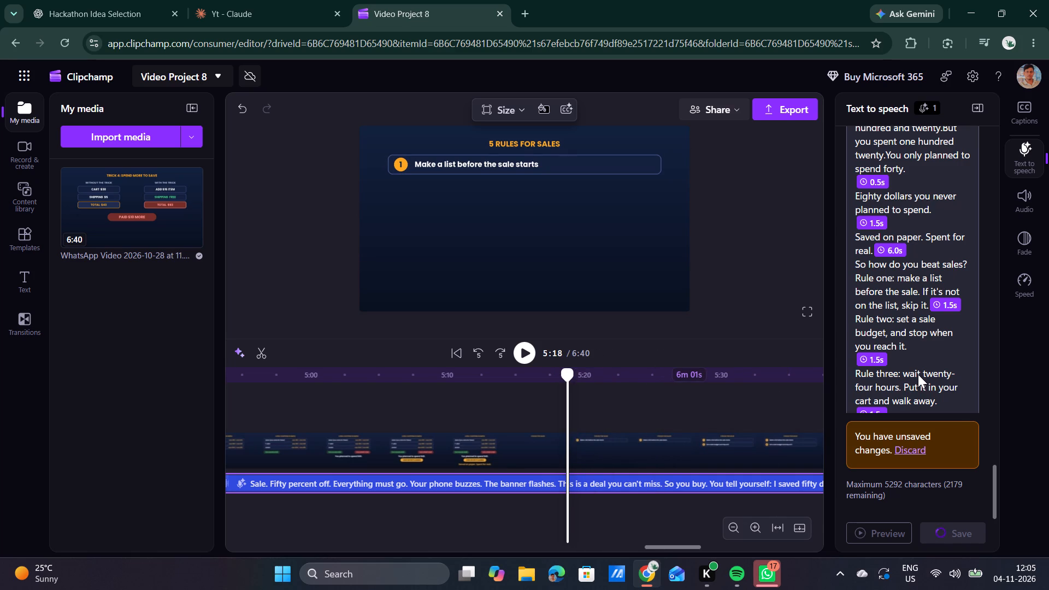
{"action": "left_click", "coordinate": [968, 262]}
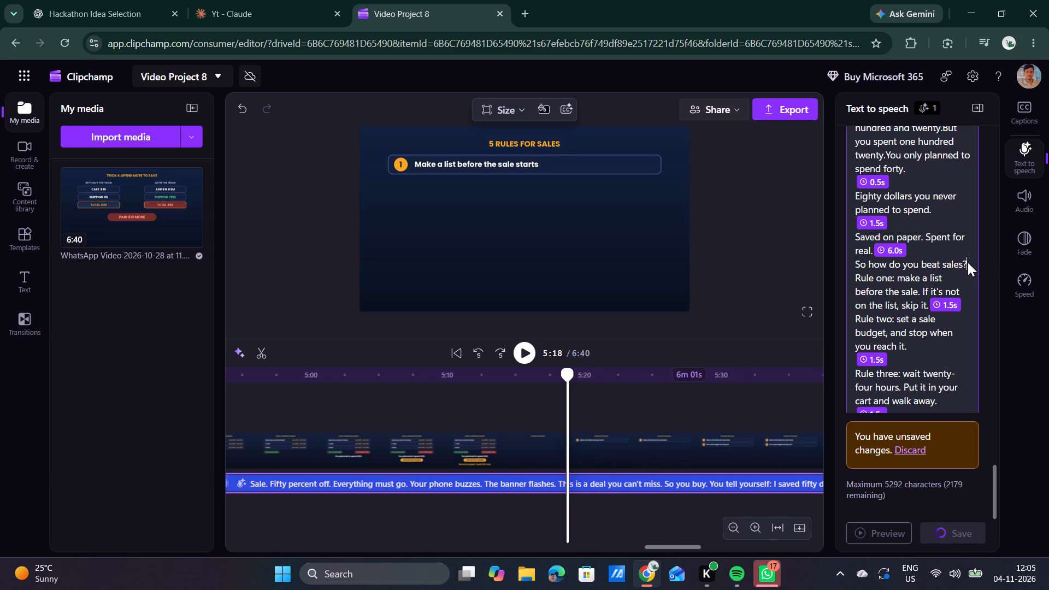
{"action": "key", "text": "Return"}
{"action": "scroll", "coordinate": [927, 225], "scroll_direction": "up", "scroll_amount": 14}
{"action": "scroll", "coordinate": [853, 252], "scroll_direction": "up", "scroll_amount": 5}
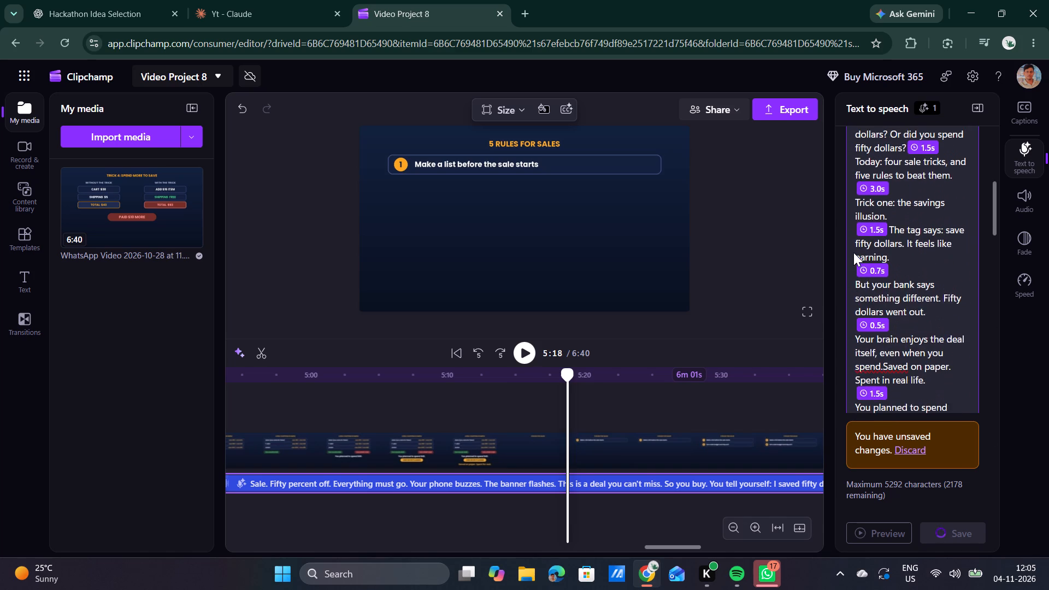
{"action": "scroll", "coordinate": [853, 252], "scroll_direction": "up", "scroll_amount": 2}
{"action": "left_click", "coordinate": [875, 349]}
{"action": "scroll", "coordinate": [875, 349], "scroll_direction": "down", "scroll_amount": 4}
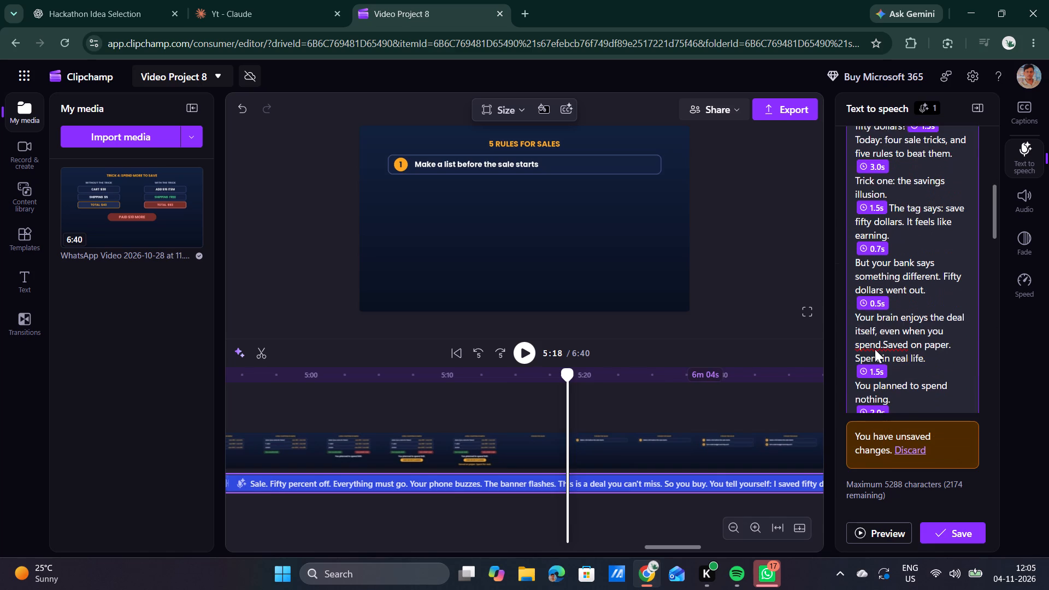
{"action": "scroll", "coordinate": [875, 349], "scroll_direction": "down", "scroll_amount": 1}
{"action": "scroll", "coordinate": [896, 390], "scroll_direction": "down", "scroll_amount": 2}
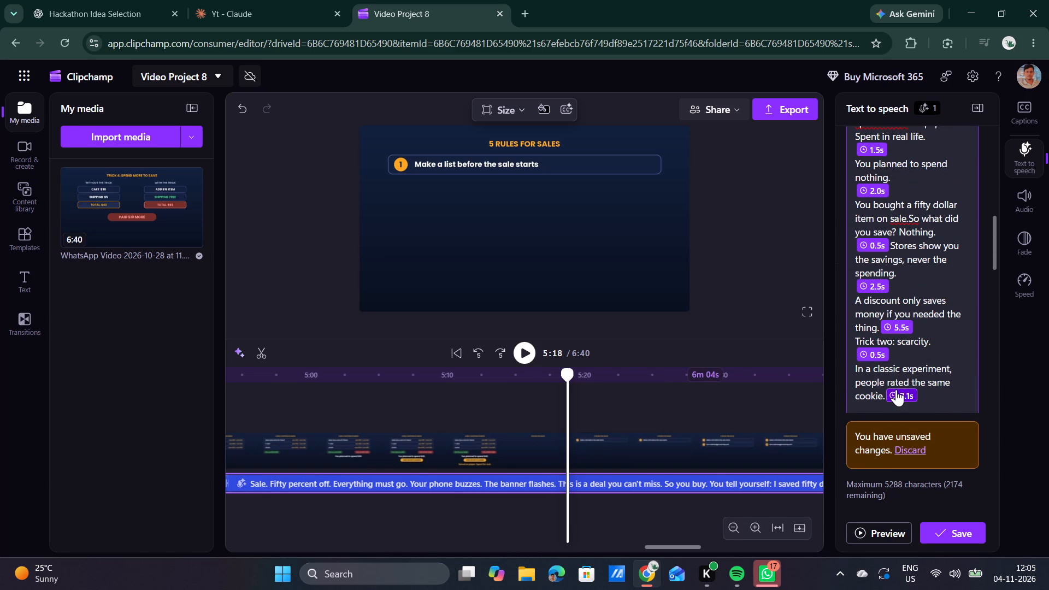
{"action": "scroll", "coordinate": [896, 390], "scroll_direction": "up", "scroll_amount": 1}
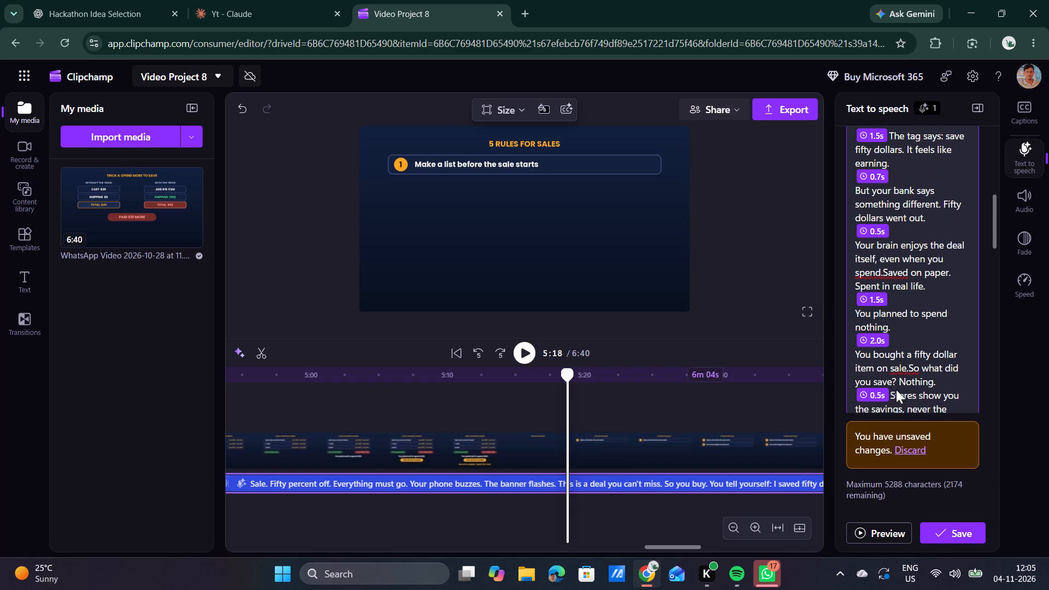
{"action": "scroll", "coordinate": [896, 390], "scroll_direction": "up", "scroll_amount": 1}
{"action": "scroll", "coordinate": [896, 390], "scroll_direction": "down", "scroll_amount": 4}
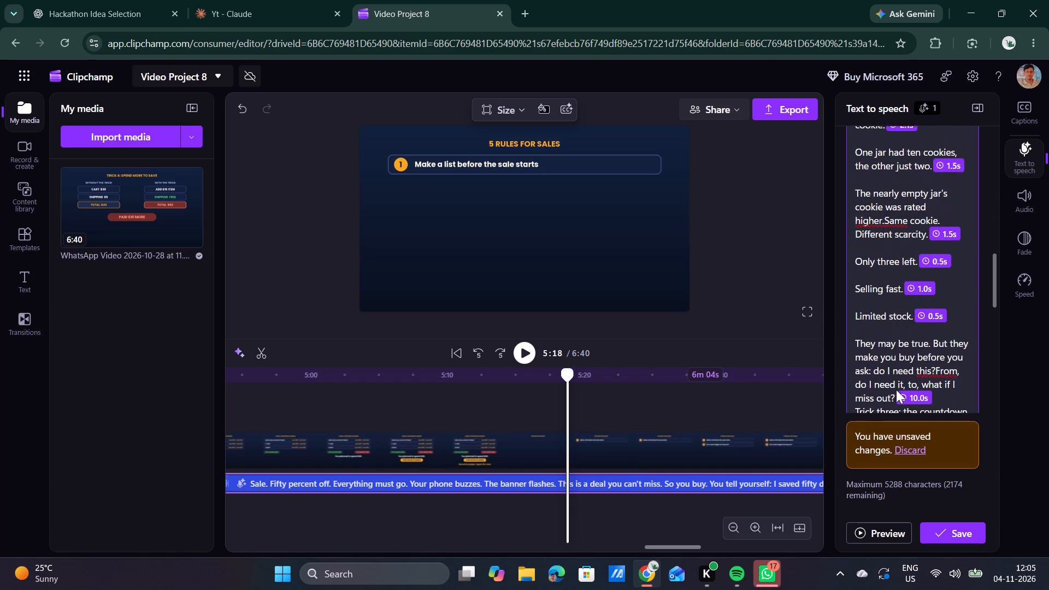
{"action": "scroll", "coordinate": [896, 390], "scroll_direction": "down", "scroll_amount": 6}
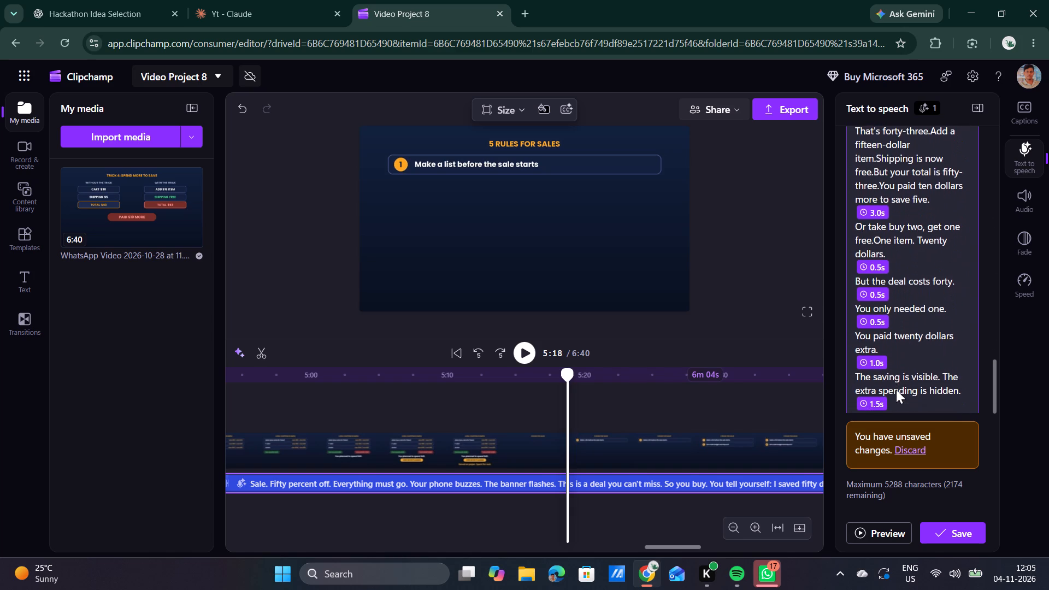
{"action": "scroll", "coordinate": [896, 390], "scroll_direction": "down", "scroll_amount": 4}
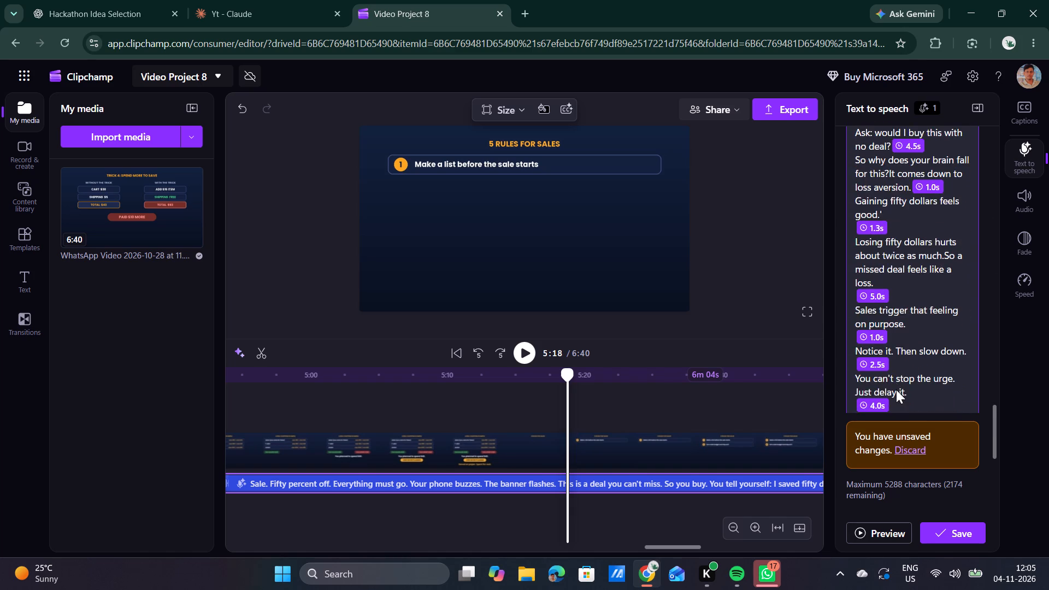
{"action": "scroll", "coordinate": [896, 390], "scroll_direction": "down", "scroll_amount": 11}
{"action": "scroll", "coordinate": [896, 390], "scroll_direction": "up", "scroll_amount": 1}
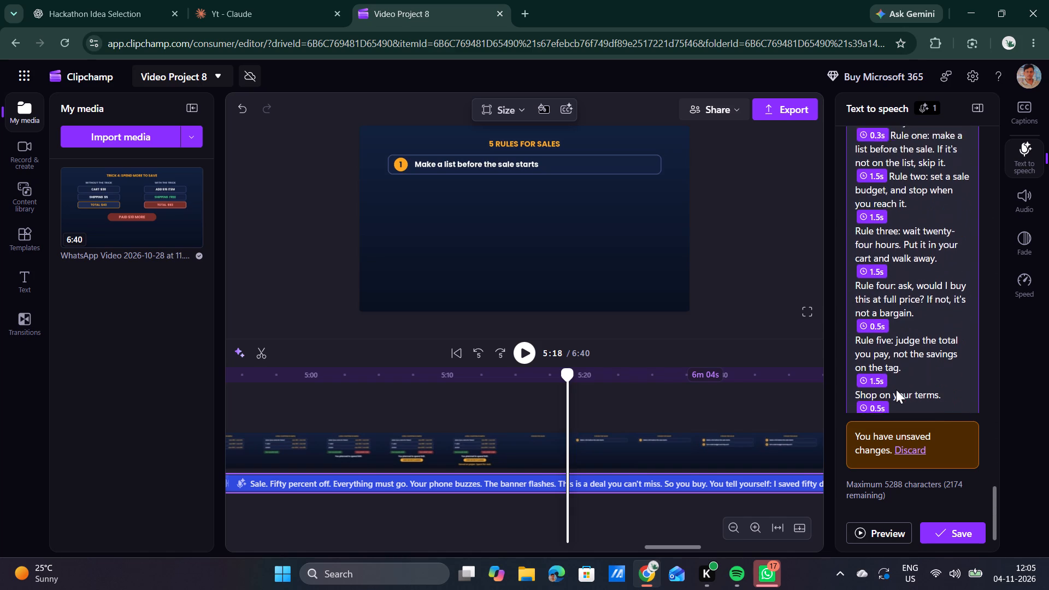
{"action": "scroll", "coordinate": [896, 390], "scroll_direction": "up", "scroll_amount": 1}
{"action": "left_click", "coordinate": [881, 210]}
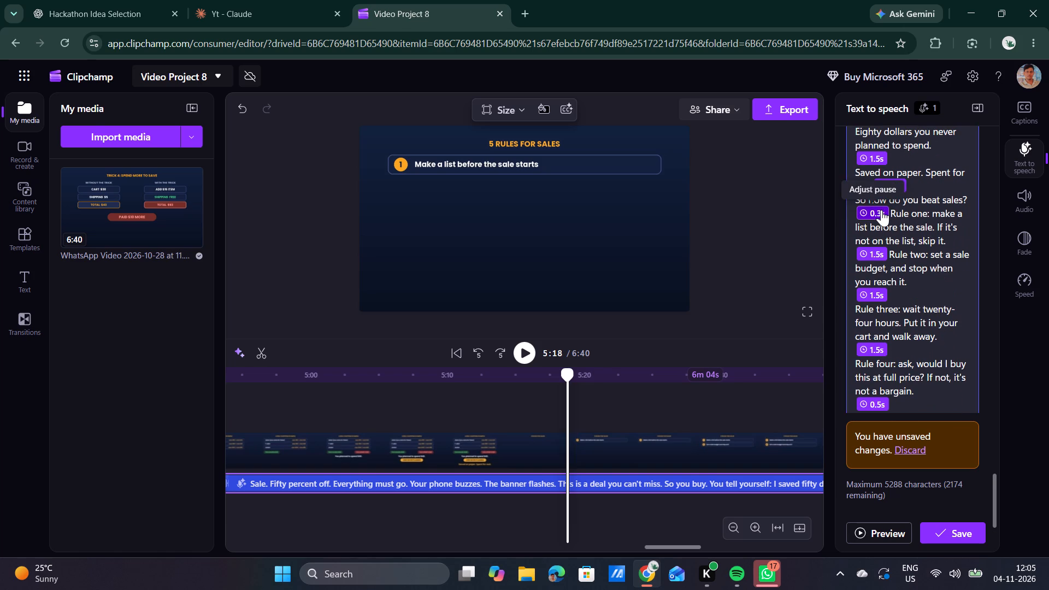
{"action": "key", "text": "Up"}
{"action": "key", "text": "Up"}
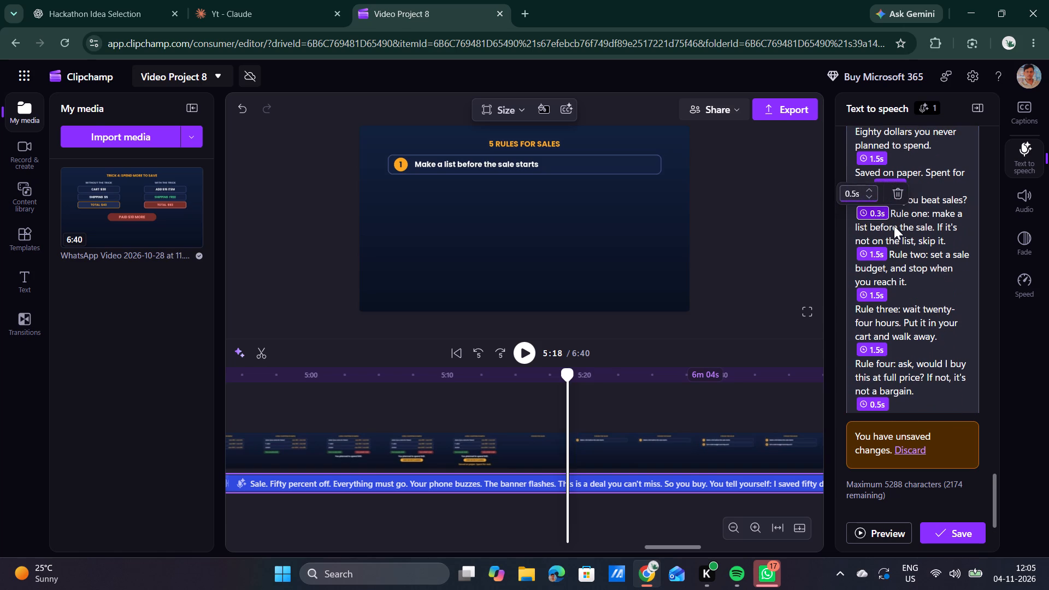
{"action": "left_click", "coordinate": [894, 226]}
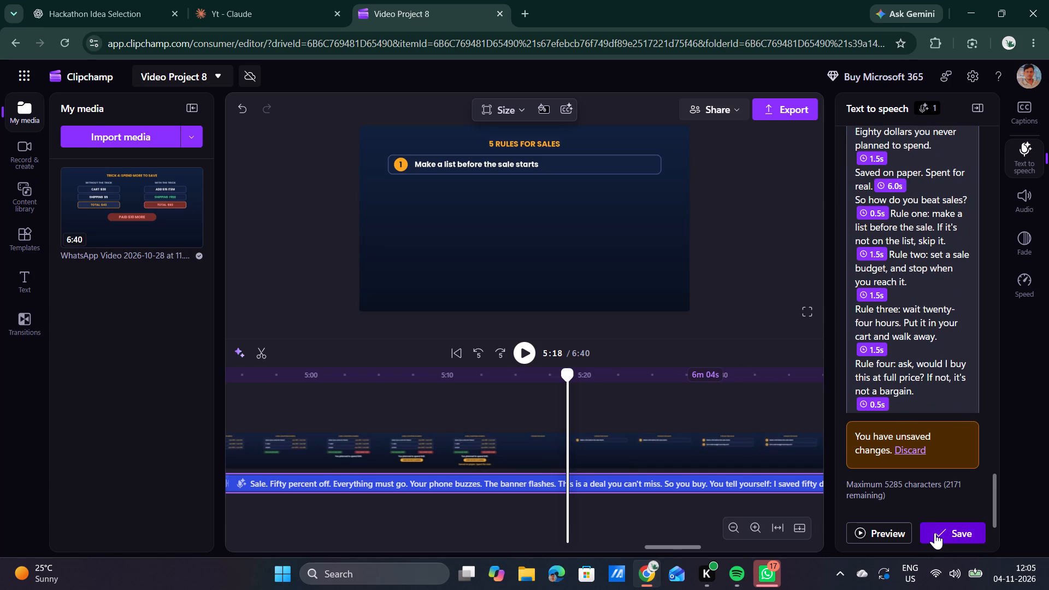
{"action": "left_click", "coordinate": [935, 533]}
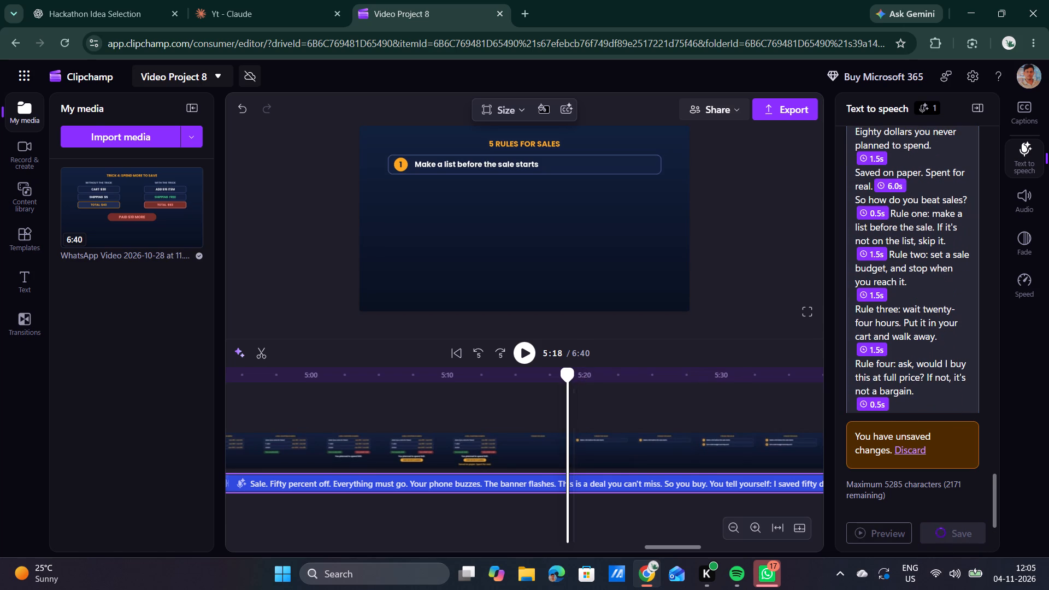
Move the playhead back to 5:11, at the end of the real shopping example, to recheck the narration.
{"action": "left_click_drag", "start_coordinate": [567, 370], "coordinate": [474, 376]}
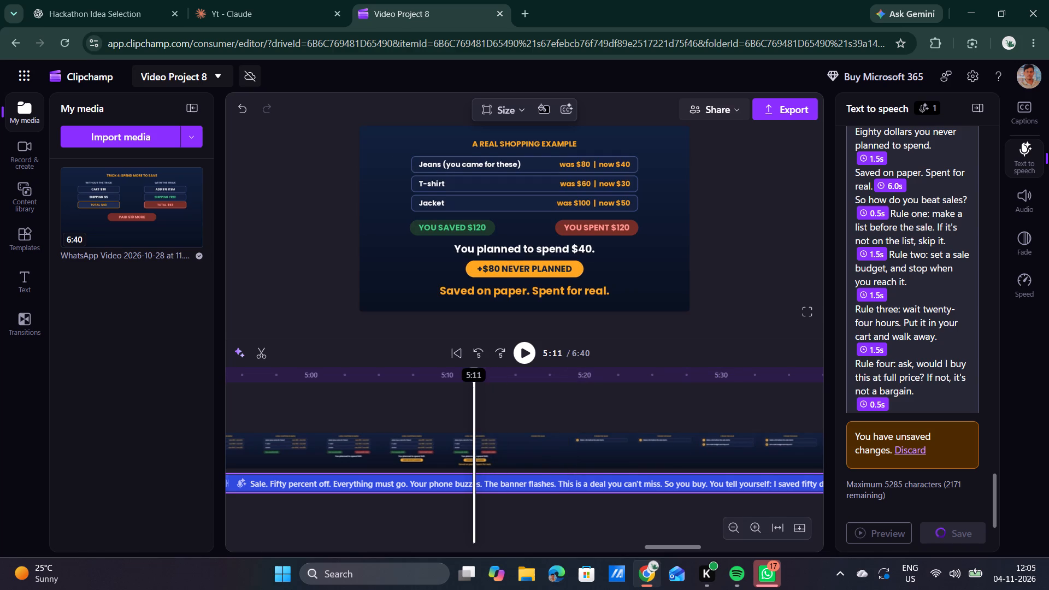
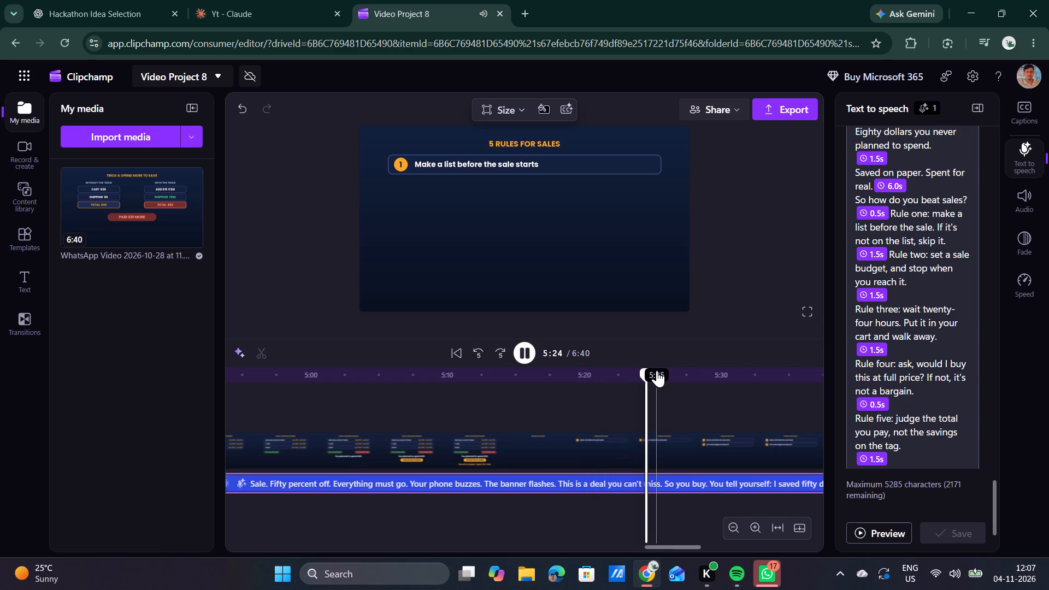
Shorten the voiceover pause before "Rule two" to 0.5 s and save the text-to-speech script.
{"action": "key", "text": "space"}
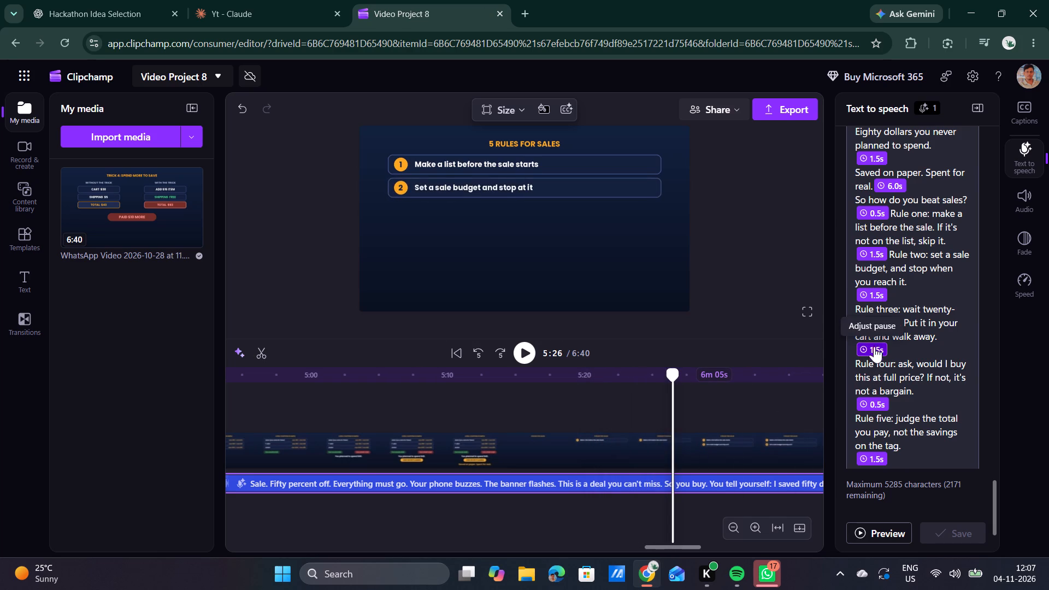
{"action": "left_click", "coordinate": [875, 254]}
{"action": "key", "text": "Down"}
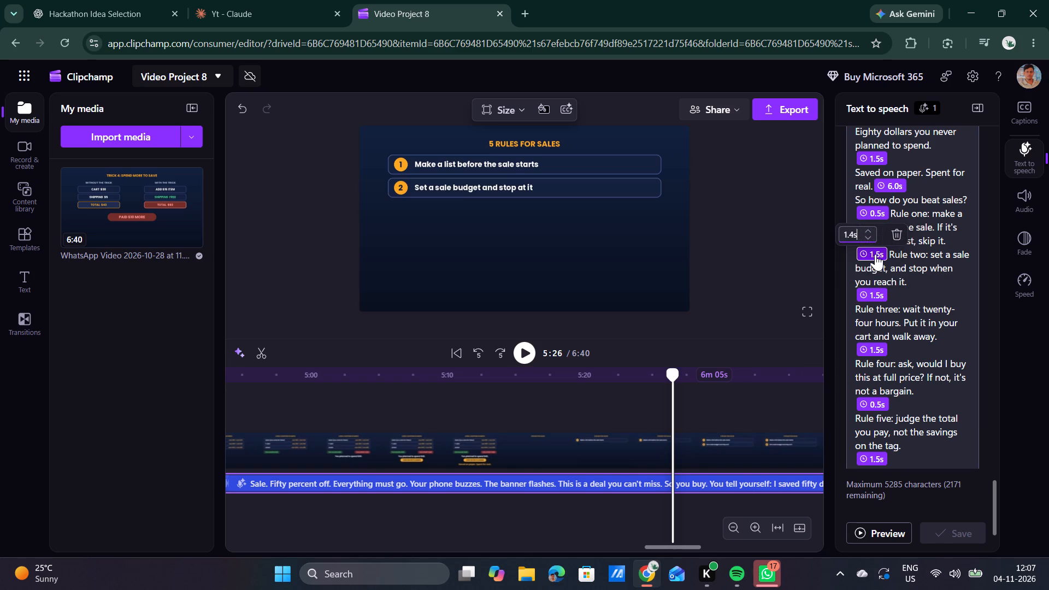
{"action": "key", "text": "Down"}
{"action": "key", "text": "Down"}
{"action": "key", "text": "Down"}
{"action": "key", "text": "Down"}
{"action": "key", "text": "Down"}
{"action": "key", "text": "Down"}
{"action": "key", "text": "Down"}
{"action": "key", "text": "Down"}
{"action": "key", "text": "Down"}
{"action": "left_click", "coordinate": [911, 357]}
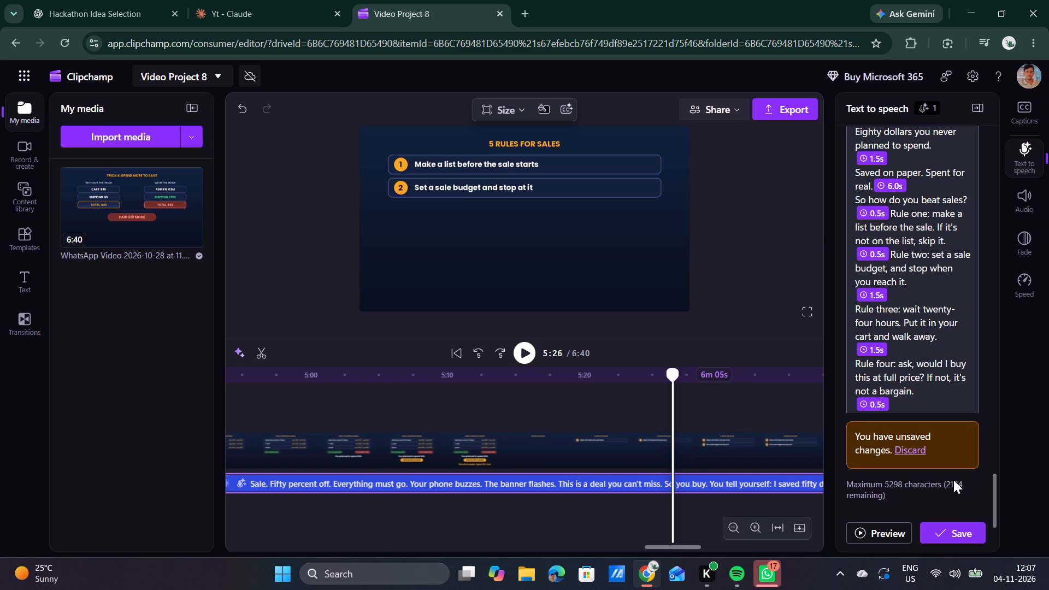
{"action": "left_click", "coordinate": [959, 526]}
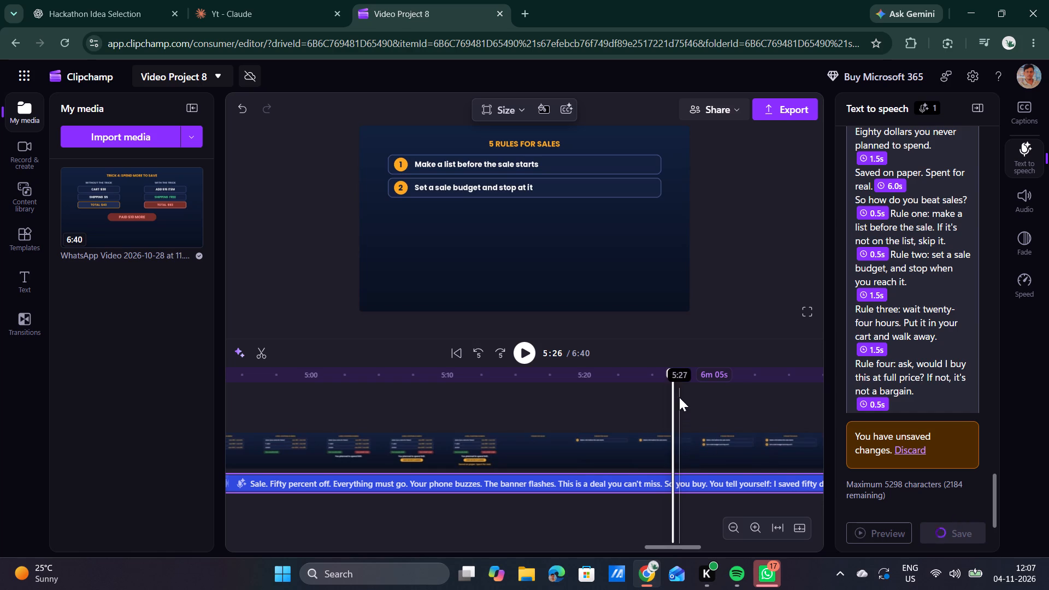
Review the narration from about 5:22, set the pause before "Rule three" to 3.0 s, and save the script.
{"action": "left_click_drag", "start_coordinate": [673, 378], "coordinate": [617, 379]}
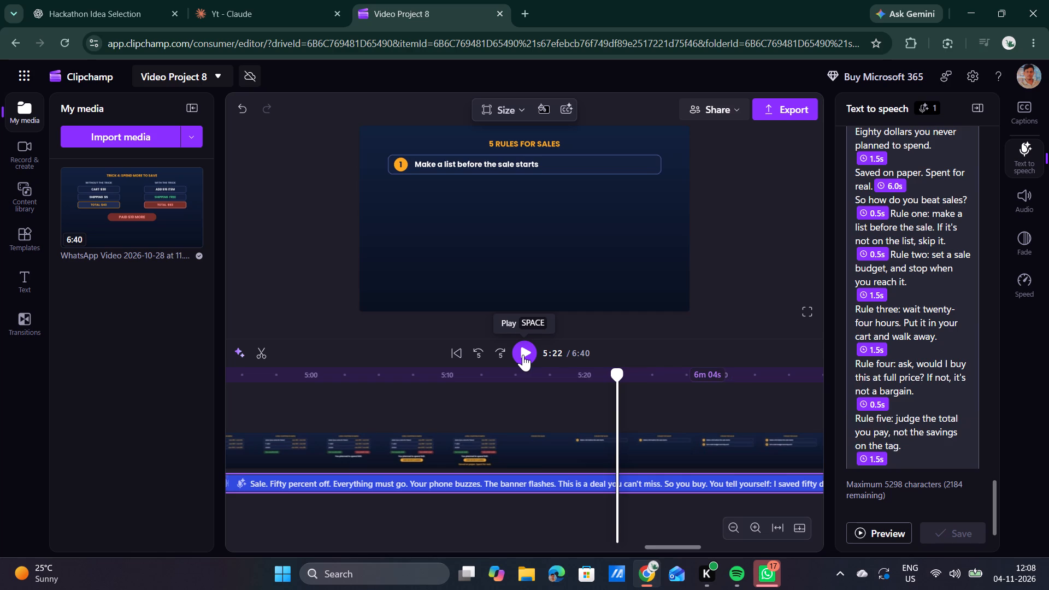
{"action": "key", "text": "space"}
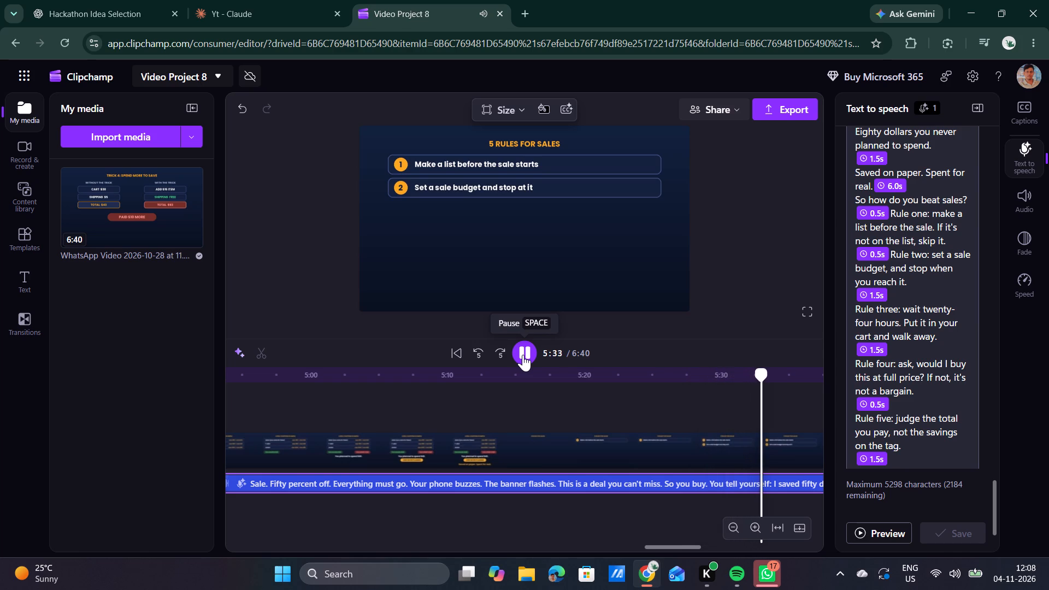
{"action": "key", "text": "space"}
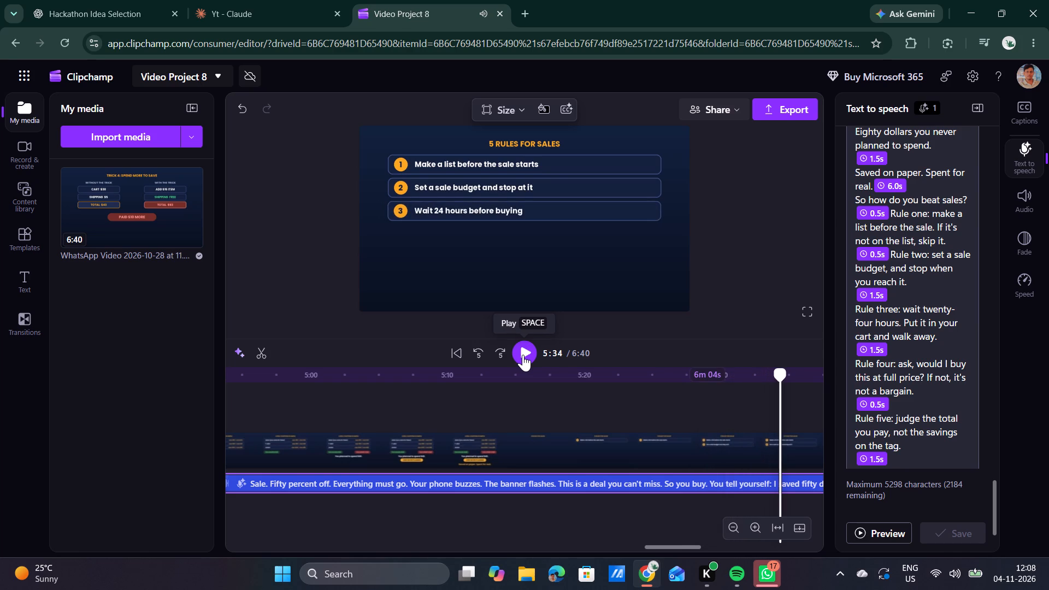
{"action": "scroll", "coordinate": [880, 353], "scroll_direction": "down", "scroll_amount": 1}
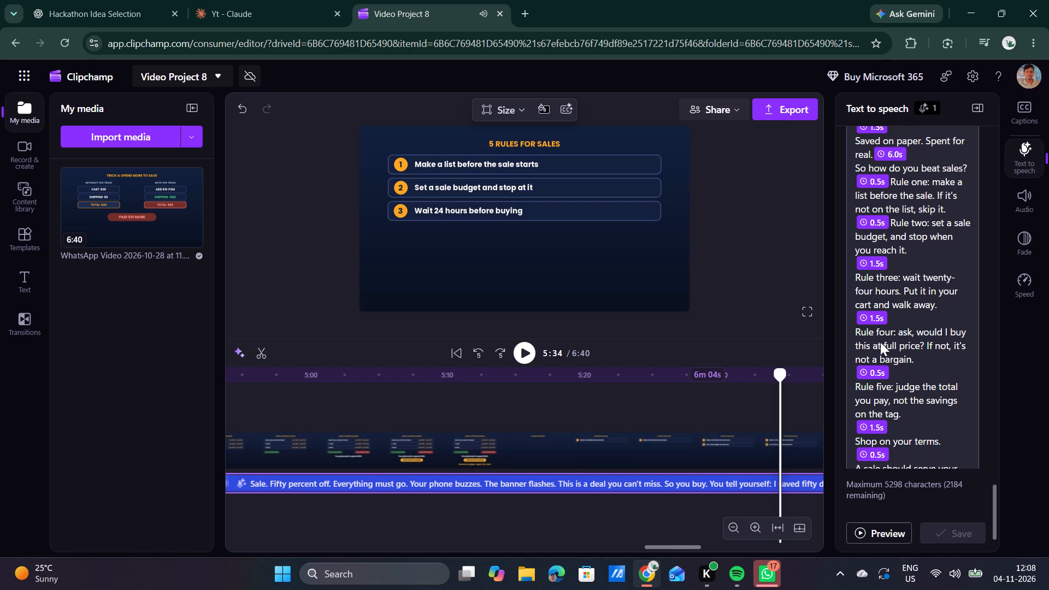
{"action": "left_click", "coordinate": [882, 263]}
{"action": "key", "text": "Up"}
{"action": "key", "text": "Up"}
{"action": "key", "text": "Up"}
{"action": "key", "text": "Up"}
{"action": "key", "text": "Up"}
{"action": "key", "text": "Up"}
{"action": "key", "text": "Up"}
{"action": "key", "text": "Up"}
{"action": "key", "text": "Up"}
{"action": "key", "text": "Up"}
{"action": "key", "text": "Up"}
{"action": "key", "text": "Up"}
{"action": "key", "text": "Up"}
{"action": "key", "text": "Up"}
{"action": "key", "text": "Up"}
{"action": "key", "text": "Up"}
{"action": "key", "text": "Up"}
{"action": "key", "text": "Up"}
{"action": "key", "text": "Up"}
{"action": "key", "text": "Up"}
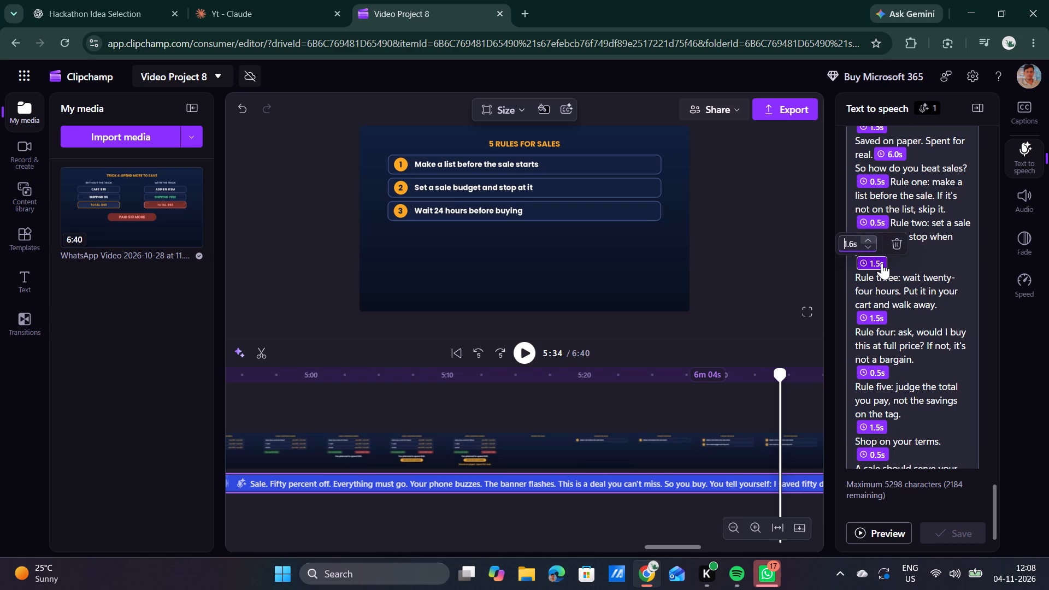
{"action": "key", "text": "Down"}
{"action": "key", "text": "Down"}
{"action": "key", "text": "Down"}
{"action": "key", "text": "Down"}
{"action": "key", "text": "Down"}
{"action": "key", "text": "Down"}
{"action": "key", "text": "Down"}
{"action": "key", "text": "Down"}
{"action": "left_click", "coordinate": [925, 407]}
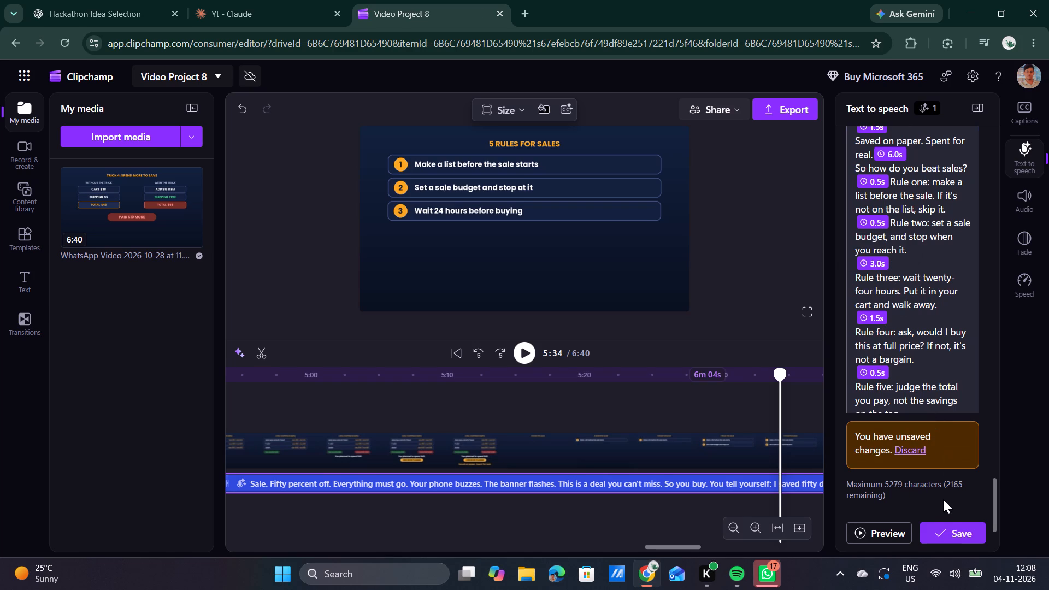
{"action": "left_click", "coordinate": [946, 523]}
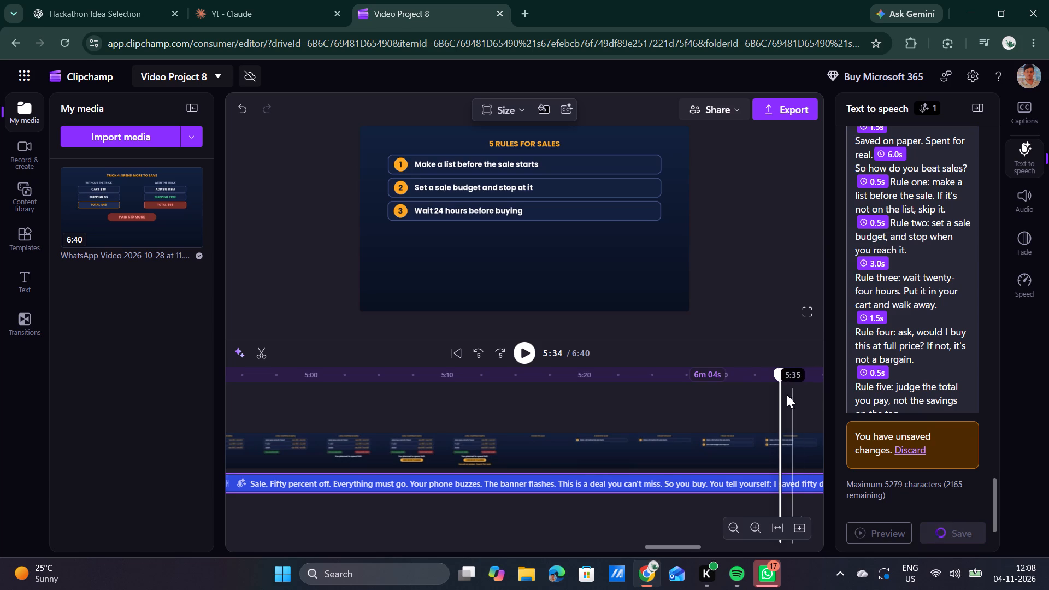
Play the "5 Rules for Sales" section from about 5:24 to check the narration timing against the on-screen rules.
{"action": "left_click_drag", "start_coordinate": [780, 377], "coordinate": [647, 379]}
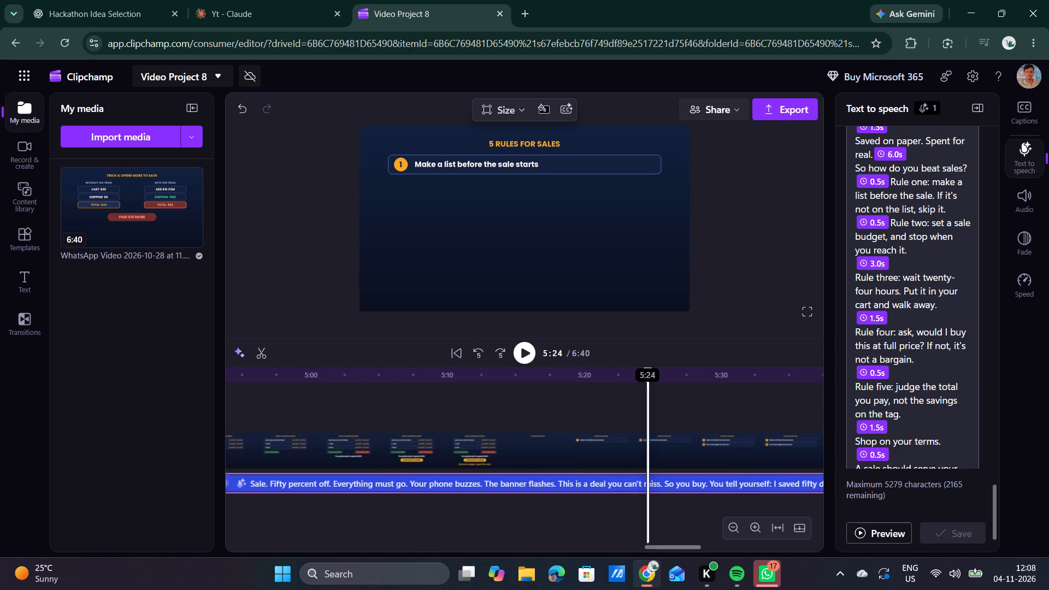
{"action": "key", "text": "space"}
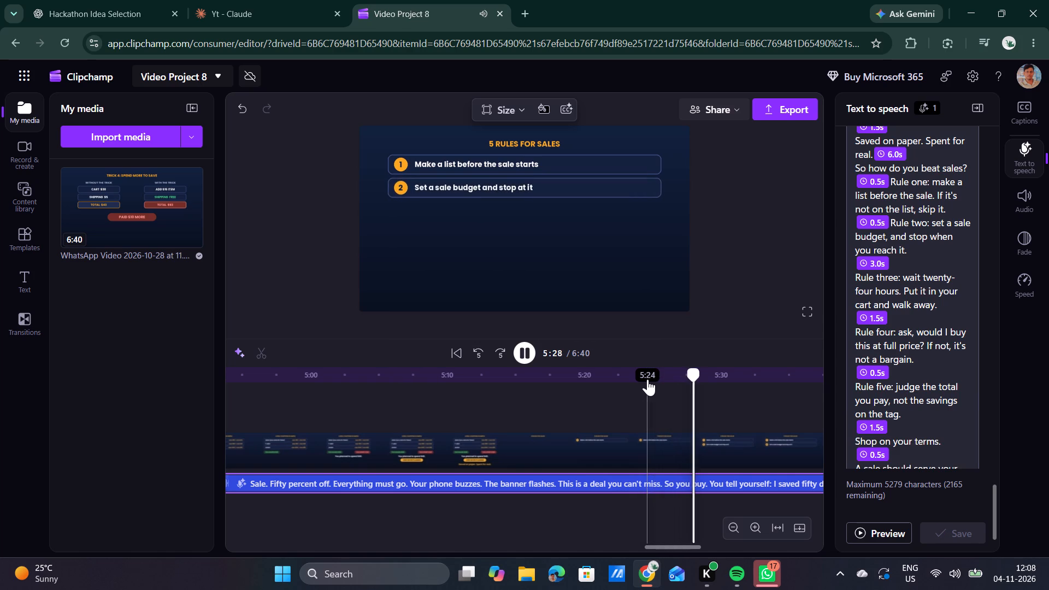
{"action": "key", "text": "space"}
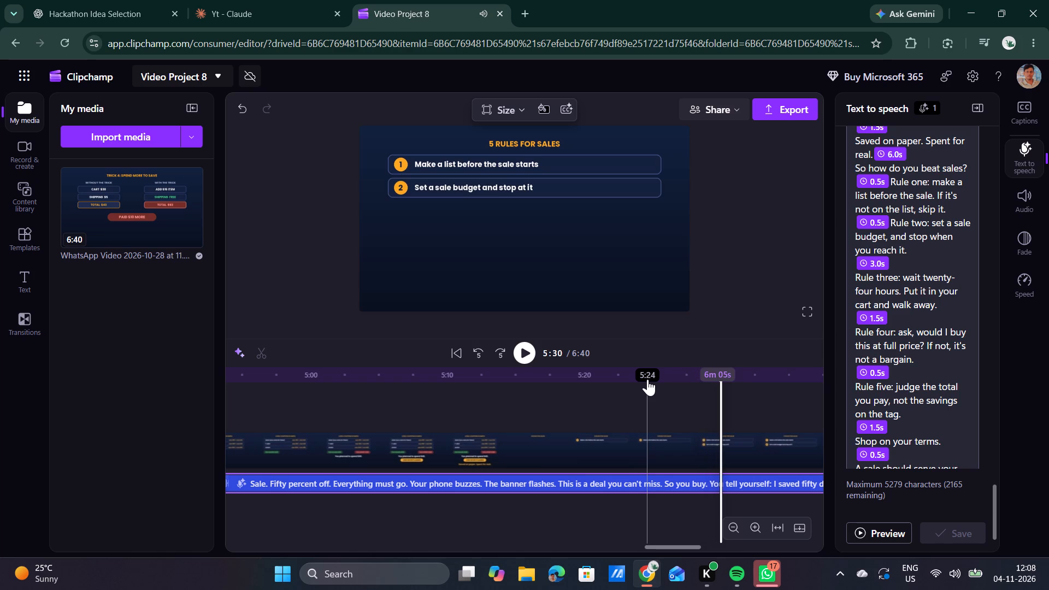
{"action": "key", "text": "space"}
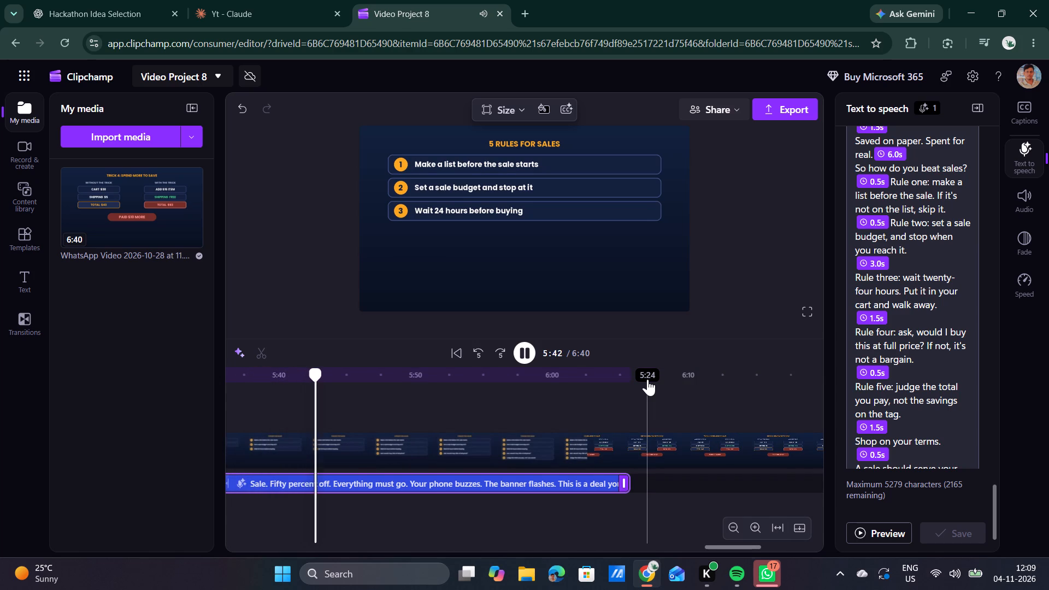
{"action": "key", "text": "space"}
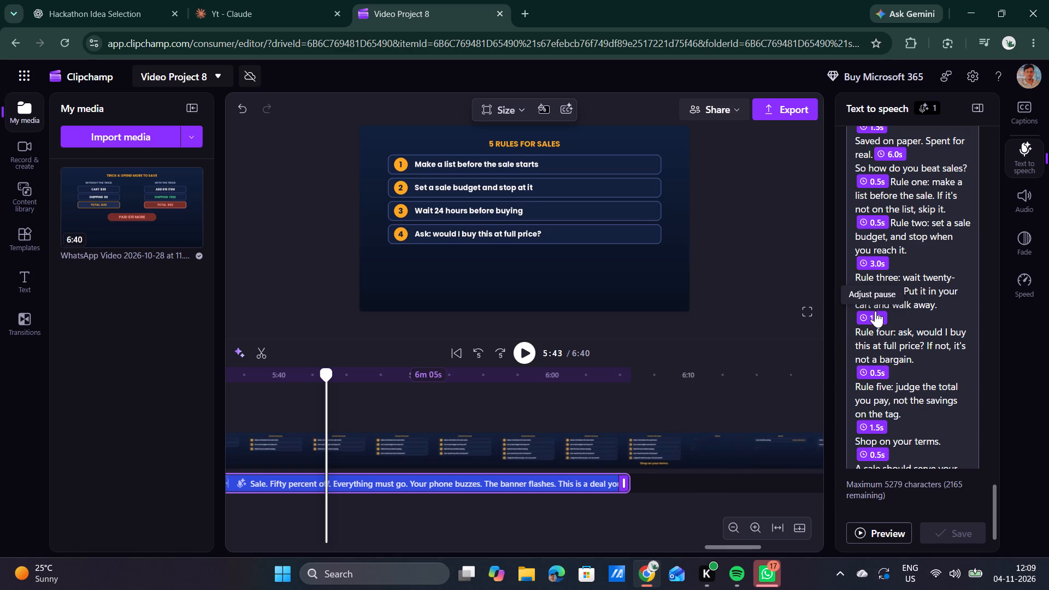
{"action": "left_click", "coordinate": [518, 356]}
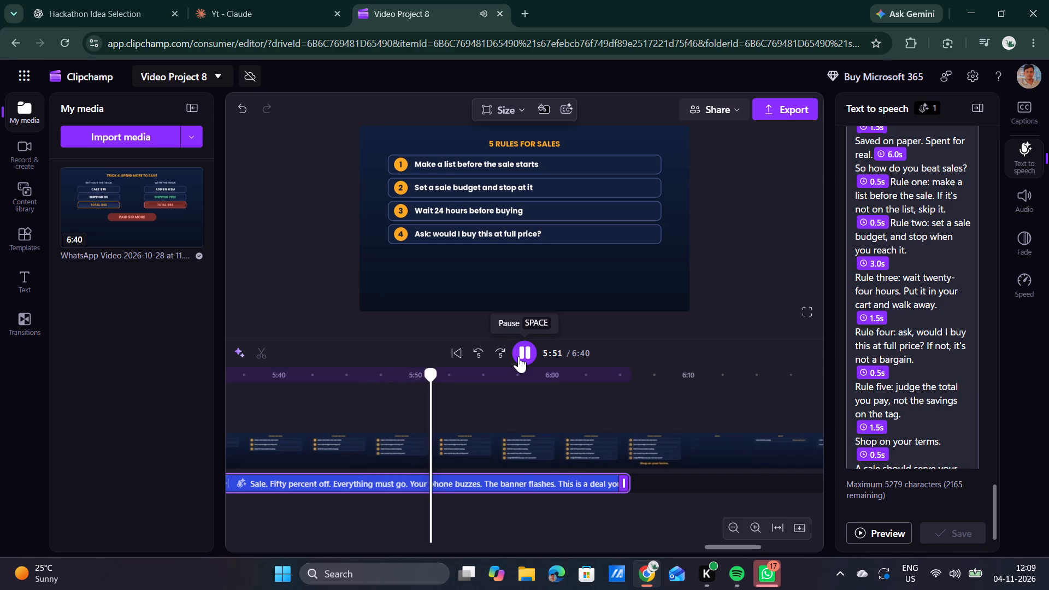
{"action": "key", "text": "space"}
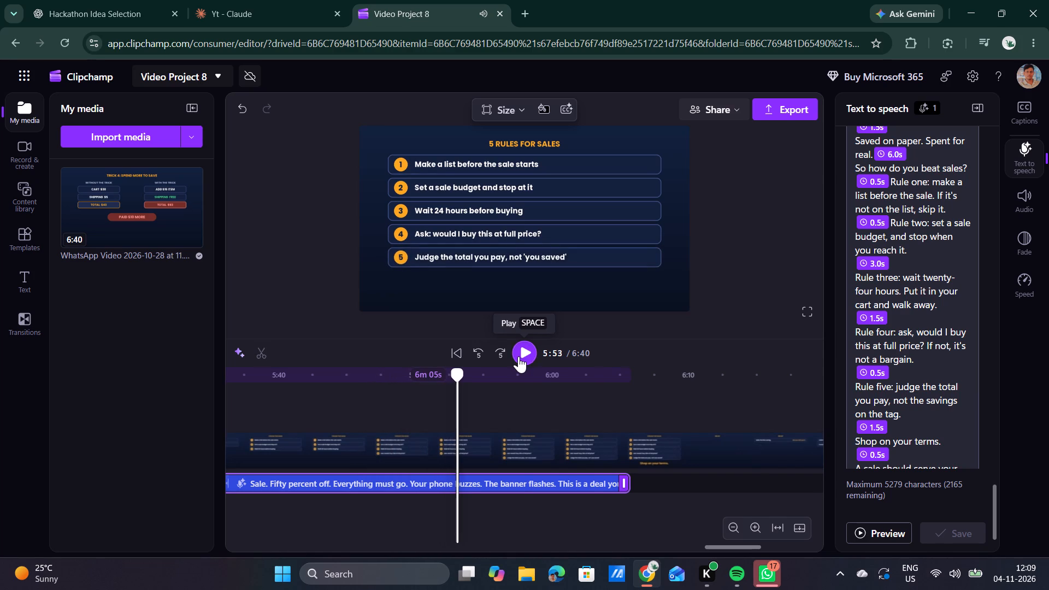
Set the voiceover pause before "Rule five" to 2.0 s.
{"action": "left_click", "coordinate": [867, 375]}
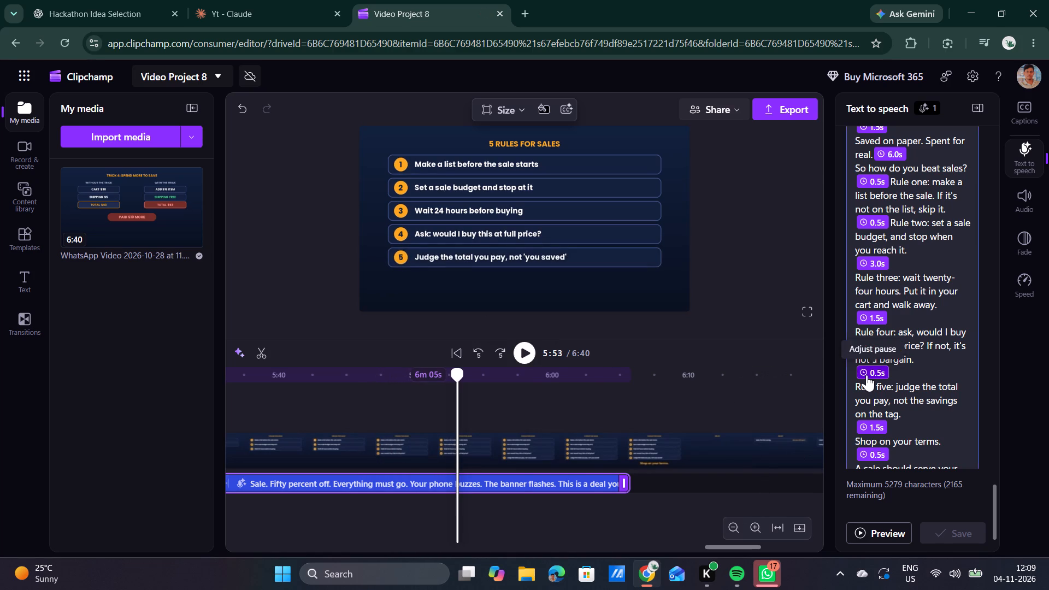
{"action": "key", "text": "Up"}
{"action": "key", "text": "Up"}
{"action": "key", "text": "Up"}
{"action": "key", "text": "Up"}
{"action": "key", "text": "Up"}
{"action": "key", "text": "Up"}
{"action": "key", "text": "Up"}
{"action": "key", "text": "Up"}
{"action": "key", "text": "Up"}
{"action": "key", "text": "Up"}
{"action": "key", "text": "Up"}
{"action": "key", "text": "Up"}
{"action": "key", "text": "Up"}
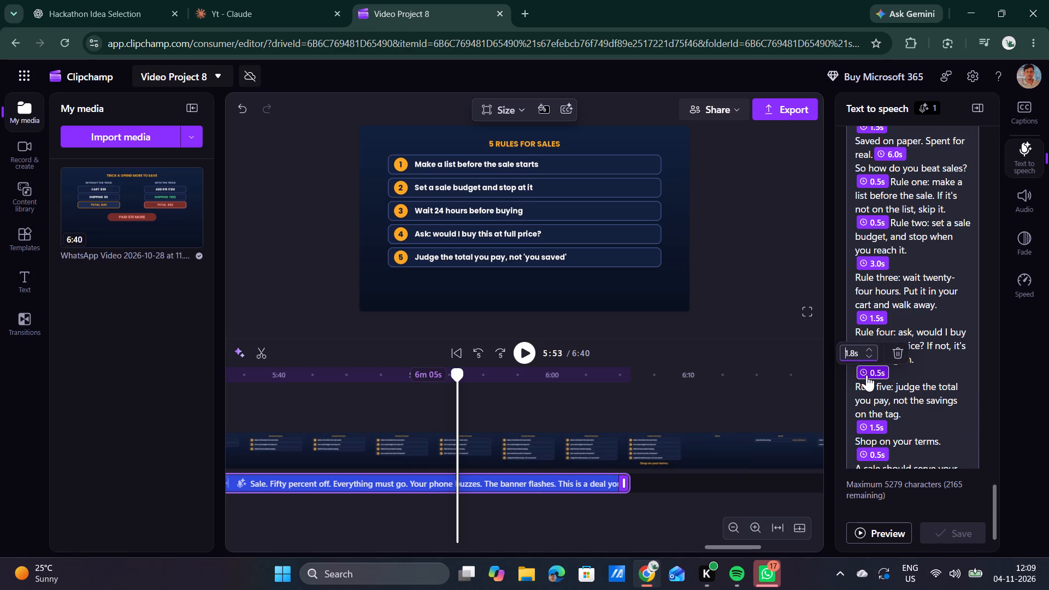
{"action": "key", "text": "Up"}
{"action": "key", "text": "Up"}
{"action": "left_click", "coordinate": [956, 402]}
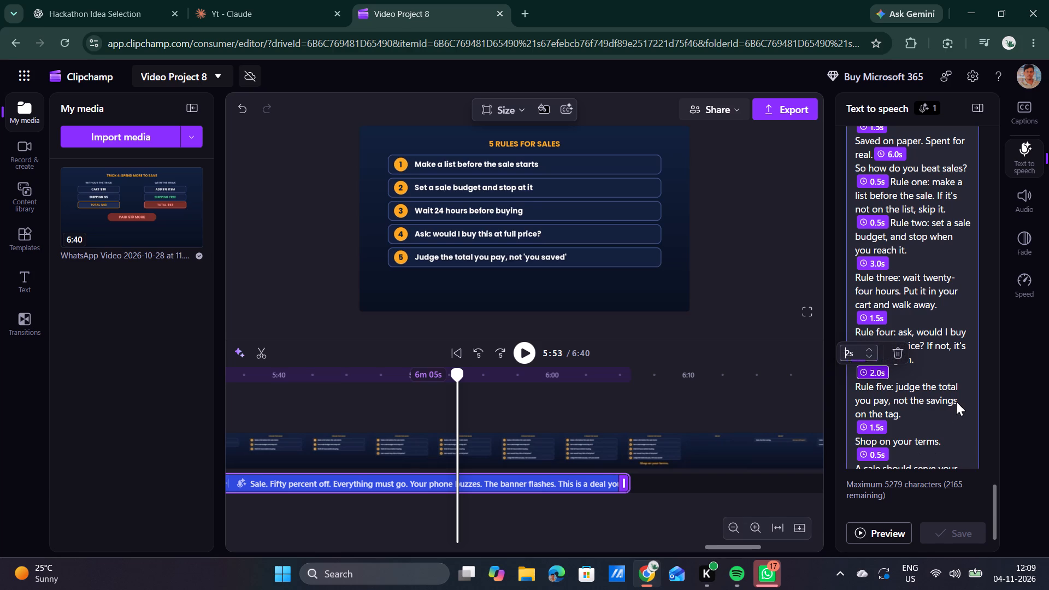
Set the voiceover pause before "Rule four" to 2.0 s and save the text-to-speech script.
{"action": "left_click_drag", "start_coordinate": [873, 326], "coordinate": [872, 315]}
{"action": "left_click", "coordinate": [872, 315]}
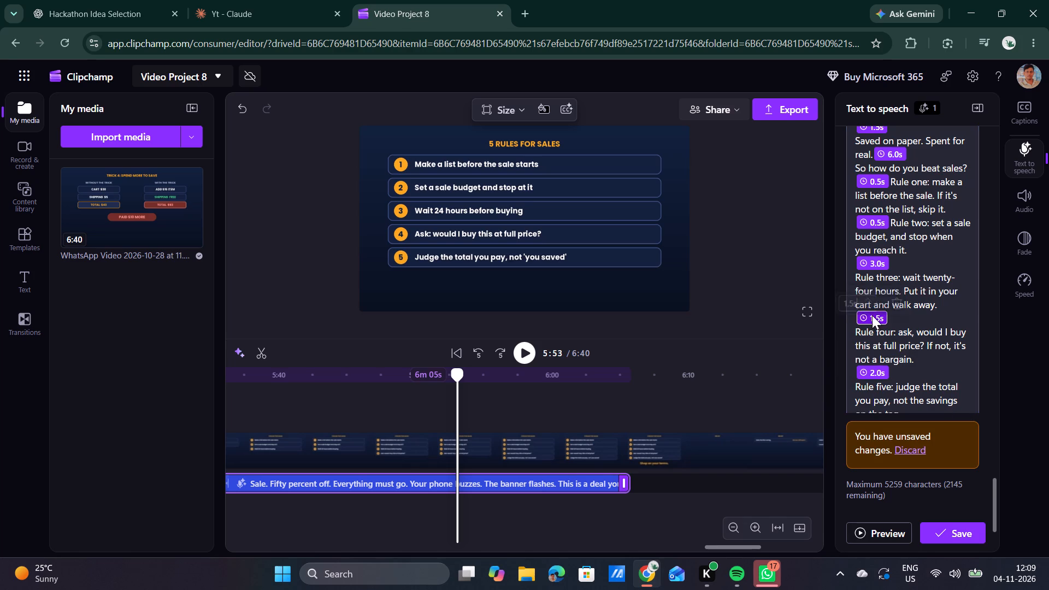
{"action": "key", "text": "Up"}
{"action": "key", "text": "Up"}
{"action": "key", "text": "Up"}
{"action": "key", "text": "Up"}
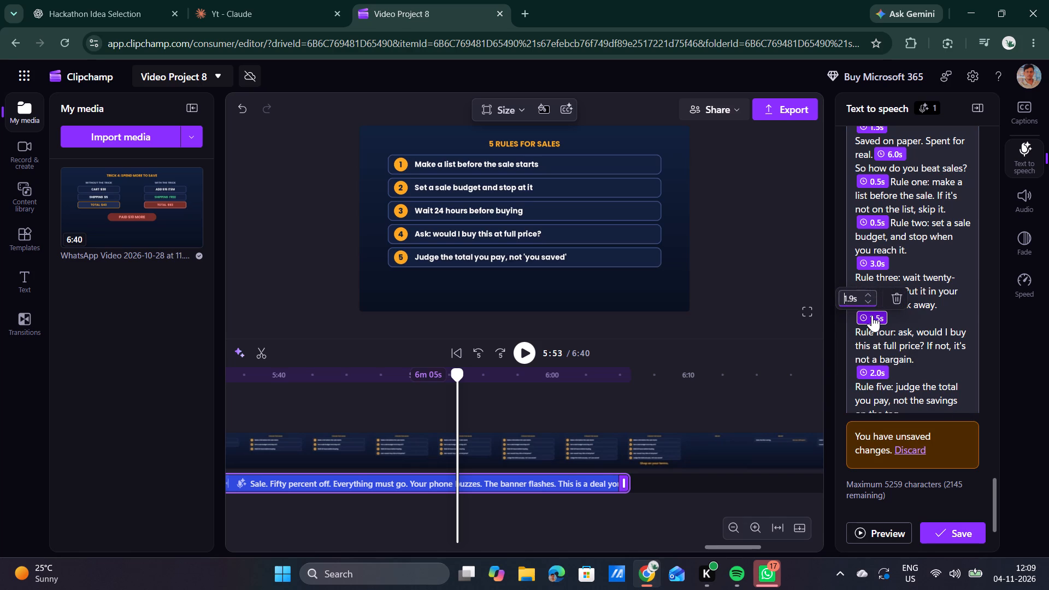
{"action": "key", "text": "Up"}
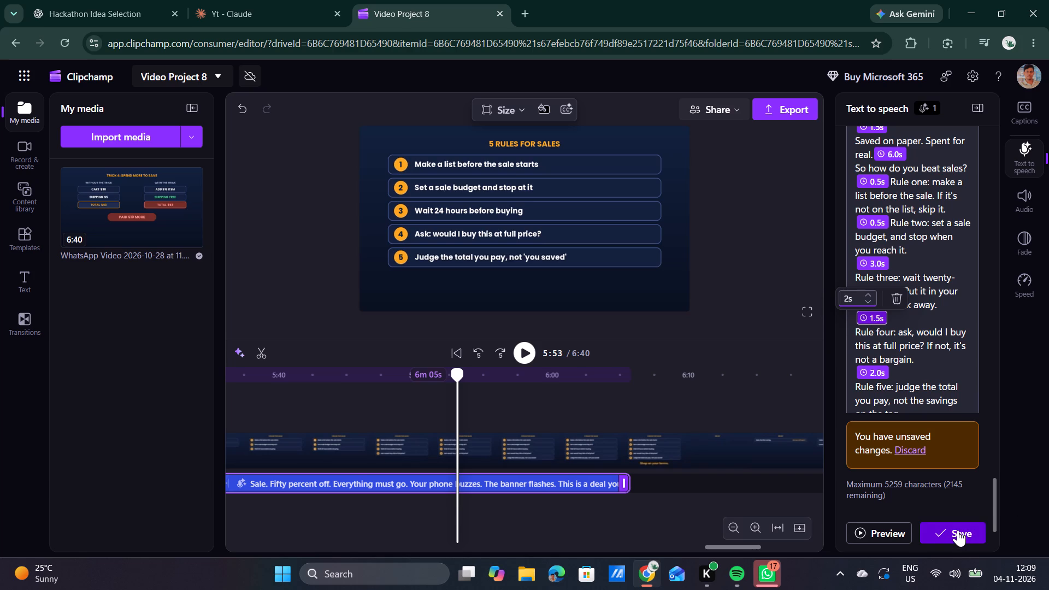
{"action": "left_click", "coordinate": [958, 530]}
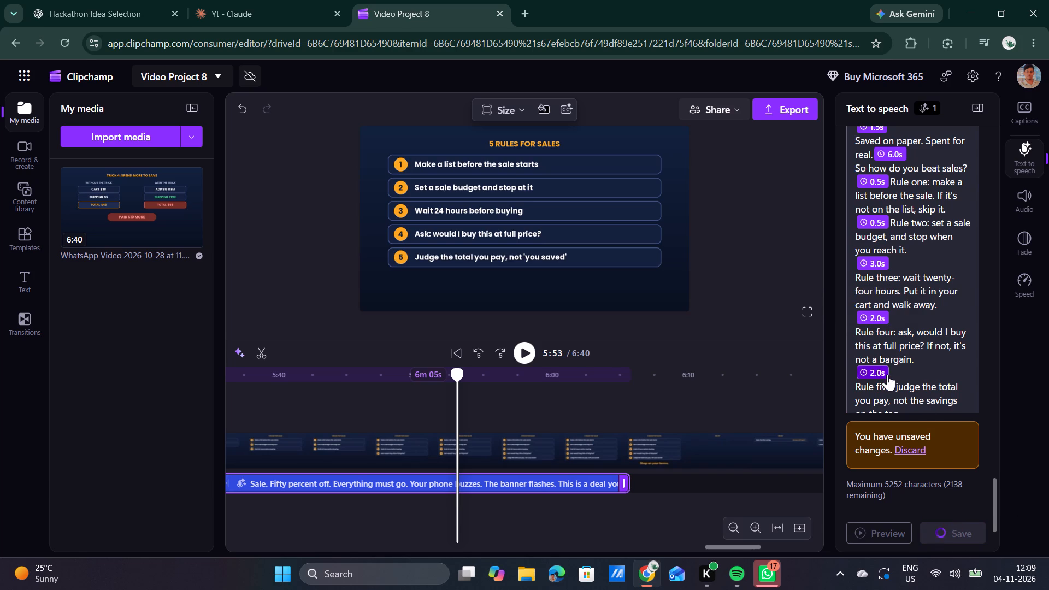
Play the "5 Rules for Sales" section and replay it from about 5:26 to check the narration timing against rules two and three.
{"action": "scroll", "coordinate": [887, 374], "scroll_direction": "up", "scroll_amount": 1}
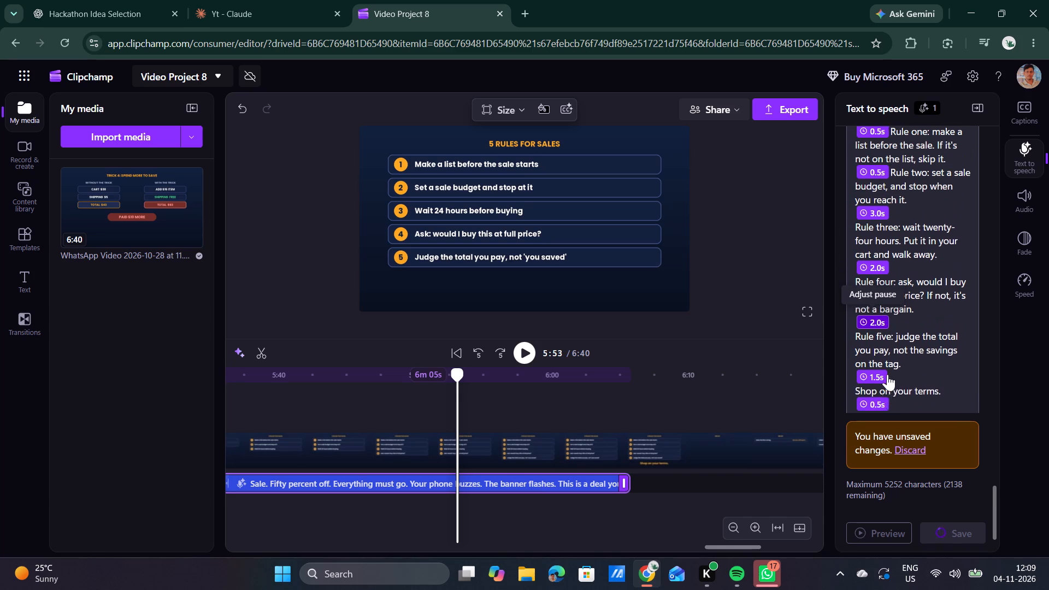
{"action": "scroll", "coordinate": [887, 374], "scroll_direction": "up", "scroll_amount": 1}
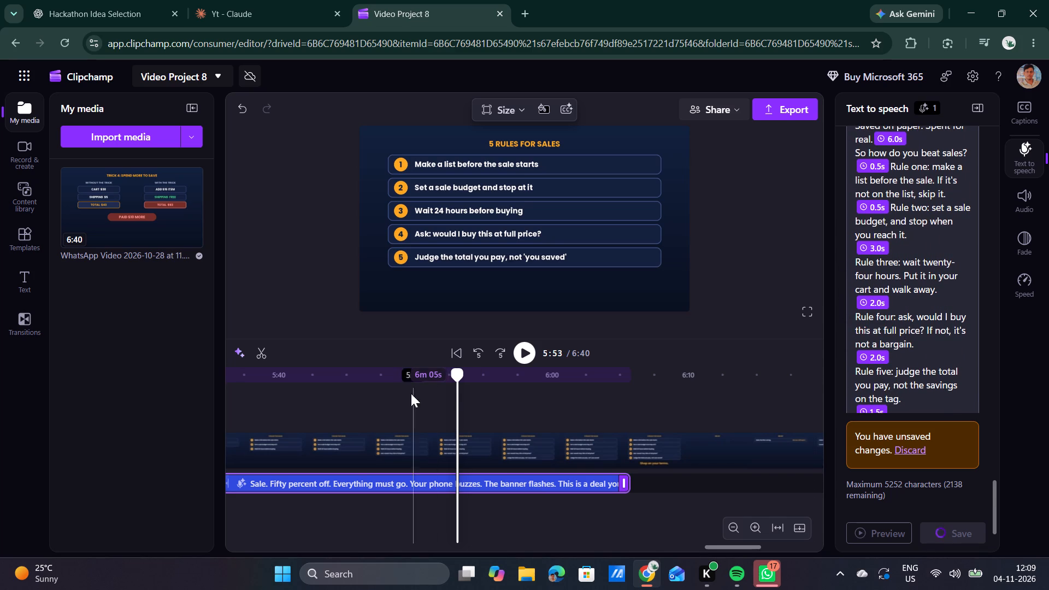
{"action": "left_click_drag", "start_coordinate": [458, 380], "coordinate": [253, 401]}
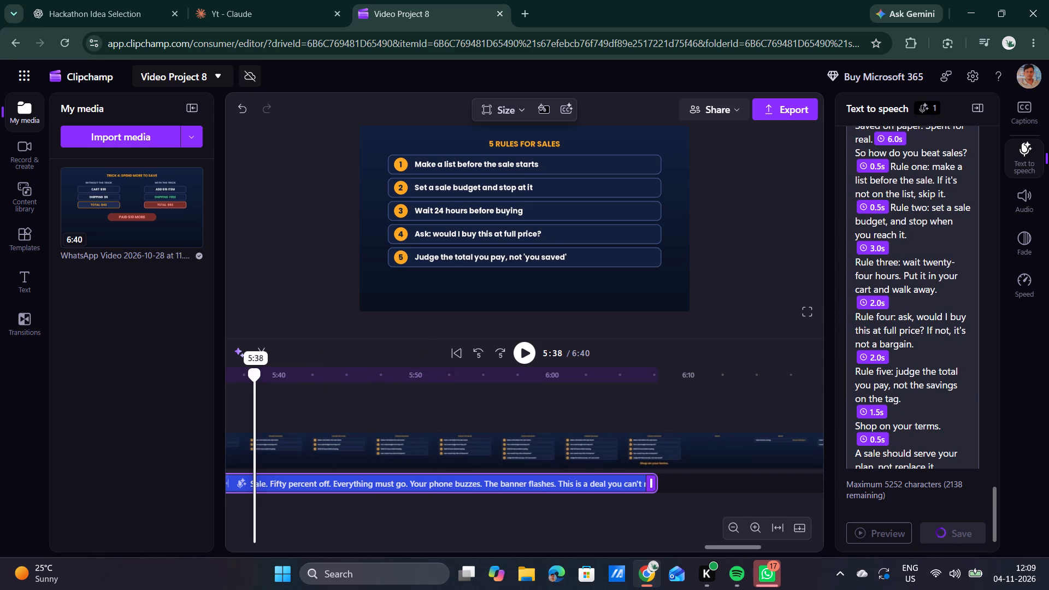
{"action": "left_click", "coordinate": [528, 347]}
{"action": "scroll", "coordinate": [274, 391], "scroll_direction": "right", "scroll_amount": 4}
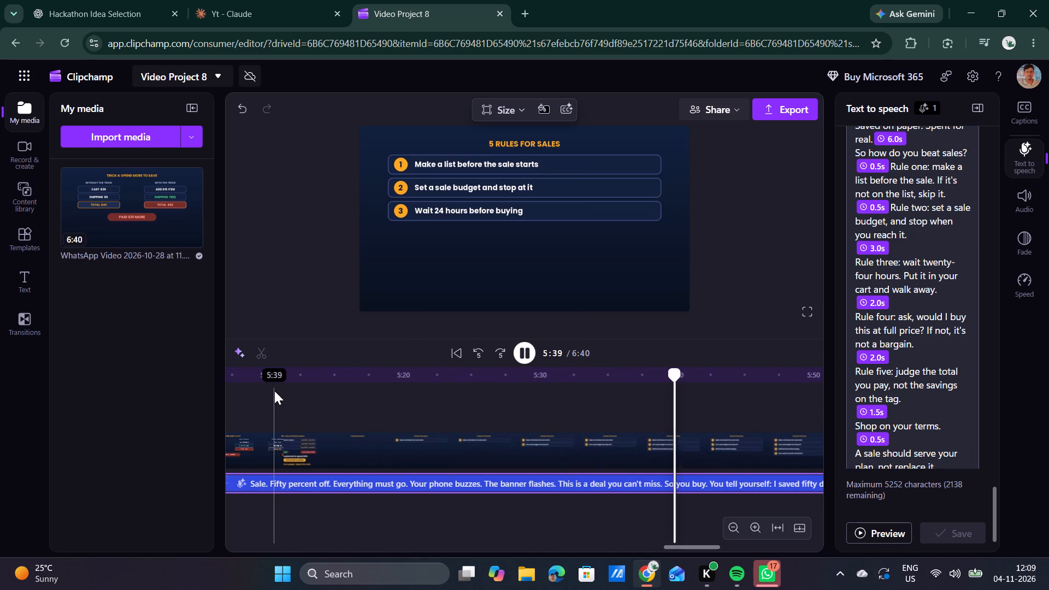
{"action": "left_click_drag", "start_coordinate": [686, 368], "coordinate": [364, 384]}
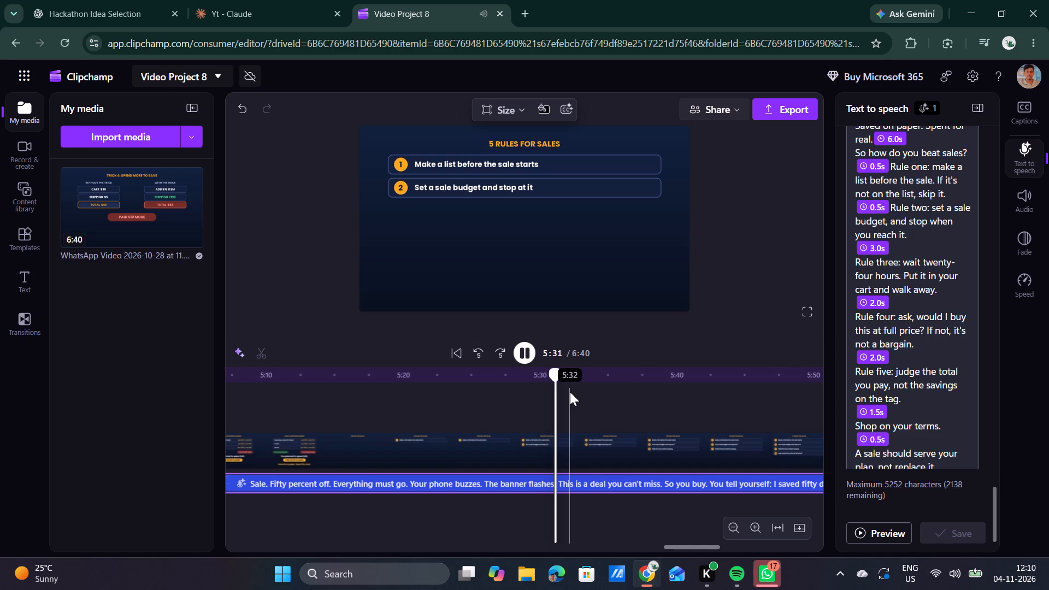
{"action": "key", "text": "space"}
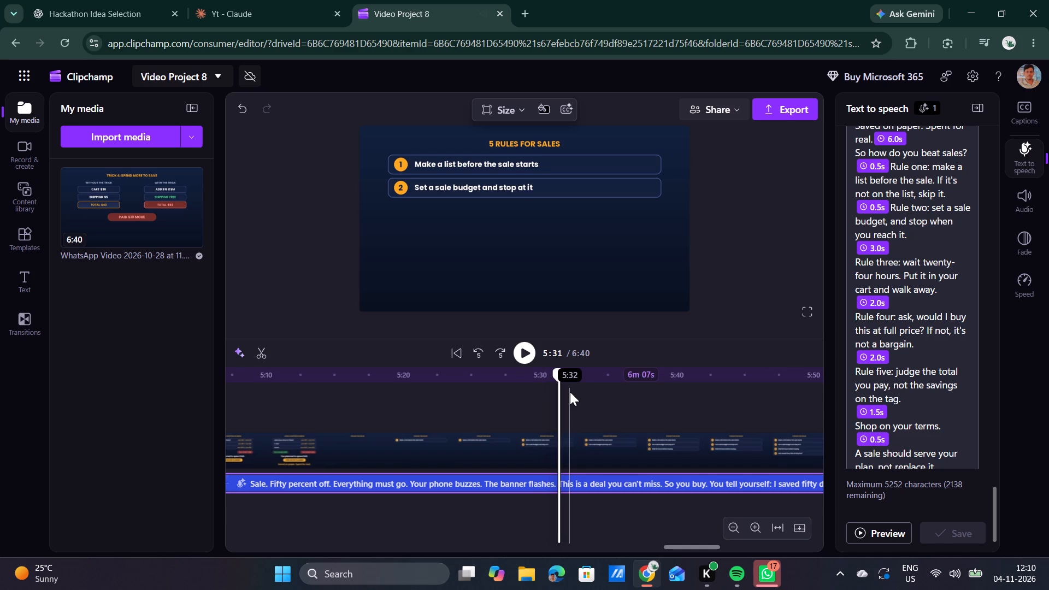
{"action": "key", "text": "space"}
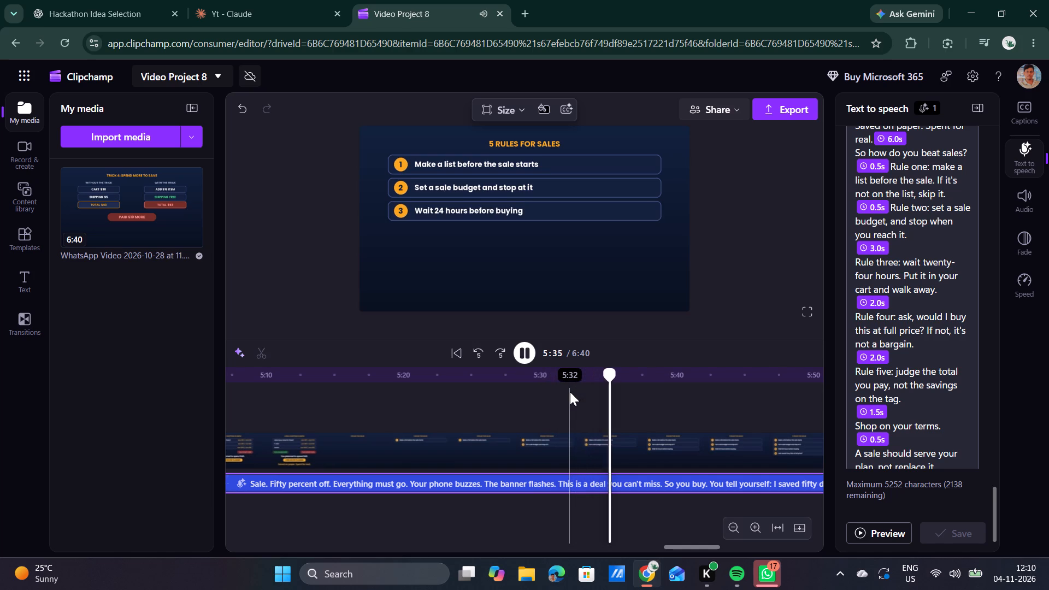
{"action": "key", "text": "space"}
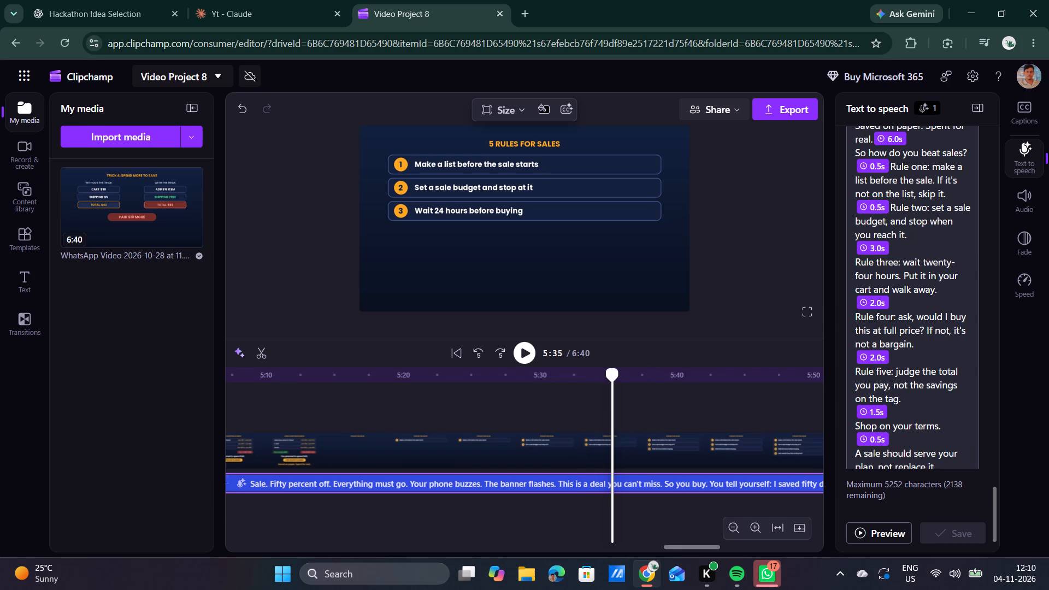
{"action": "left_click_drag", "start_coordinate": [612, 383], "coordinate": [497, 390]}
{"action": "key", "text": "space"}
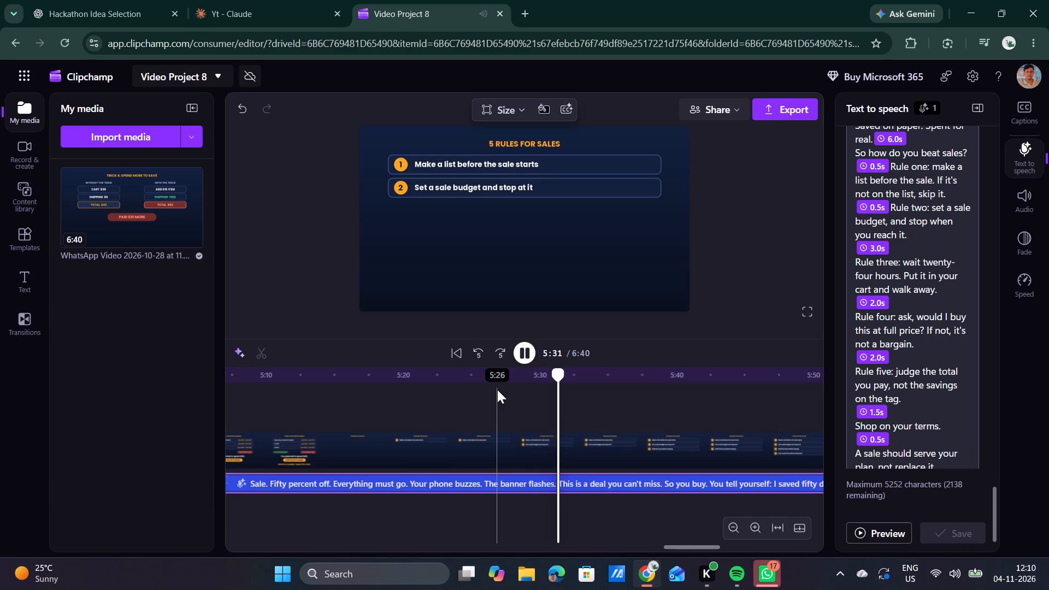
{"action": "key", "text": "space"}
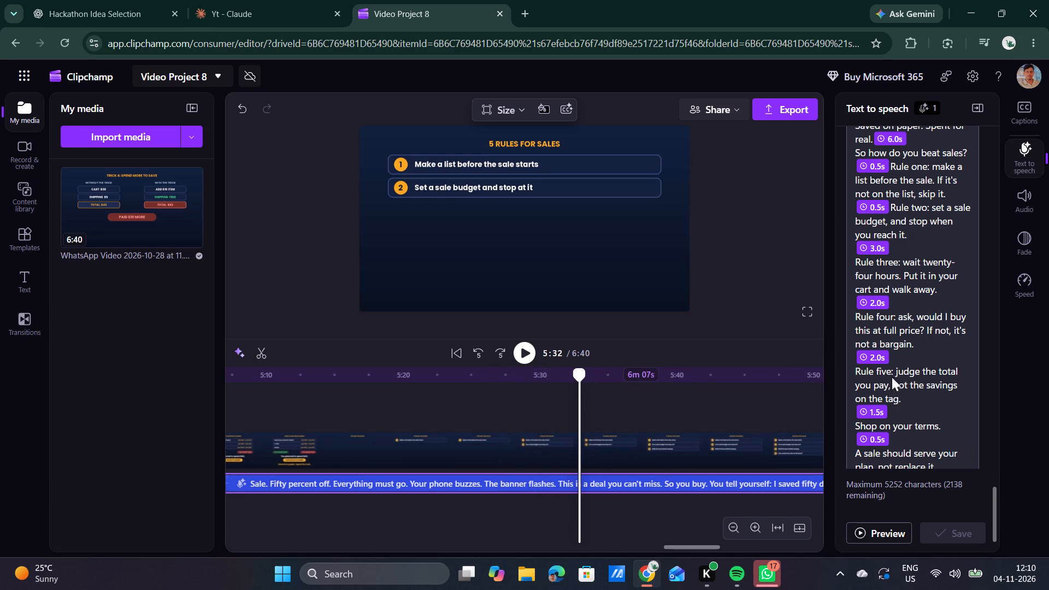
Set the voiceover pause before "Rule three" to 5.1 s and save the text-to-speech script.
{"action": "left_click", "coordinate": [869, 249]}
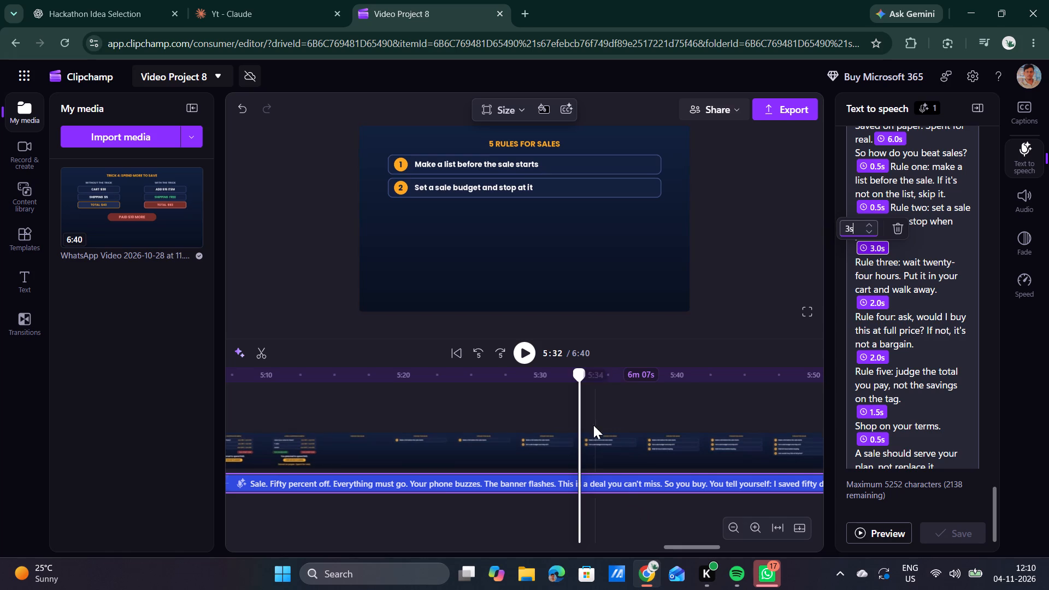
{"action": "left_click", "coordinate": [669, 338]}
{"action": "key", "text": "Up"}
{"action": "left_click", "coordinate": [865, 225]}
{"action": "key", "text": "Up"}
{"action": "key", "text": "Up"}
{"action": "key", "text": "Up"}
{"action": "key", "text": "Up"}
{"action": "key", "text": "Up"}
{"action": "key", "text": "Up"}
{"action": "key", "text": "Up"}
{"action": "key", "text": "Up"}
{"action": "key", "text": "Up"}
{"action": "key", "text": "Up"}
{"action": "key", "text": "Up"}
{"action": "key", "text": "Up"}
{"action": "key", "text": "Up"}
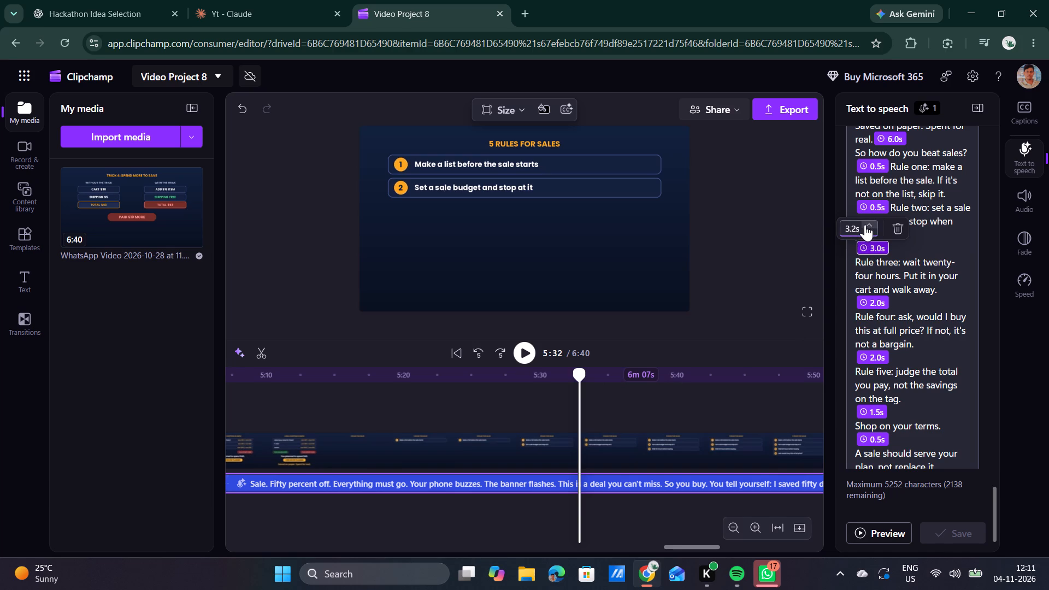
{"action": "key", "text": "Up"}
{"action": "key", "text": "Up"}
{"action": "triple_click", "coordinate": [864, 223]}
{"action": "triple_click", "coordinate": [864, 223]}
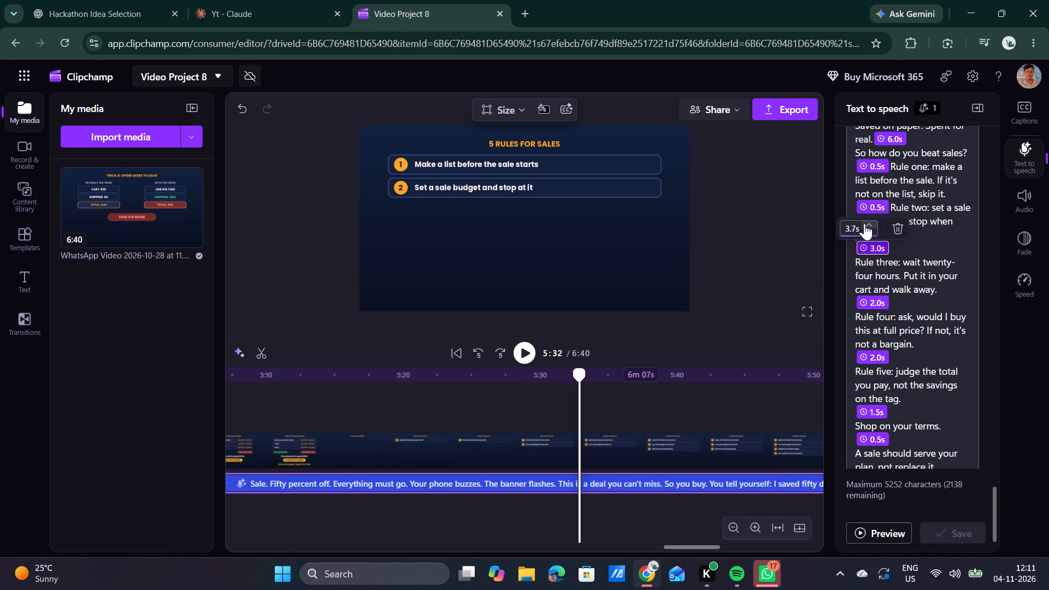
{"action": "triple_click", "coordinate": [864, 223]}
{"action": "double_click", "coordinate": [864, 223]}
{"action": "triple_click", "coordinate": [864, 223]}
{"action": "left_click", "coordinate": [915, 320]}
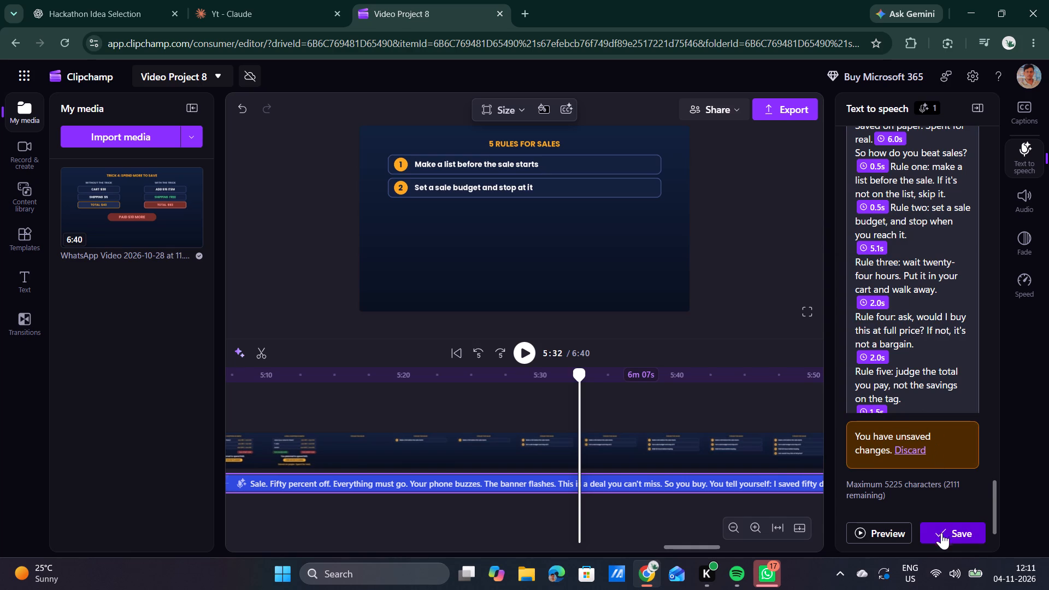
{"action": "left_click", "coordinate": [941, 530]}
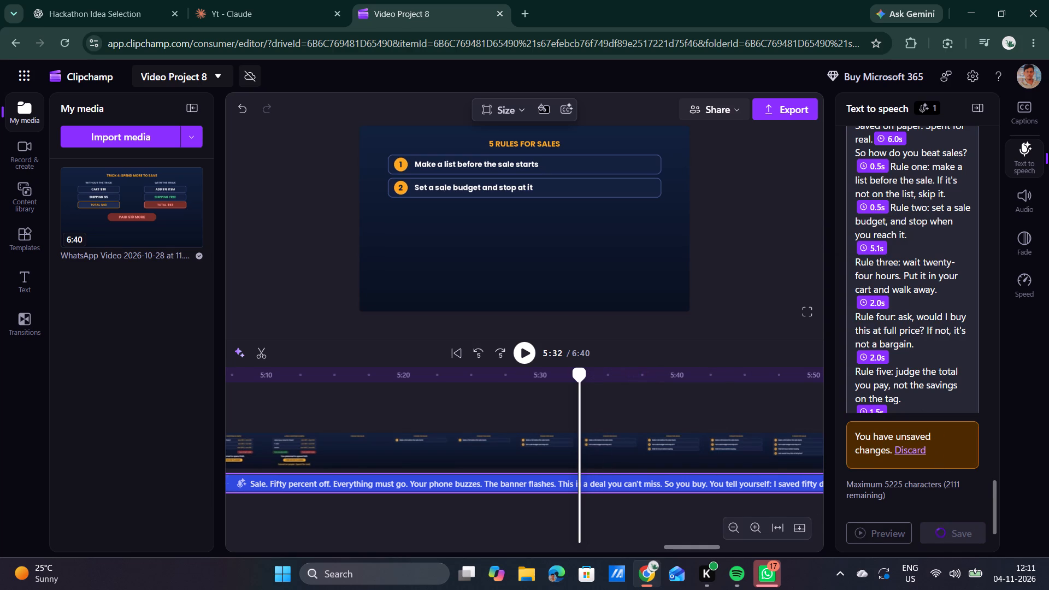
Play the video from about 5:22 to check the narration timing of the on-screen rules up to rule four.
{"action": "left_click_drag", "start_coordinate": [579, 376], "coordinate": [539, 370]}
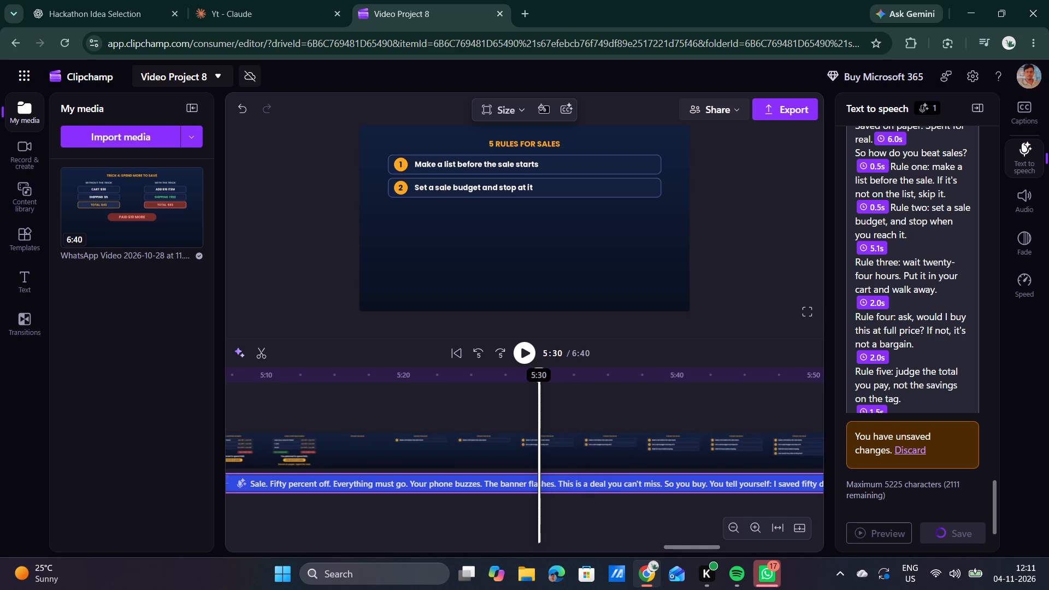
{"action": "left_click_drag", "start_coordinate": [539, 370], "coordinate": [463, 380]}
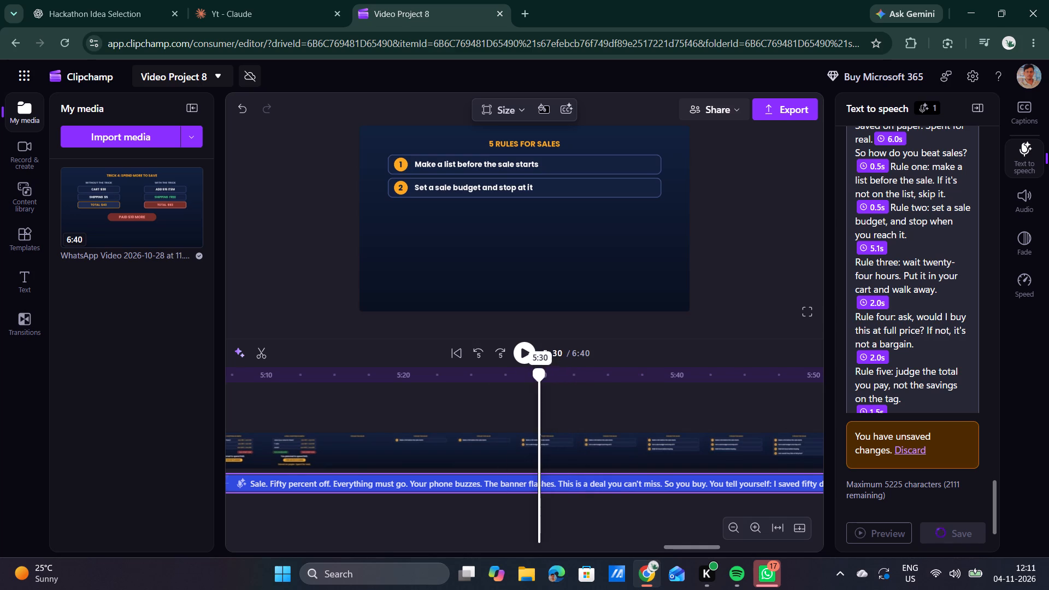
{"action": "left_click_drag", "start_coordinate": [463, 380], "coordinate": [441, 388]}
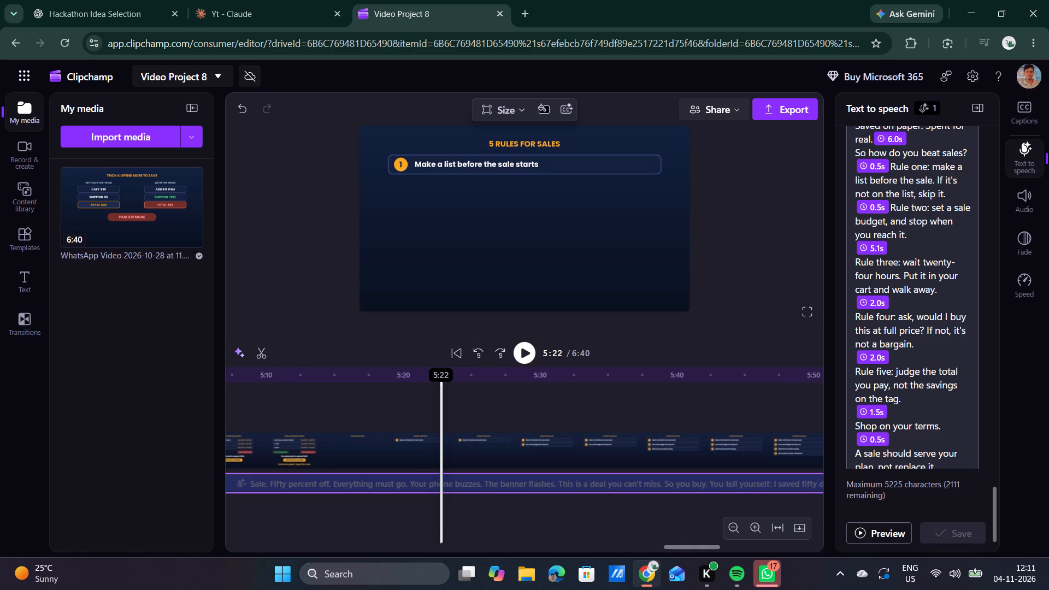
{"action": "key", "text": "space"}
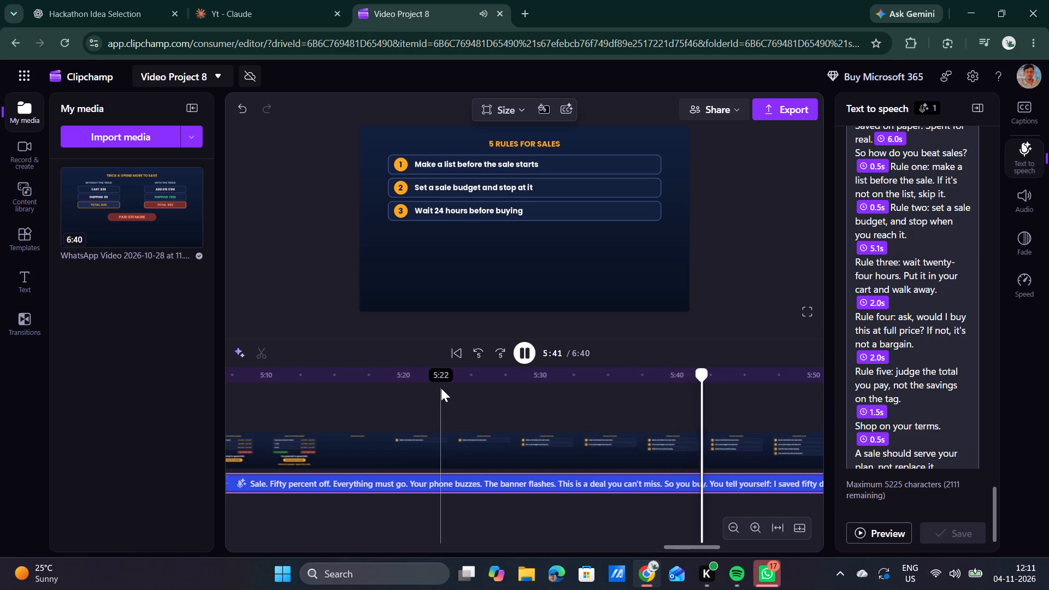
{"action": "key", "text": "space"}
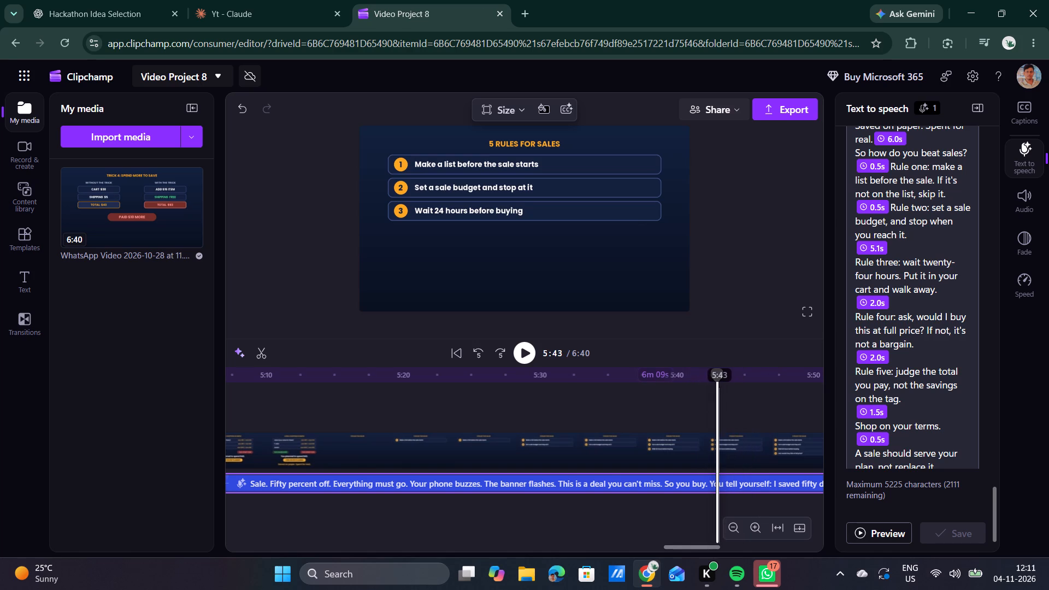
Set the voiceover pause before "Rule four" to 4.0 s and save the text-to-speech script.
{"action": "scroll", "coordinate": [865, 414], "scroll_direction": "down", "scroll_amount": 1}
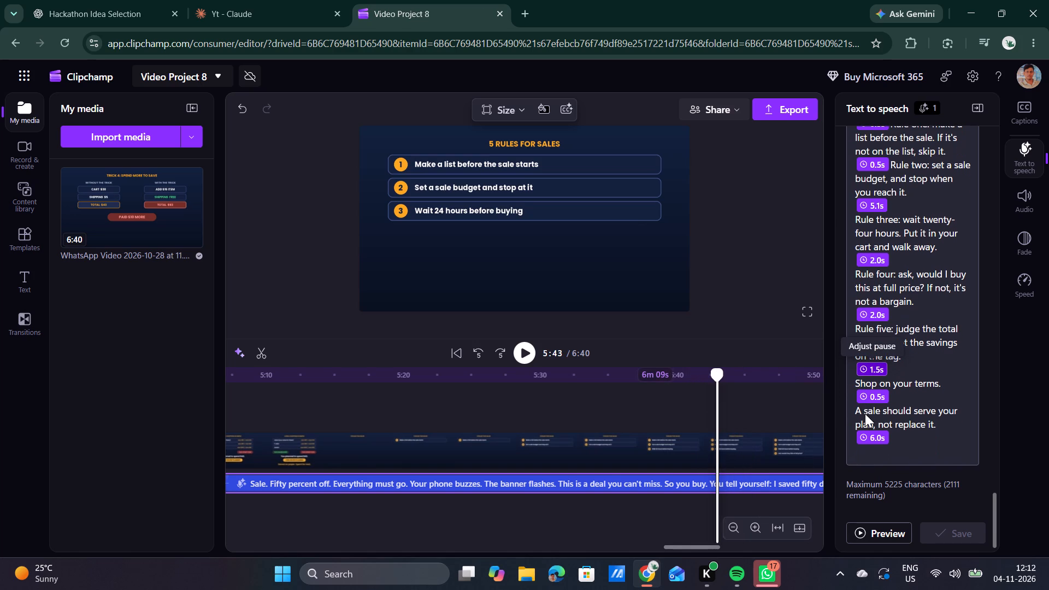
{"action": "left_click", "coordinate": [865, 256]}
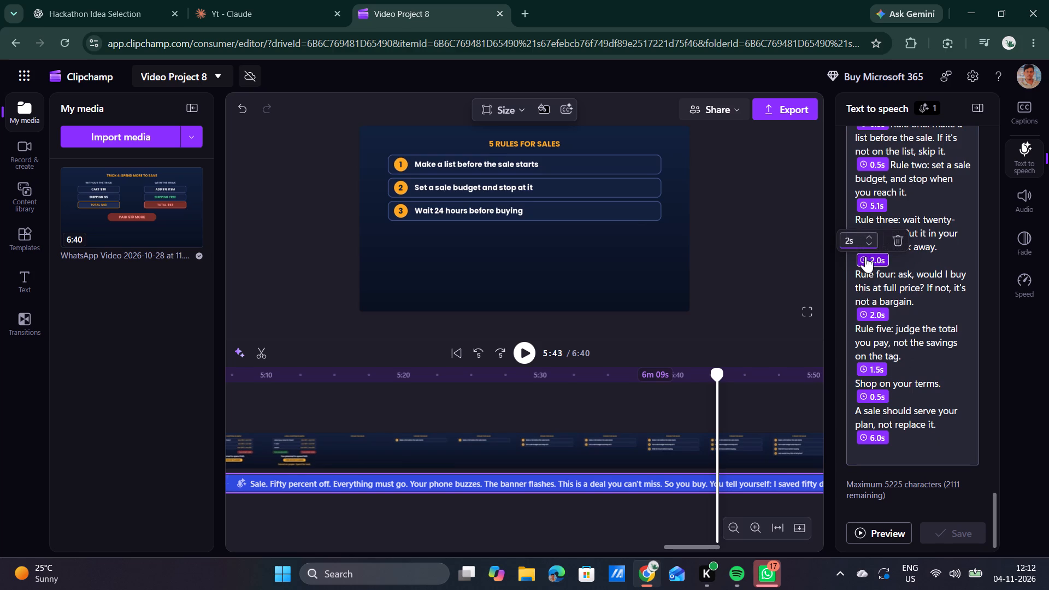
{"action": "key", "text": "Up"}
{"action": "key", "text": "Up"}
{"action": "key", "text": "Up"}
{"action": "key", "text": "Up"}
{"action": "key", "text": "Up"}
{"action": "key", "text": "Up"}
{"action": "key", "text": "Up"}
{"action": "key", "text": "Up"}
{"action": "key", "text": "Up"}
{"action": "key", "text": "Up"}
{"action": "key", "text": "Up"}
{"action": "key", "text": "Up"}
{"action": "key", "text": "Up"}
{"action": "key", "text": "Up"}
{"action": "key", "text": "Up"}
{"action": "key", "text": "Up"}
{"action": "key", "text": "Up"}
{"action": "key", "text": "Up"}
{"action": "key", "text": "Up"}
{"action": "key", "text": "Up"}
{"action": "left_click", "coordinate": [911, 289]}
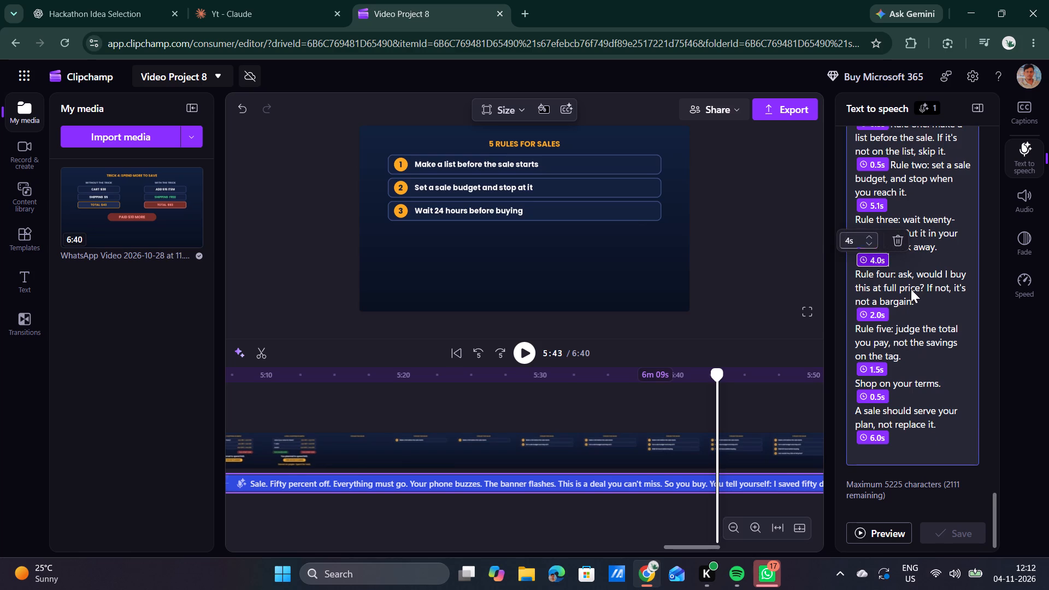
{"action": "left_click", "coordinate": [940, 530]}
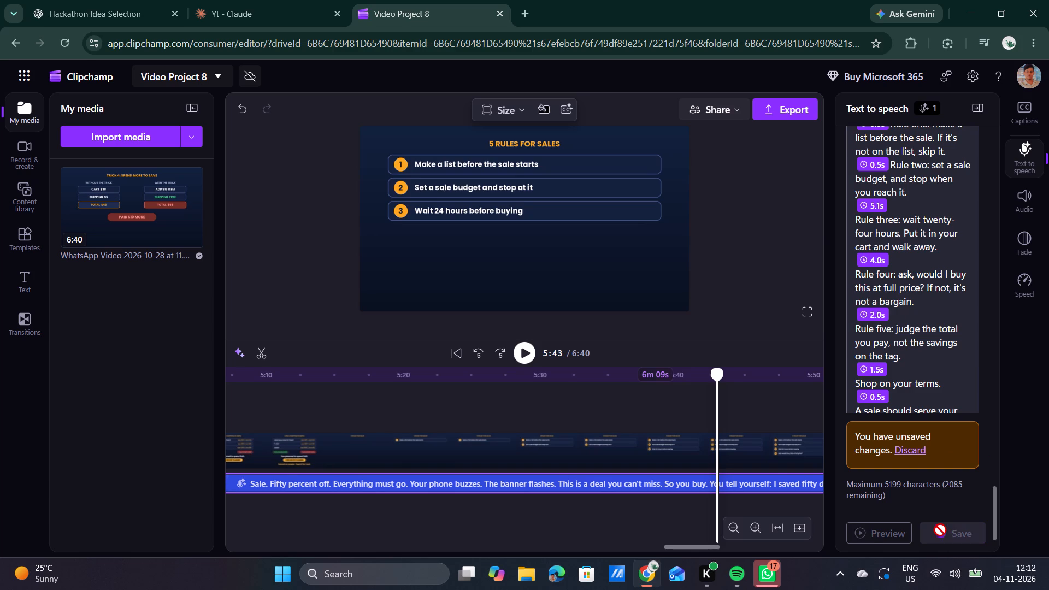
Play the video from about 5:31 to check the narration timing against on-screen rules three and four.
{"action": "left_click_drag", "start_coordinate": [716, 375], "coordinate": [628, 382]}
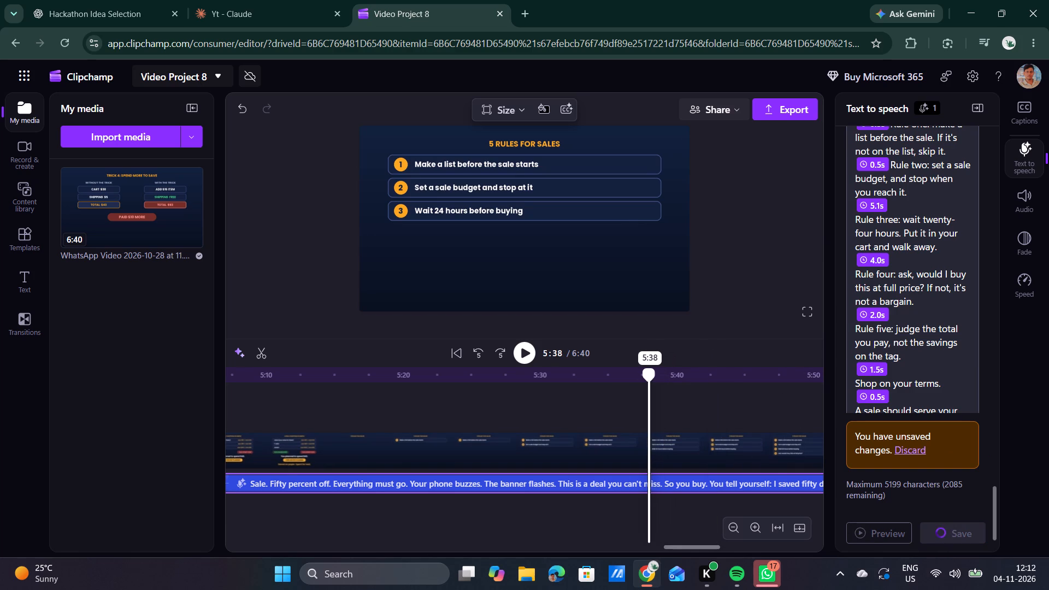
{"action": "left_click_drag", "start_coordinate": [628, 382], "coordinate": [613, 386]}
{"action": "left_click_drag", "start_coordinate": [613, 386], "coordinate": [558, 386]}
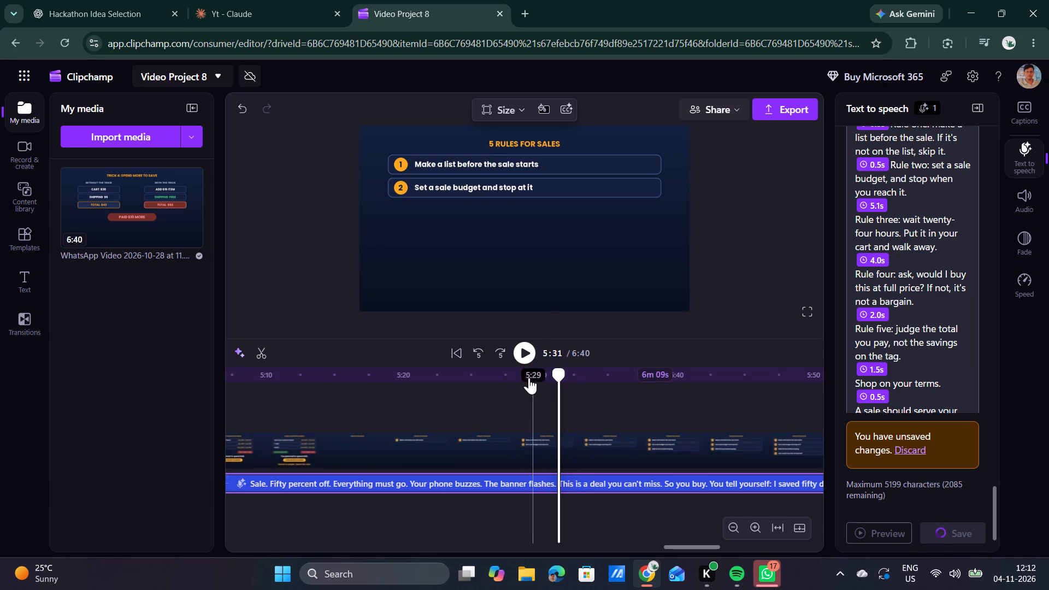
{"action": "left_click", "coordinate": [521, 357]}
{"action": "left_click", "coordinate": [521, 357]}
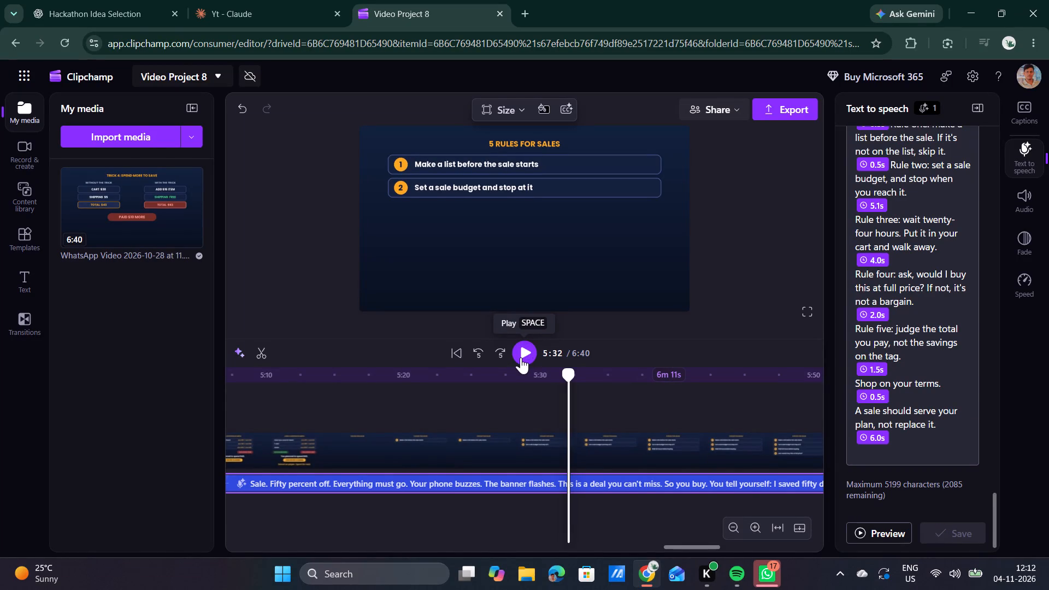
{"action": "left_click", "coordinate": [521, 357]}
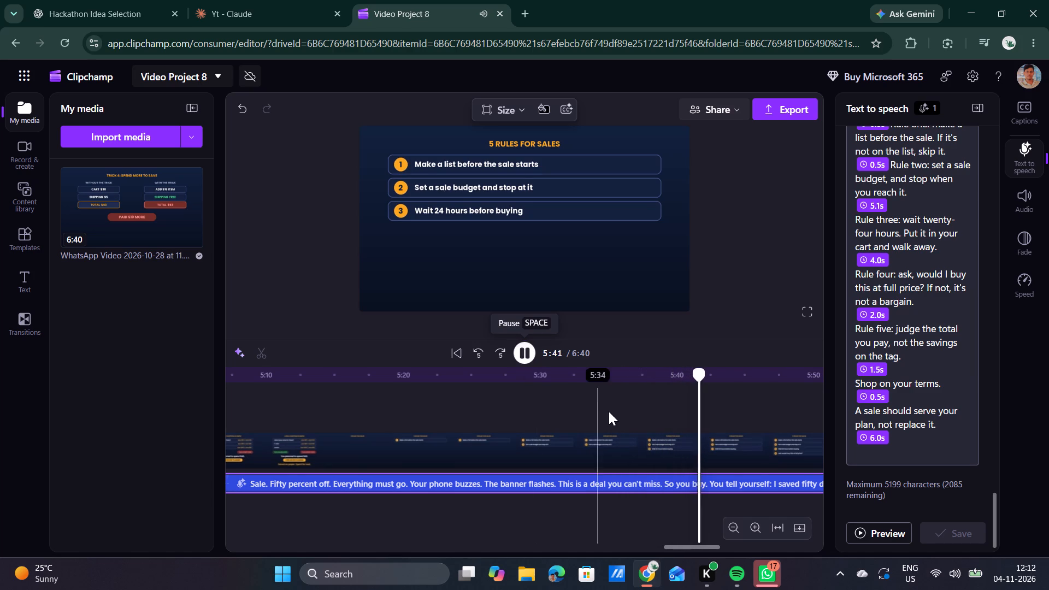
{"action": "scroll", "coordinate": [609, 412], "scroll_direction": "left", "scroll_amount": 3}
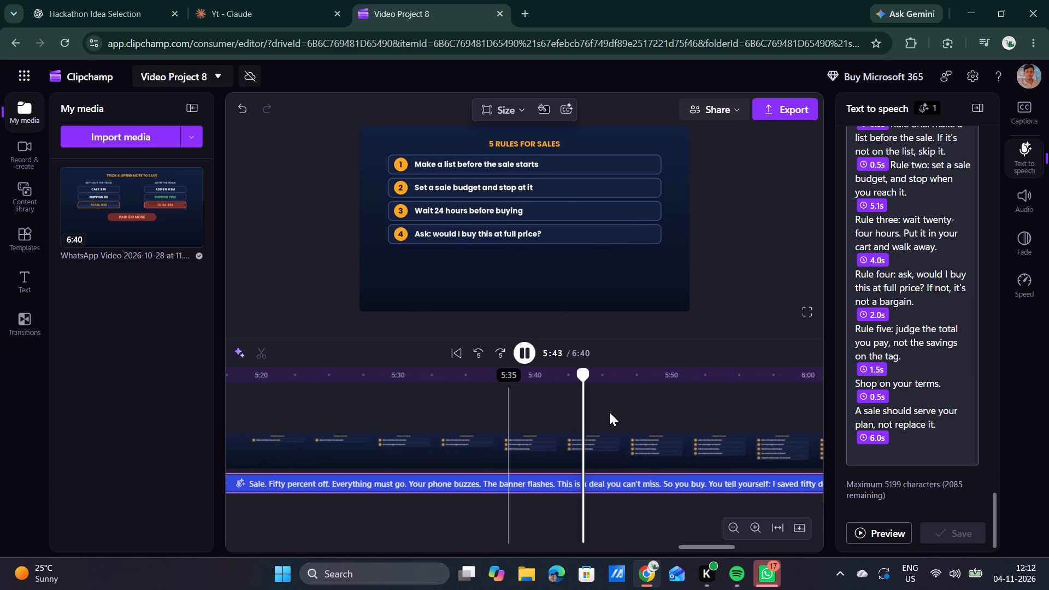
{"action": "scroll", "coordinate": [609, 412], "scroll_direction": "left", "scroll_amount": 1}
{"action": "left_click", "coordinate": [524, 355]}
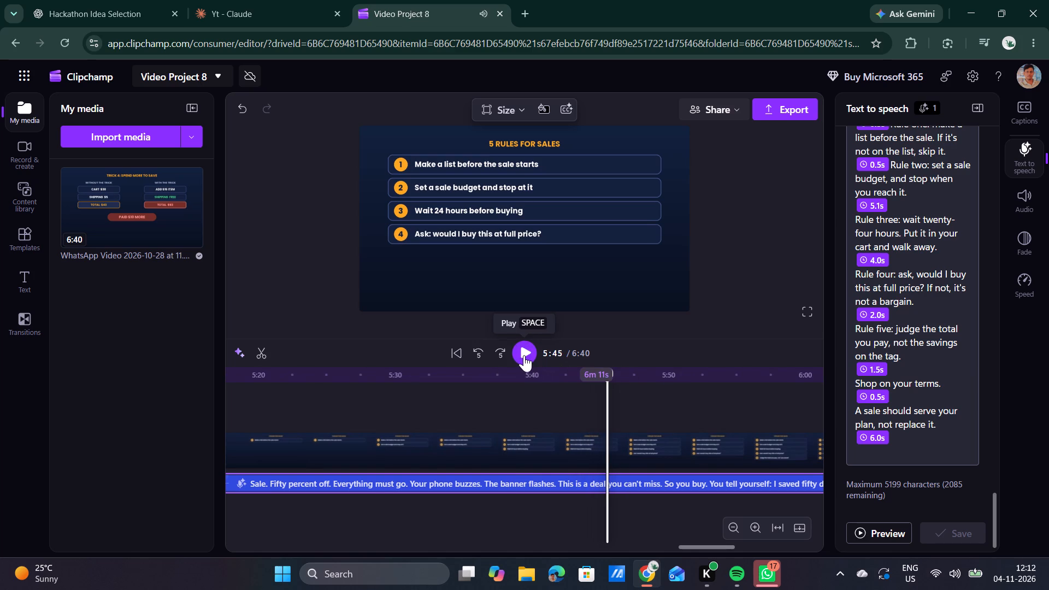
Set the voiceover pause before "Rule four" to 3.0 s and save the text-to-speech script.
{"action": "left_click", "coordinate": [875, 260]}
{"action": "key", "text": "Down"}
{"action": "key", "text": "Down"}
{"action": "key", "text": "Down"}
{"action": "key", "text": "Down"}
{"action": "key", "text": "Down"}
{"action": "key", "text": "Down"}
{"action": "key", "text": "Down"}
{"action": "key", "text": "Down"}
{"action": "key", "text": "Down"}
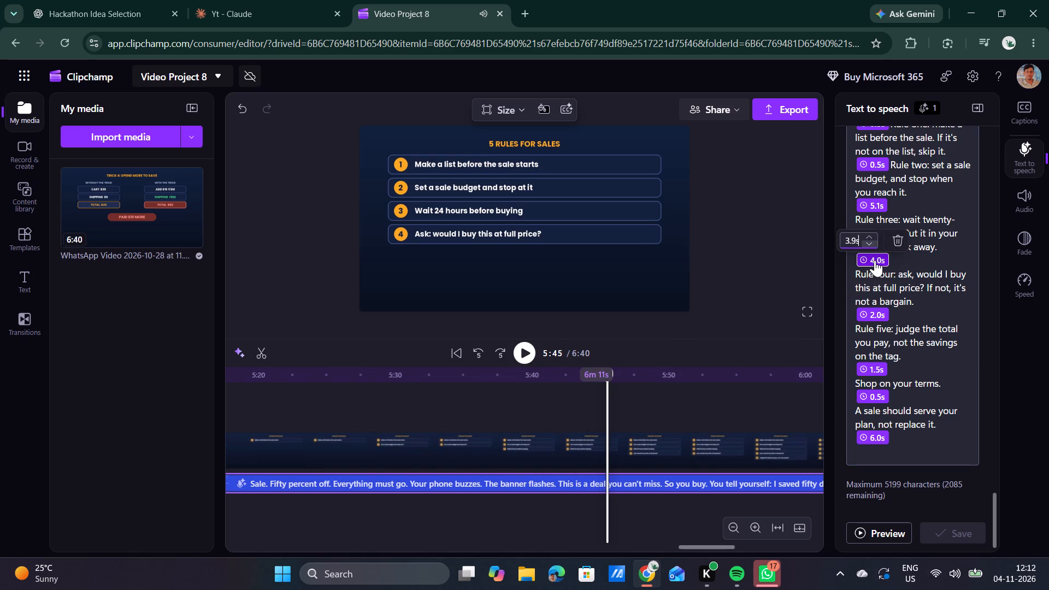
{"action": "key", "text": "Down"}
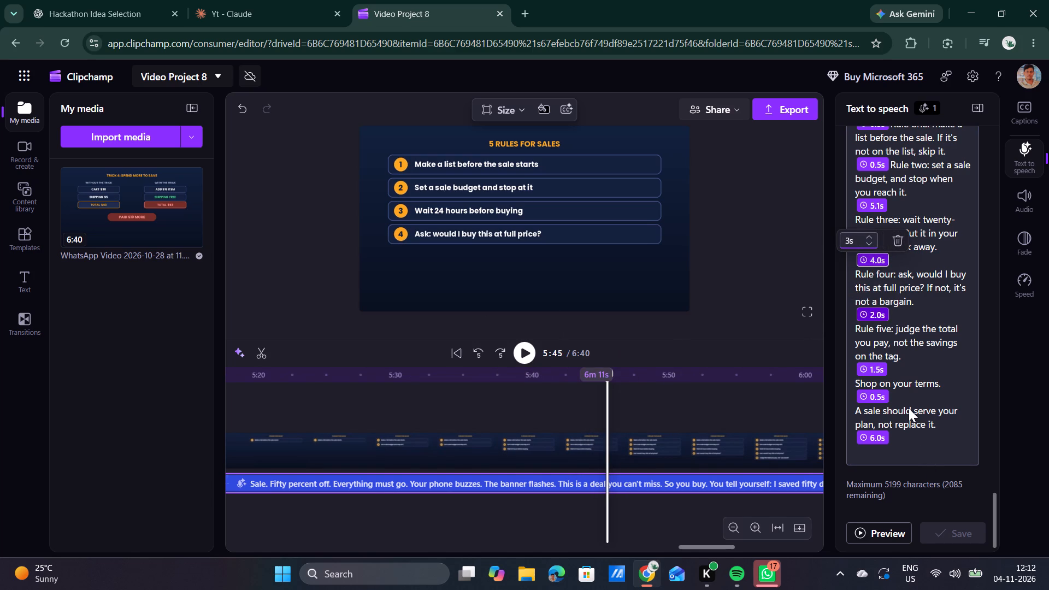
{"action": "left_click", "coordinate": [909, 408]}
{"action": "left_click", "coordinate": [945, 539]}
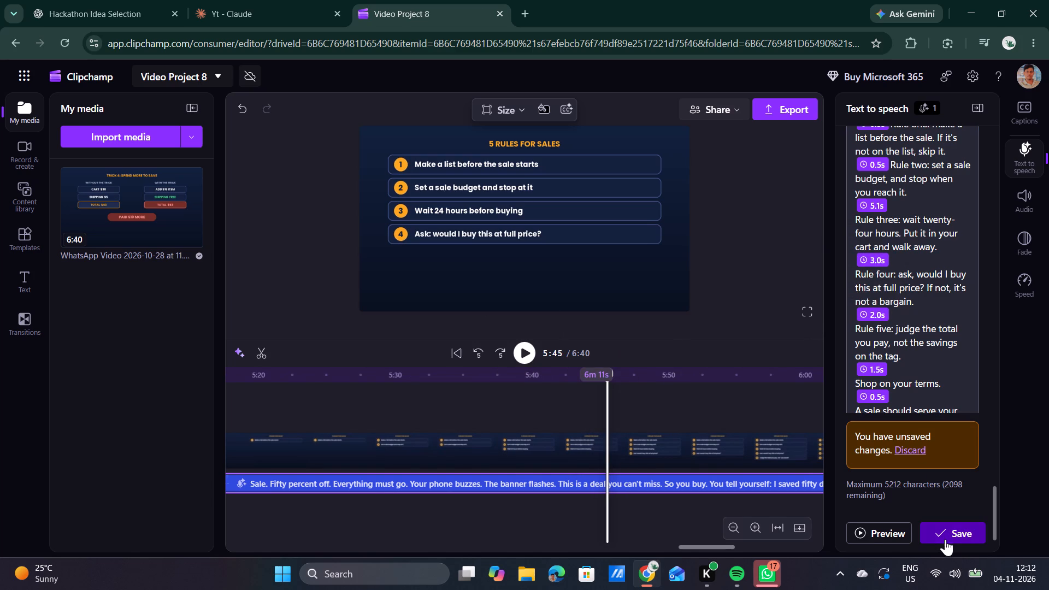
Play the video from about 5:36 to check the narration timing from rule four to "Shop on your terms.".
{"action": "left_click_drag", "start_coordinate": [606, 381], "coordinate": [527, 393]}
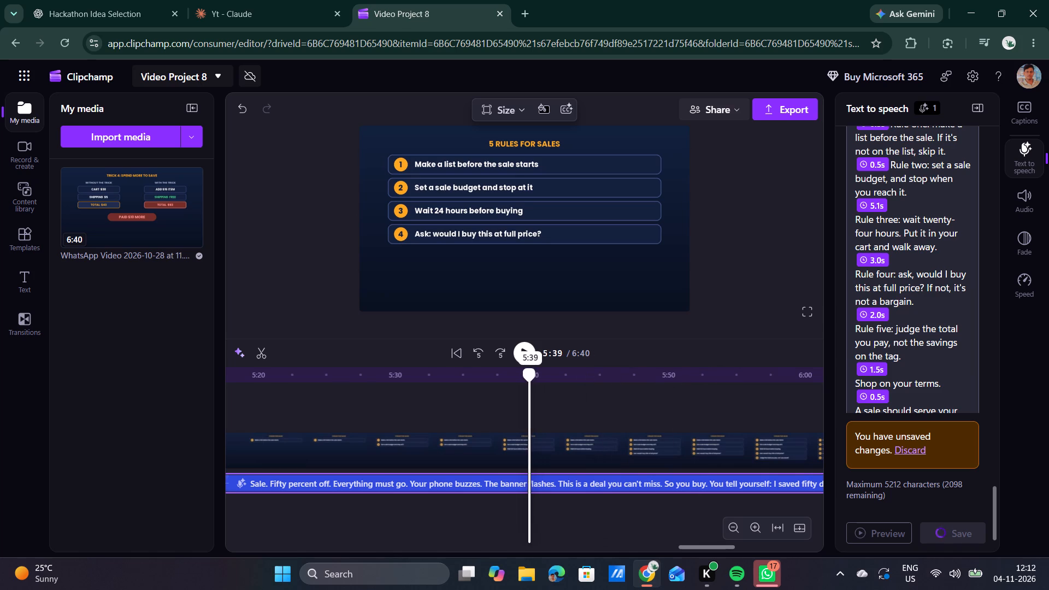
{"action": "left_click_drag", "start_coordinate": [527, 393], "coordinate": [526, 393]}
{"action": "left_click_drag", "start_coordinate": [526, 393], "coordinate": [489, 391]}
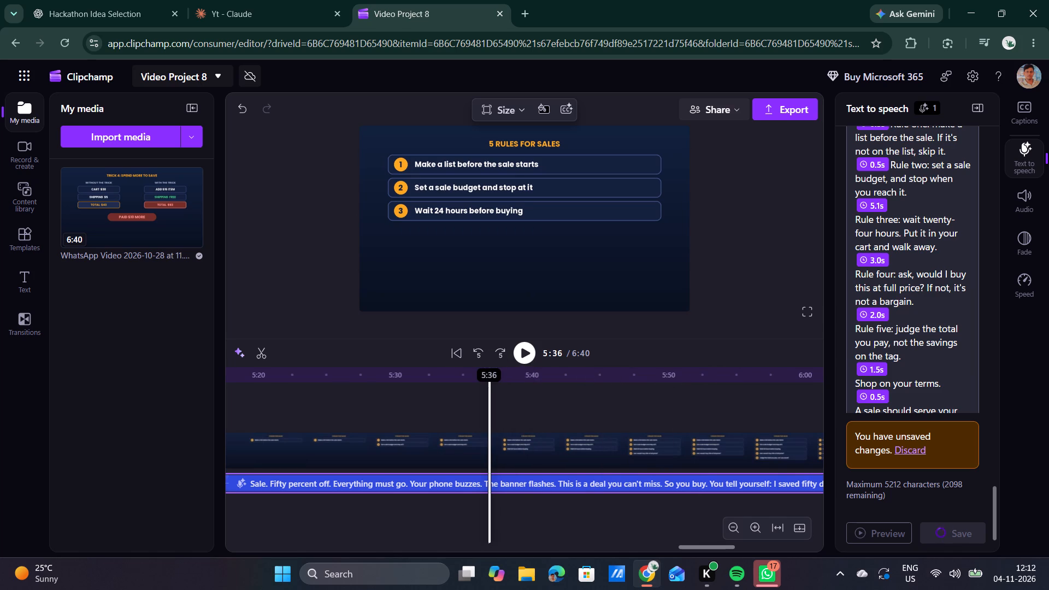
{"action": "left_click", "coordinate": [527, 355]}
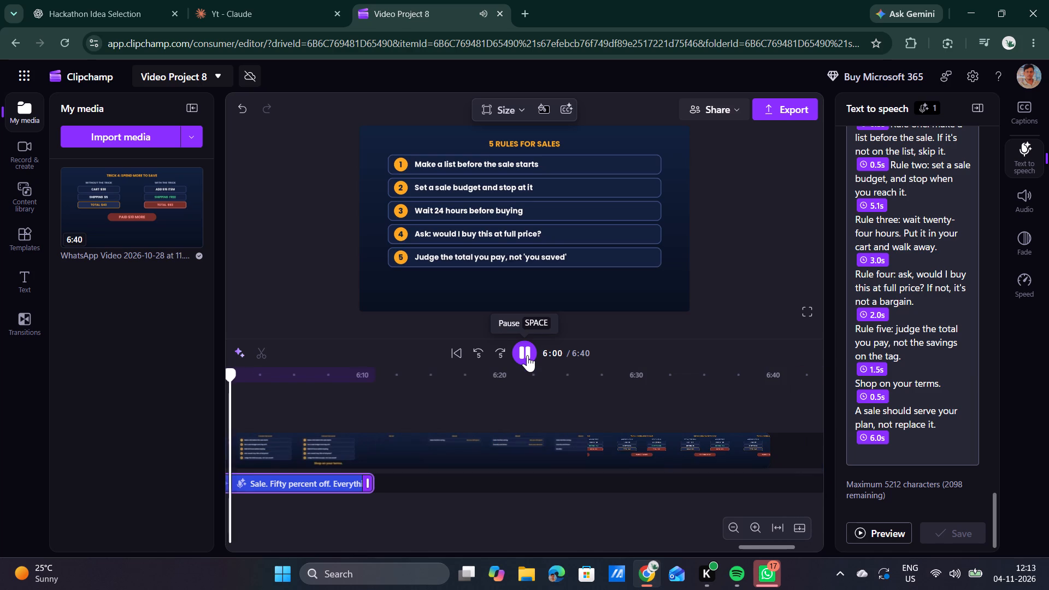
{"action": "key", "text": "space"}
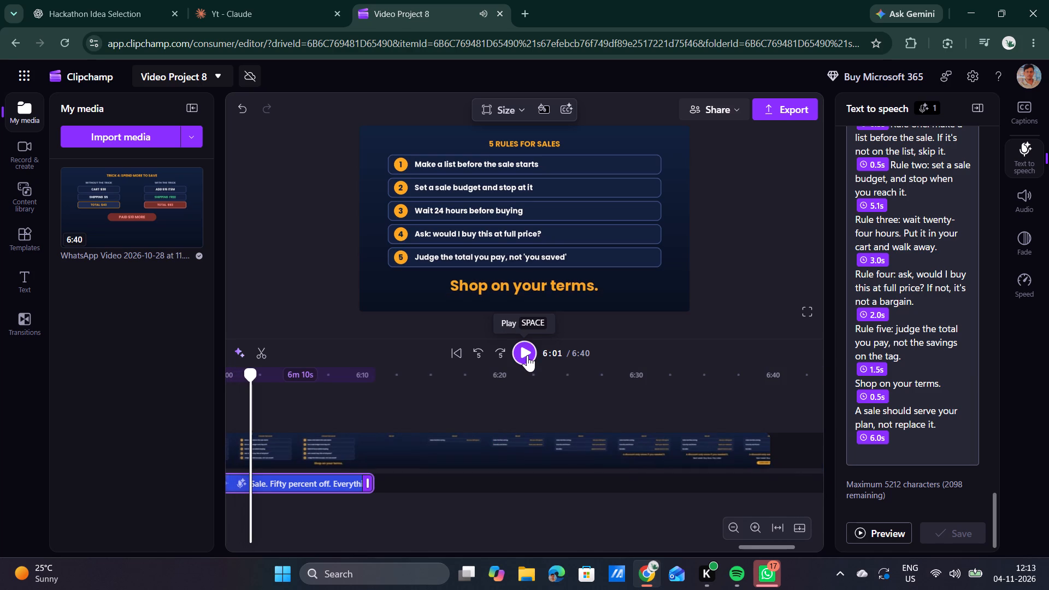
Set the voiceover pause before "Shop on your terms" to 2.5 s and save the text-to-speech script.
{"action": "left_click", "coordinate": [871, 367]}
{"action": "key", "text": "Up"}
{"action": "key", "text": "Up"}
{"action": "key", "text": "Up"}
{"action": "key", "text": "Up"}
{"action": "key", "text": "Up"}
{"action": "key", "text": "Up"}
{"action": "key", "text": "Up"}
{"action": "key", "text": "Up"}
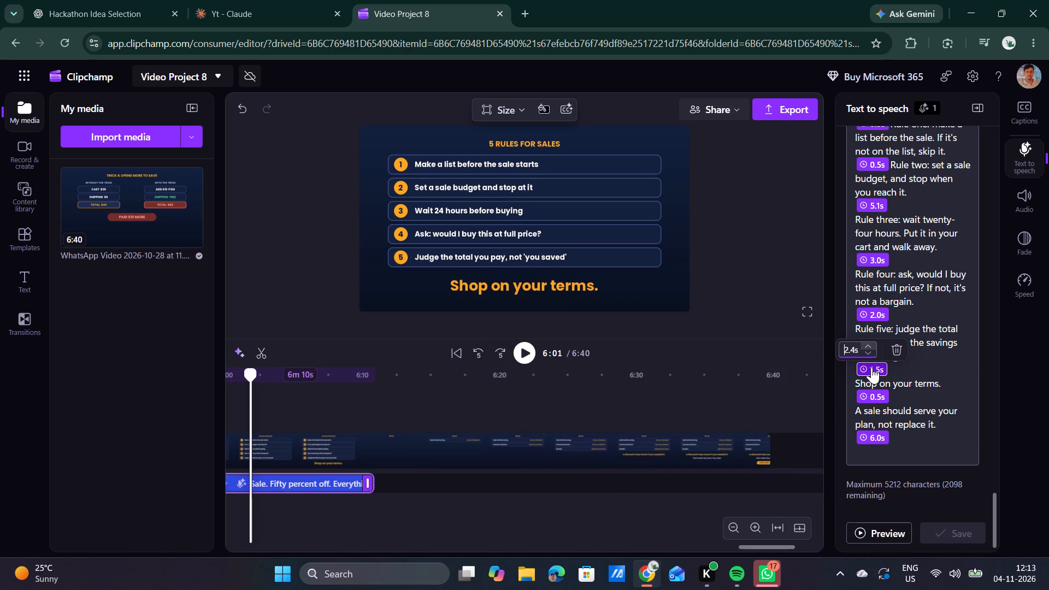
{"action": "key", "text": "Up"}
{"action": "key", "text": "Up"}
{"action": "left_click", "coordinate": [929, 412]}
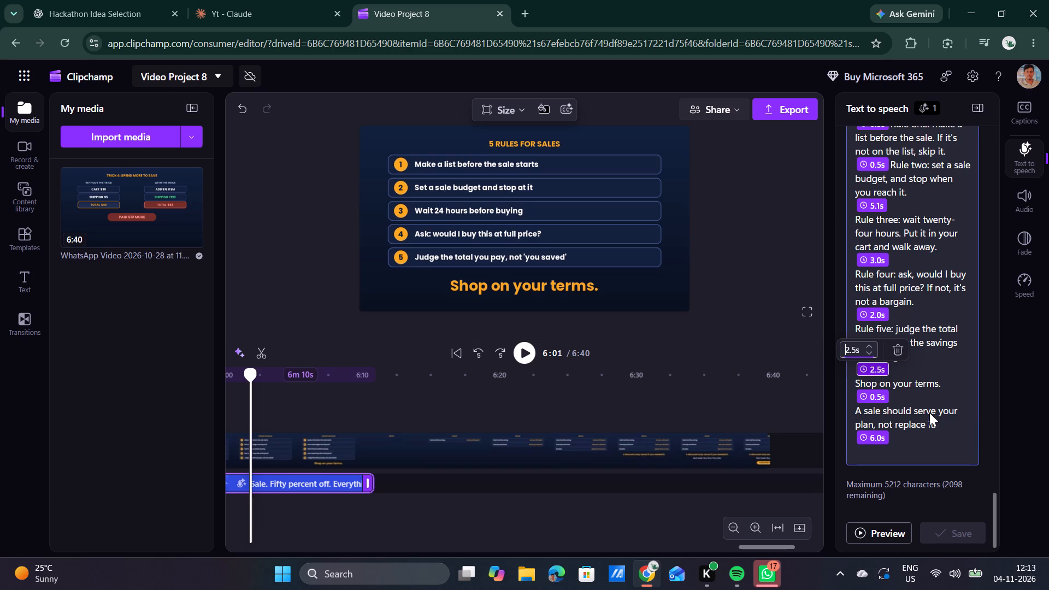
{"action": "left_click", "coordinate": [958, 529]}
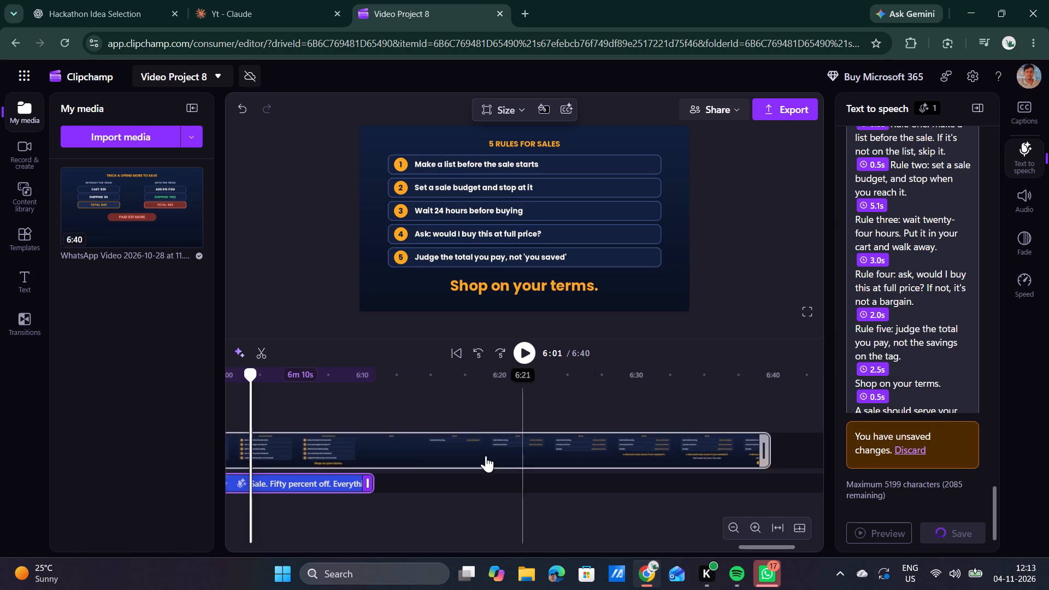
Play the video from about 5:52 to check the closing narration of the rules section up to the Recap scene.
{"action": "scroll", "coordinate": [475, 409], "scroll_direction": "right", "scroll_amount": 3}
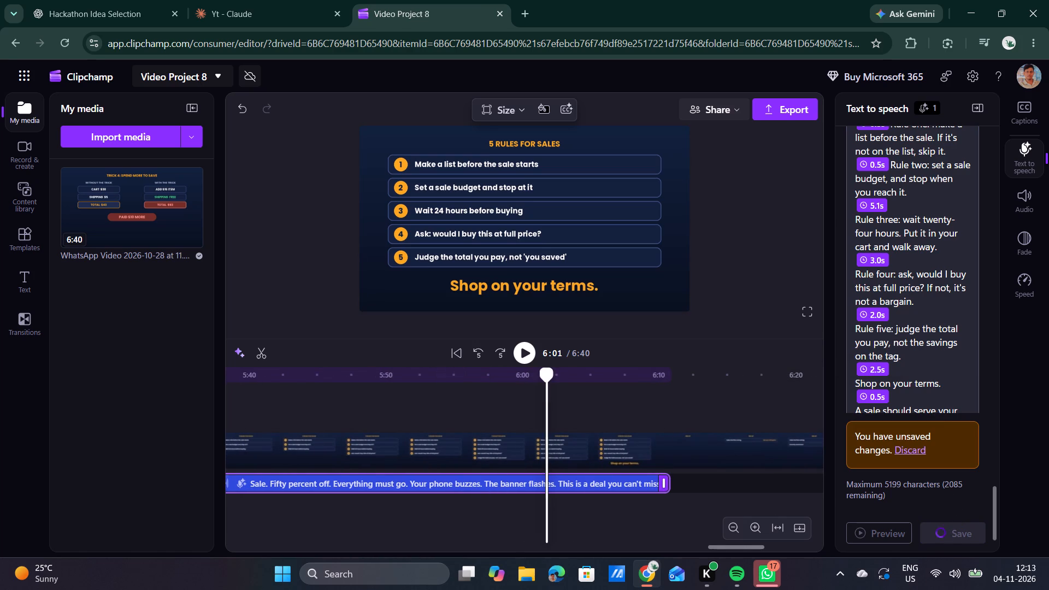
{"action": "left_click_drag", "start_coordinate": [550, 377], "coordinate": [459, 376]}
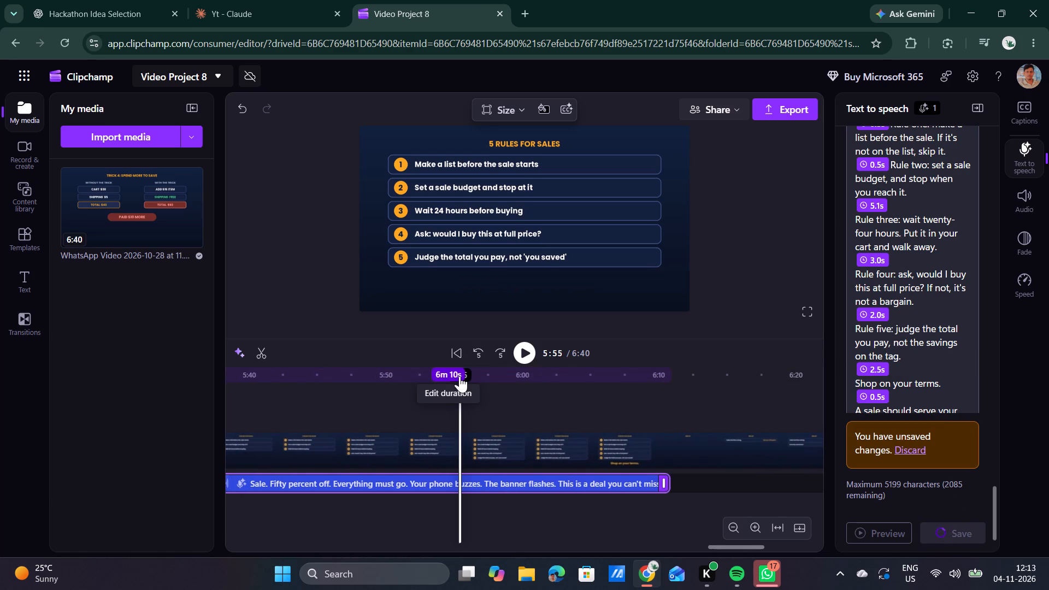
{"action": "left_click_drag", "start_coordinate": [459, 376], "coordinate": [420, 386]}
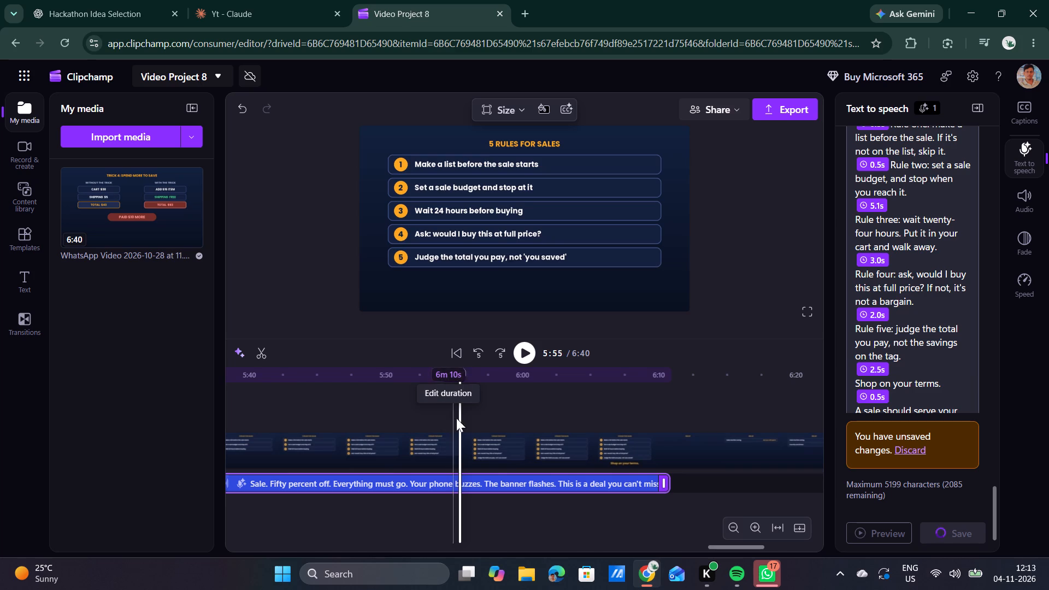
{"action": "left_click_drag", "start_coordinate": [459, 418], "coordinate": [414, 421]}
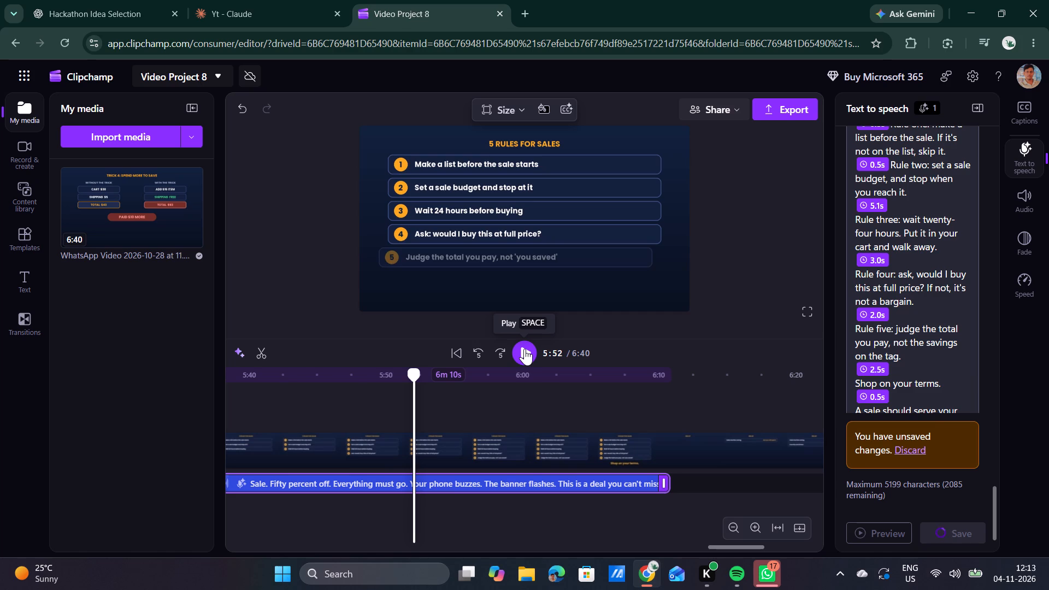
{"action": "left_click", "coordinate": [524, 349]}
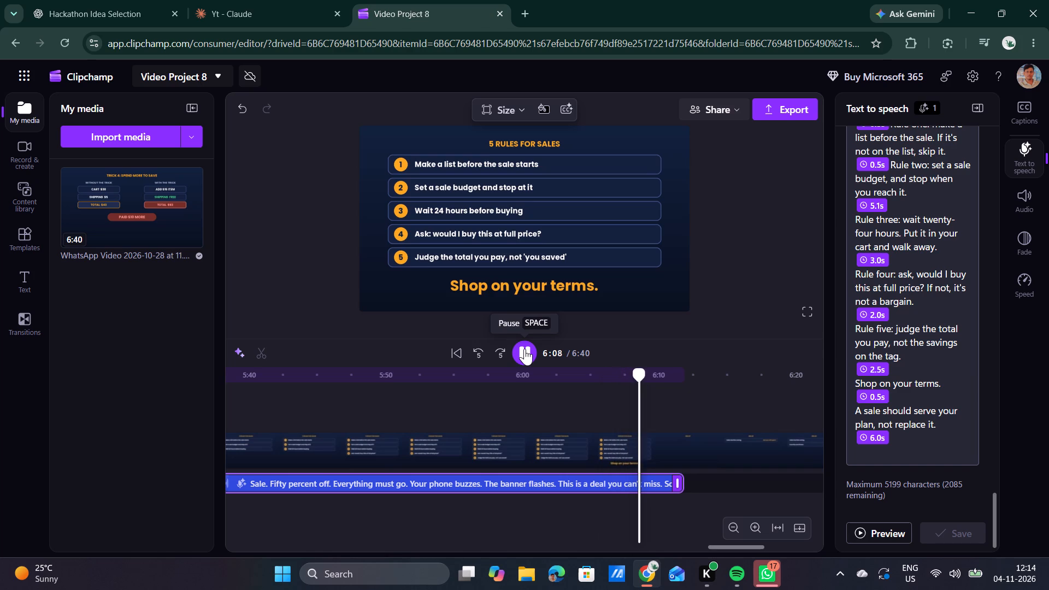
{"action": "key", "text": "space"}
{"action": "key", "text": "space"}
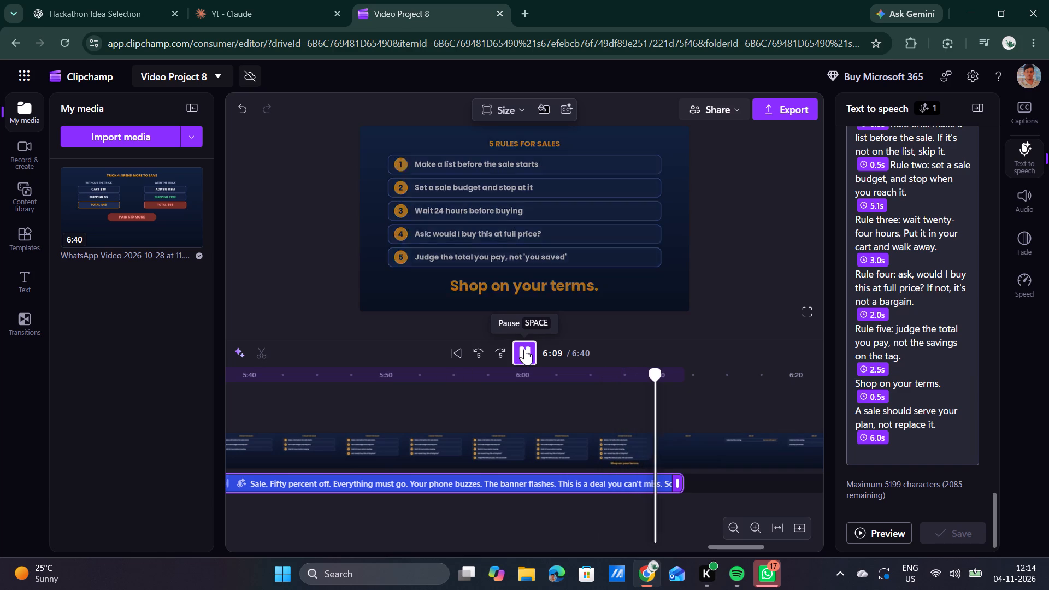
{"action": "key", "text": "space"}
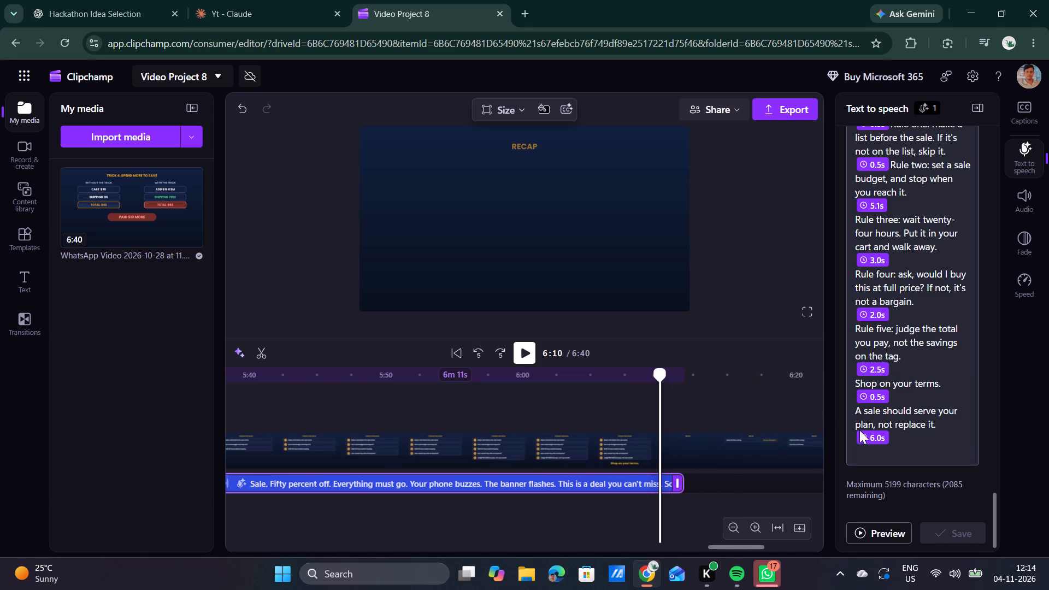
Set the final pause after "A sale should serve your plan, not replace it." to 4.6 s and save the script.
{"action": "left_click", "coordinate": [874, 436]}
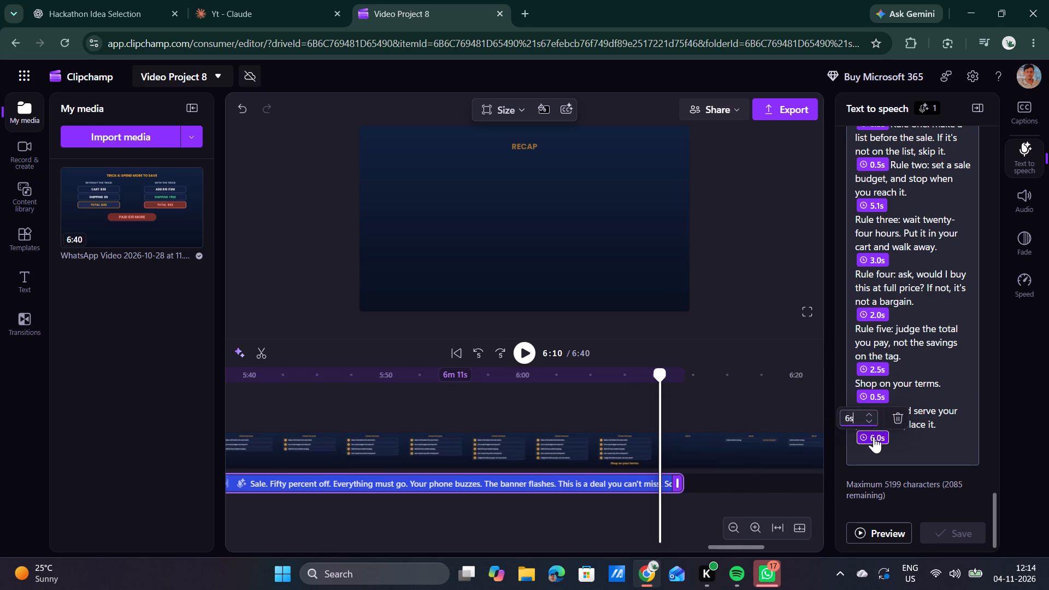
{"action": "key", "text": "Down"}
{"action": "key", "text": "Down"}
{"action": "key", "text": "Down"}
{"action": "key", "text": "Down"}
{"action": "key", "text": "Down"}
{"action": "key", "text": "Down"}
{"action": "key", "text": "Down"}
{"action": "key", "text": "Down"}
{"action": "key", "text": "Down"}
{"action": "key", "text": "Down"}
{"action": "key", "text": "Down"}
{"action": "key", "text": "Down"}
{"action": "key", "text": "Down"}
{"action": "key", "text": "Down"}
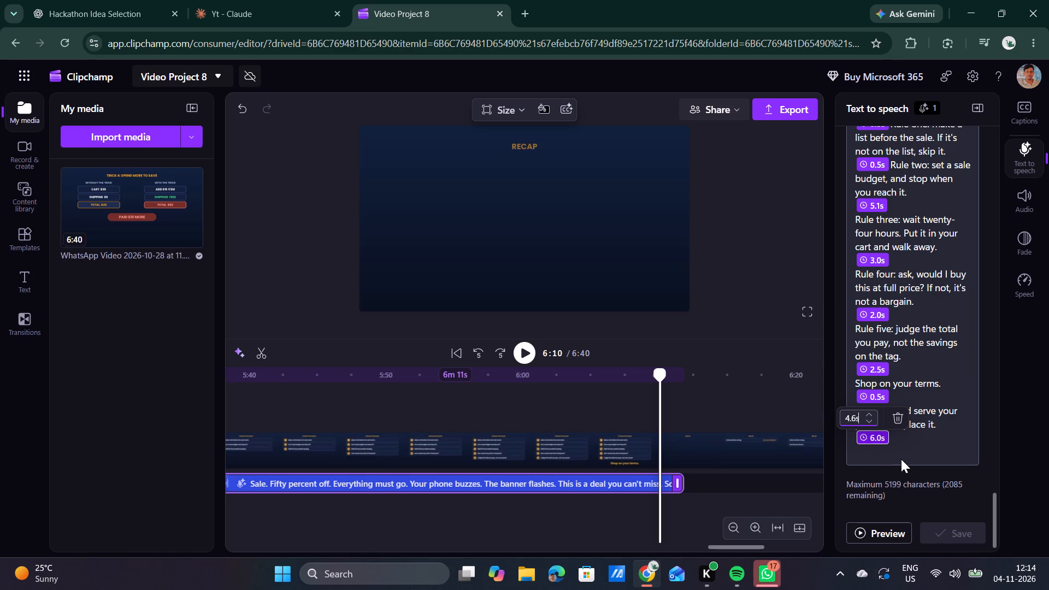
{"action": "left_click", "coordinate": [901, 459]}
{"action": "left_click", "coordinate": [948, 533]}
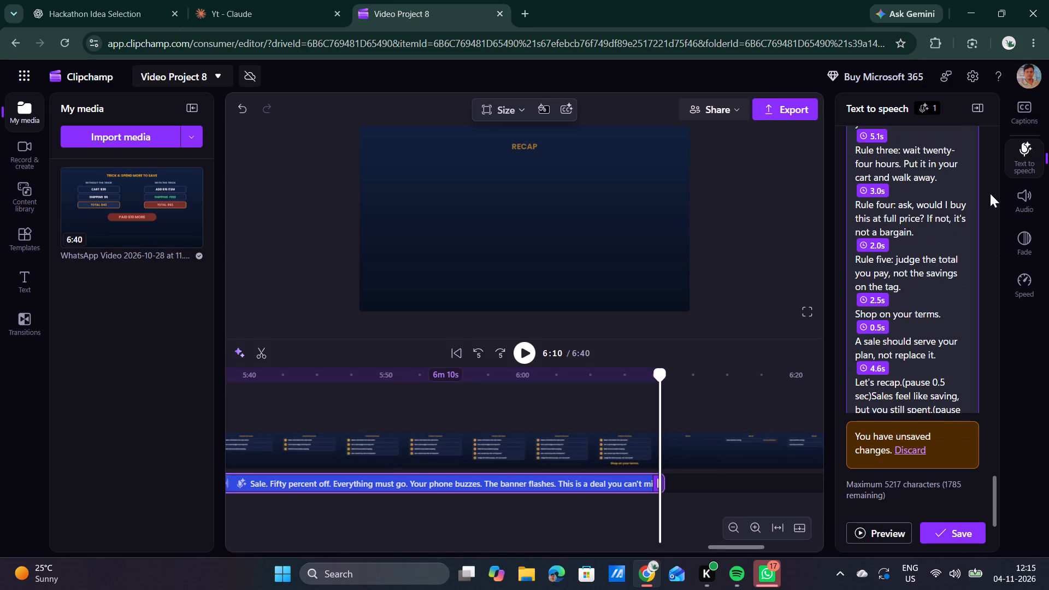
Put the "(pause 0.5 sec)" notes after "Let's recap." and "Sales feel like saving, but you still spent." on their own lines.
{"action": "scroll", "coordinate": [989, 192], "scroll_direction": "down", "scroll_amount": 1}
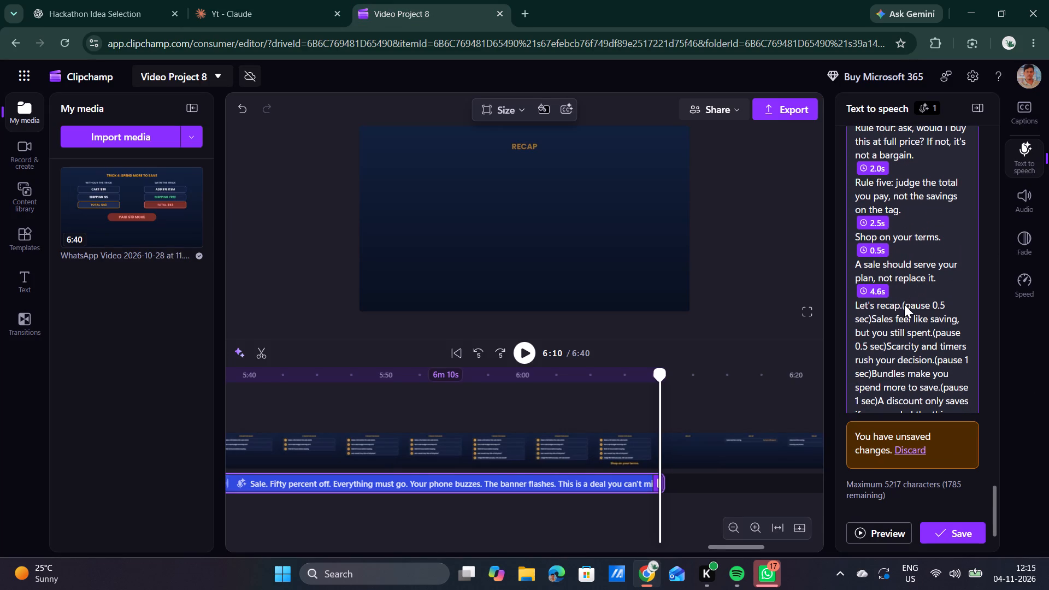
{"action": "left_click", "coordinate": [904, 306]}
{"action": "key", "text": "Left"}
{"action": "key", "text": "Return"}
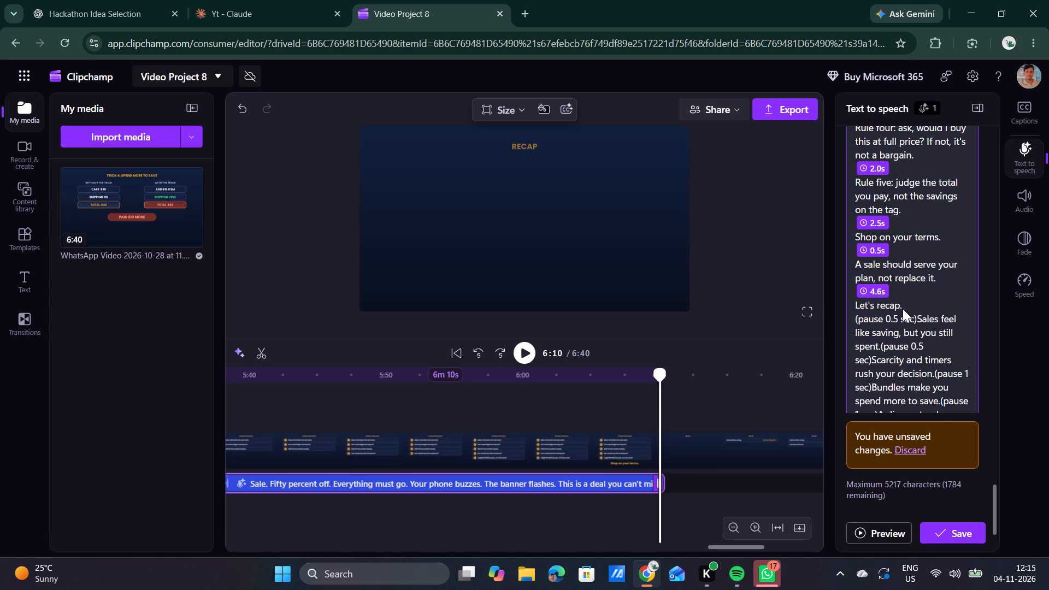
{"action": "left_click", "coordinate": [915, 321]}
{"action": "key", "text": "Right"}
{"action": "key", "text": "Return"}
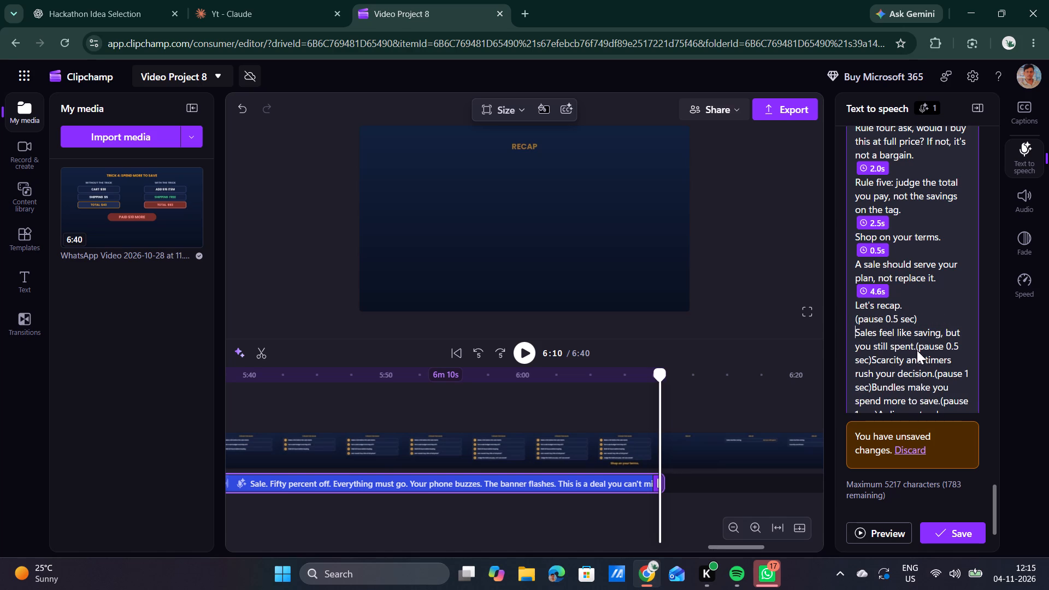
{"action": "left_click", "coordinate": [917, 350]}
{"action": "key", "text": "Return"}
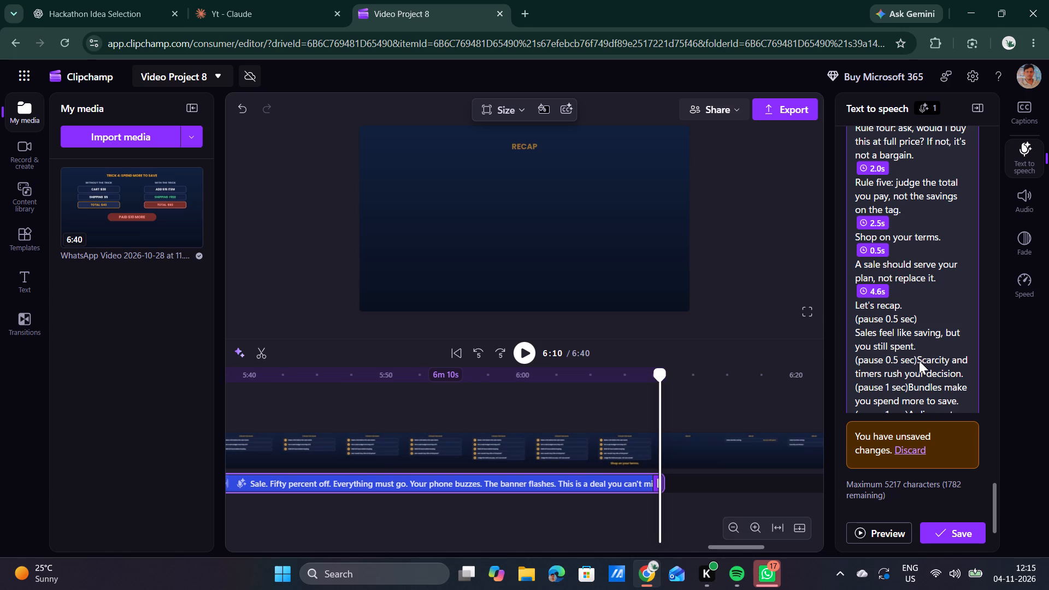
{"action": "left_click", "coordinate": [918, 358]}
{"action": "key", "text": "Return"}
Put the "(pause 1 sec)" notes after "Scarcity and timers rush your decision." and "Bundles make you spend more to save." on their own lines.
{"action": "scroll", "coordinate": [918, 358], "scroll_direction": "down", "scroll_amount": 1}
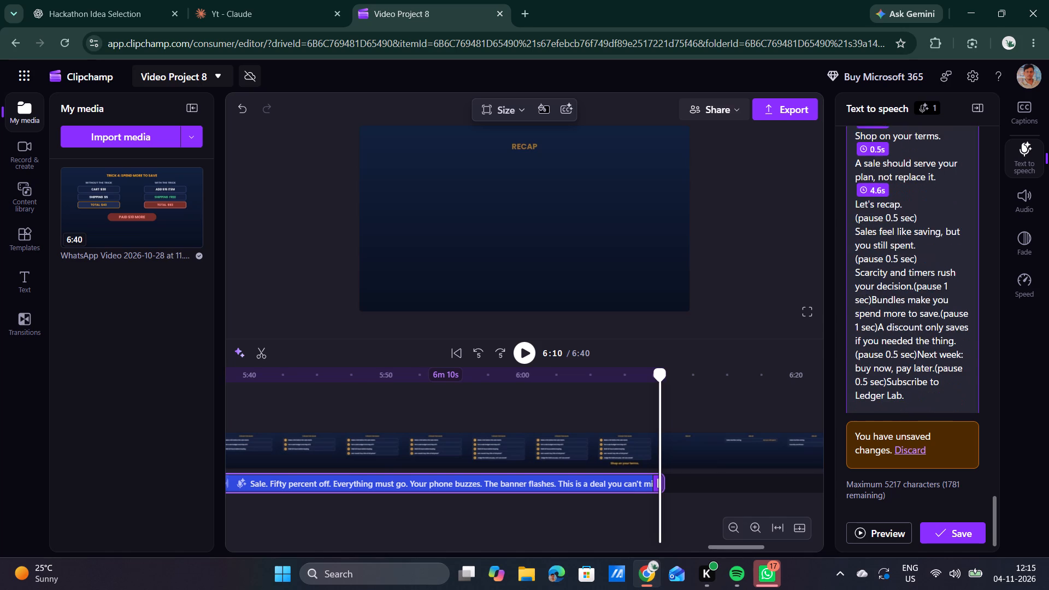
{"action": "scroll", "coordinate": [918, 358], "scroll_direction": "down", "scroll_amount": 1}
{"action": "left_click", "coordinate": [914, 282]}
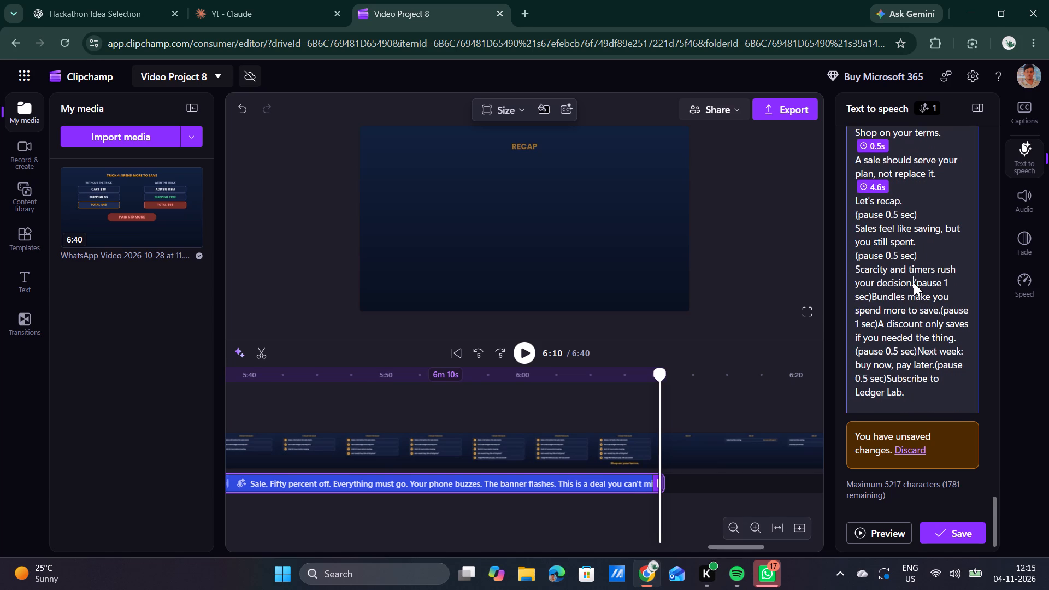
{"action": "key", "text": "Return"}
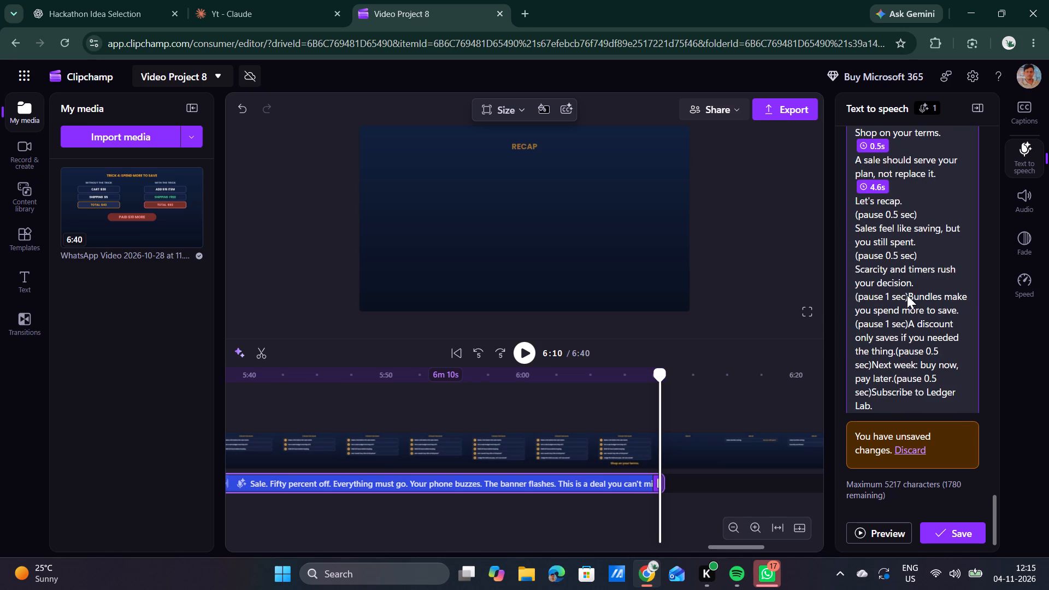
{"action": "left_click", "coordinate": [906, 296]}
{"action": "key", "text": "Right"}
{"action": "key", "text": "Return"}
{"action": "left_click", "coordinate": [914, 326]}
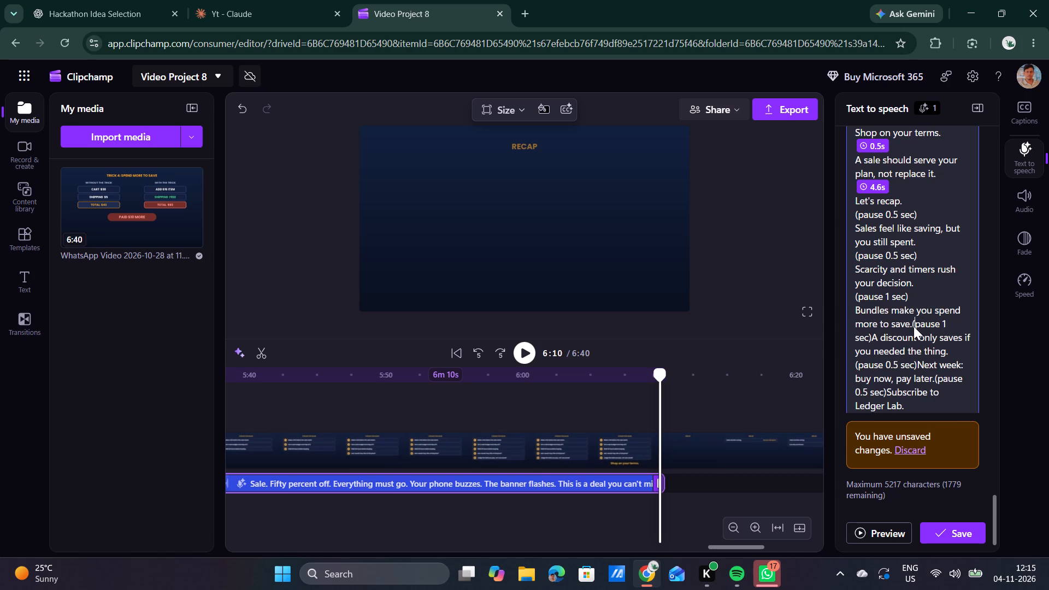
{"action": "key", "text": "Left"}
{"action": "key", "text": "Return"}
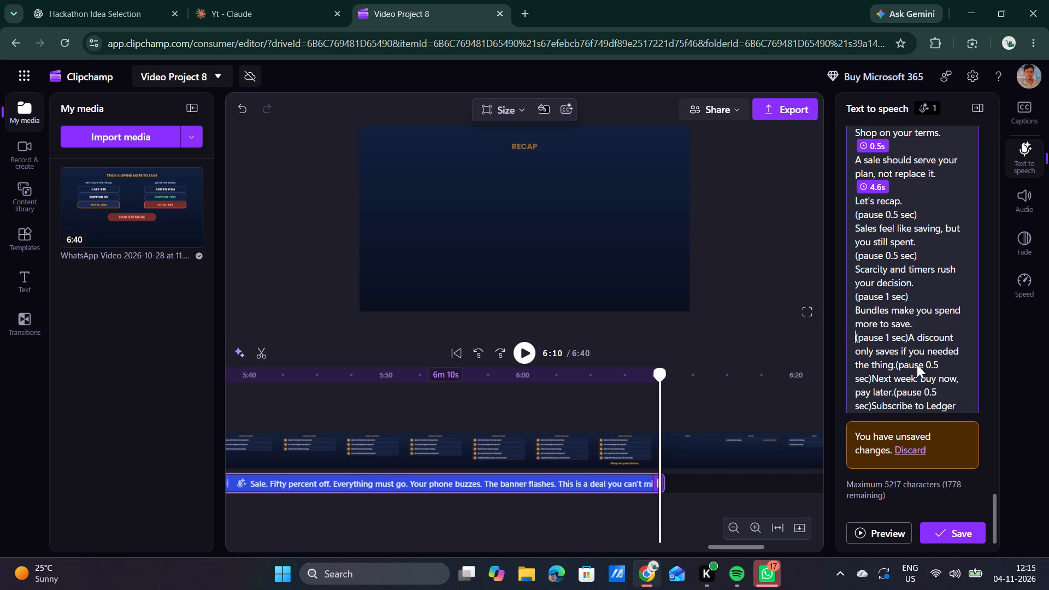
{"action": "left_click", "coordinate": [908, 340]}
{"action": "key", "text": "Return"}
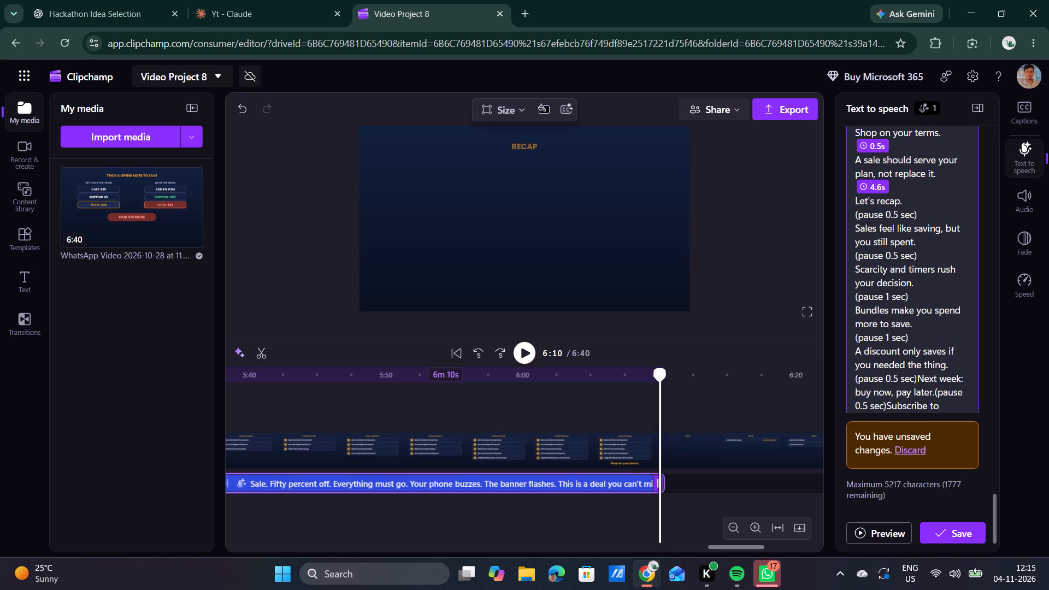
Put the "(pause 0.5 sec)" notes after "A discount only saves if you needed the thing." and "Next week: buy now, pay later." on their own lines.
{"action": "left_click", "coordinate": [949, 363]}
{"action": "key", "text": "Return"}
{"action": "key", "text": "Right"}
{"action": "key", "text": "Right"}
{"action": "key", "text": "Right"}
{"action": "key", "text": "Right"}
{"action": "key", "text": "Right"}
{"action": "key", "text": "Right"}
{"action": "key", "text": "Right"}
{"action": "key", "text": "Right"}
{"action": "key", "text": "Right"}
{"action": "key", "text": "Right"}
{"action": "key", "text": "Right"}
{"action": "key", "text": "Right"}
{"action": "key", "text": "Right"}
{"action": "key", "text": "Right"}
{"action": "key", "text": "Right"}
{"action": "key", "text": "Return"}
{"action": "scroll", "coordinate": [949, 363], "scroll_direction": "down", "scroll_amount": 1}
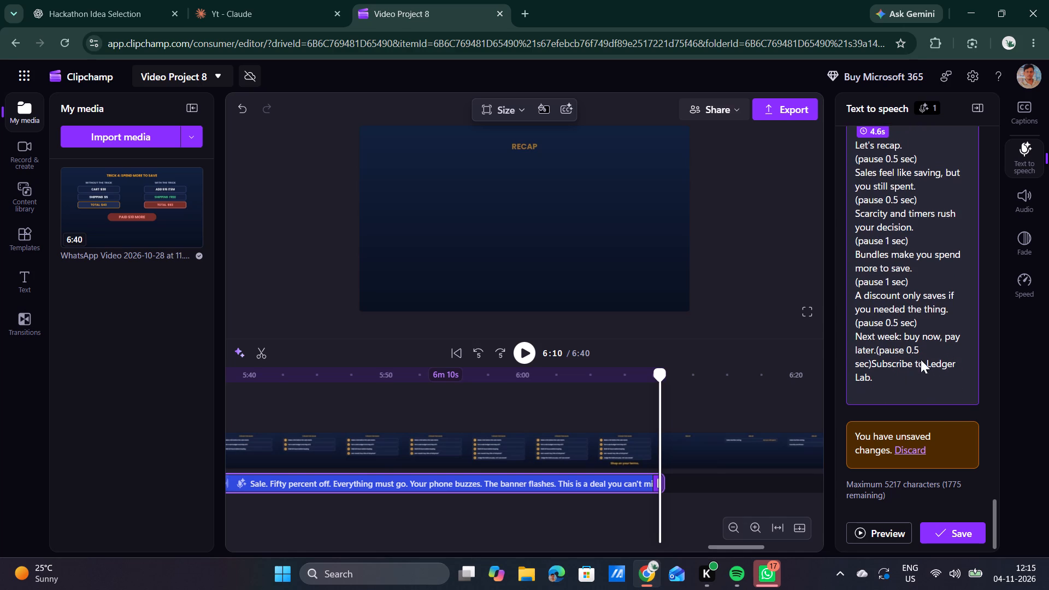
{"action": "left_click", "coordinate": [878, 353]}
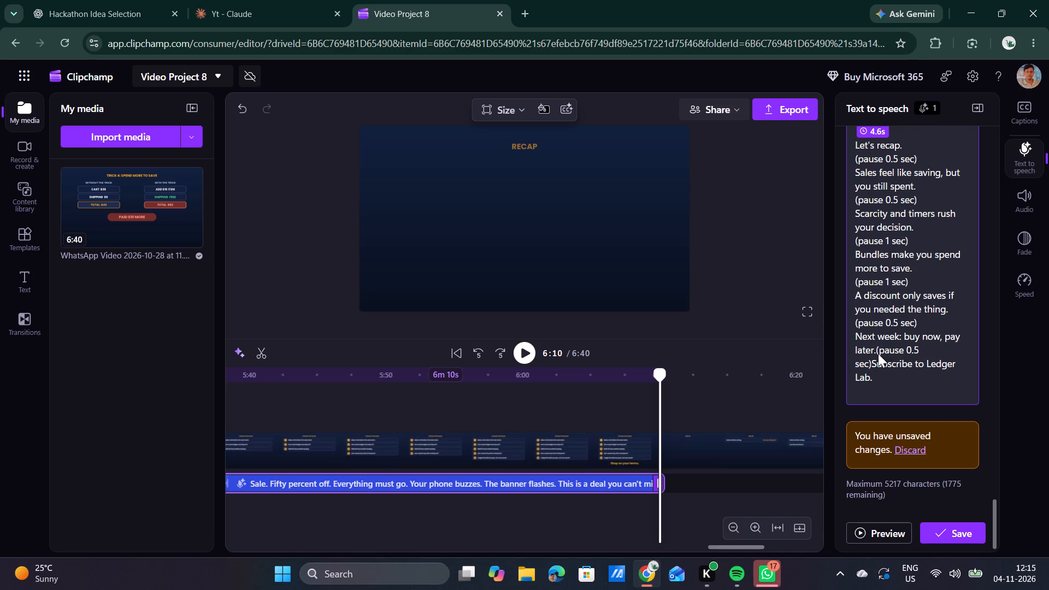
{"action": "key", "text": "Left"}
{"action": "key", "text": "Return"}
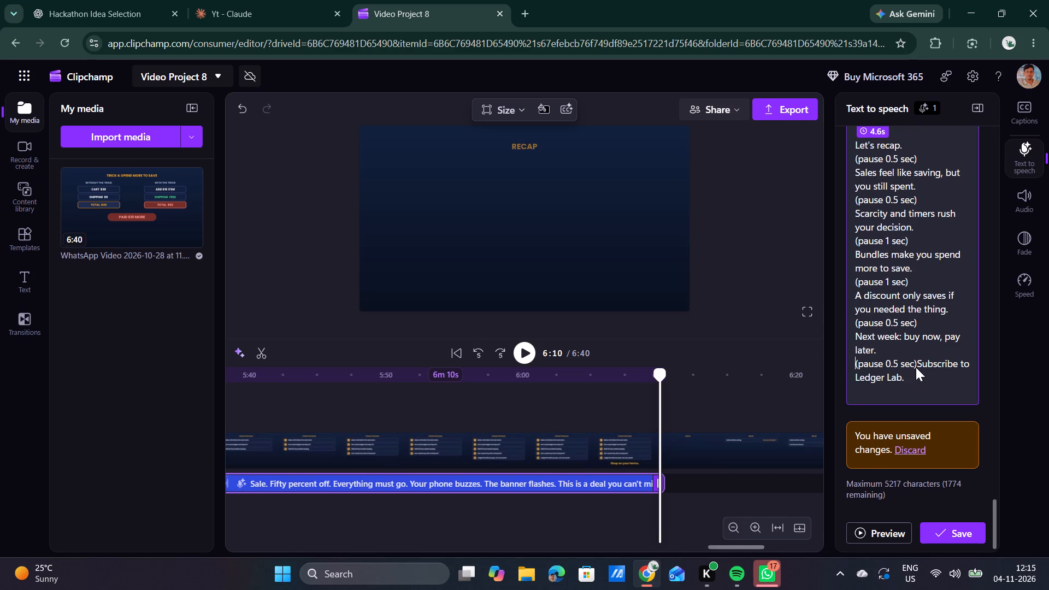
{"action": "left_click", "coordinate": [916, 367]}
{"action": "key", "text": "Return"}
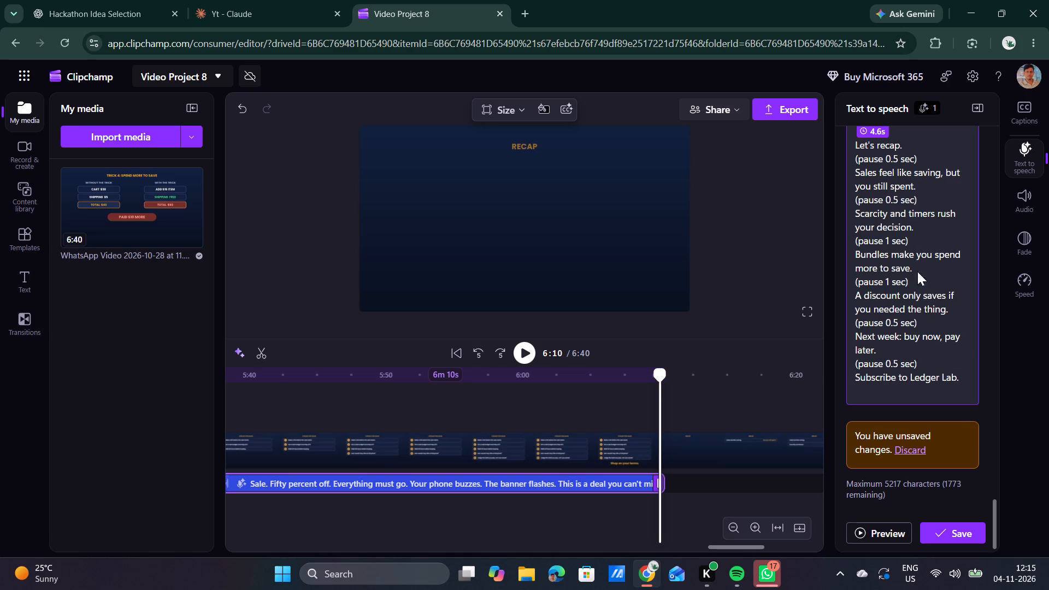
Replace the "(pause 0.5 sec)" note after "Let's recap." with a voiceover pause of 0.5 s.
{"action": "scroll", "coordinate": [923, 195], "scroll_direction": "up", "scroll_amount": 1}
{"action": "left_click_drag", "start_coordinate": [926, 241], "coordinate": [854, 243]}
{"action": "key", "text": "BackSpace"}
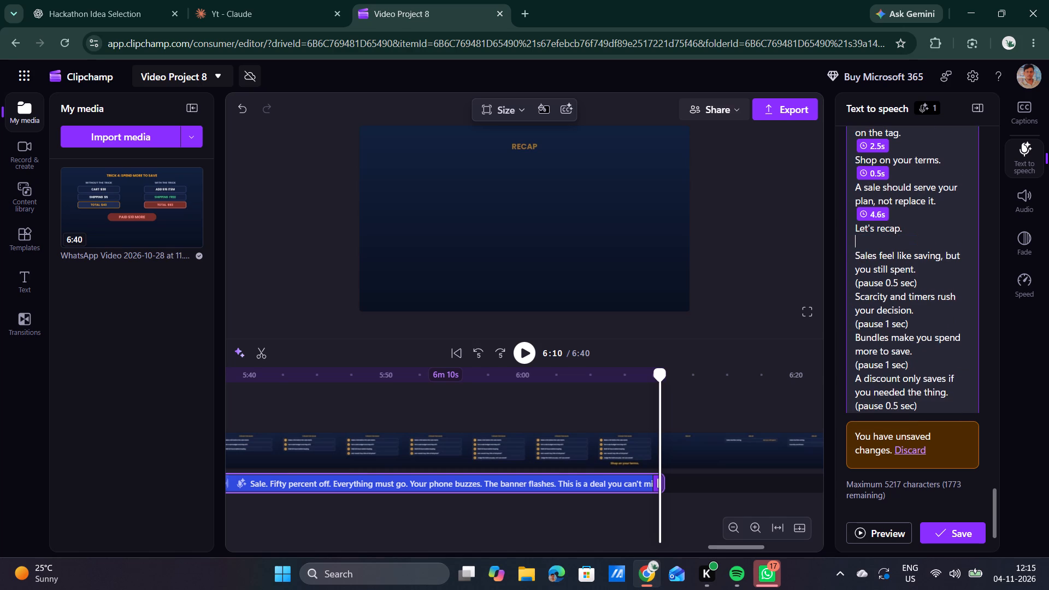
{"action": "scroll", "coordinate": [892, 211], "scroll_direction": "up", "scroll_amount": 16}
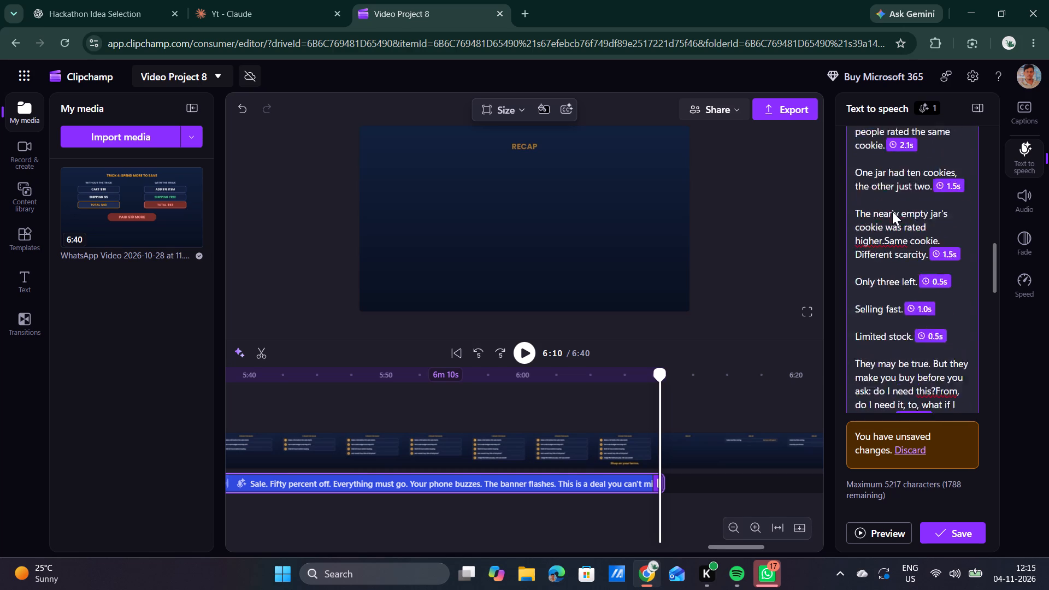
{"action": "scroll", "coordinate": [892, 211], "scroll_direction": "up", "scroll_amount": 7}
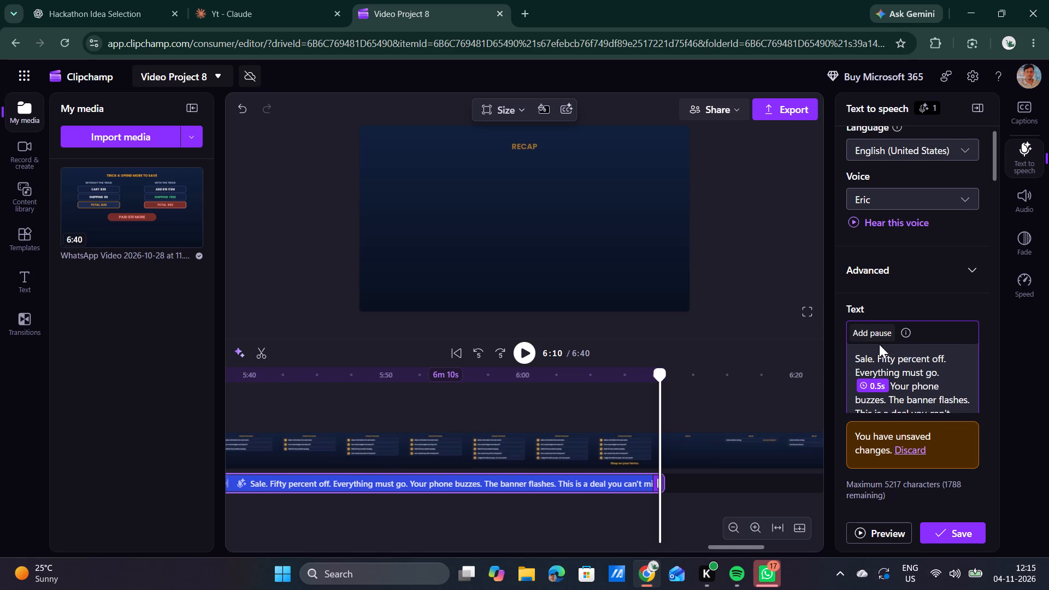
{"action": "left_click", "coordinate": [879, 334]}
{"action": "scroll", "coordinate": [879, 334], "scroll_direction": "down", "scroll_amount": 6}
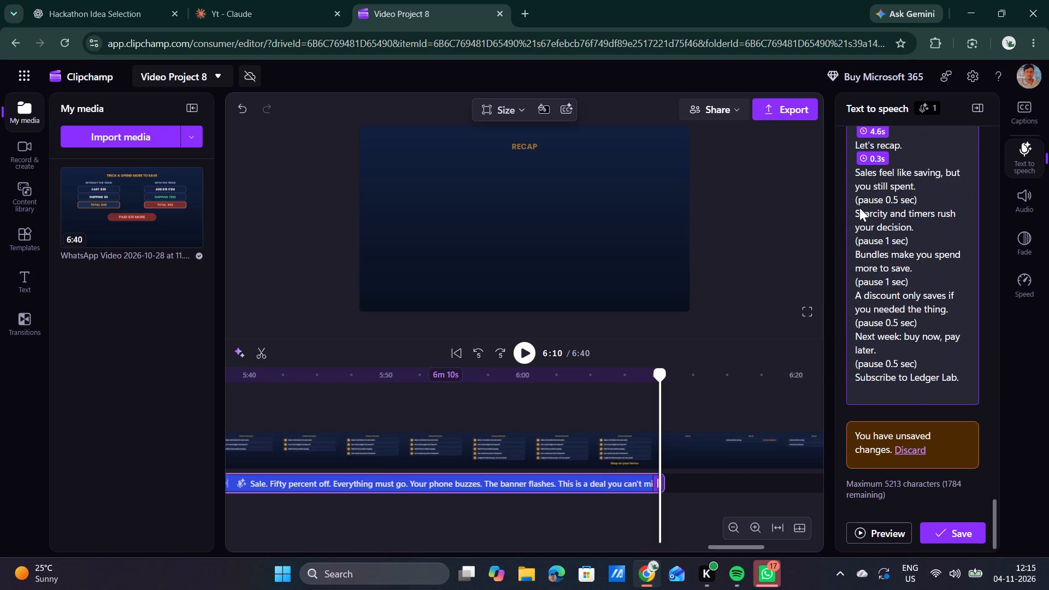
{"action": "left_click", "coordinate": [873, 154]}
{"action": "key", "text": "Up"}
{"action": "key", "text": "Up"}
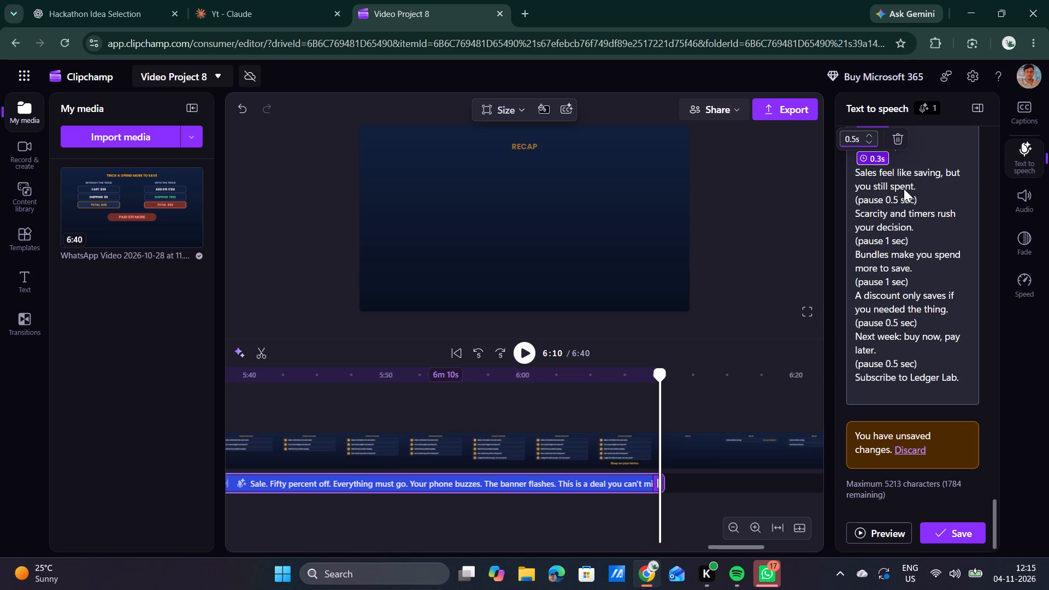
Replace the "(pause 0.5 sec)" note after "Sales feel like saving, but you still spent." with a voiceover pause of 0.5 s.
{"action": "left_click", "coordinate": [926, 198]}
{"action": "left_click_drag", "start_coordinate": [926, 198], "coordinate": [856, 199]}
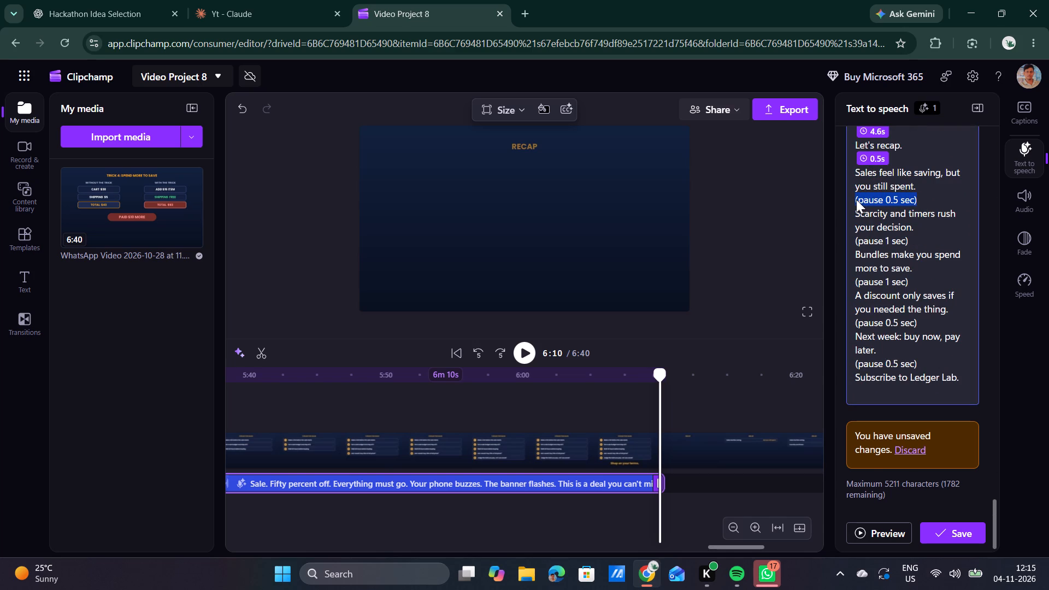
{"action": "left_click_drag", "start_coordinate": [856, 199], "coordinate": [853, 200]}
{"action": "key", "text": "BackSpace"}
{"action": "scroll", "coordinate": [897, 166], "scroll_direction": "up", "scroll_amount": 6}
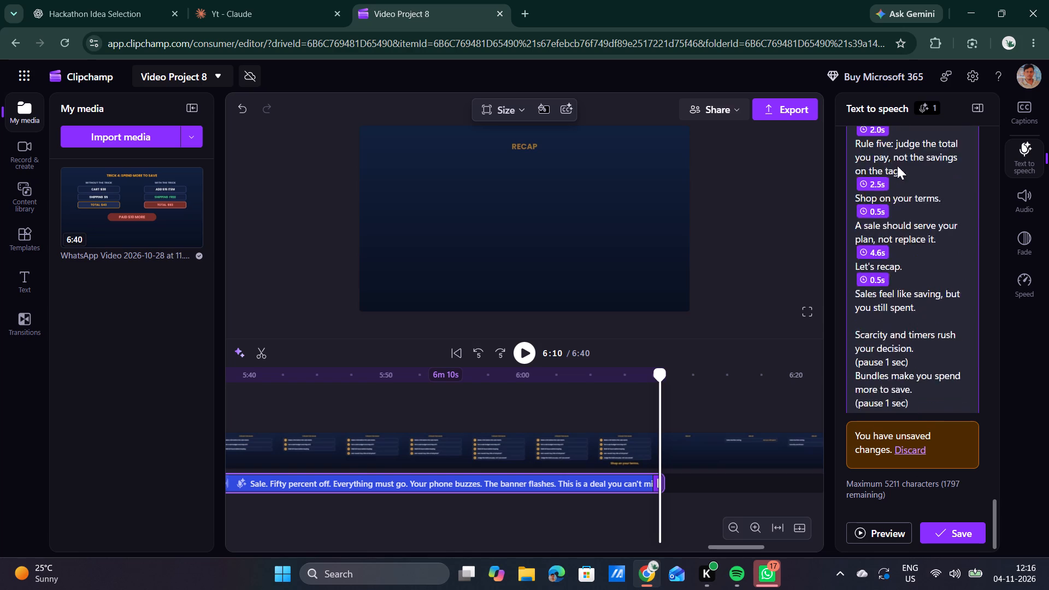
{"action": "scroll", "coordinate": [897, 166], "scroll_direction": "up", "scroll_amount": 11}
{"action": "left_click", "coordinate": [869, 355]}
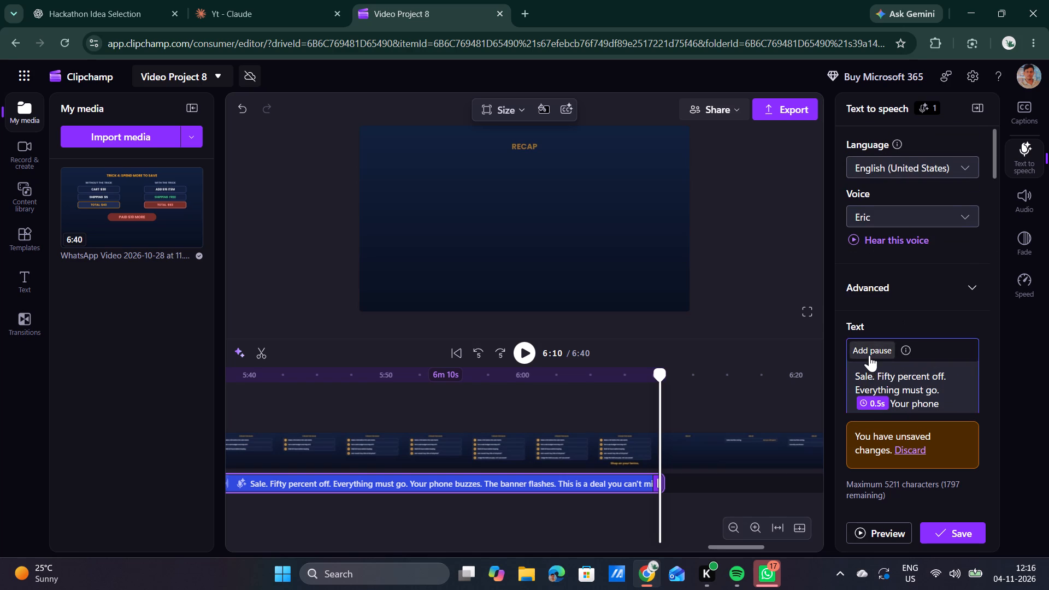
{"action": "scroll", "coordinate": [869, 355], "scroll_direction": "down", "scroll_amount": 6}
{"action": "left_click", "coordinate": [866, 196]}
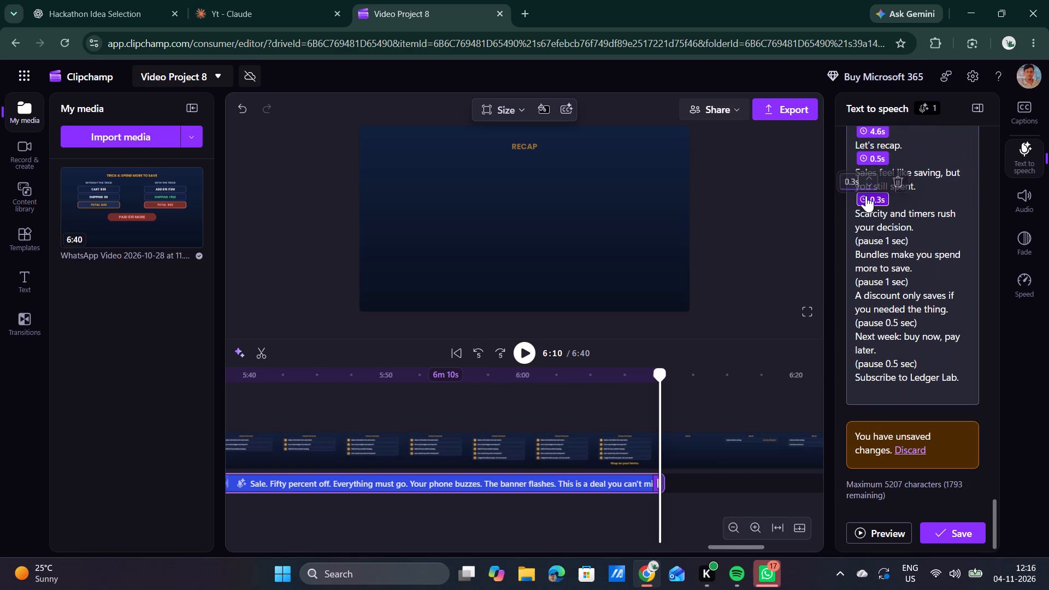
{"action": "key", "text": "Up"}
{"action": "key", "text": "Up"}
Delete the "(pause 1 sec)" note after "Scarcity and timers rush your decision.", keeping its line empty.
{"action": "left_click", "coordinate": [918, 239]}
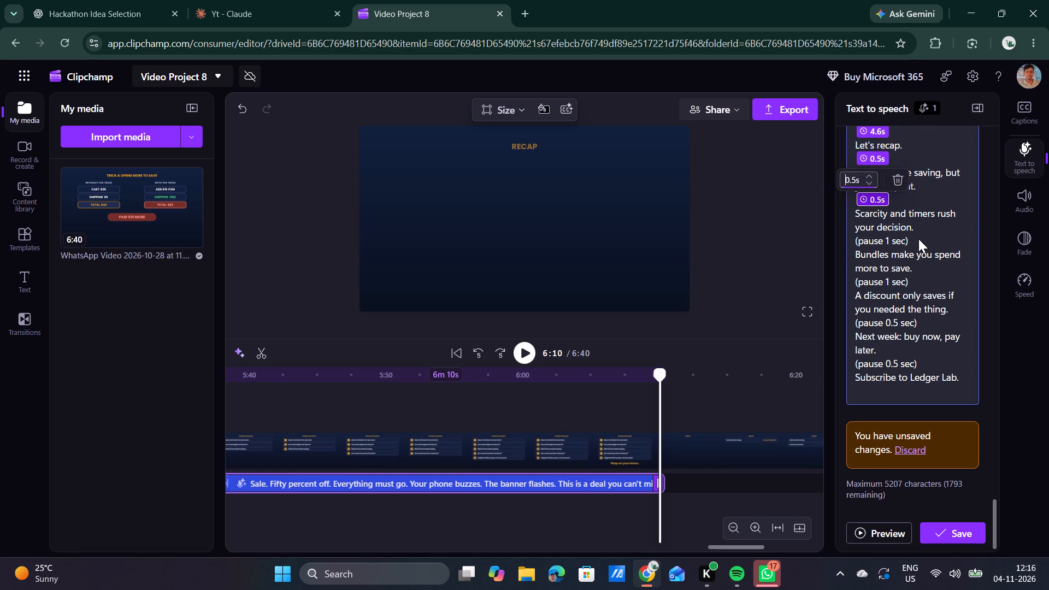
{"action": "left_click_drag", "start_coordinate": [918, 239], "coordinate": [849, 246]}
{"action": "key", "text": "BackSpace"}
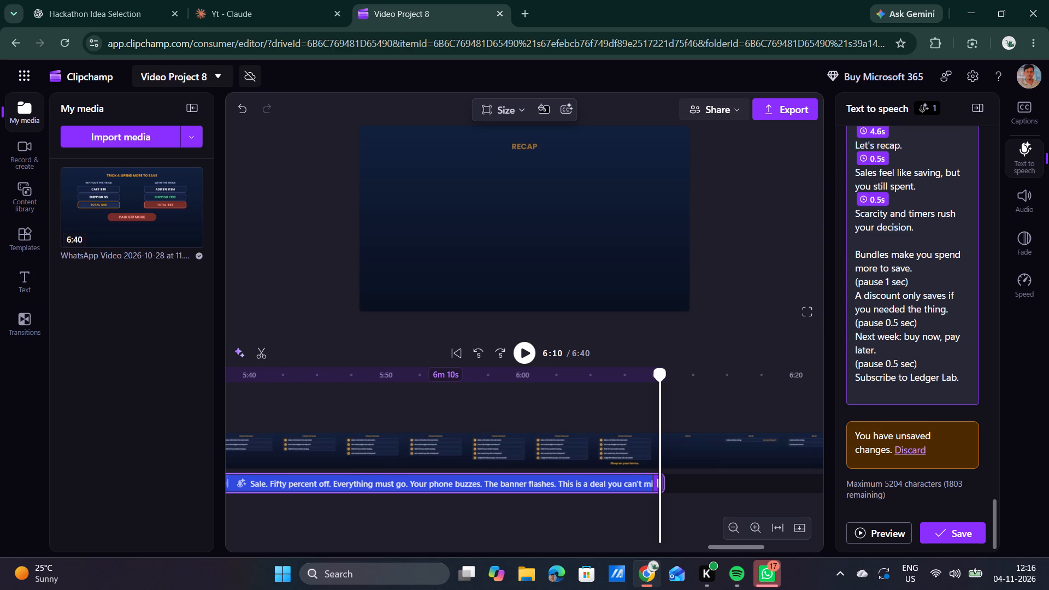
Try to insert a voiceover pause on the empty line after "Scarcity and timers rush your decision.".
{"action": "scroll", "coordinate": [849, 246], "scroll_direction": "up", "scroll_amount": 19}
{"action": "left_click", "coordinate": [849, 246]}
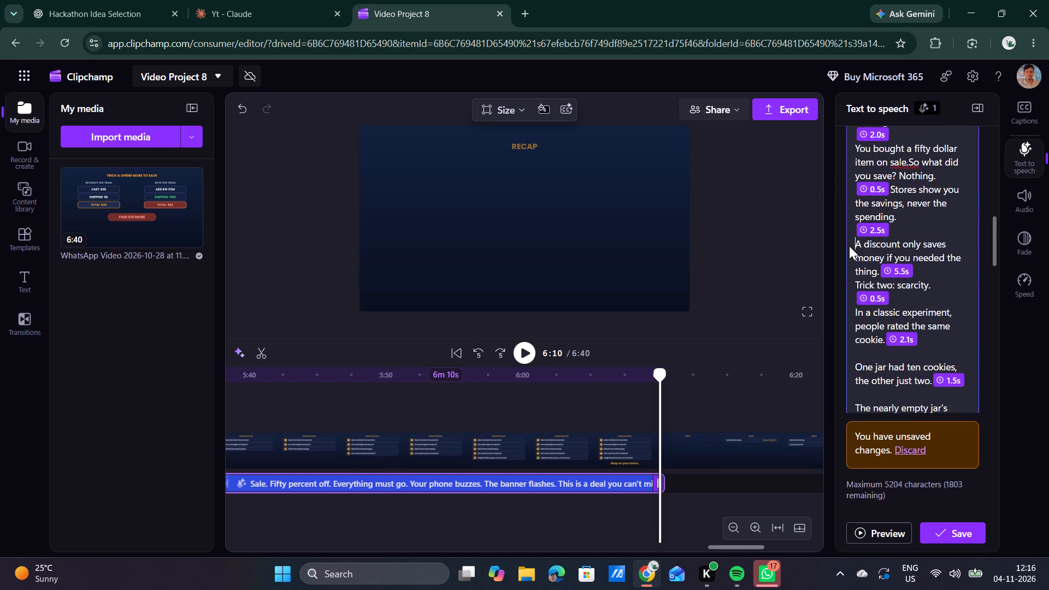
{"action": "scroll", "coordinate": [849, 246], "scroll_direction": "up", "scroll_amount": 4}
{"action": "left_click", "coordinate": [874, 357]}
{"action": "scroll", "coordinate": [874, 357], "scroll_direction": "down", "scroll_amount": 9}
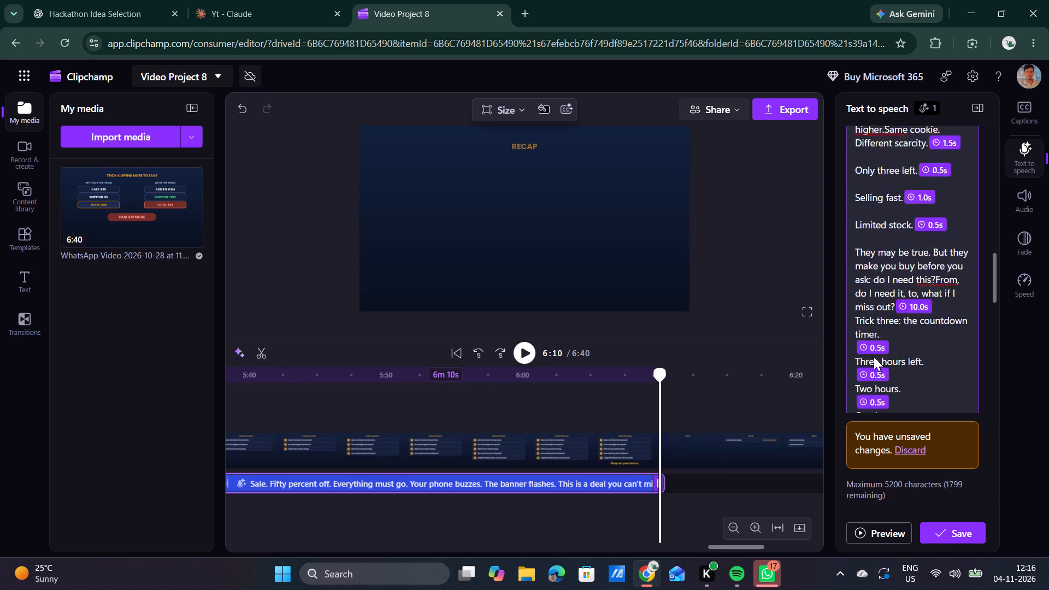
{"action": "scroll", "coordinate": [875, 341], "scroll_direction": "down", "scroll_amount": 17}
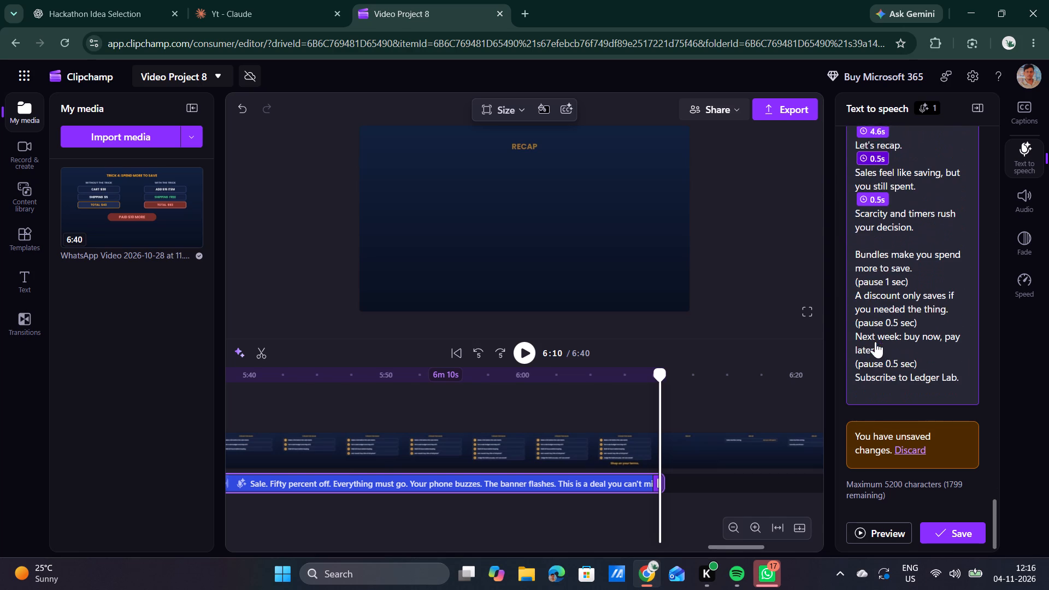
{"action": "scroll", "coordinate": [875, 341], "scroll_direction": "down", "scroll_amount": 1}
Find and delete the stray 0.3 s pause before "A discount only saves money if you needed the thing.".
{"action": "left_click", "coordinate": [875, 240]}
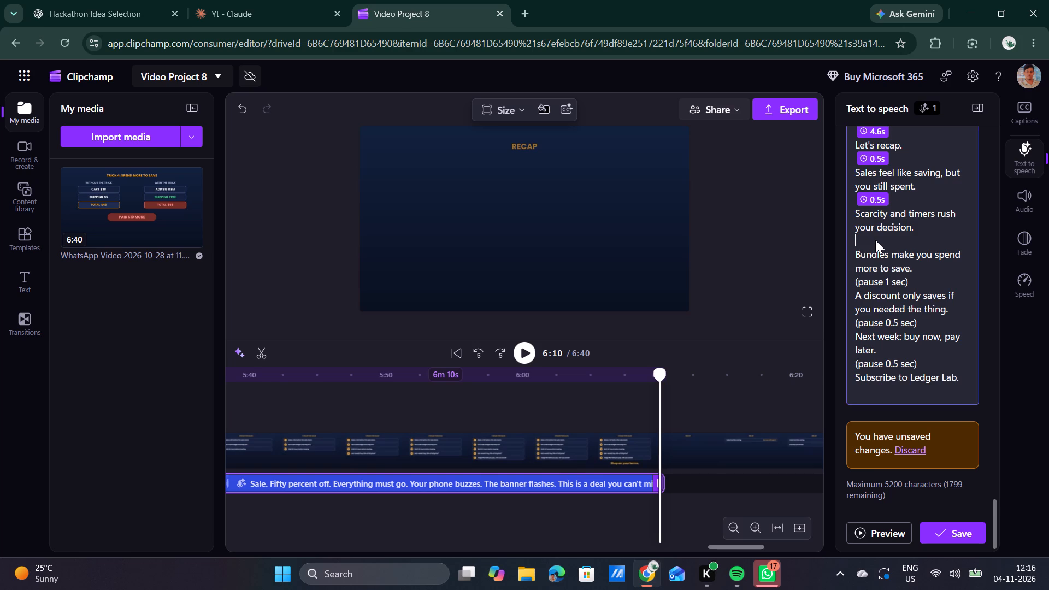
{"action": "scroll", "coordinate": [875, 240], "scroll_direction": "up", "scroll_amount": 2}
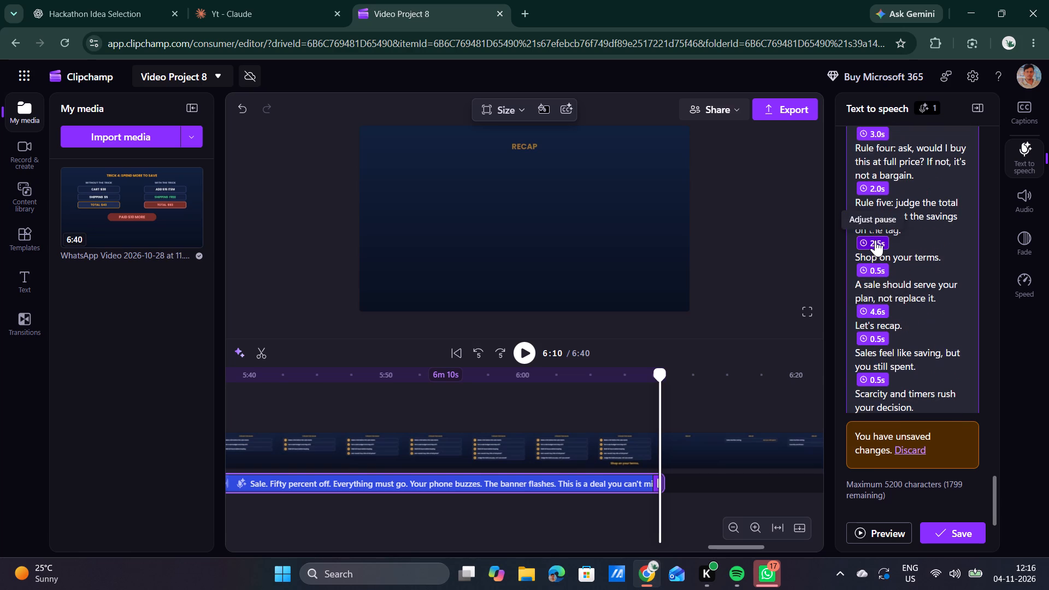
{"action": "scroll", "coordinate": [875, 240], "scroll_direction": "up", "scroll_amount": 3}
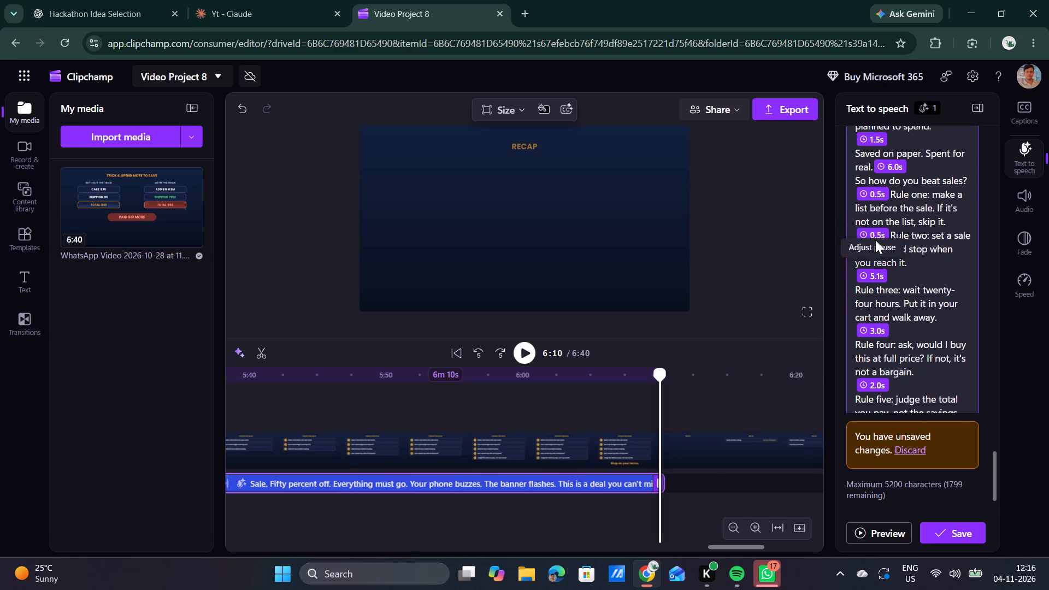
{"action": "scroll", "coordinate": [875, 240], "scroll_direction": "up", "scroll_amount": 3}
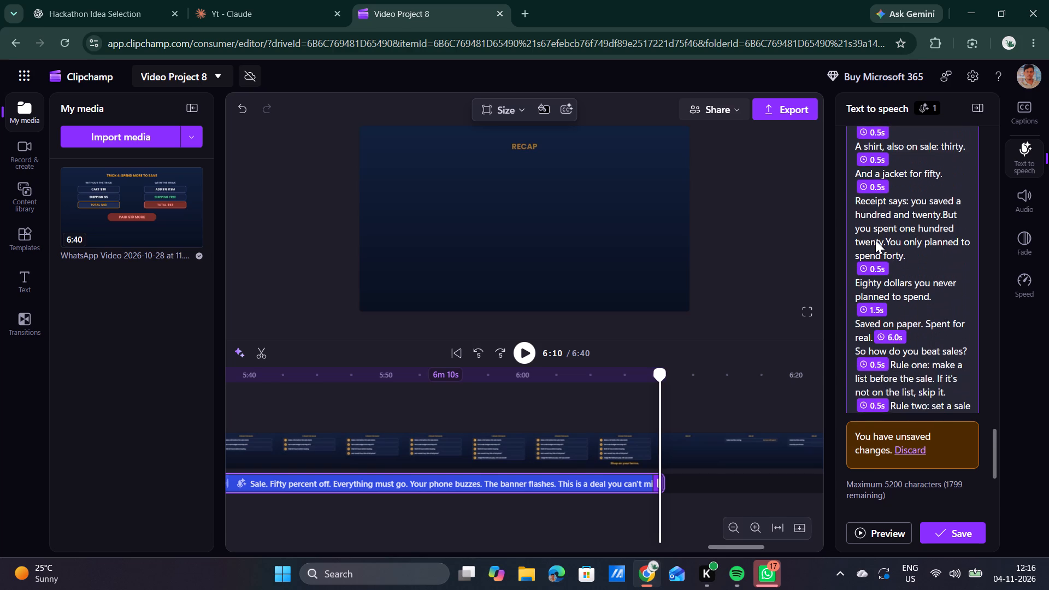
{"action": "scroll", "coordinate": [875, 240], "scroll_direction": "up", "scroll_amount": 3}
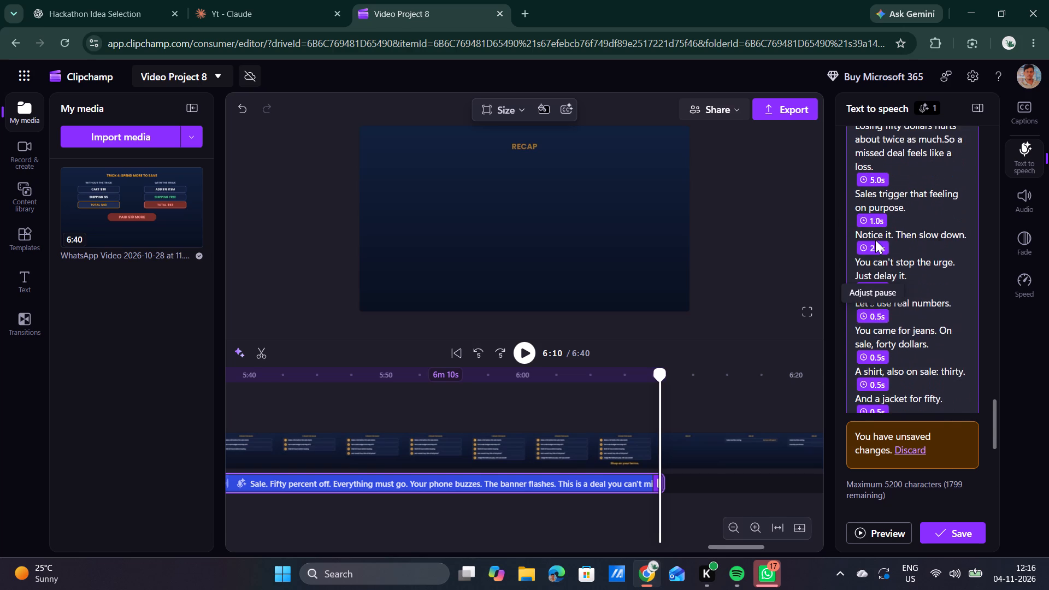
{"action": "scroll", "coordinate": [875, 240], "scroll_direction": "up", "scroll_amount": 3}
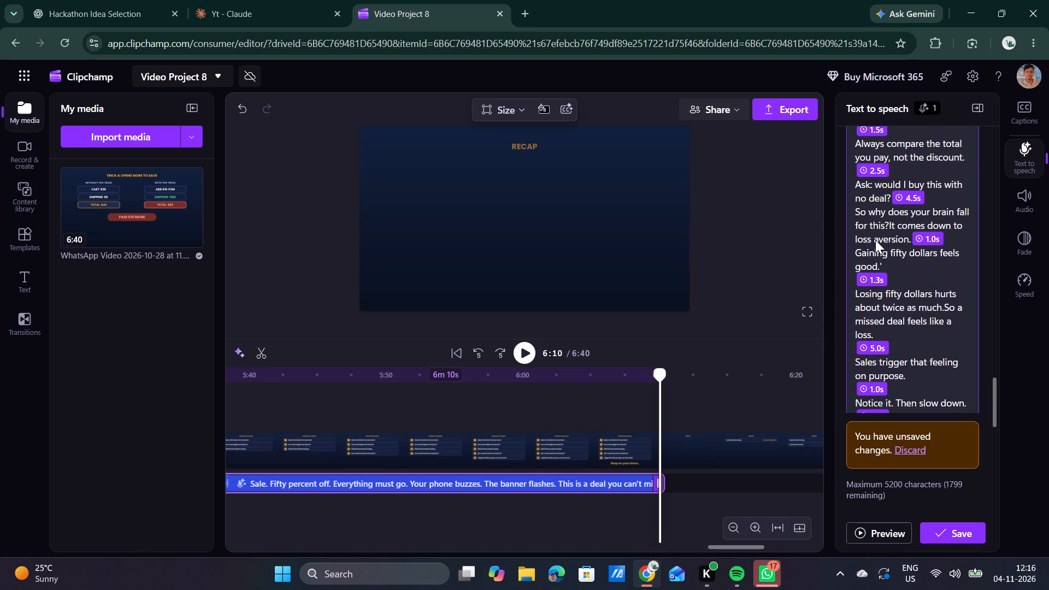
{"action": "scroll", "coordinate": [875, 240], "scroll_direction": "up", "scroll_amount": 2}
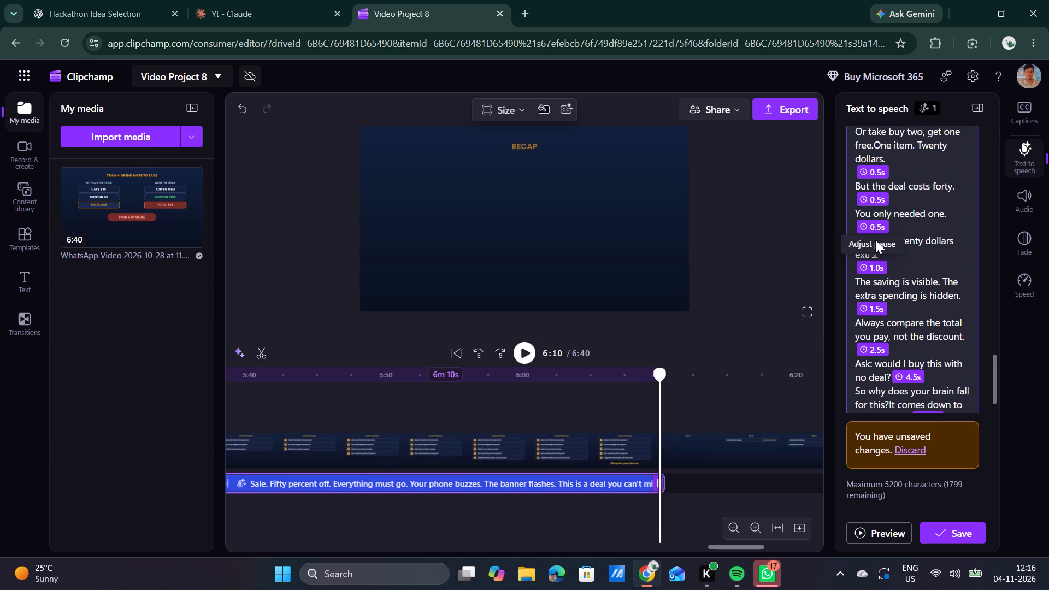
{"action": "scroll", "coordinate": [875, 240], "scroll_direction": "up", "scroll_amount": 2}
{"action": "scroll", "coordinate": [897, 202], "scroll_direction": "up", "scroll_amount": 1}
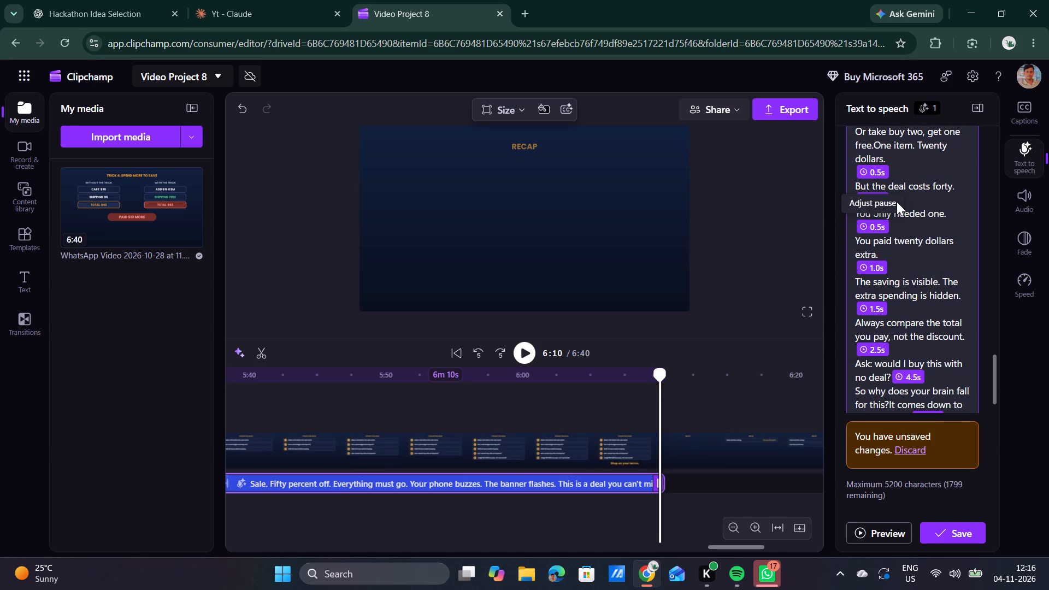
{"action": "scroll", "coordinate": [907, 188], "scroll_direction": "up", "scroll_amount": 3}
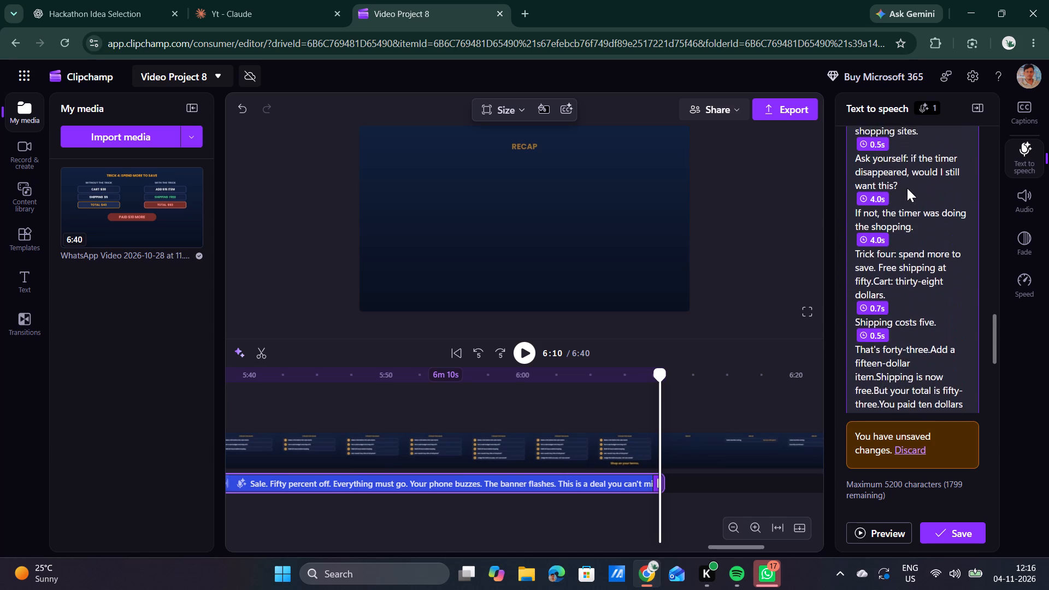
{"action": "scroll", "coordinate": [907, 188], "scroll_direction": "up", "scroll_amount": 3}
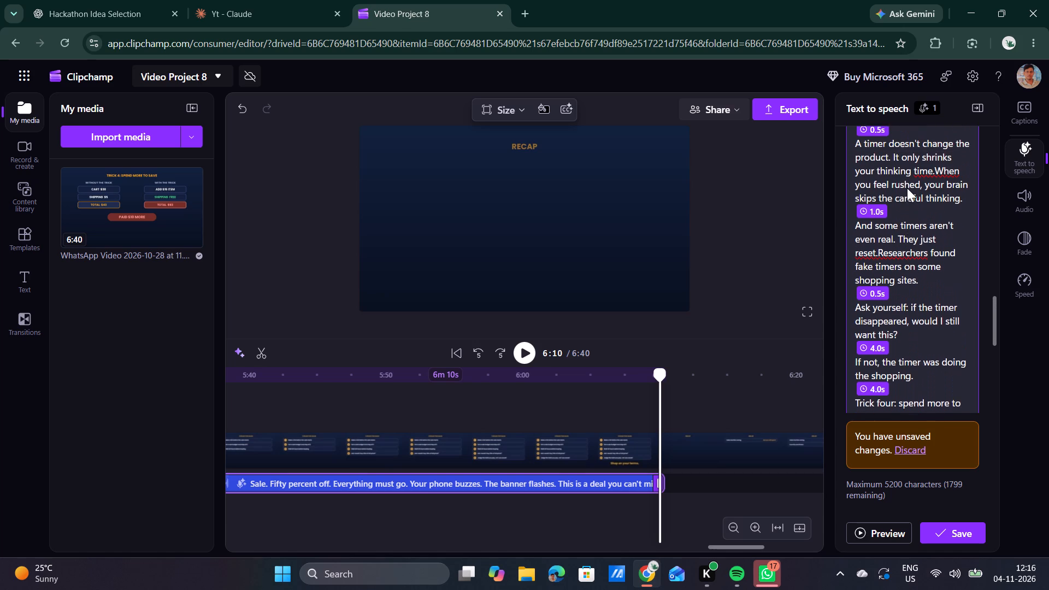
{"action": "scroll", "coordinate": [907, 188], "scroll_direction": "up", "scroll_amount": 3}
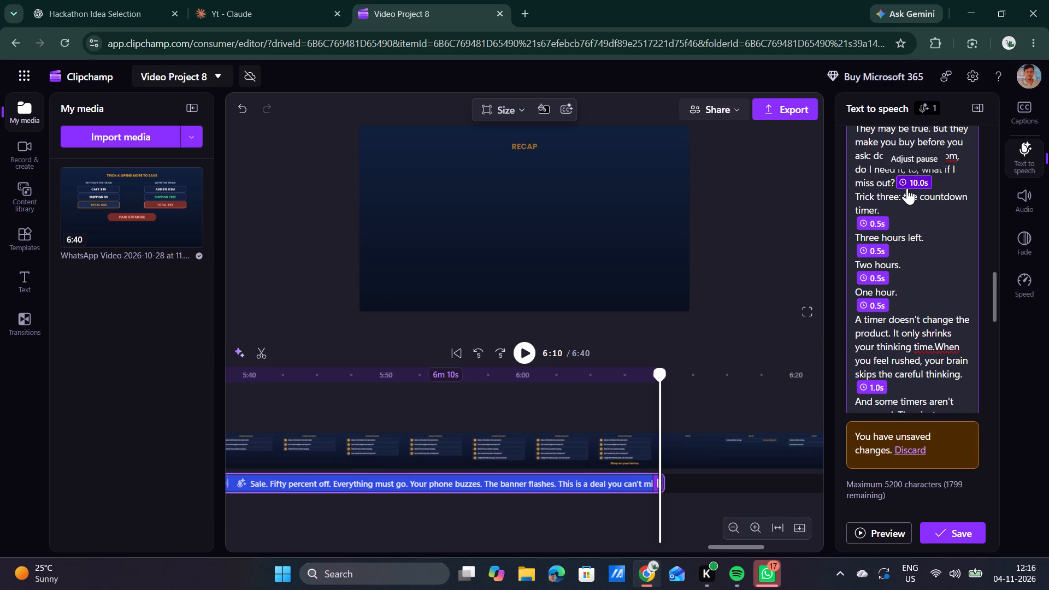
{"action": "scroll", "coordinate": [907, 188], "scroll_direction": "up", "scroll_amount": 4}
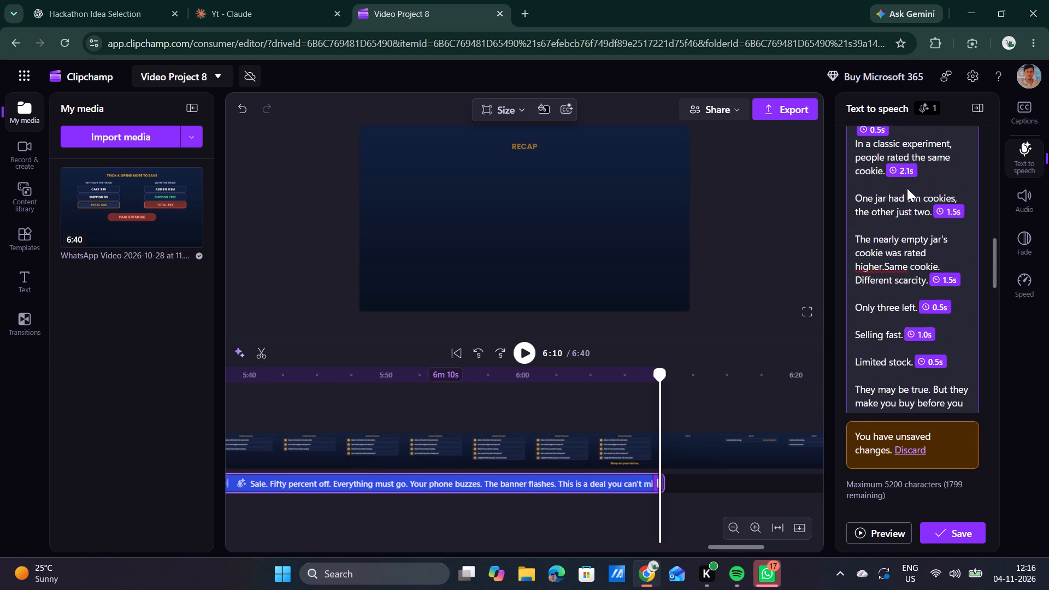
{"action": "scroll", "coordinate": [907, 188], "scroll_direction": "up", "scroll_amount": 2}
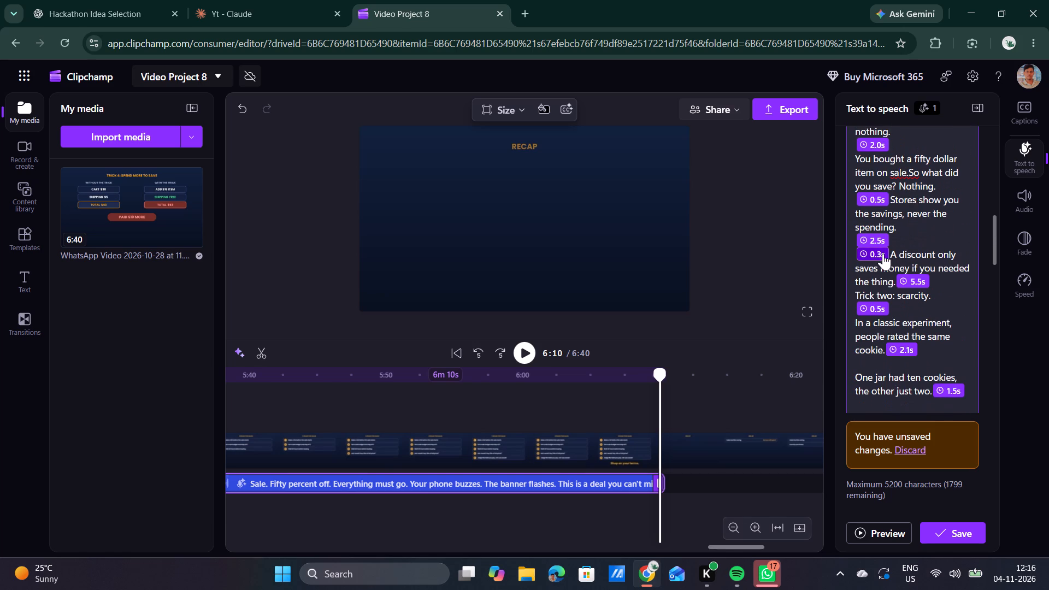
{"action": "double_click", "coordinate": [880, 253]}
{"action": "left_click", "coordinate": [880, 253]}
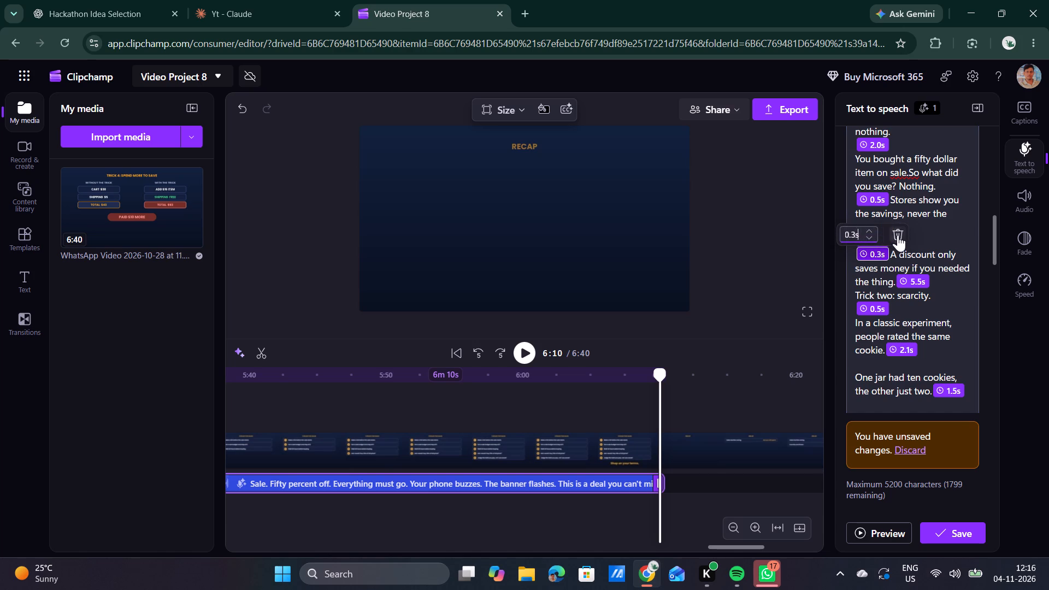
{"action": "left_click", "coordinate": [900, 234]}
Insert a voiceover pause of 0.5 s on the empty line after "Scarcity and timers rush your decision.".
{"action": "scroll", "coordinate": [900, 234], "scroll_direction": "down", "scroll_amount": 6}
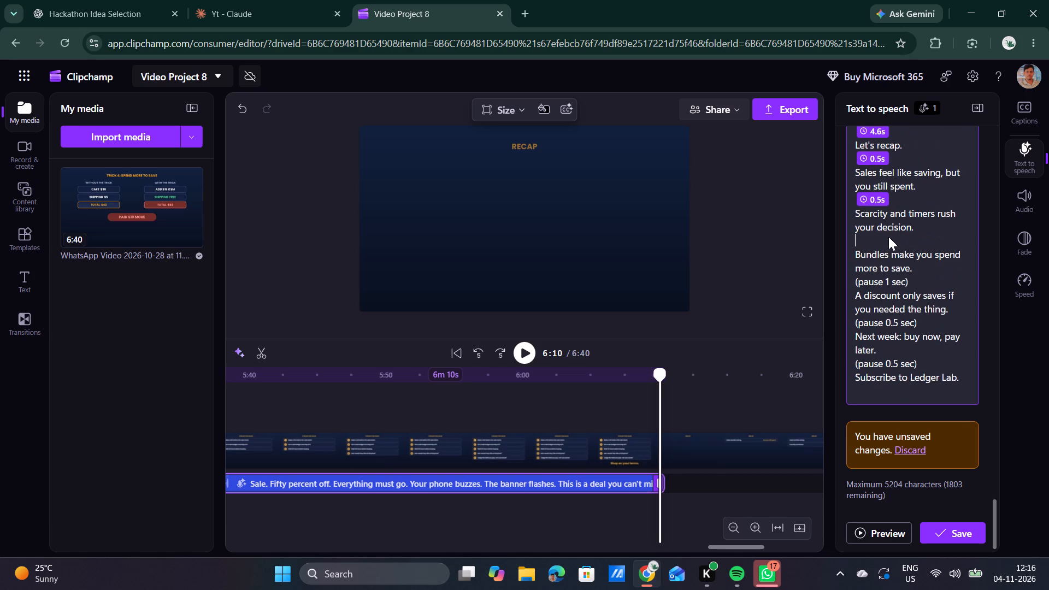
{"action": "scroll", "coordinate": [882, 239], "scroll_direction": "up", "scroll_amount": 12}
{"action": "scroll", "coordinate": [882, 239], "scroll_direction": "up", "scroll_amount": 11}
{"action": "left_click", "coordinate": [888, 356]}
{"action": "scroll", "coordinate": [888, 356], "scroll_direction": "down", "scroll_amount": 7}
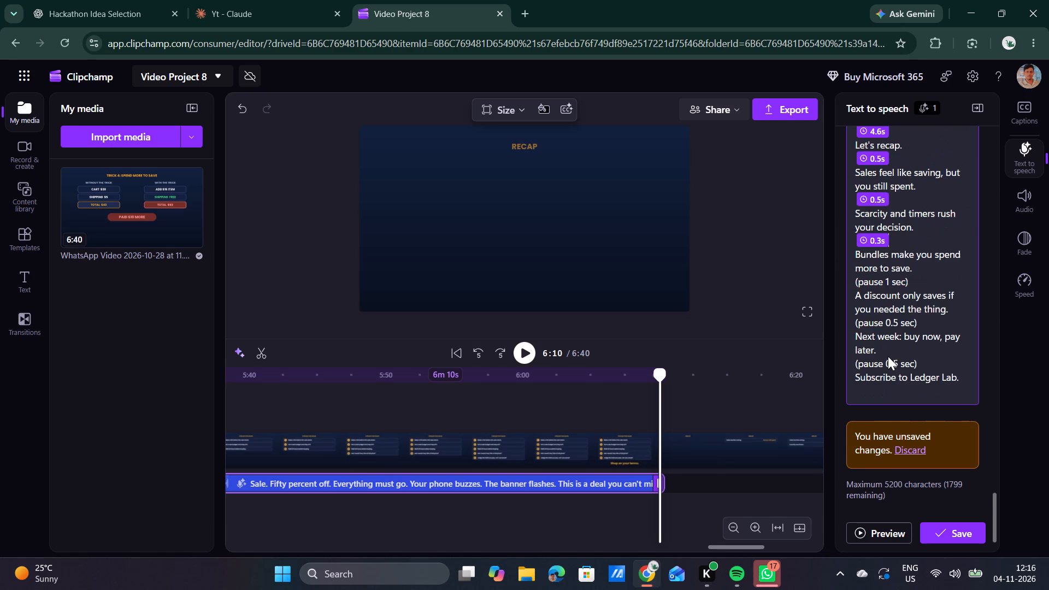
{"action": "left_click", "coordinate": [865, 240]}
{"action": "key", "text": "Up"}
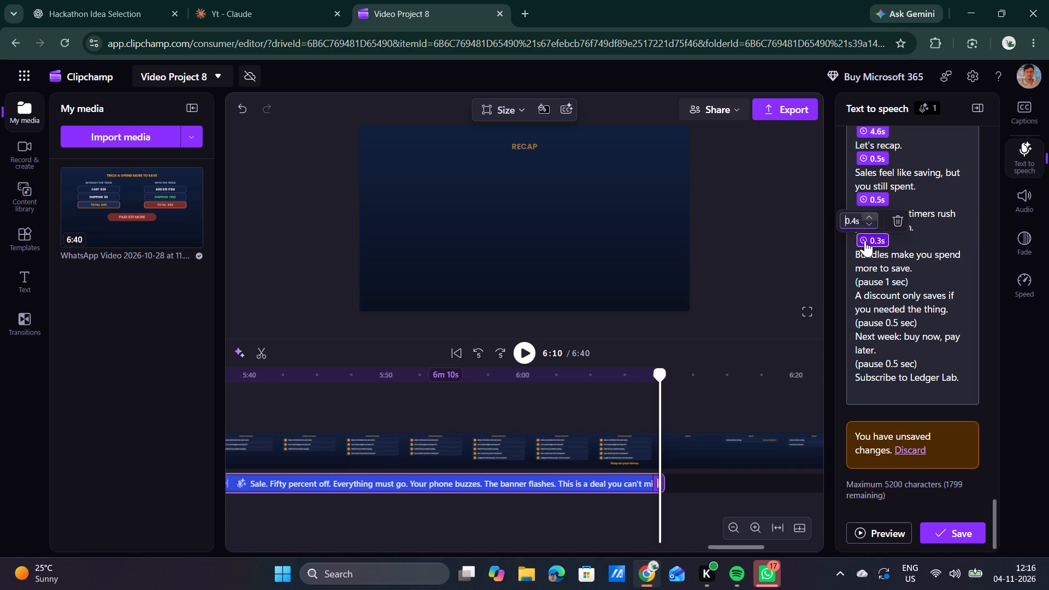
{"action": "key", "text": "Up"}
Replace the "(pause 1 sec)" note after "Bundles make you spend more to save." with a voiceover pause of 1.0 s.
{"action": "left_click", "coordinate": [915, 282]}
{"action": "left_click_drag", "start_coordinate": [915, 282], "coordinate": [842, 286]}
{"action": "key", "text": "BackSpace"}
{"action": "scroll", "coordinate": [893, 228], "scroll_direction": "up", "scroll_amount": 18}
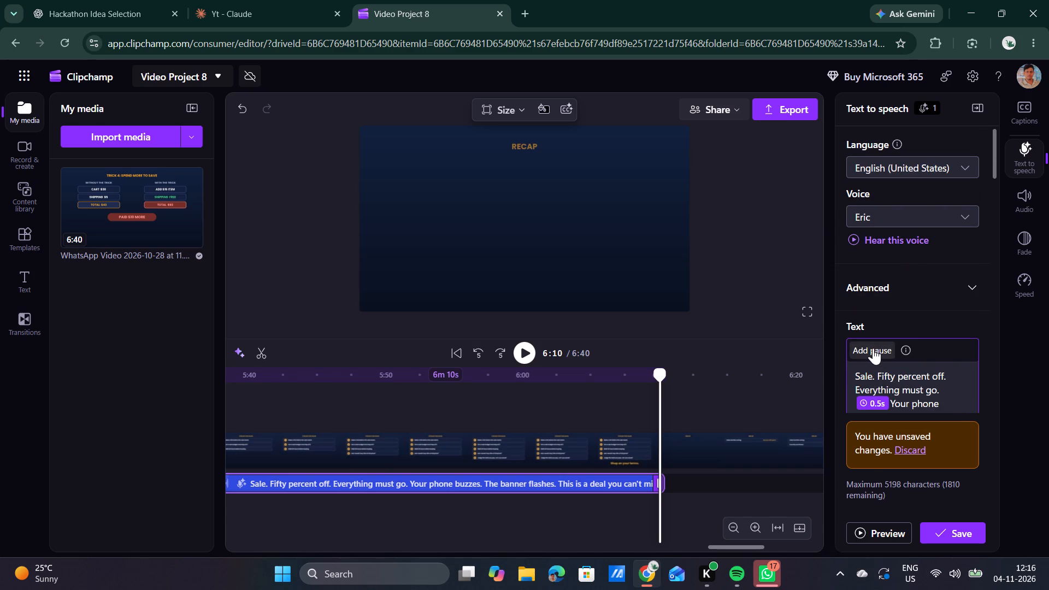
{"action": "left_click", "coordinate": [873, 348]}
{"action": "scroll", "coordinate": [873, 348], "scroll_direction": "down", "scroll_amount": 7}
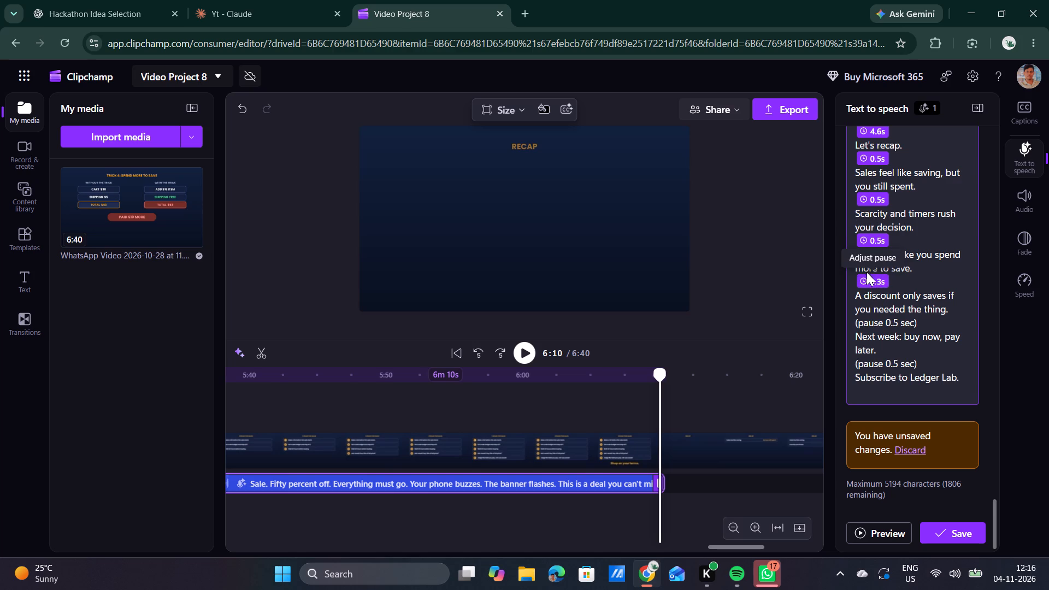
{"action": "left_click", "coordinate": [869, 276]}
{"action": "key", "text": "Up"}
{"action": "key", "text": "Up"}
{"action": "key", "text": "Up"}
{"action": "key", "text": "Up"}
{"action": "key", "text": "Up"}
{"action": "key", "text": "Up"}
{"action": "key", "text": "Up"}
{"action": "key", "text": "Up"}
{"action": "key", "text": "Up"}
{"action": "key", "text": "Up"}
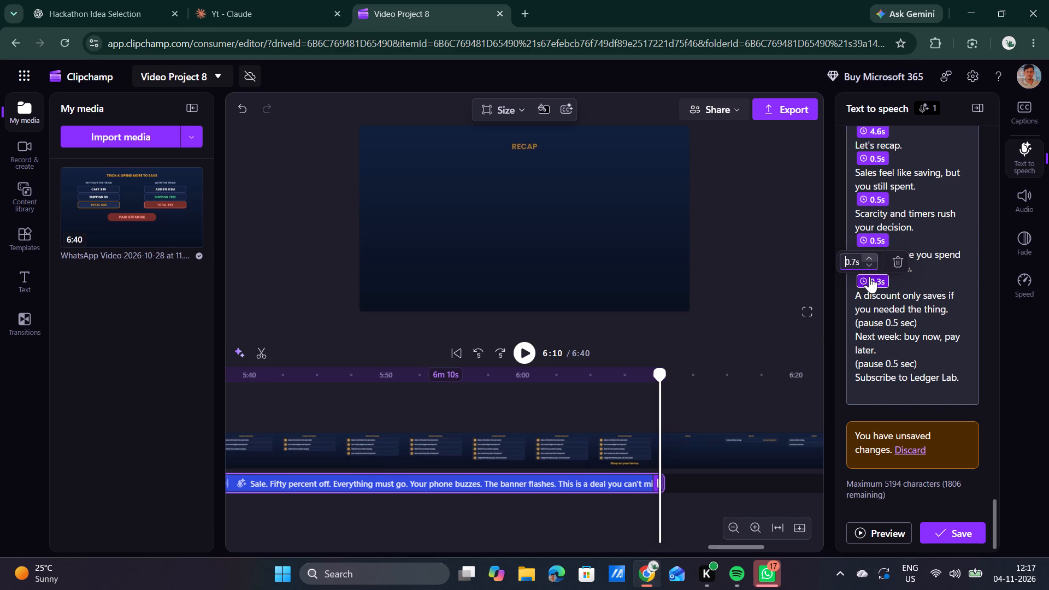
{"action": "key", "text": "Down"}
{"action": "key", "text": "Down"}
{"action": "key", "text": "Down"}
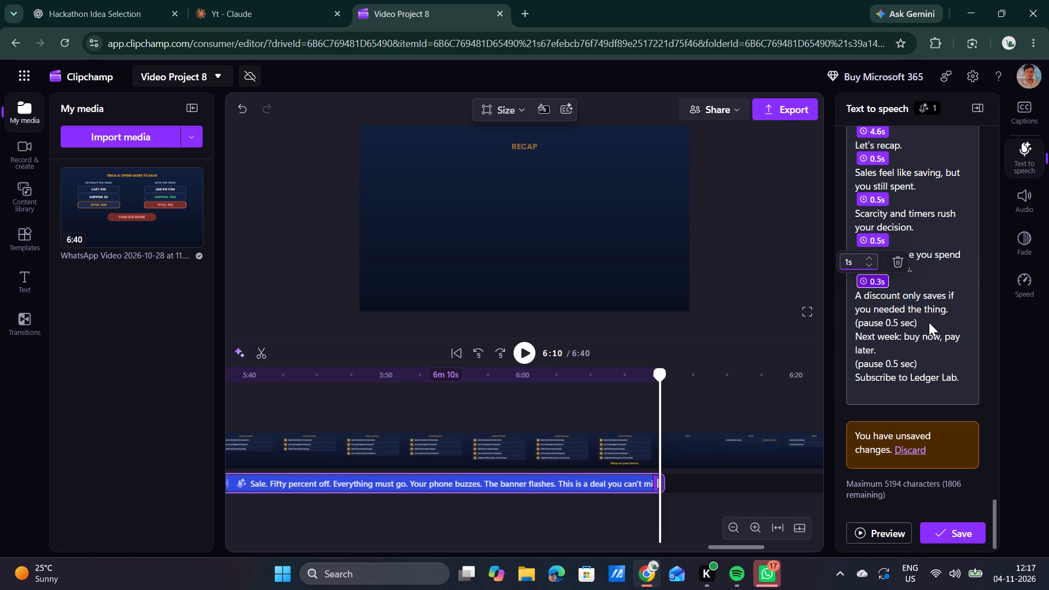
Replace the "(pause 0.5 sec)" note after "A discount only saves if you needed the thing." with a voiceover pause of 0.5 s.
{"action": "left_click", "coordinate": [928, 322]}
{"action": "left_click_drag", "start_coordinate": [928, 322], "coordinate": [849, 323]}
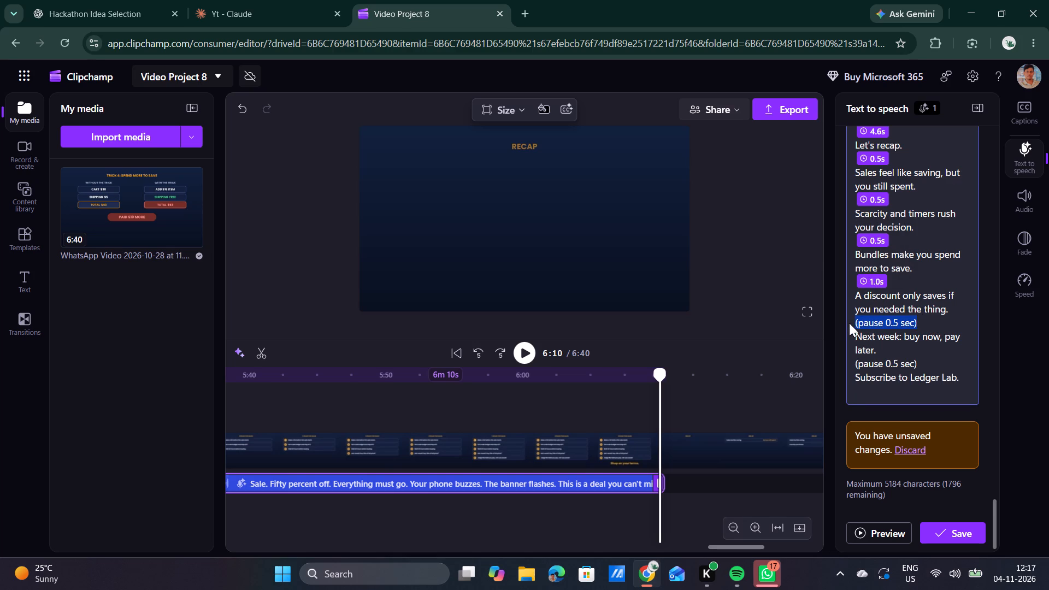
{"action": "key", "text": "BackSpace"}
{"action": "scroll", "coordinate": [907, 233], "scroll_direction": "up", "scroll_amount": 17}
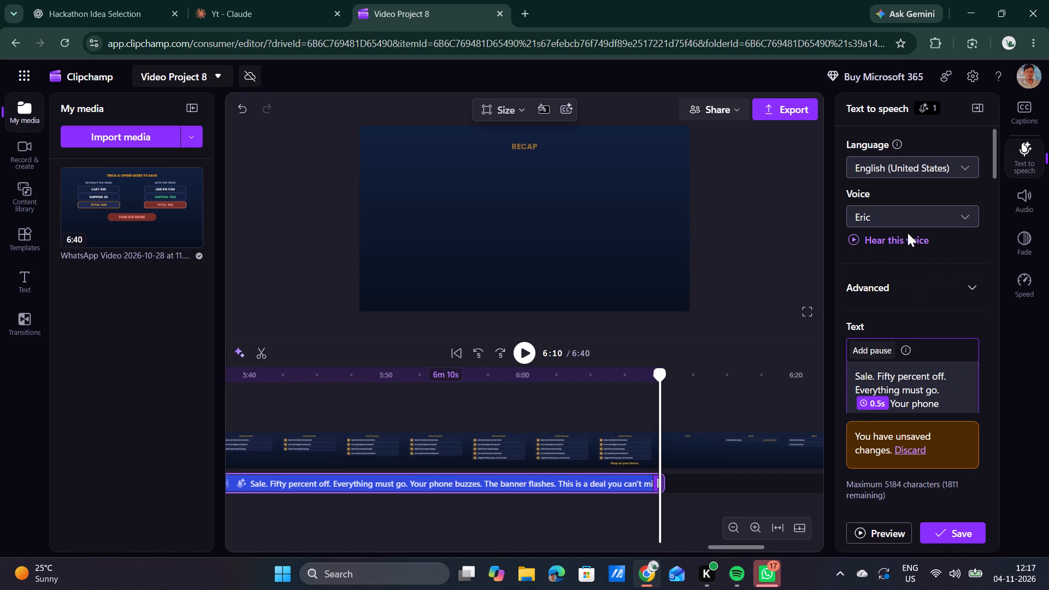
{"action": "left_click", "coordinate": [877, 345]}
{"action": "scroll", "coordinate": [877, 345], "scroll_direction": "down", "scroll_amount": 7}
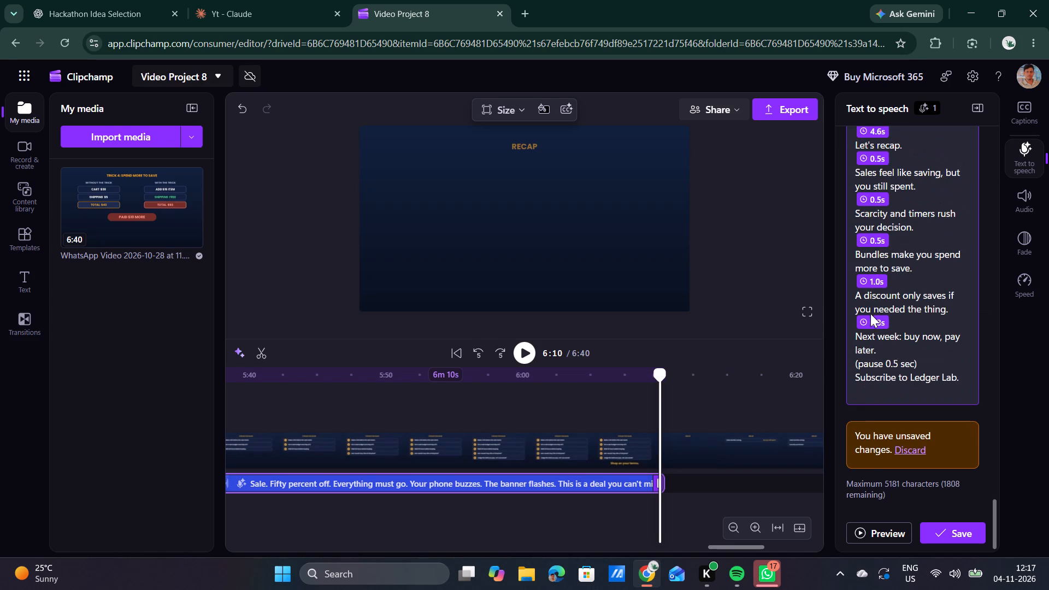
{"action": "left_click_drag", "start_coordinate": [875, 329], "coordinate": [875, 323]}
{"action": "left_click", "coordinate": [875, 323]}
{"action": "key", "text": "Up"}
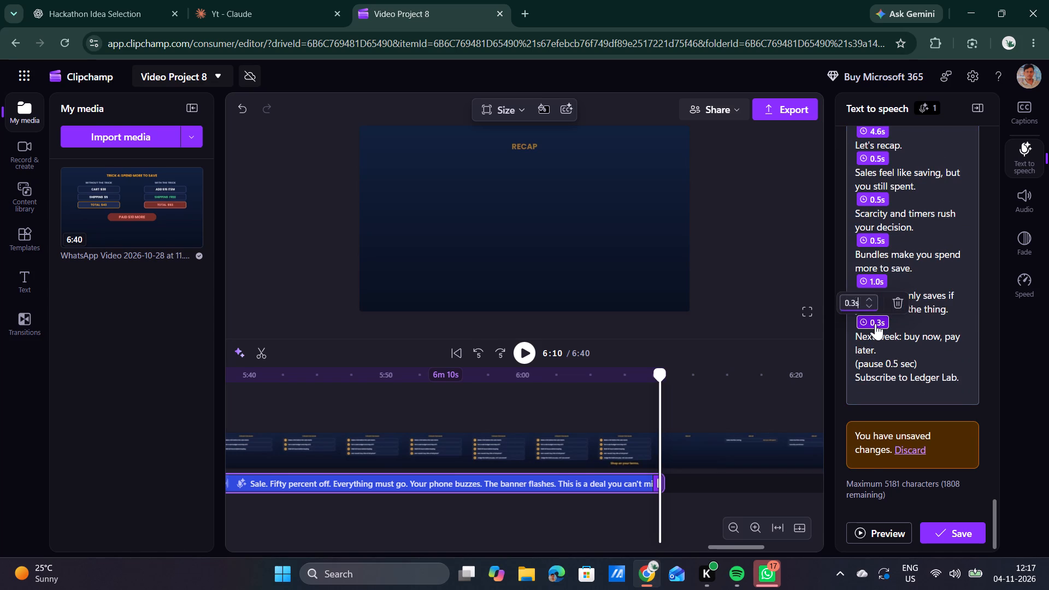
{"action": "key", "text": "Up"}
{"action": "key", "text": "Up"}
{"action": "key", "text": "Down"}
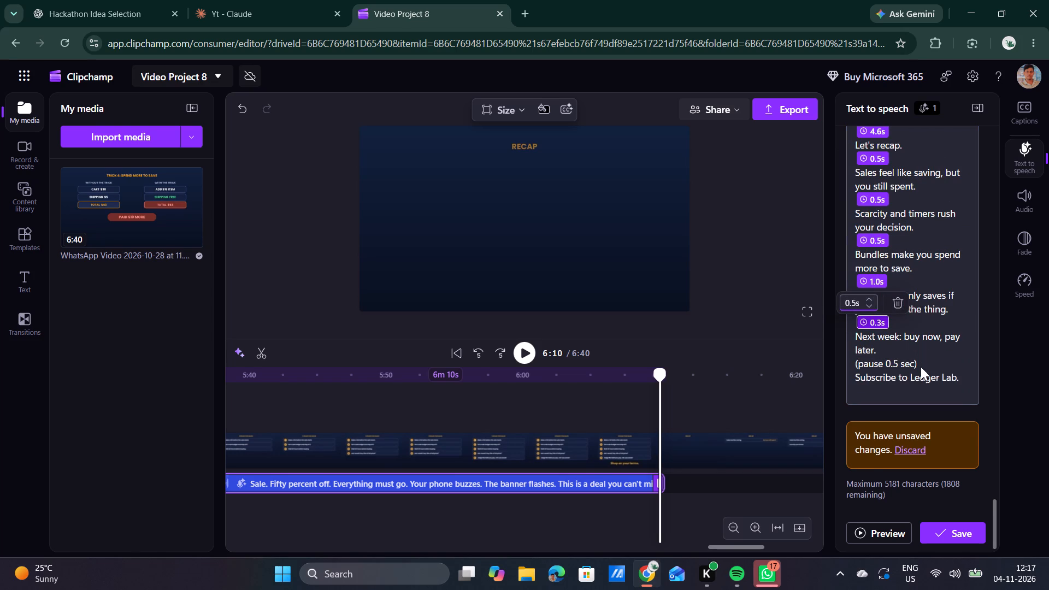
Replace the "(pause 0.5 sec)" note after "Next week: buy now, pay later." with a 0.5 s voiceover pause and save the voiceover.
{"action": "left_click", "coordinate": [920, 363]}
{"action": "left_click_drag", "start_coordinate": [920, 363], "coordinate": [854, 361]}
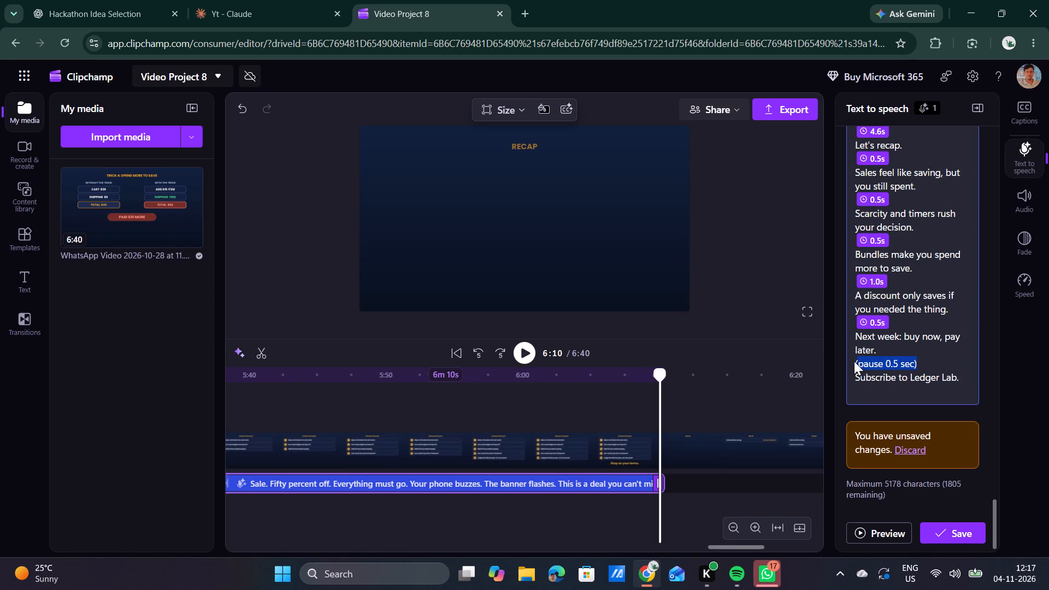
{"action": "left_click_drag", "start_coordinate": [854, 361], "coordinate": [852, 361]}
{"action": "key", "text": "BackSpace"}
{"action": "scroll", "coordinate": [882, 275], "scroll_direction": "up", "scroll_amount": 12}
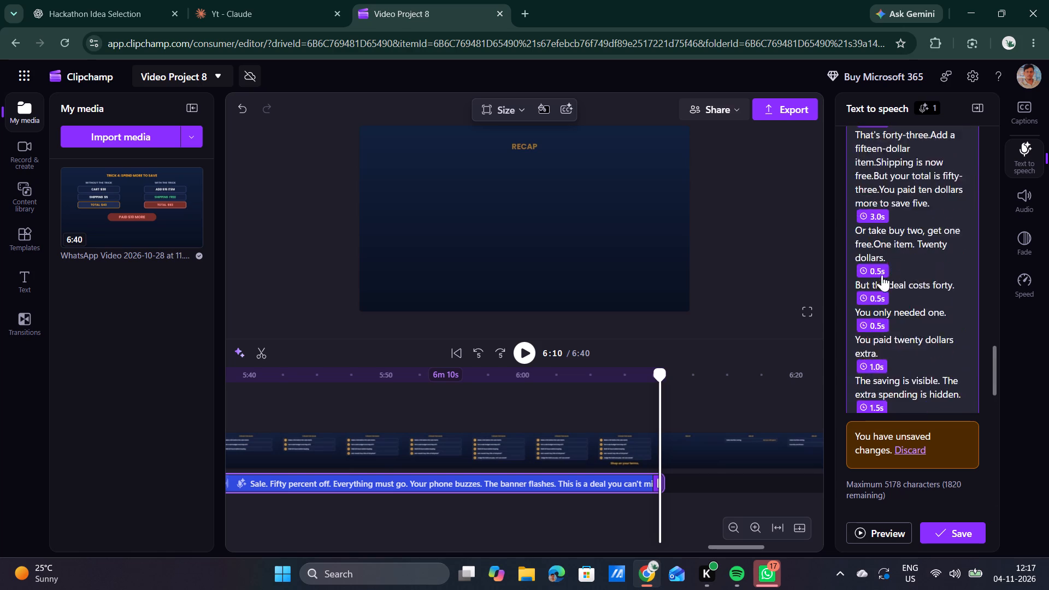
{"action": "scroll", "coordinate": [882, 275], "scroll_direction": "up", "scroll_amount": 2}
{"action": "left_click", "coordinate": [872, 350]}
{"action": "scroll", "coordinate": [872, 350], "scroll_direction": "down", "scroll_amount": 4}
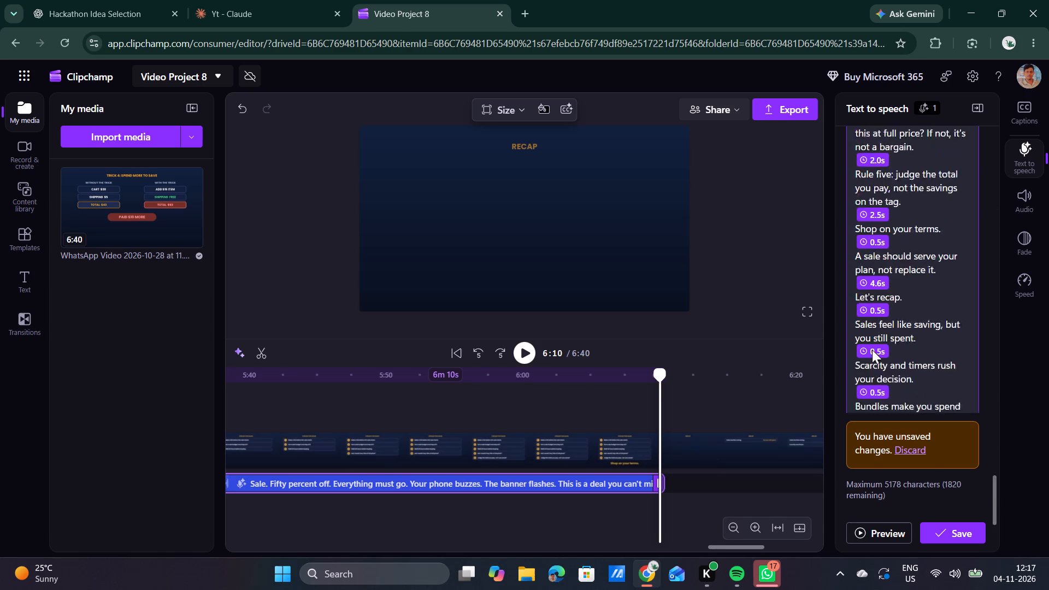
{"action": "scroll", "coordinate": [872, 350], "scroll_direction": "down", "scroll_amount": 5}
{"action": "left_click", "coordinate": [875, 366]}
{"action": "key", "text": "Up"}
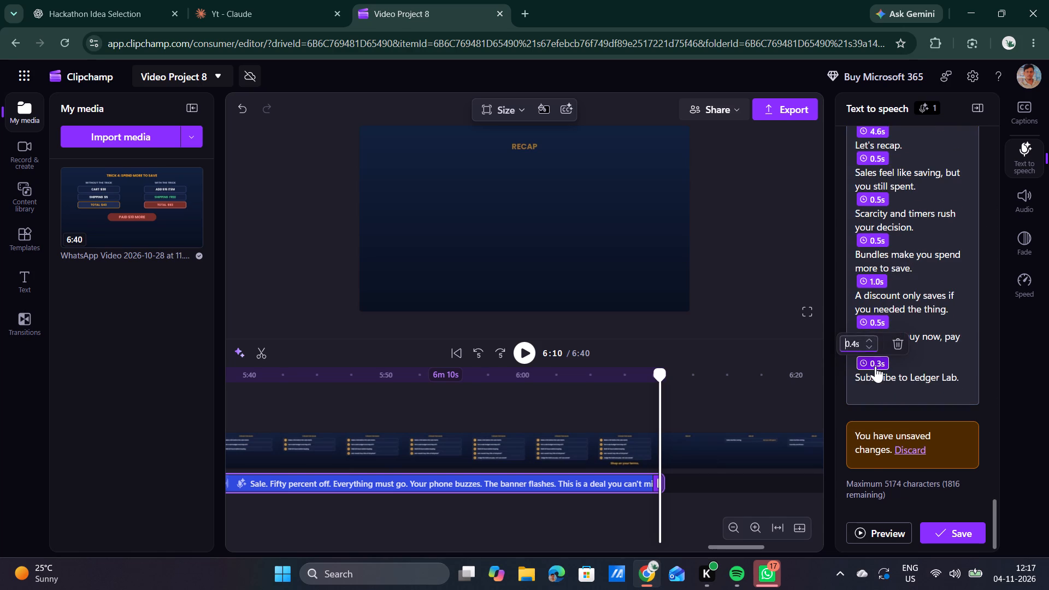
{"action": "key", "text": "Up"}
{"action": "left_click", "coordinate": [920, 368]}
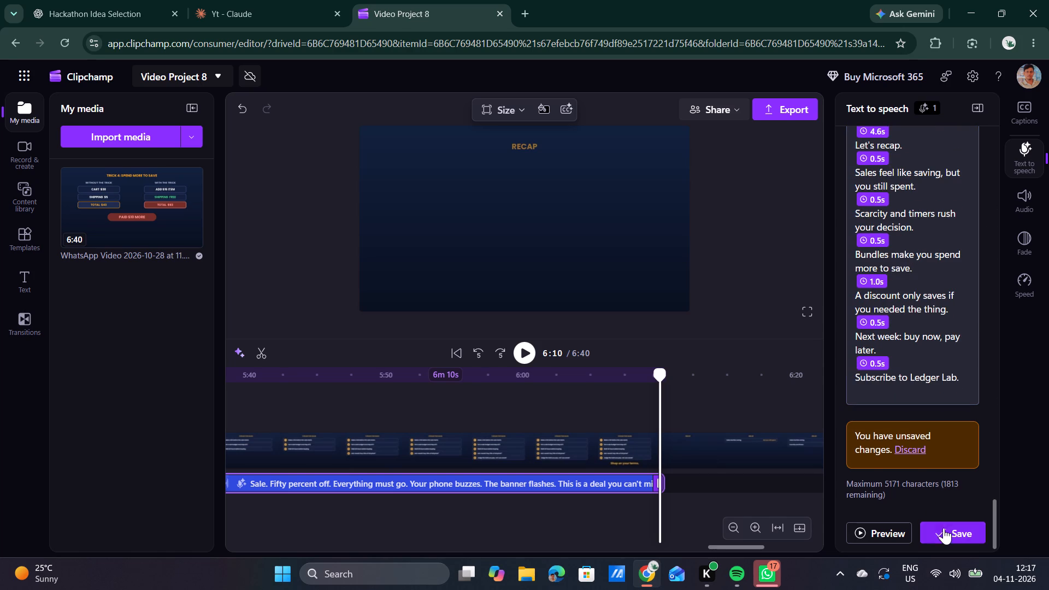
{"action": "left_click", "coordinate": [944, 529]}
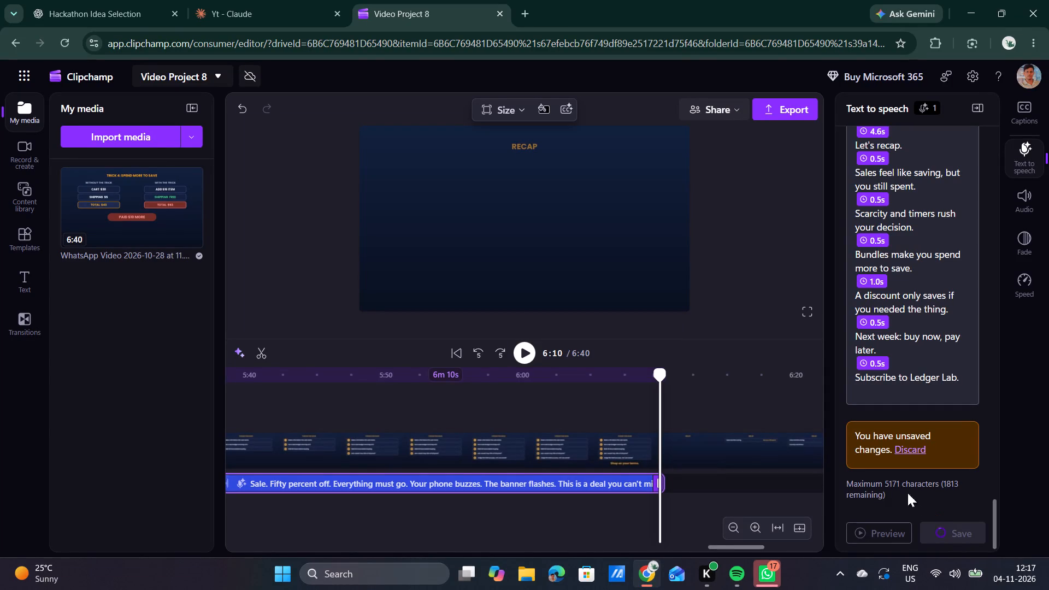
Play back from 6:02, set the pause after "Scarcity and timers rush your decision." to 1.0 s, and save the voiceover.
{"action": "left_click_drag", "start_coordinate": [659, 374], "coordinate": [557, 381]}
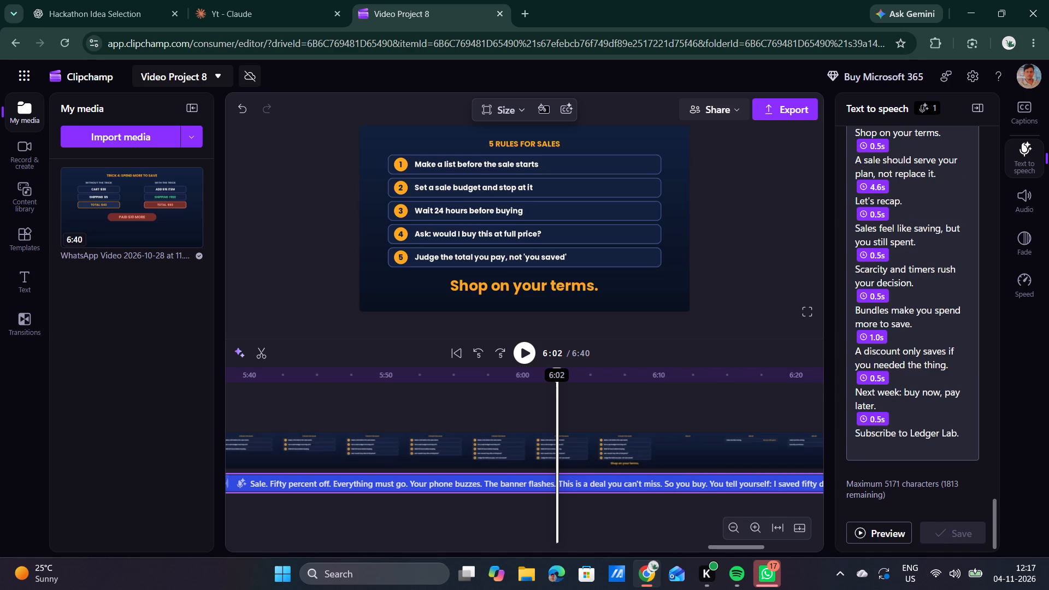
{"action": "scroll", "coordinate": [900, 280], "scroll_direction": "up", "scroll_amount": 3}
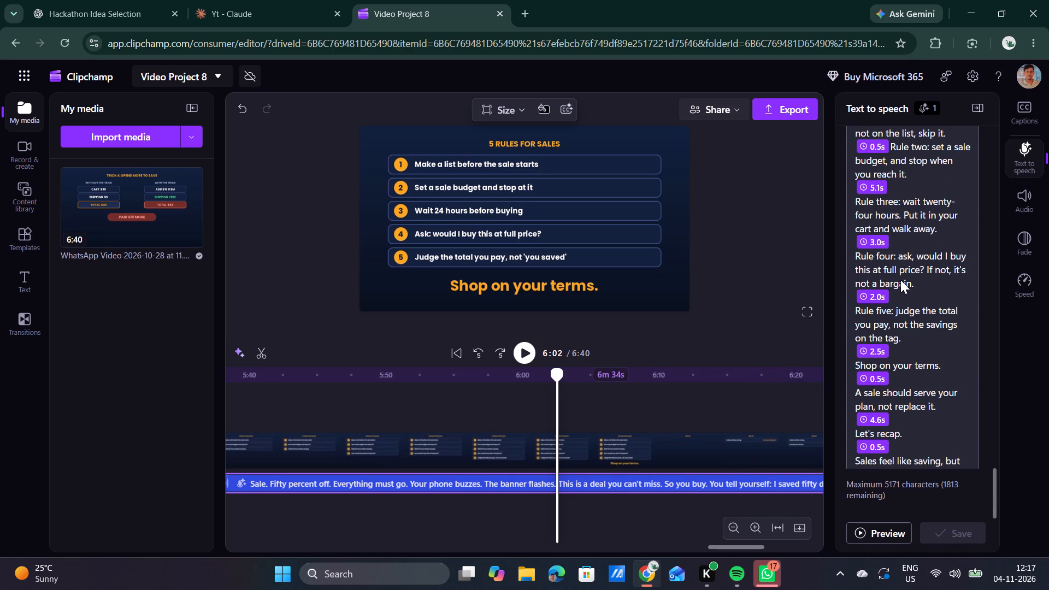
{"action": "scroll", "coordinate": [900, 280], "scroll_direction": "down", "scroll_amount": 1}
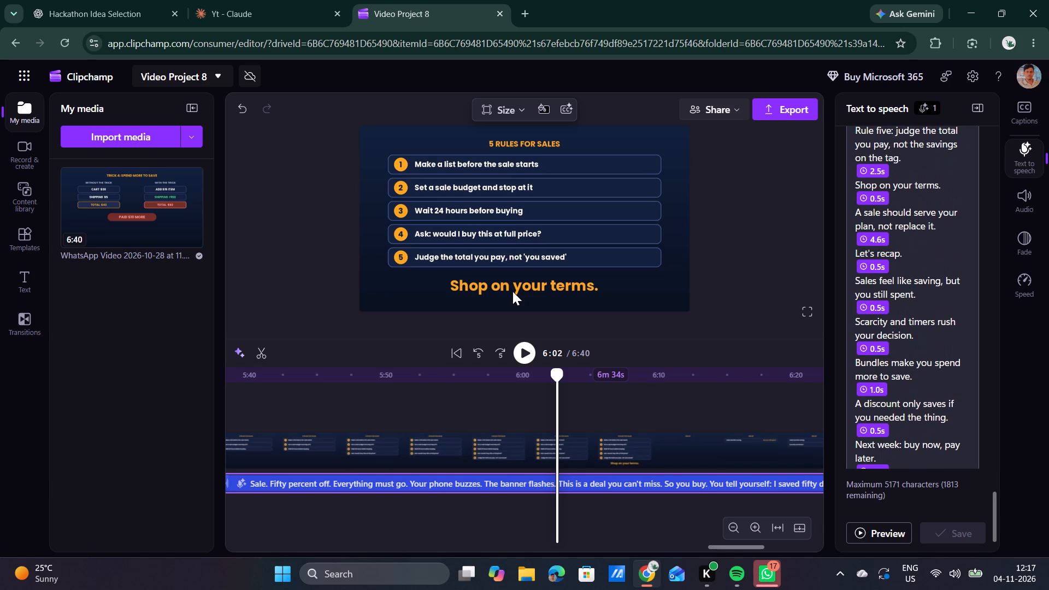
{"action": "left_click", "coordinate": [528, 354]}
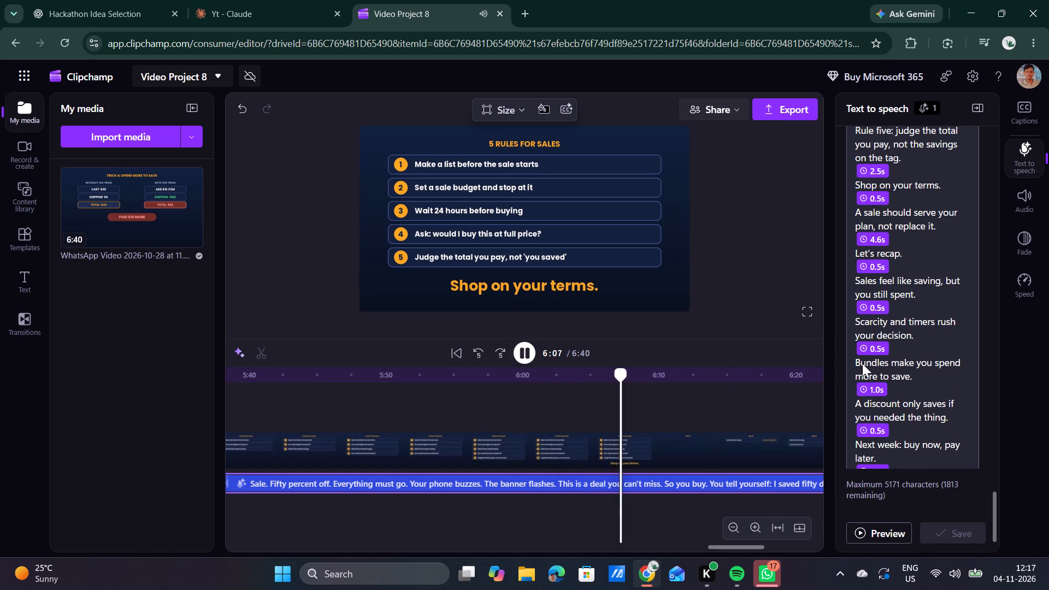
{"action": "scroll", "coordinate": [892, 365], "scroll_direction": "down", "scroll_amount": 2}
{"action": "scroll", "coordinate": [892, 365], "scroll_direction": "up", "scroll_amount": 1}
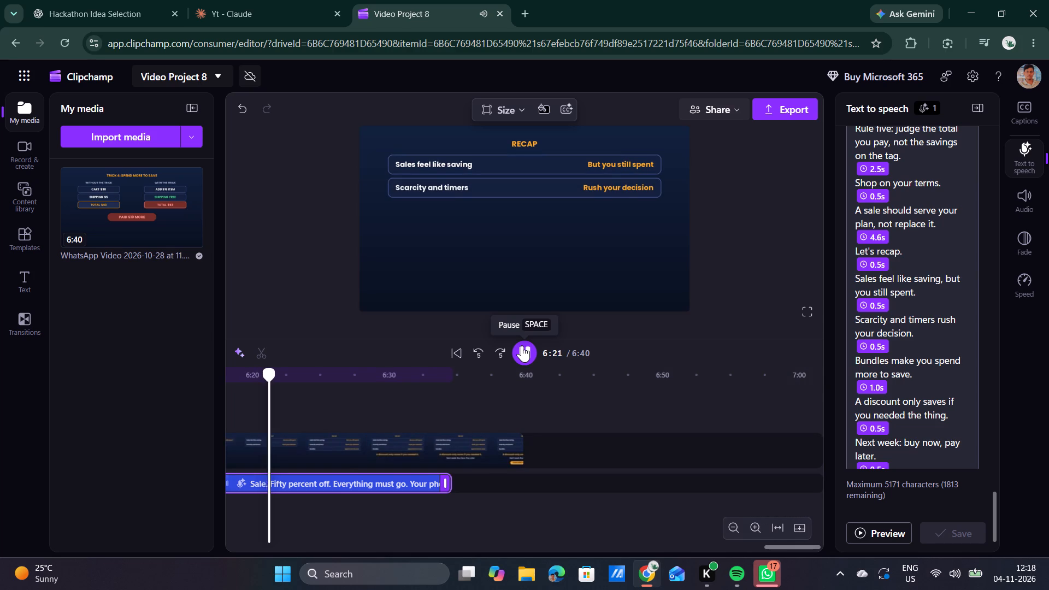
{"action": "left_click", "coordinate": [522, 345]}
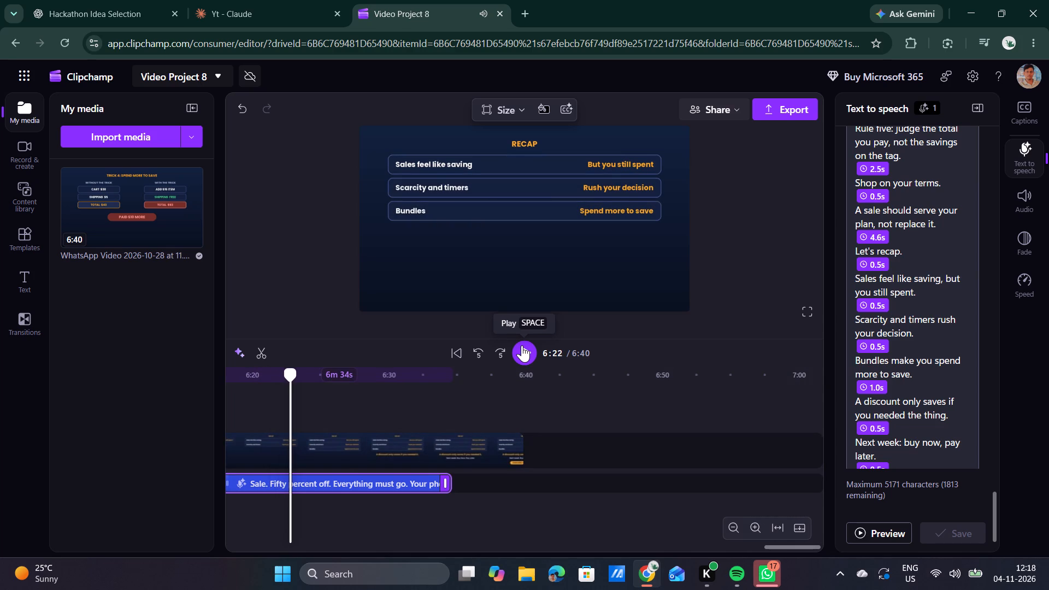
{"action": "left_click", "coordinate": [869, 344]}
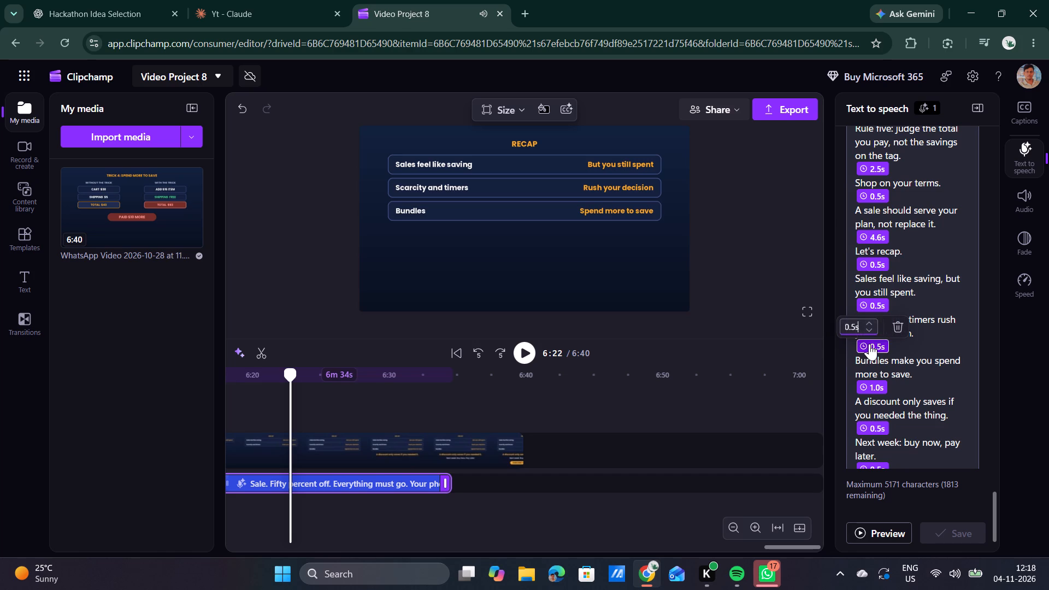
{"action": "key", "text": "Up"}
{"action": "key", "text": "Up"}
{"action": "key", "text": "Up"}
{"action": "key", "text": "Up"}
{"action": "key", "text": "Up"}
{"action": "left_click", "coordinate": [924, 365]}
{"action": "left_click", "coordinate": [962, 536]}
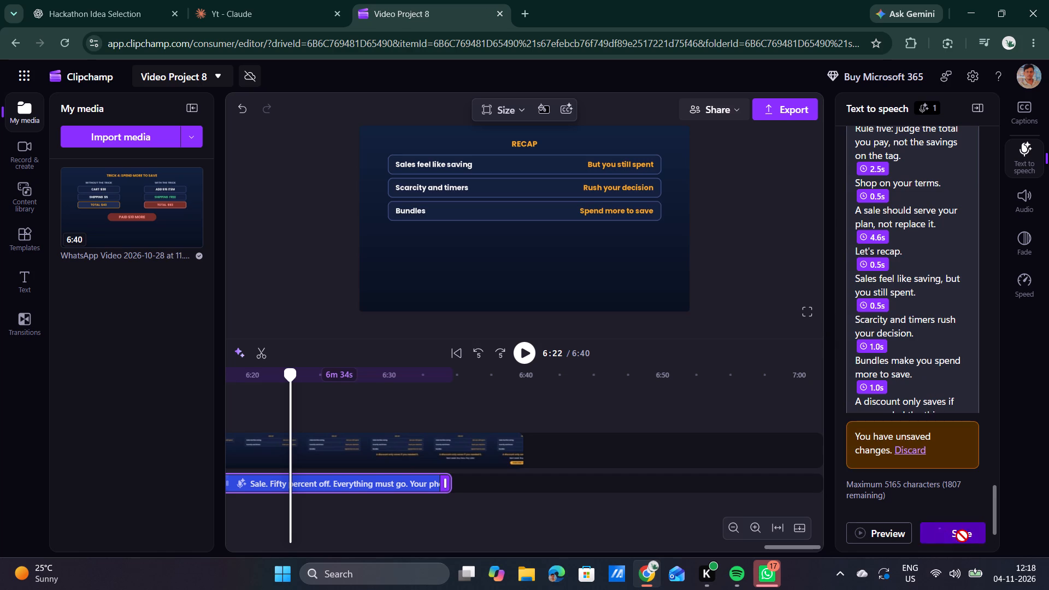
Replay from 6:16, set the pause after "Scarcity and timers rush your decision." to 1.3 s, and save the voiceover.
{"action": "left_click_drag", "start_coordinate": [290, 371], "coordinate": [221, 370]}
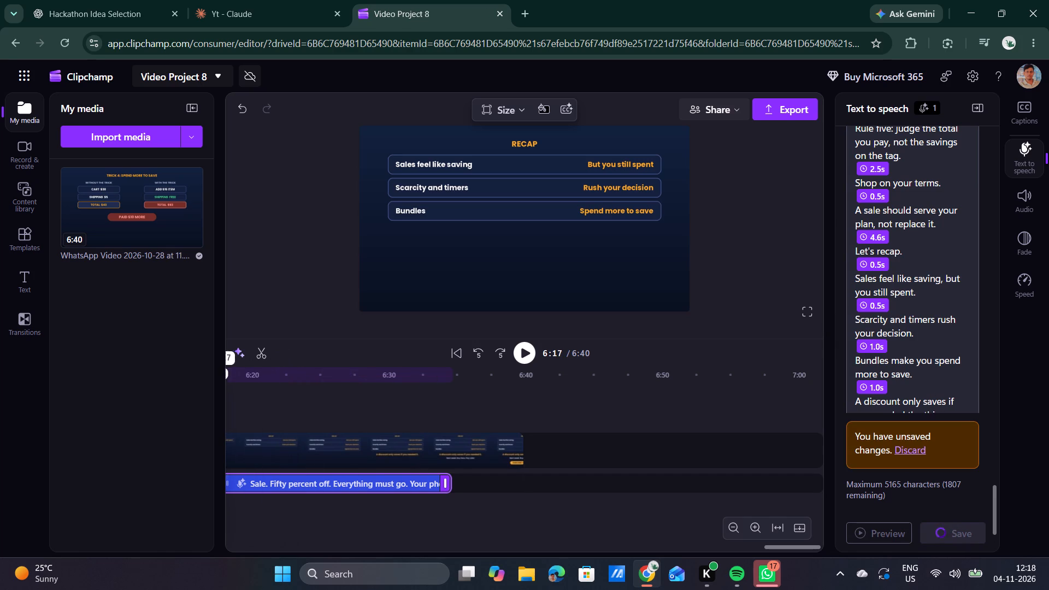
{"action": "left_click_drag", "start_coordinate": [221, 370], "coordinate": [201, 369]}
{"action": "scroll", "coordinate": [465, 417], "scroll_direction": "right", "scroll_amount": 2}
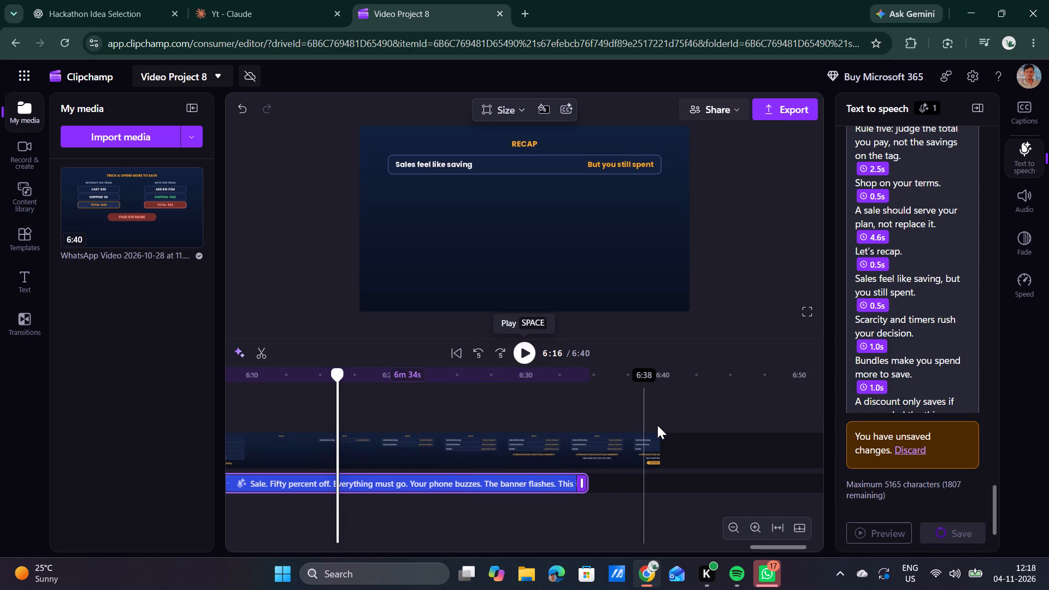
{"action": "left_click", "coordinate": [526, 356]}
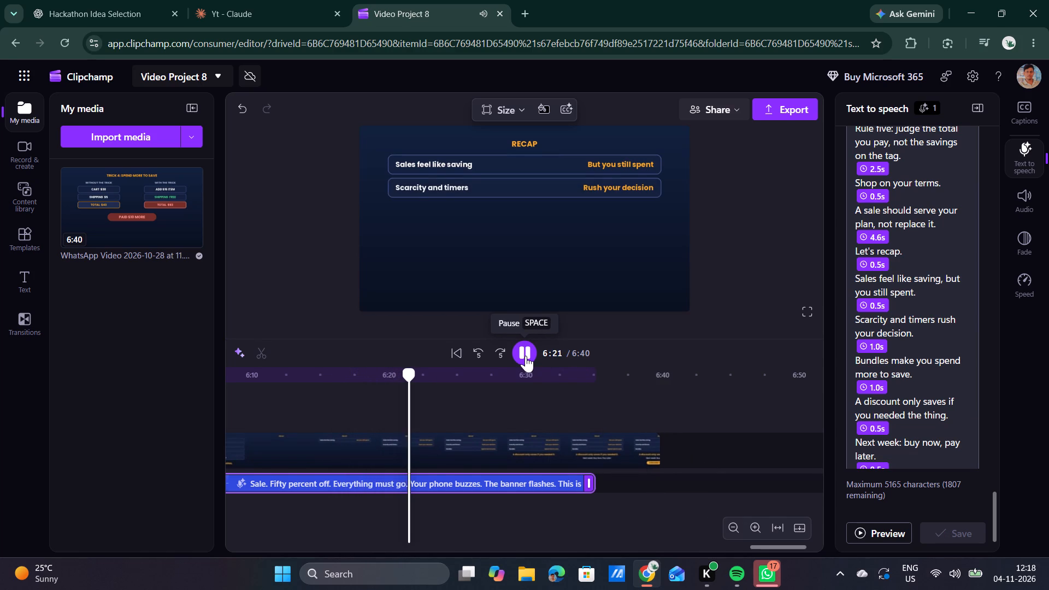
{"action": "left_click", "coordinate": [526, 356]}
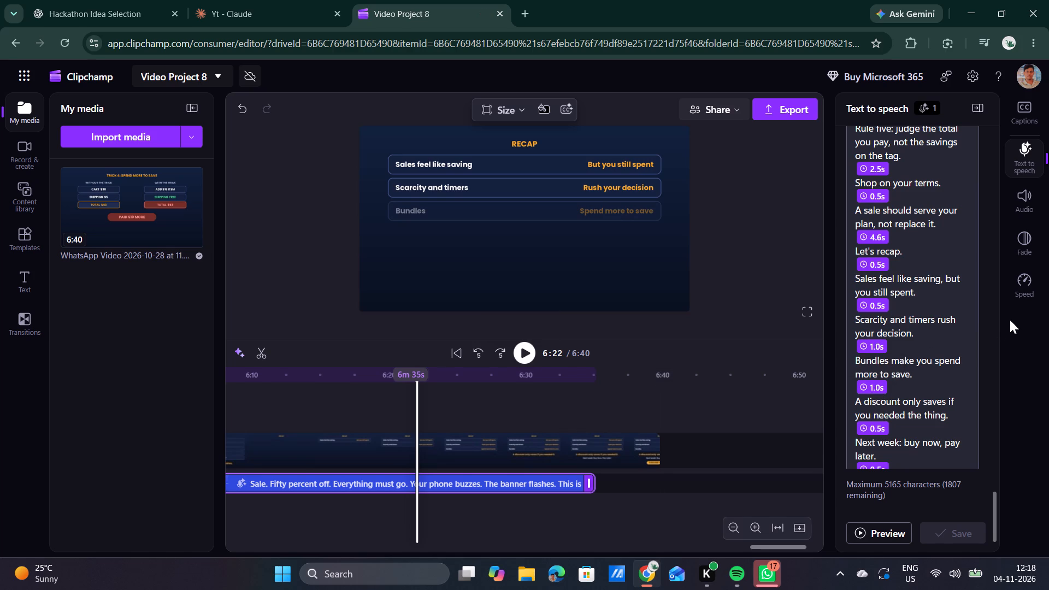
{"action": "left_click", "coordinate": [871, 347]}
{"action": "key", "text": "Up"}
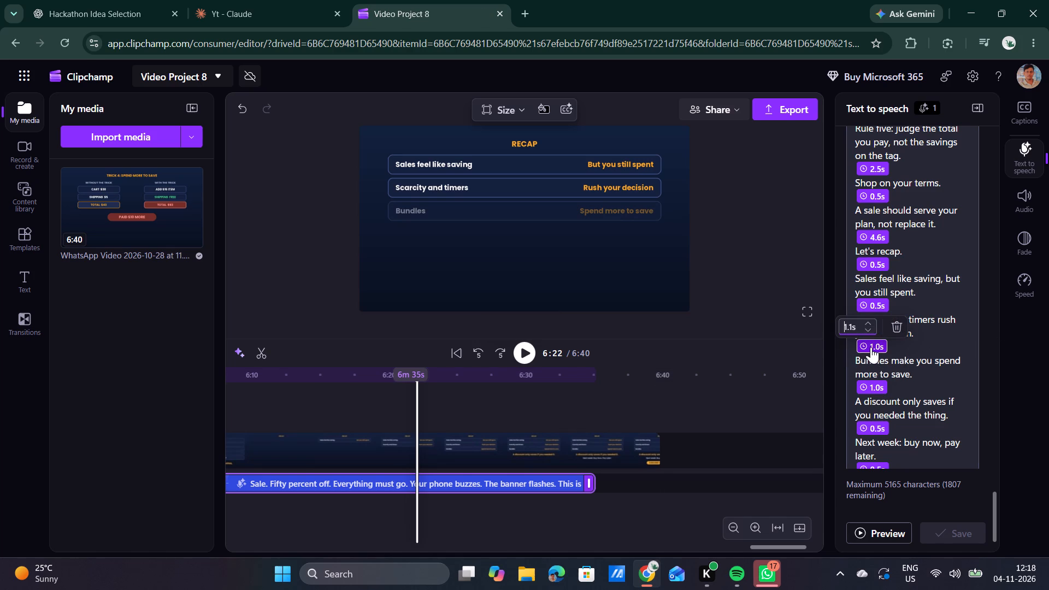
{"action": "key", "text": "Up"}
{"action": "key", "text": "Up"}
{"action": "left_click", "coordinate": [908, 364]}
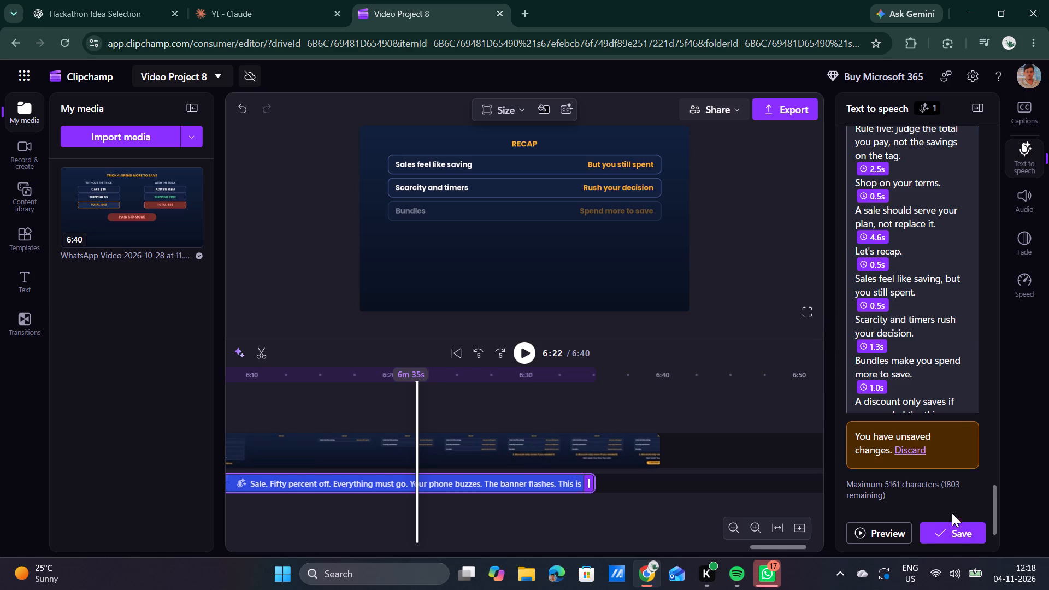
{"action": "left_click", "coordinate": [957, 525]}
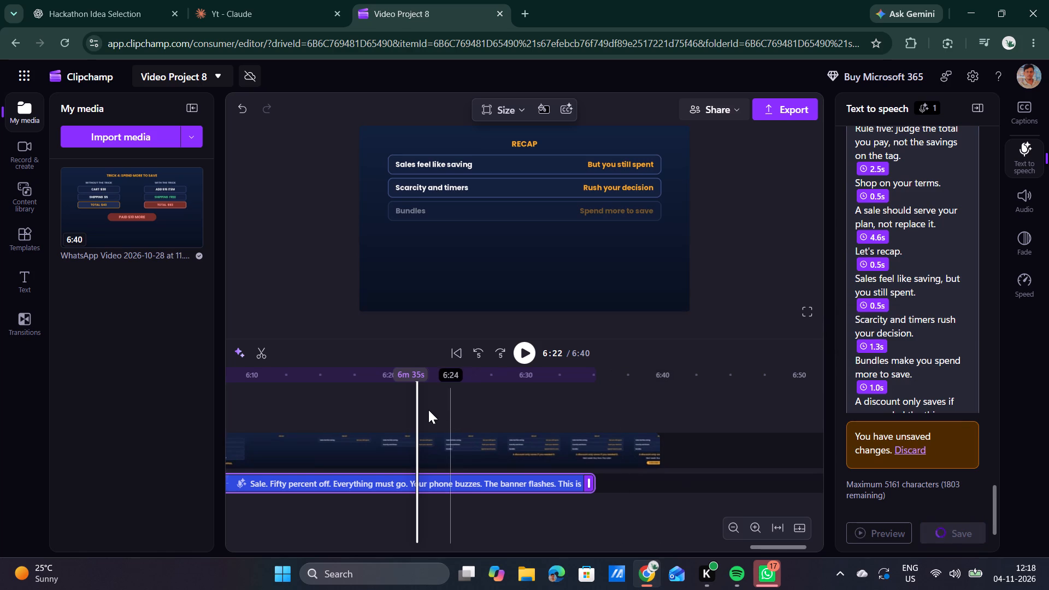
Play the recap from 6:17 to about 6:34 to check the narration timing against the on-screen lines.
{"action": "left_click_drag", "start_coordinate": [416, 406], "coordinate": [373, 403]}
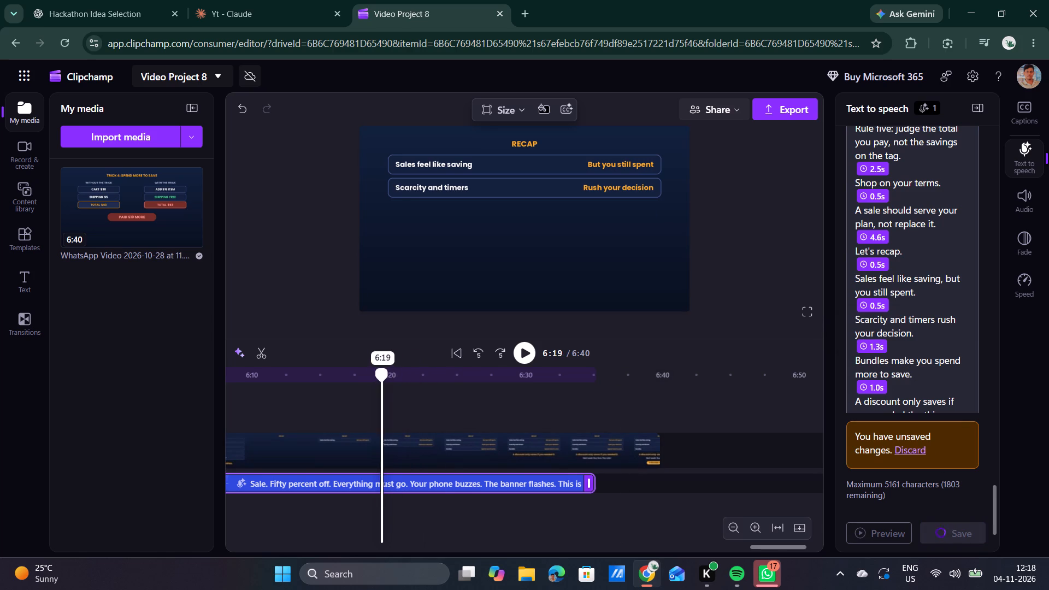
{"action": "left_click_drag", "start_coordinate": [373, 403], "coordinate": [353, 396]}
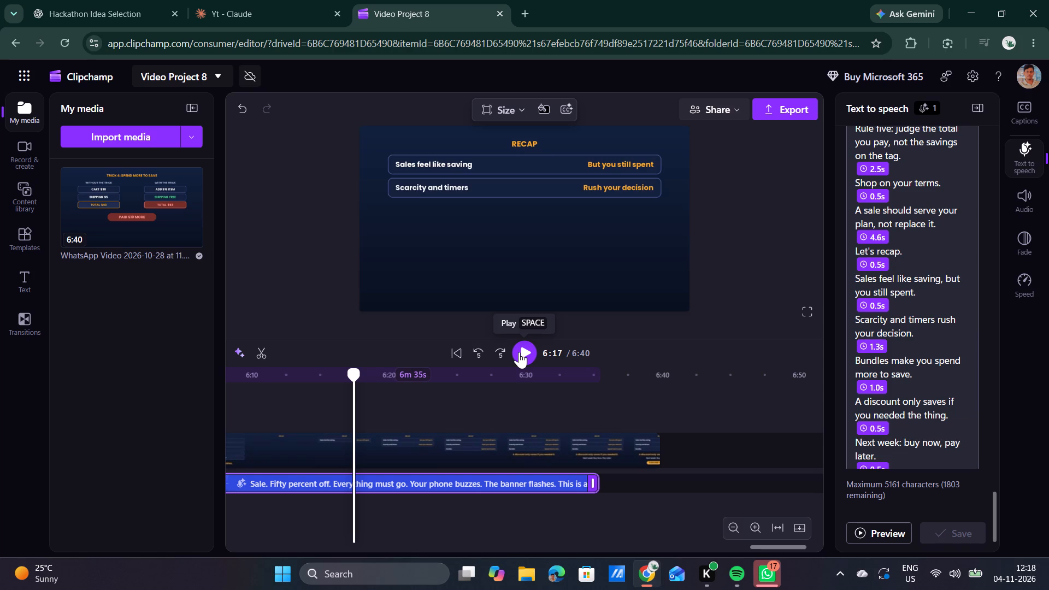
{"action": "left_click", "coordinate": [519, 352]}
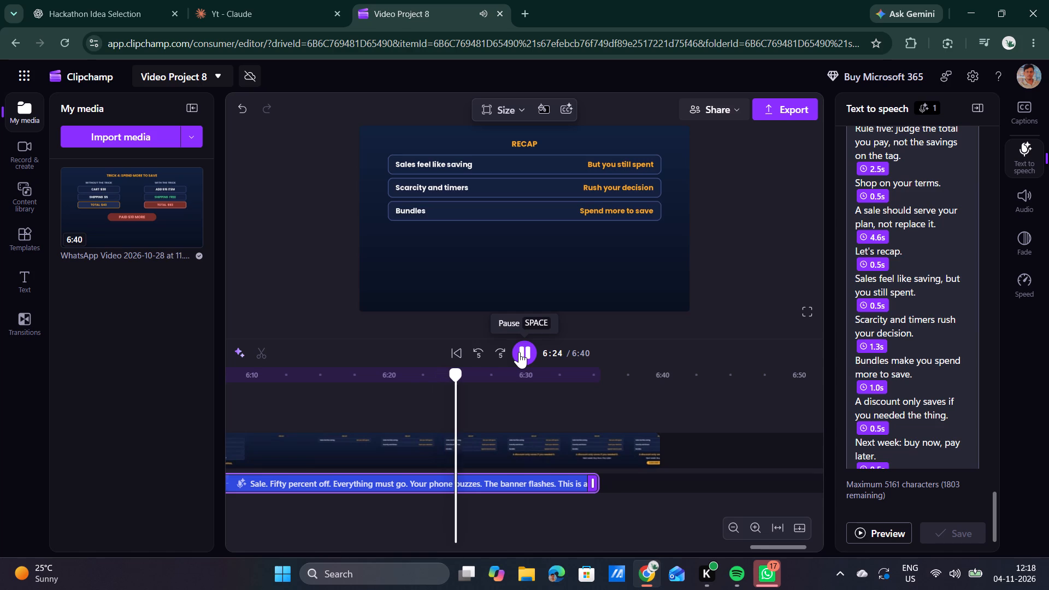
{"action": "key", "text": "space"}
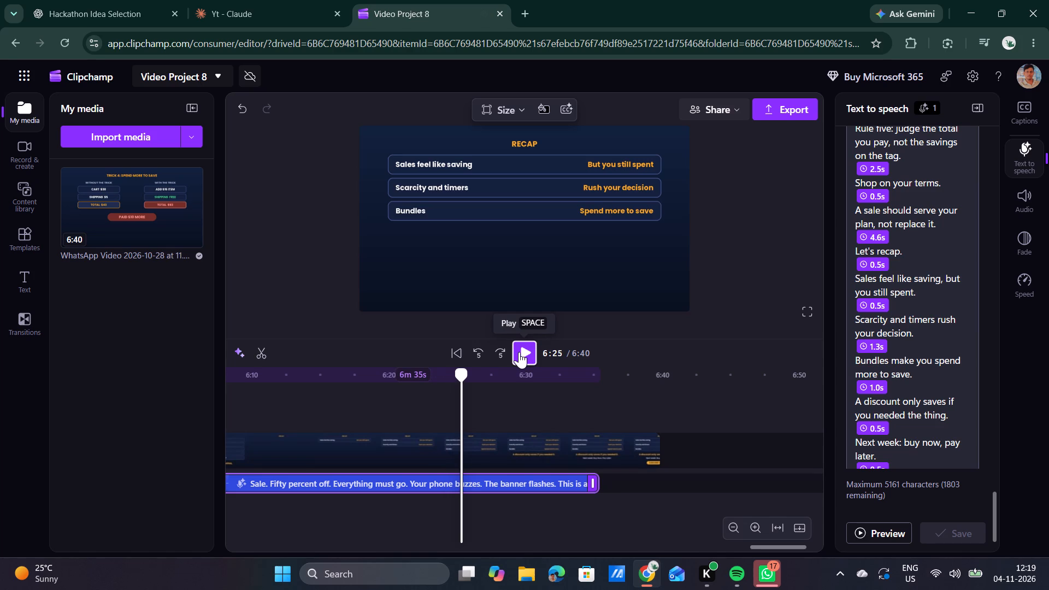
{"action": "key", "text": "space"}
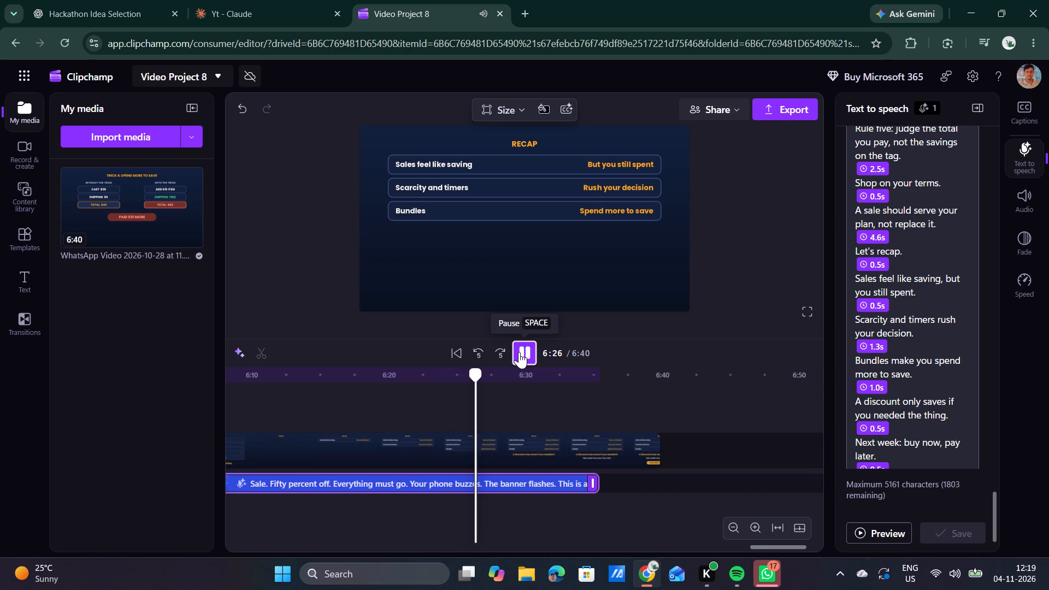
{"action": "key", "text": "space"}
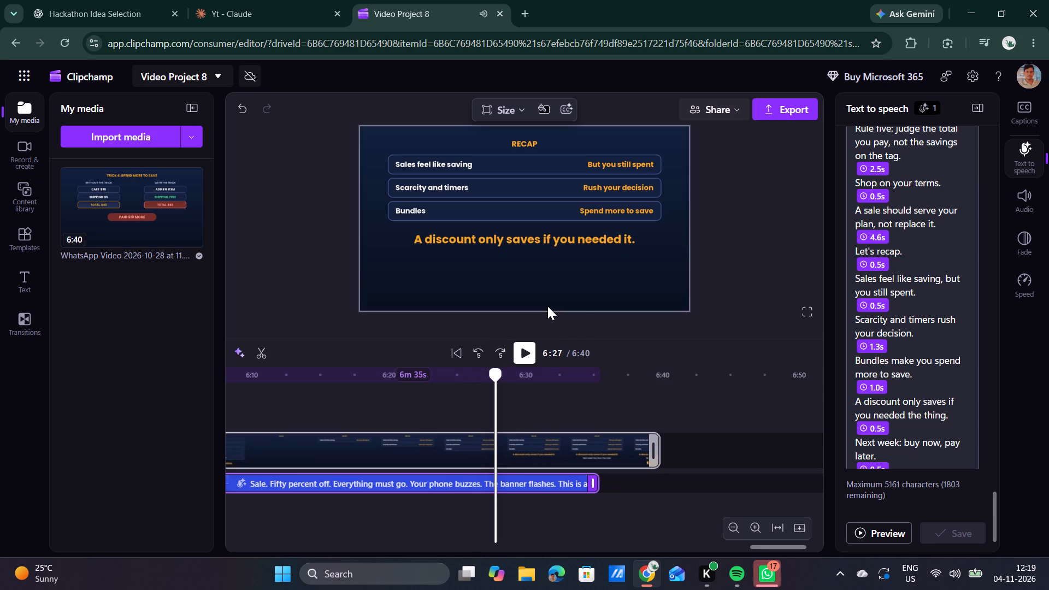
{"action": "key", "text": "space"}
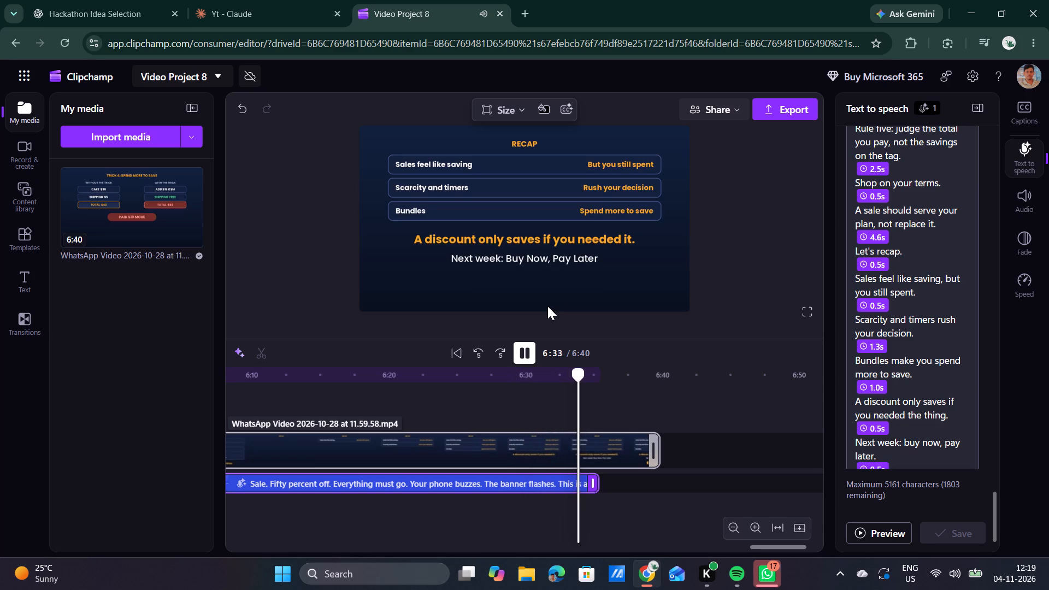
{"action": "key", "text": "space"}
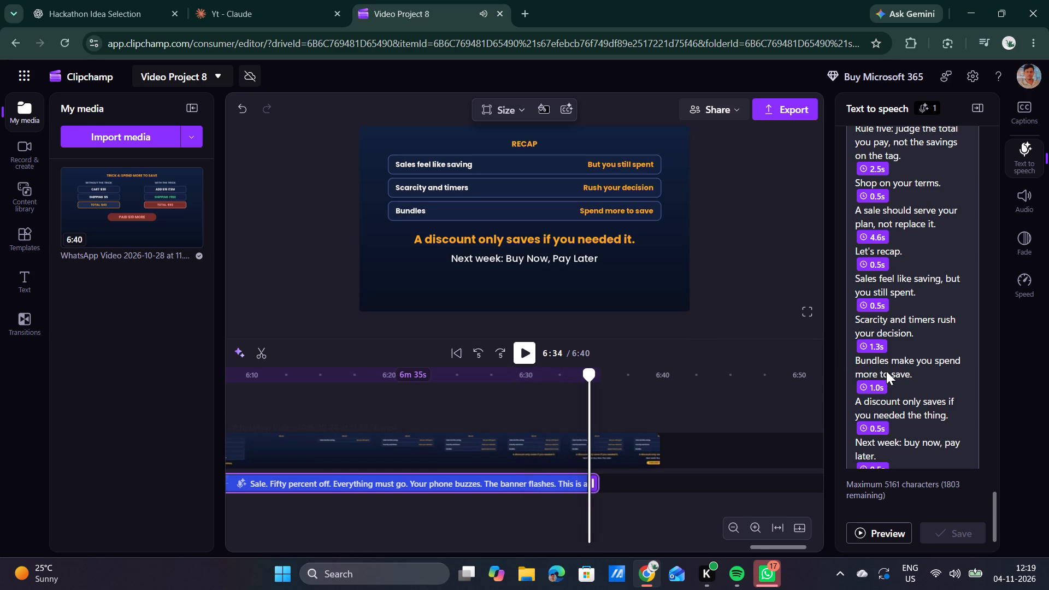
Replay from about 6:29, set the pause after "A discount only saves if you needed the thing." to 1.5 s, and save the voiceover.
{"action": "scroll", "coordinate": [886, 371], "scroll_direction": "down", "scroll_amount": 2}
{"action": "key", "text": "Left"}
{"action": "key", "text": "Left"}
{"action": "key", "text": "Left"}
{"action": "key", "text": "Left"}
{"action": "key", "text": "Left"}
{"action": "key", "text": "Left"}
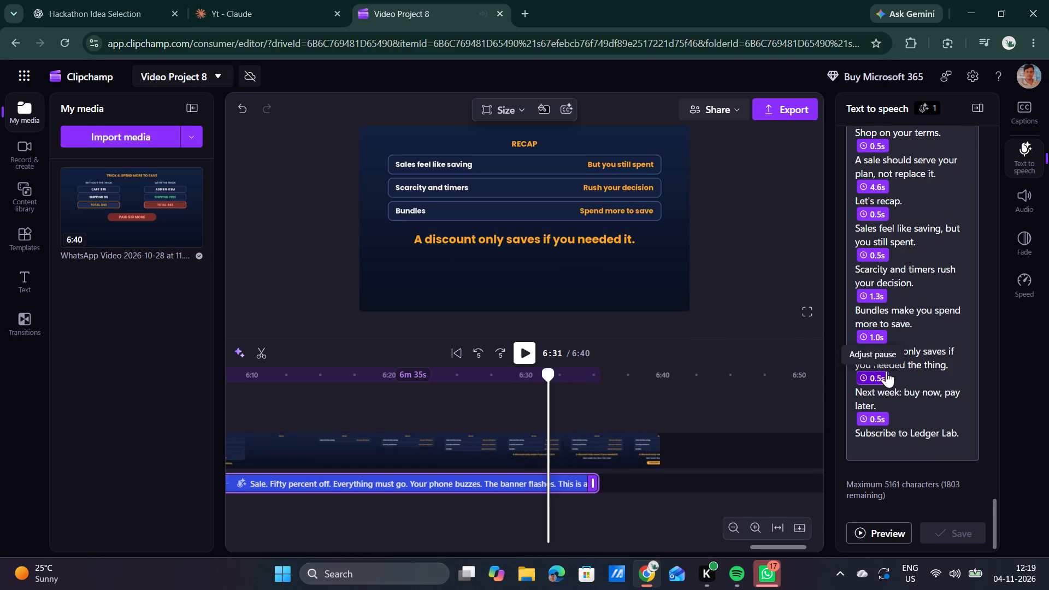
{"action": "key", "text": "Left"}
{"action": "key", "text": "Left"}
{"action": "key", "text": "Left"}
{"action": "key", "text": "Left"}
{"action": "key", "text": "Left"}
{"action": "key", "text": "Left"}
{"action": "key", "text": "space"}
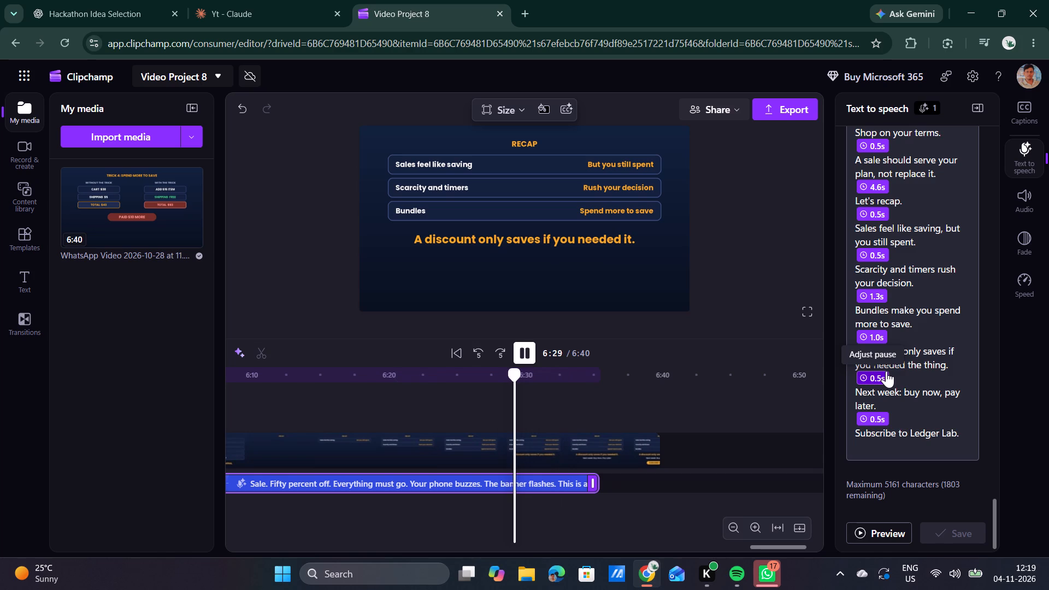
{"action": "key", "text": "space"}
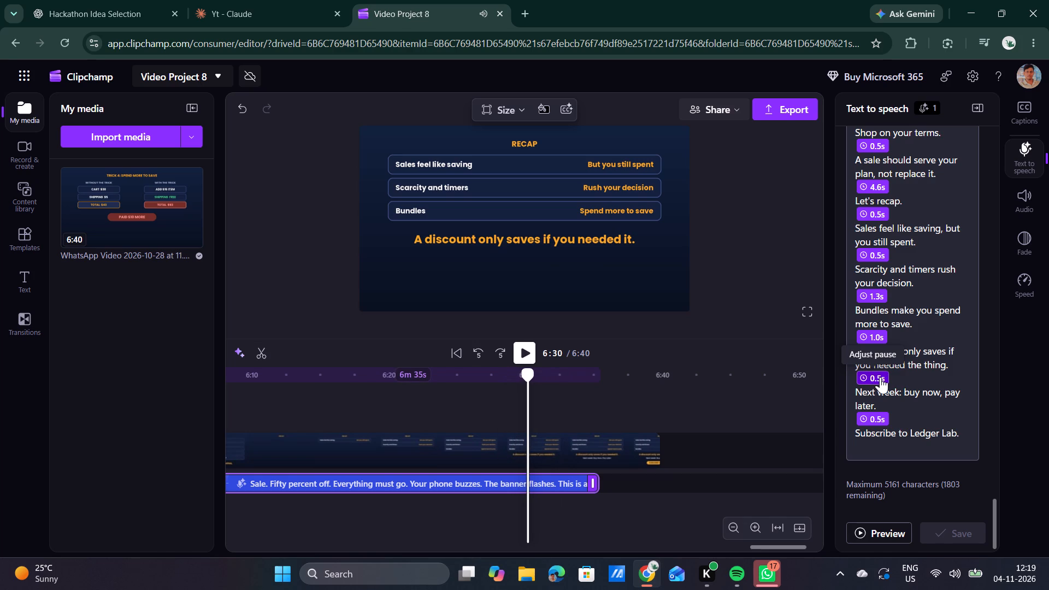
{"action": "left_click", "coordinate": [880, 377]}
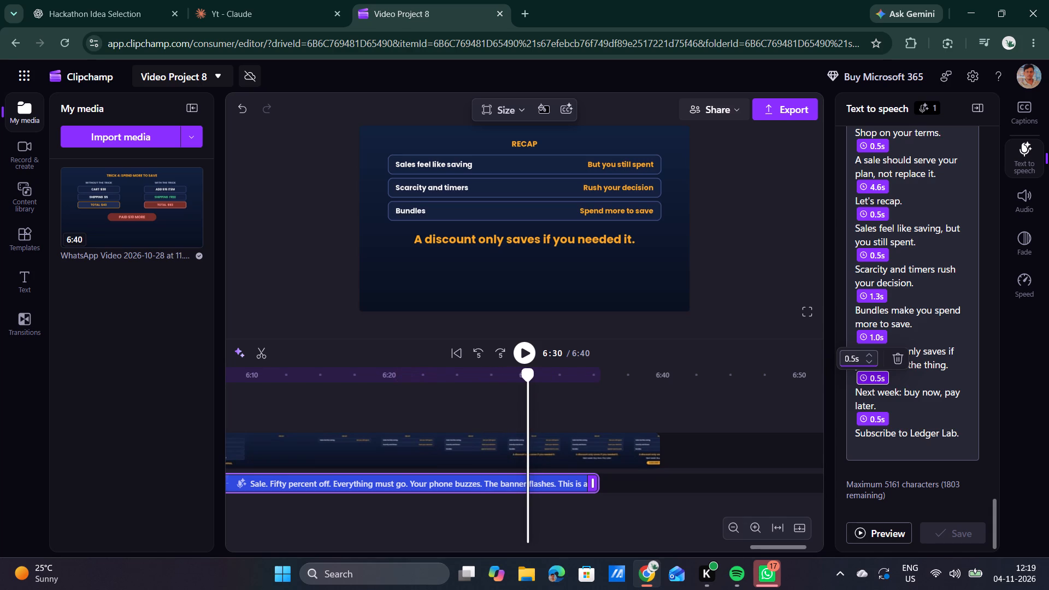
{"action": "key", "text": "Up"}
{"action": "key", "text": "Up"}
{"action": "key", "text": "Up"}
{"action": "key", "text": "Up"}
{"action": "key", "text": "Up"}
{"action": "key", "text": "Up"}
{"action": "key", "text": "Up"}
{"action": "key", "text": "Up"}
{"action": "key", "text": "Up"}
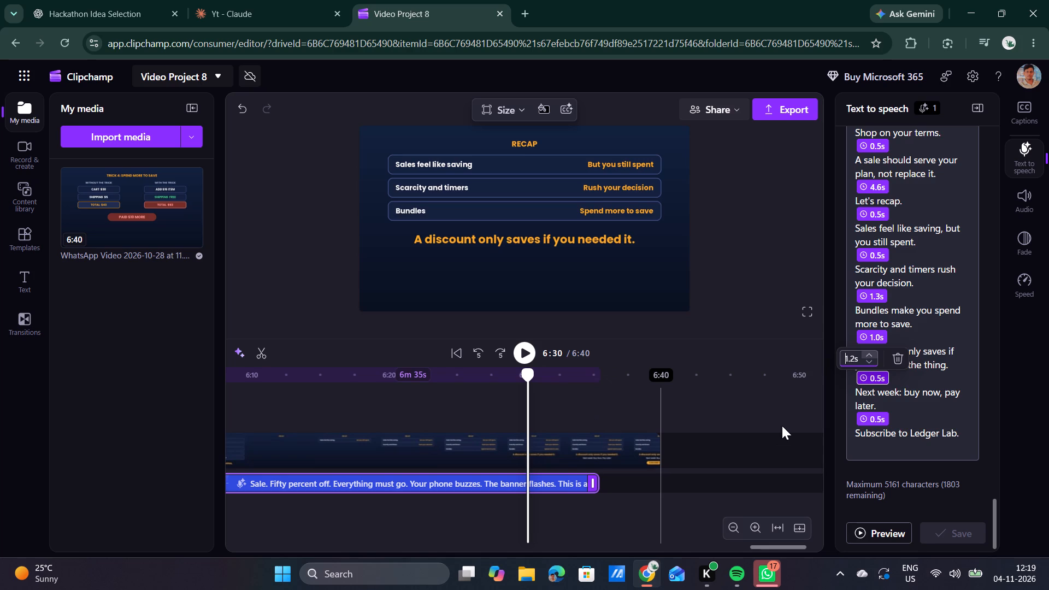
{"action": "key", "text": "Down"}
{"action": "key", "text": "Down"}
{"action": "key", "text": "Up"}
{"action": "key", "text": "Up"}
{"action": "key", "text": "Up"}
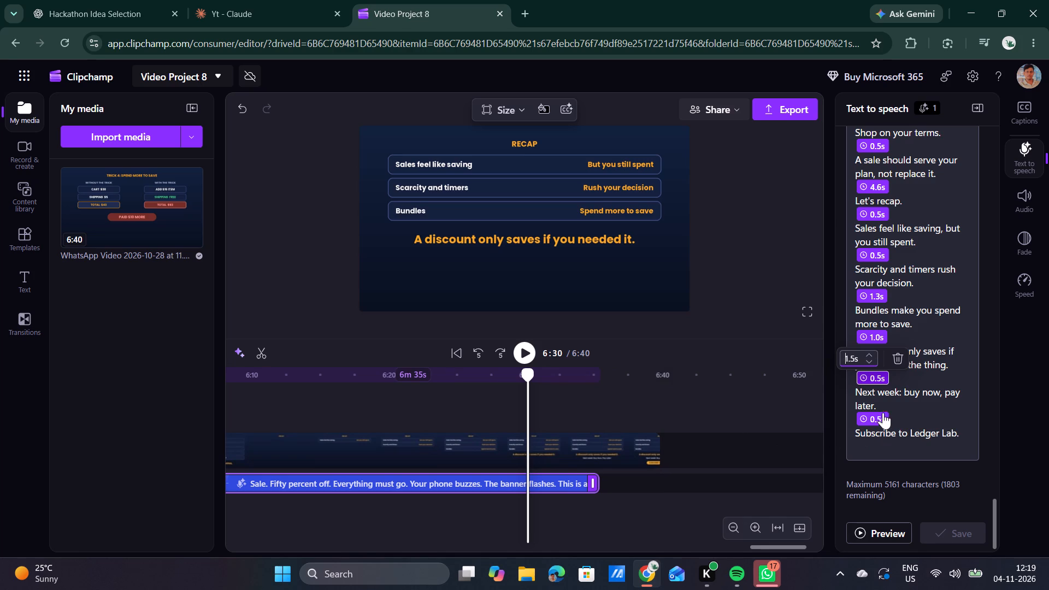
{"action": "left_click", "coordinate": [883, 411]}
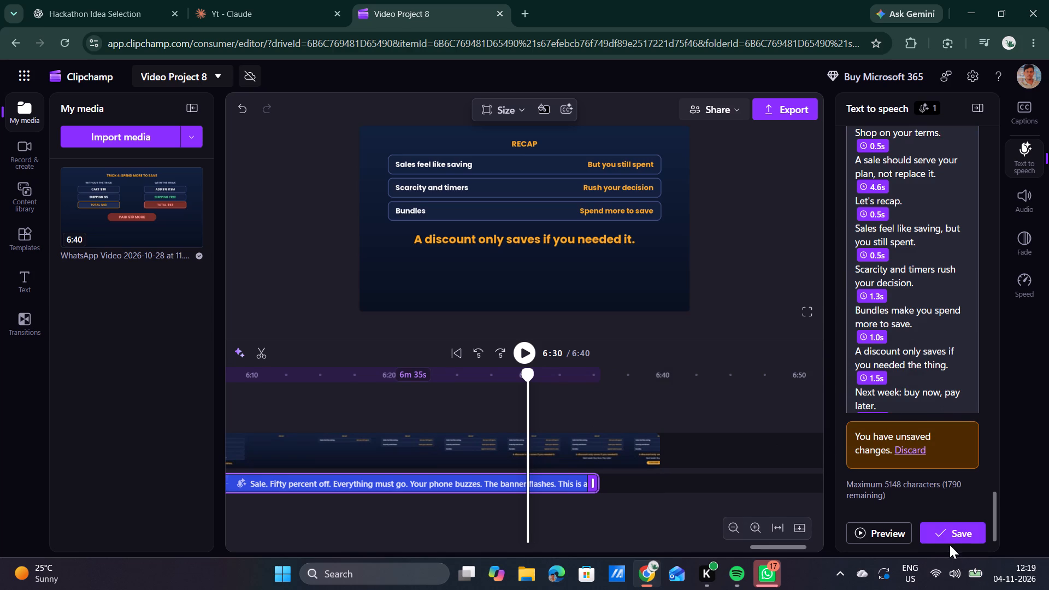
{"action": "left_click", "coordinate": [951, 534]}
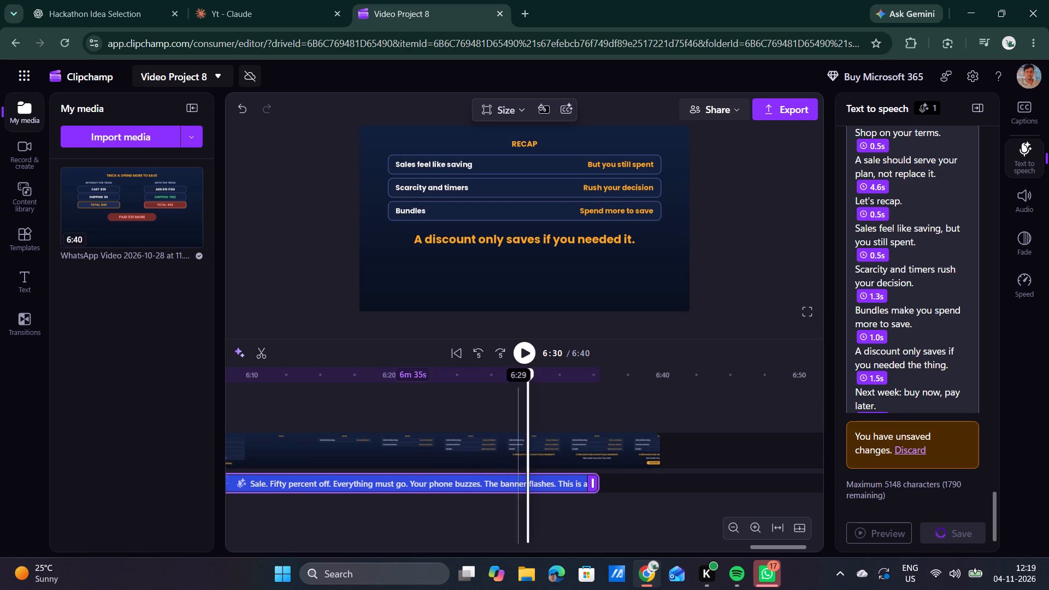
Play the recap from 6:21 to about 6:35 to check the narration against the on-screen lines.
{"action": "left_click_drag", "start_coordinate": [528, 396], "coordinate": [415, 409]}
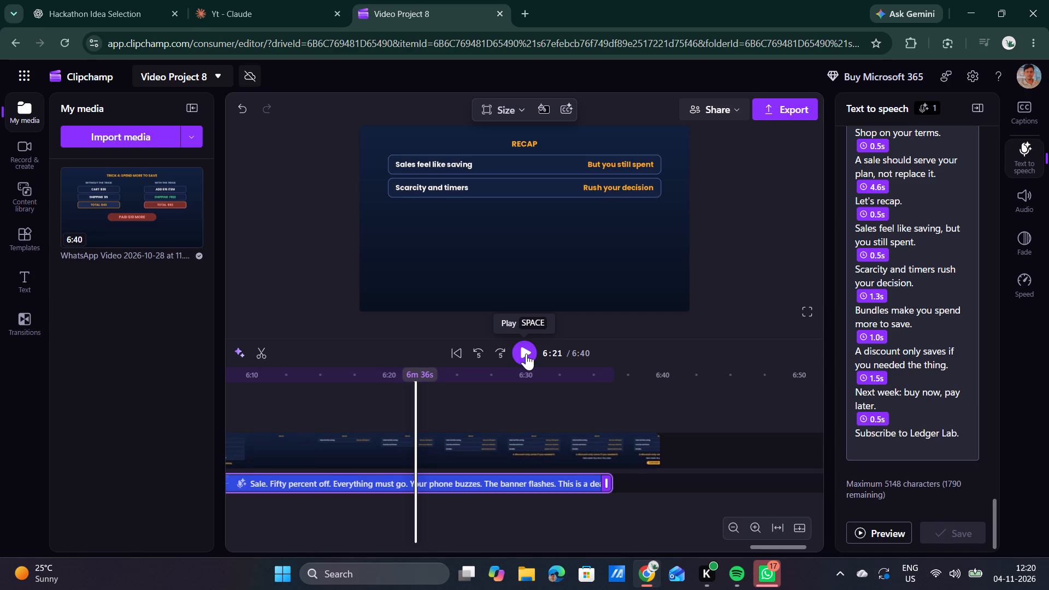
{"action": "left_click", "coordinate": [526, 353]}
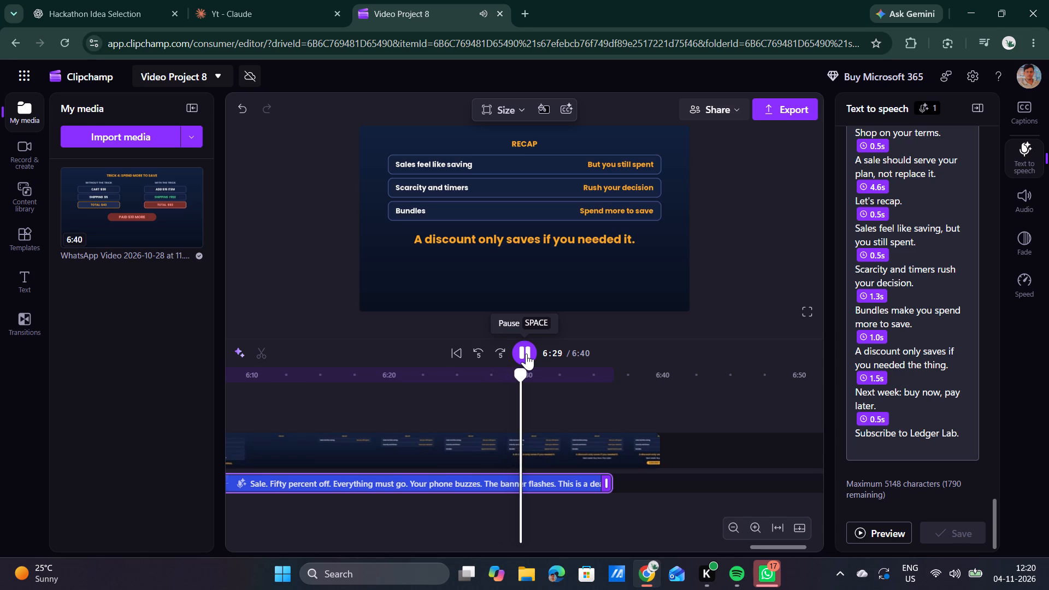
{"action": "left_click", "coordinate": [526, 353]}
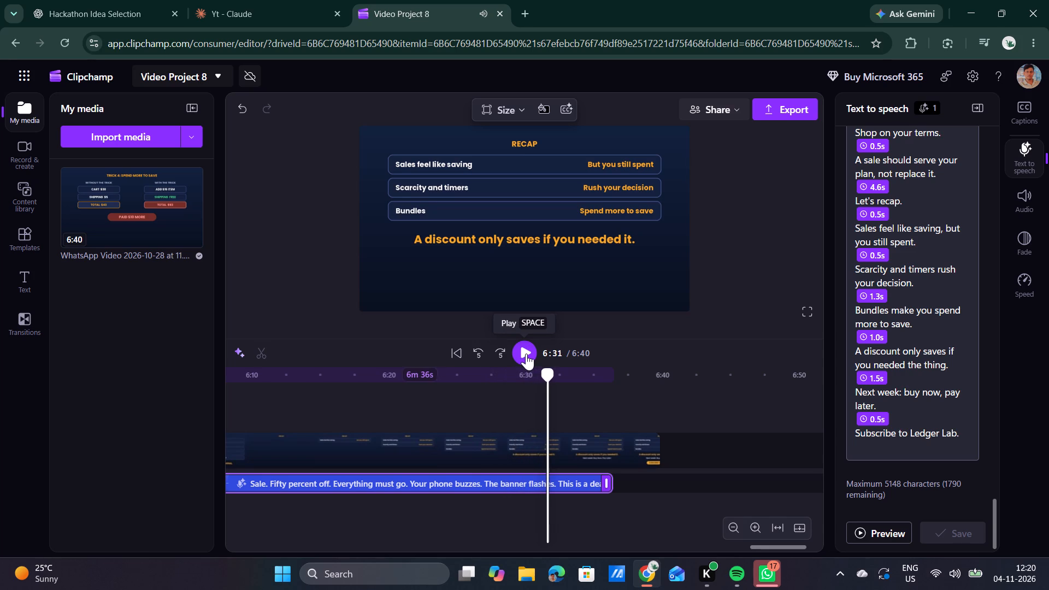
{"action": "left_click", "coordinate": [526, 353]}
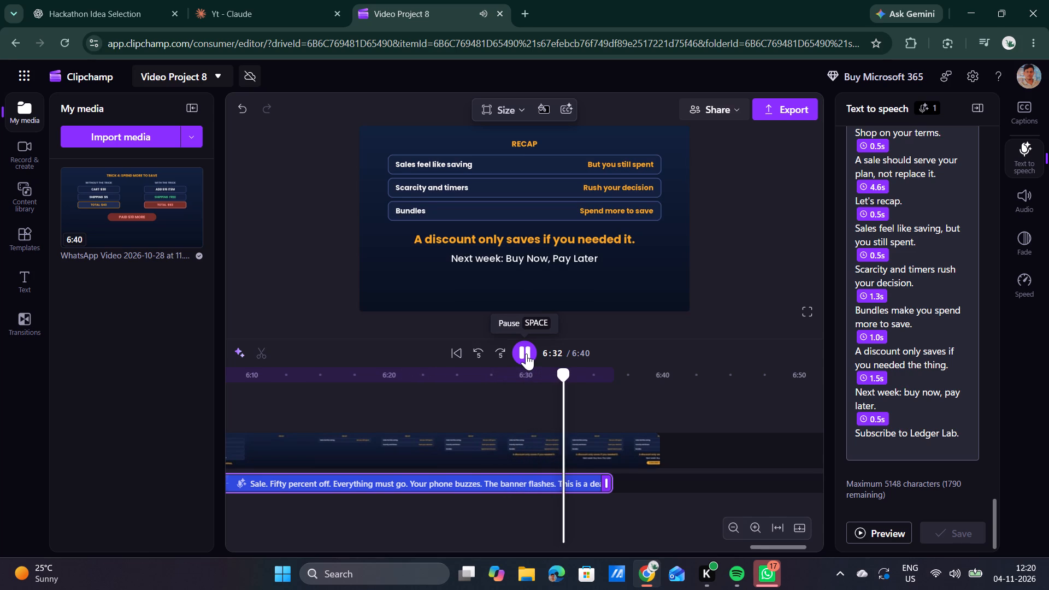
{"action": "left_click", "coordinate": [526, 353]}
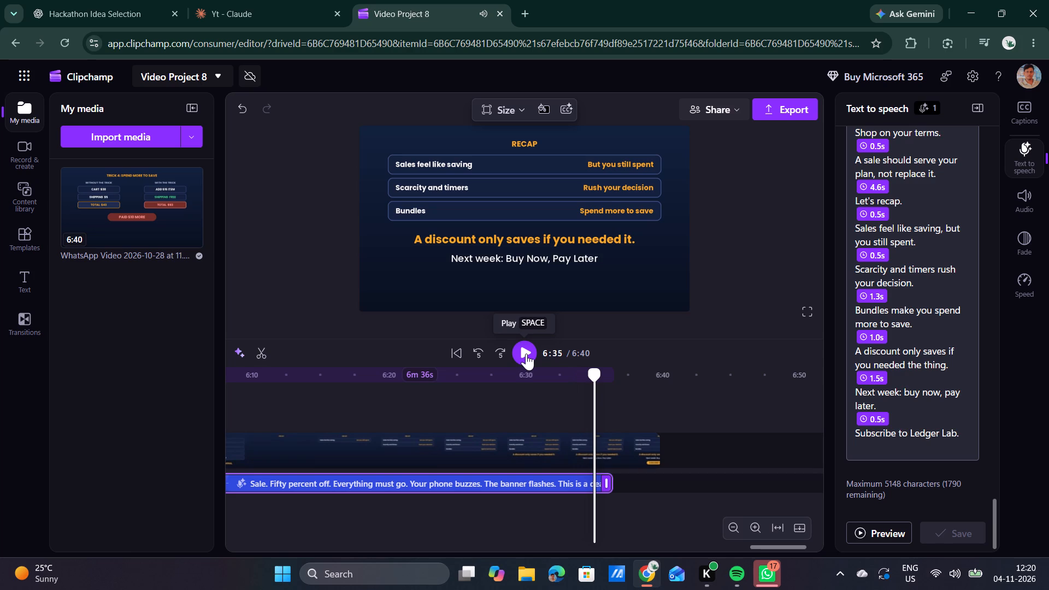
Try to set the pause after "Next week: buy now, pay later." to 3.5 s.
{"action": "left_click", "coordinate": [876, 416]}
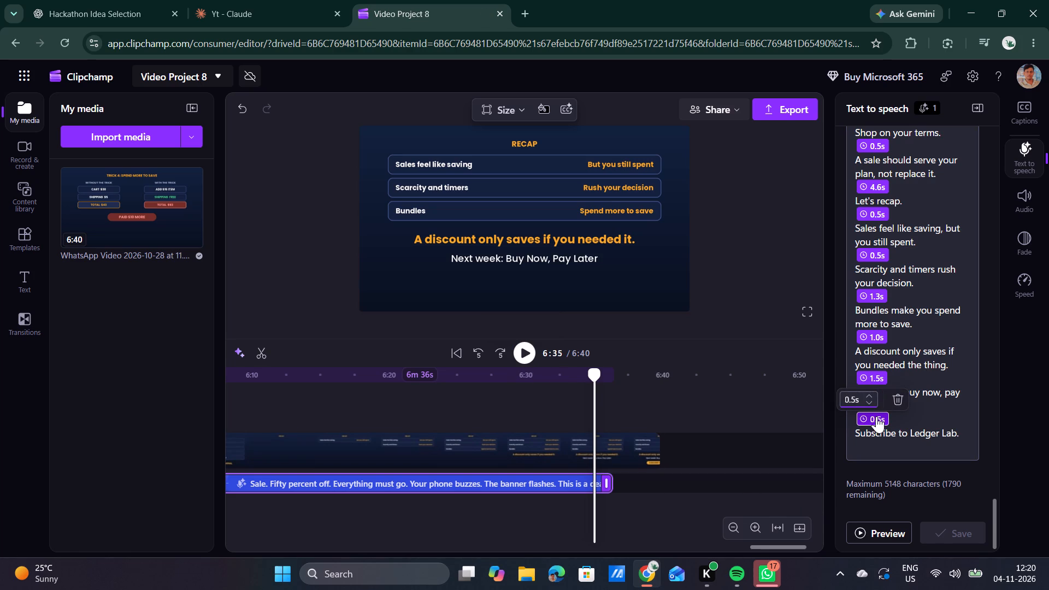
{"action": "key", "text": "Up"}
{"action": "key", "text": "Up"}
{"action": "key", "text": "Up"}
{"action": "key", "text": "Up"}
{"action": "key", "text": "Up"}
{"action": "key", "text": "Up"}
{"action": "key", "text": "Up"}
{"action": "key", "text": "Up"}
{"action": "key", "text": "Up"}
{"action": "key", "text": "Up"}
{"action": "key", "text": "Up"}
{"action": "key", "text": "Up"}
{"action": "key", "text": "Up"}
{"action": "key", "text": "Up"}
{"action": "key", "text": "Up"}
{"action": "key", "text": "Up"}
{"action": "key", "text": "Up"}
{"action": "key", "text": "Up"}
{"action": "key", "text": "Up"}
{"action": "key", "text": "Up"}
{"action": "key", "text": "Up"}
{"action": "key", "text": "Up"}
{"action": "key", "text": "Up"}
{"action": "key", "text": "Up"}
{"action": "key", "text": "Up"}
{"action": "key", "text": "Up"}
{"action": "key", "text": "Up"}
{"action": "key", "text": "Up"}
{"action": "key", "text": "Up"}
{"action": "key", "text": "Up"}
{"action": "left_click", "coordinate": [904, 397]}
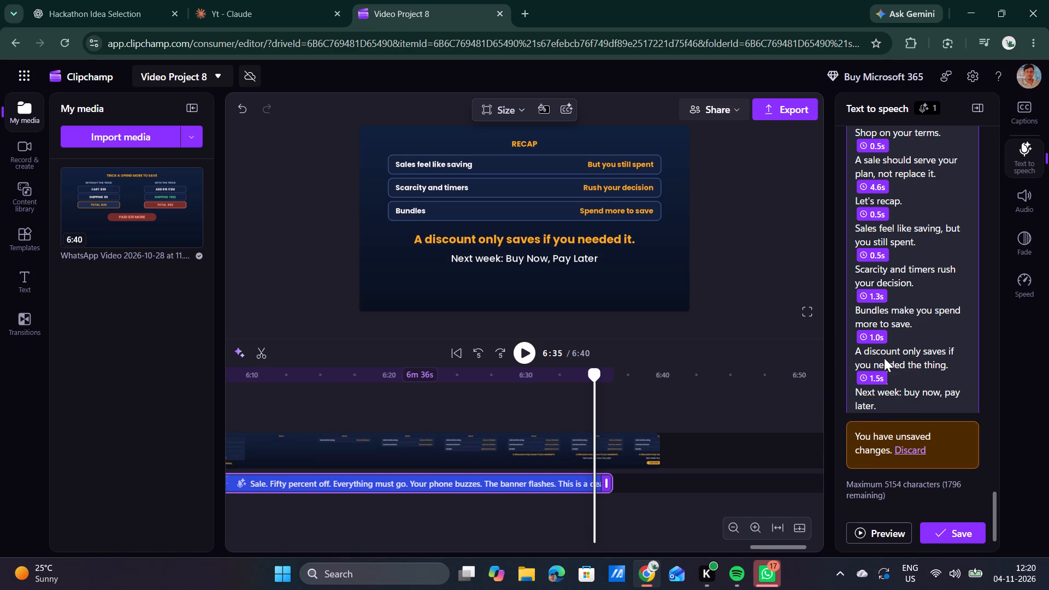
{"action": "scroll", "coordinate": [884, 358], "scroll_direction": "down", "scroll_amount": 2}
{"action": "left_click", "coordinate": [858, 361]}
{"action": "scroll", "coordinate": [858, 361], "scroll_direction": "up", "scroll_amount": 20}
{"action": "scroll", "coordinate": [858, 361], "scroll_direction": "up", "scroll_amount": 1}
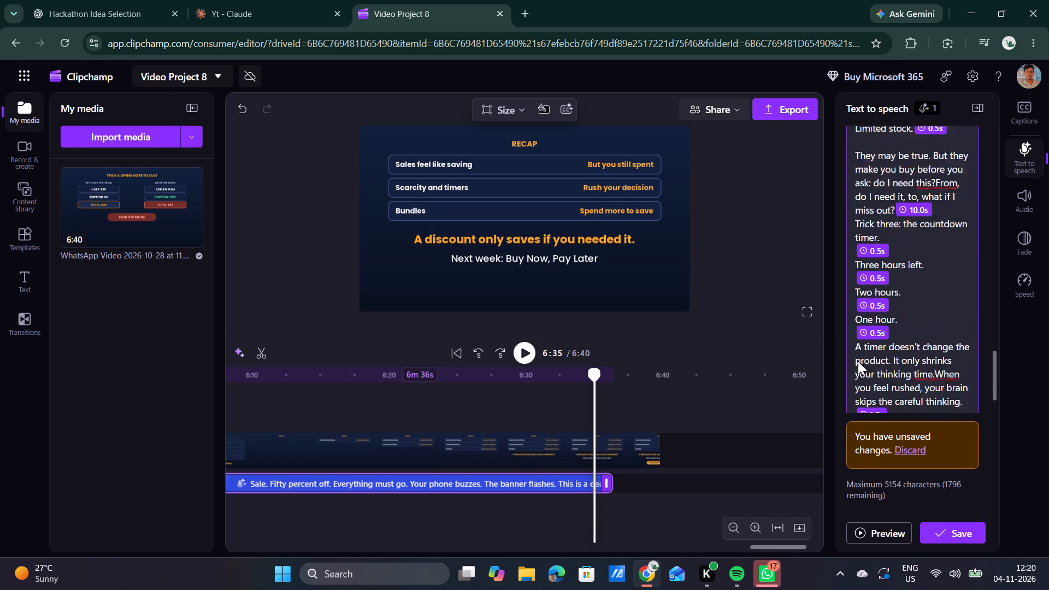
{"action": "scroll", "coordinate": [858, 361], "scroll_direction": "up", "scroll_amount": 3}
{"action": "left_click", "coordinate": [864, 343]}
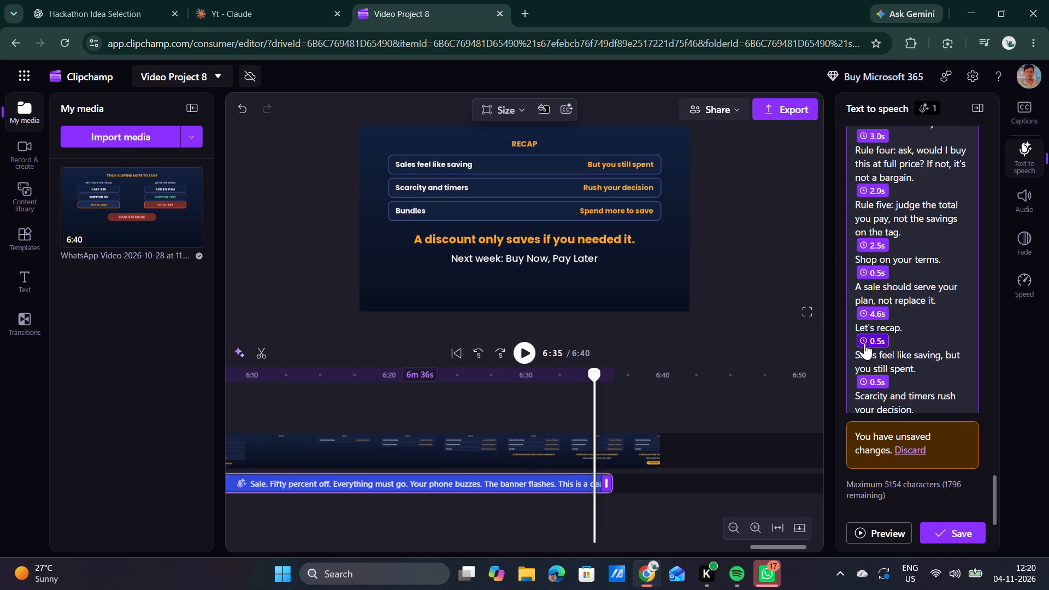
Set the pause before "Subscribe to Ledger Lab." to 3.5 s and save the voiceover.
{"action": "scroll", "coordinate": [864, 343], "scroll_direction": "down", "scroll_amount": 5}
{"action": "left_click", "coordinate": [876, 364]}
{"action": "key", "text": "Up"}
{"action": "key", "text": "Up"}
{"action": "key", "text": "Up"}
{"action": "key", "text": "Up"}
{"action": "key", "text": "Up"}
{"action": "key", "text": "Up"}
{"action": "key", "text": "Up"}
{"action": "key", "text": "Up"}
{"action": "key", "text": "Up"}
{"action": "key", "text": "Up"}
{"action": "key", "text": "Up"}
{"action": "key", "text": "Up"}
{"action": "key", "text": "Up"}
{"action": "key", "text": "Up"}
{"action": "key", "text": "Up"}
{"action": "key", "text": "Up"}
{"action": "key", "text": "Up"}
{"action": "key", "text": "Up"}
{"action": "key", "text": "Up"}
{"action": "key", "text": "Up"}
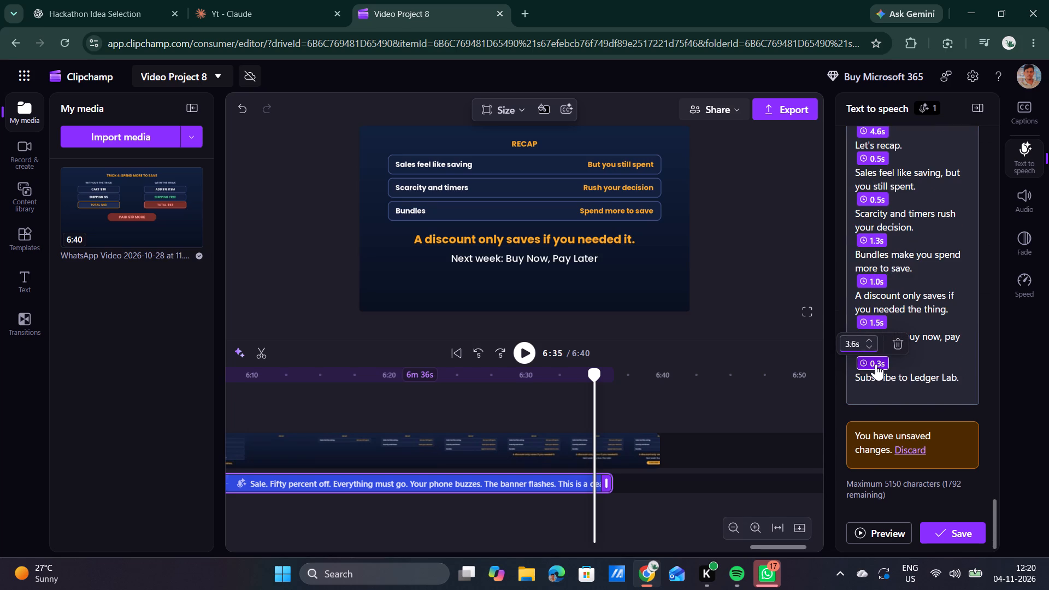
{"action": "key", "text": "Down"}
{"action": "left_click", "coordinate": [928, 389]}
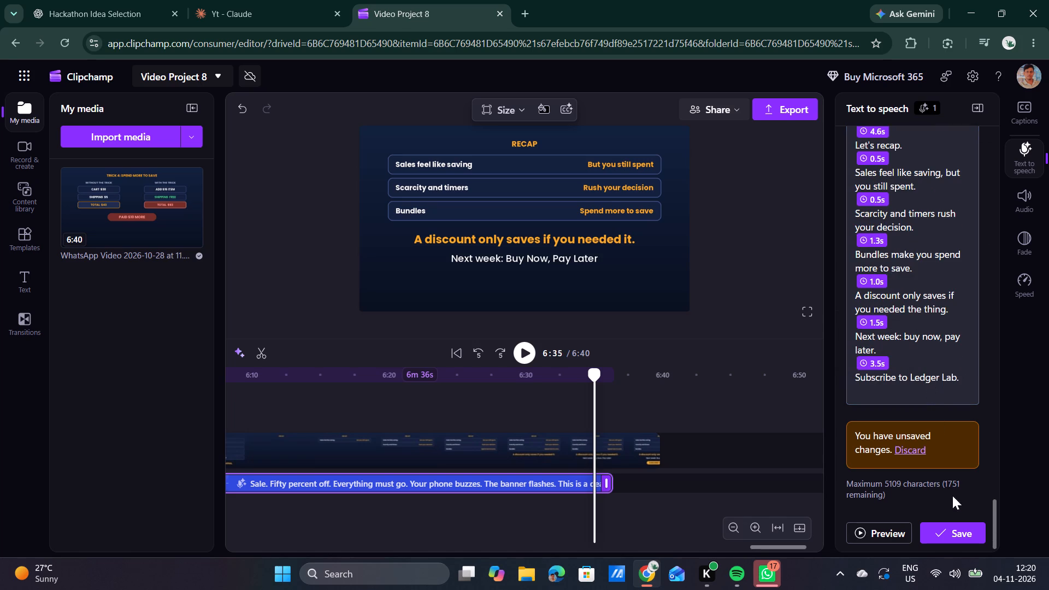
{"action": "left_click", "coordinate": [954, 532]}
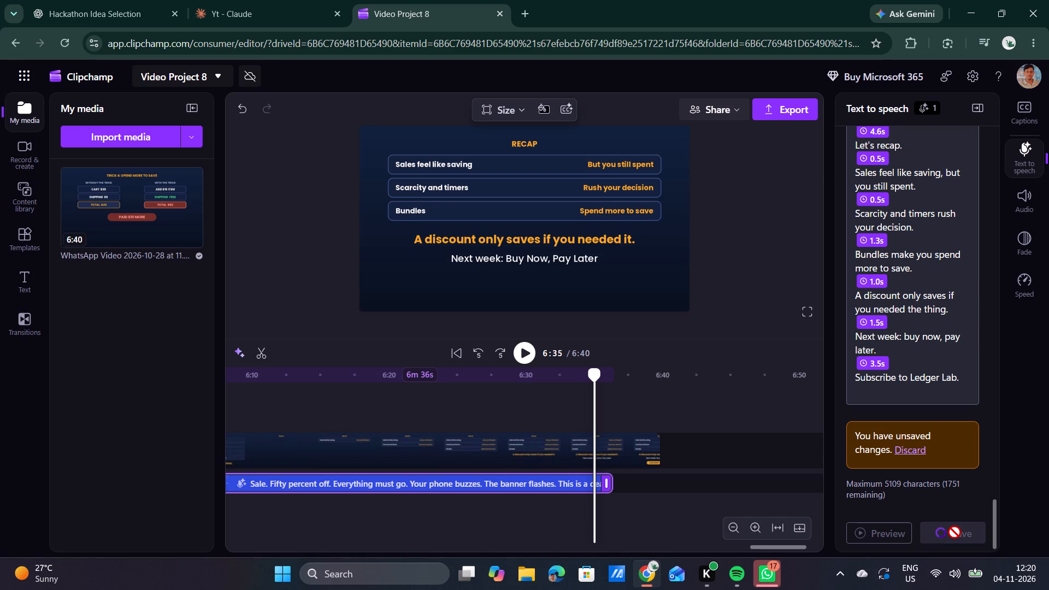
Move the playhead back to 6:28, reselect the voiceover clip, and save its pending text-to-speech changes again.
{"action": "left_click", "coordinate": [597, 382]}
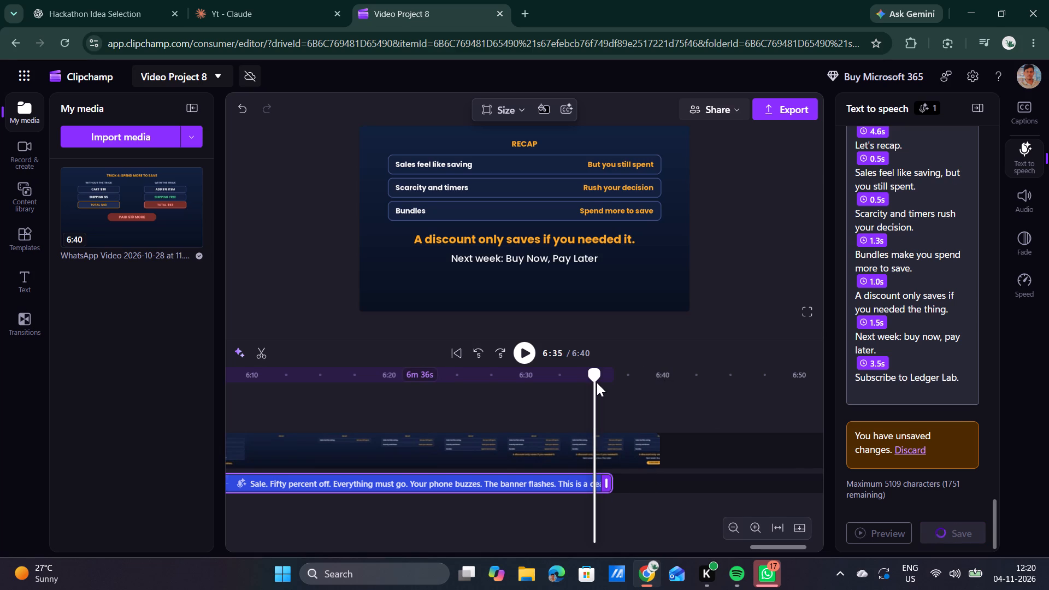
{"action": "left_click", "coordinate": [597, 382]}
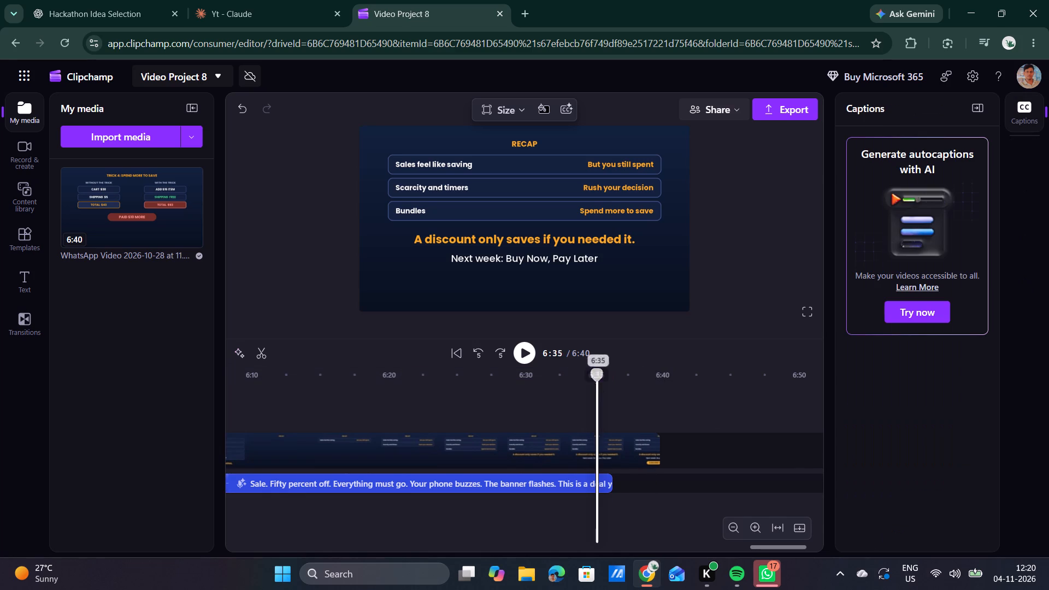
{"action": "left_click_drag", "start_coordinate": [597, 382], "coordinate": [501, 385]}
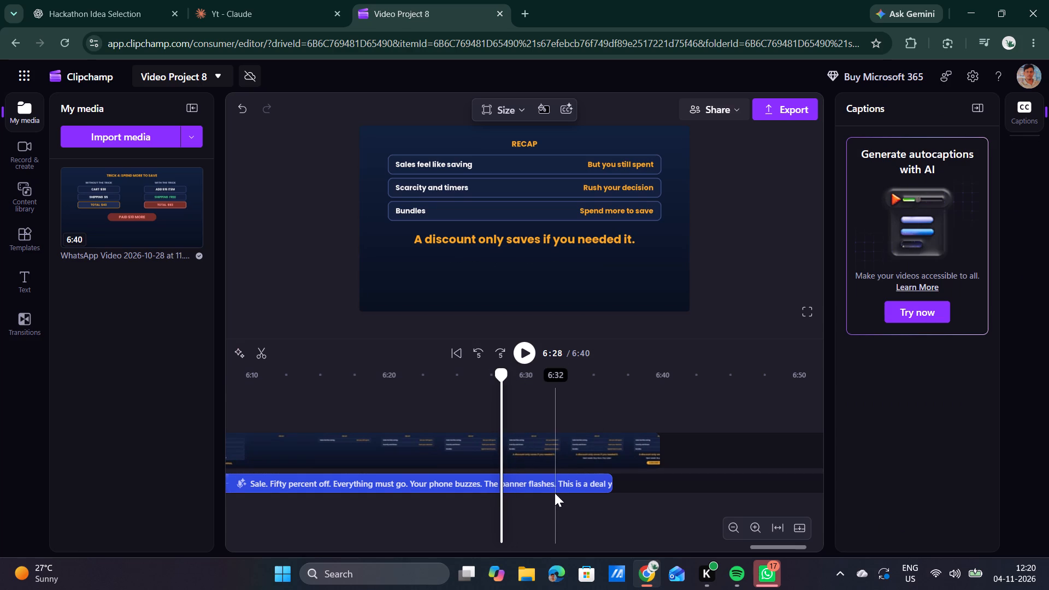
{"action": "left_click", "coordinate": [555, 485]}
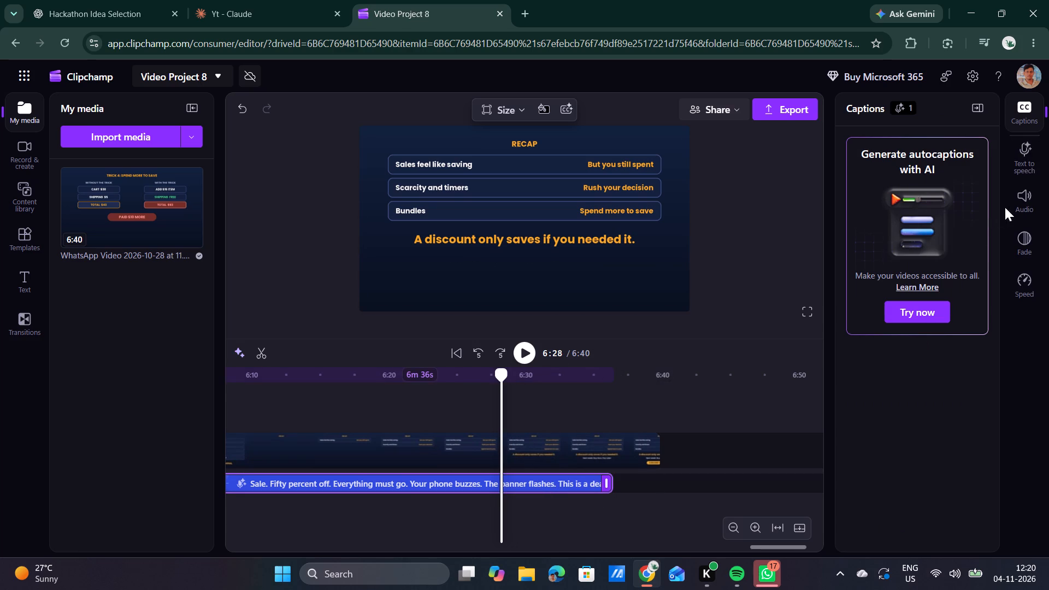
{"action": "left_click", "coordinate": [1026, 165]}
{"action": "scroll", "coordinate": [917, 349], "scroll_direction": "down", "scroll_amount": 19}
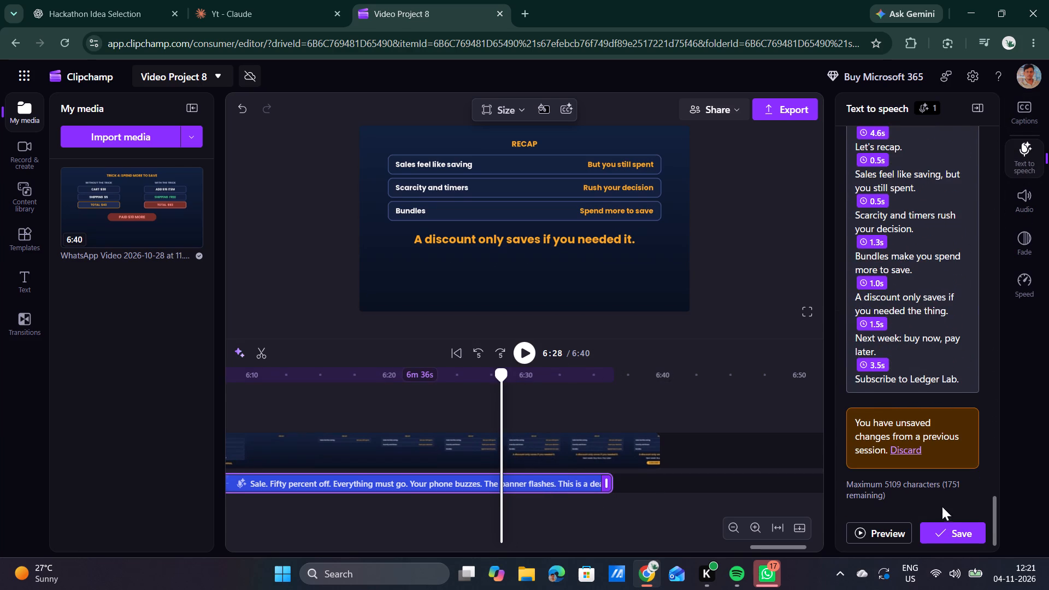
{"action": "left_click", "coordinate": [950, 534]}
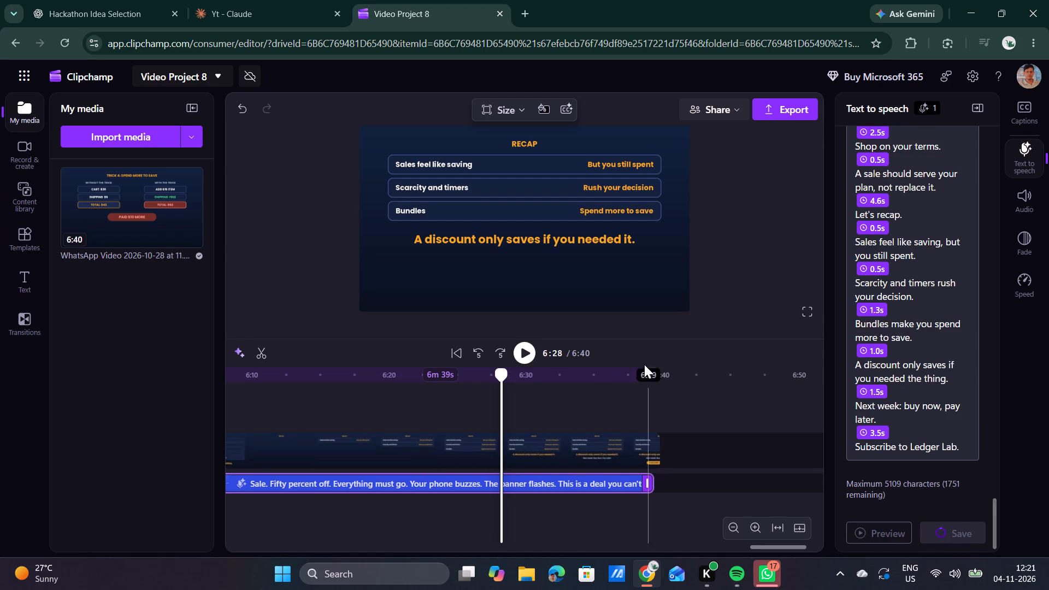
Replay the recap from about 6:24, and again from 6:30 to the end, to check the outro narration timing.
{"action": "scroll", "coordinate": [599, 426], "scroll_direction": "right", "scroll_amount": 2}
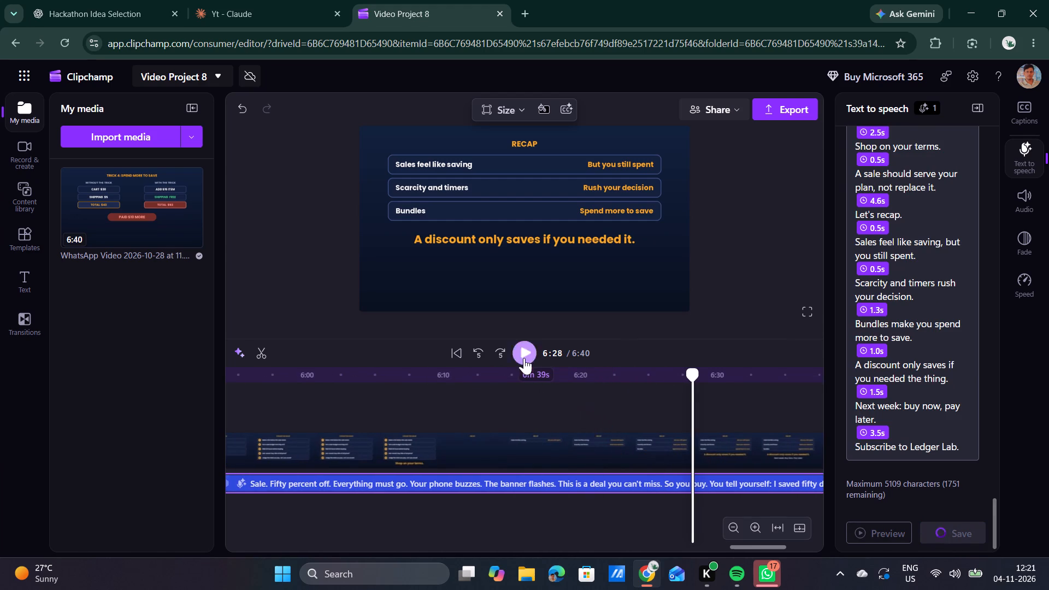
{"action": "left_click_drag", "start_coordinate": [691, 379], "coordinate": [636, 378]}
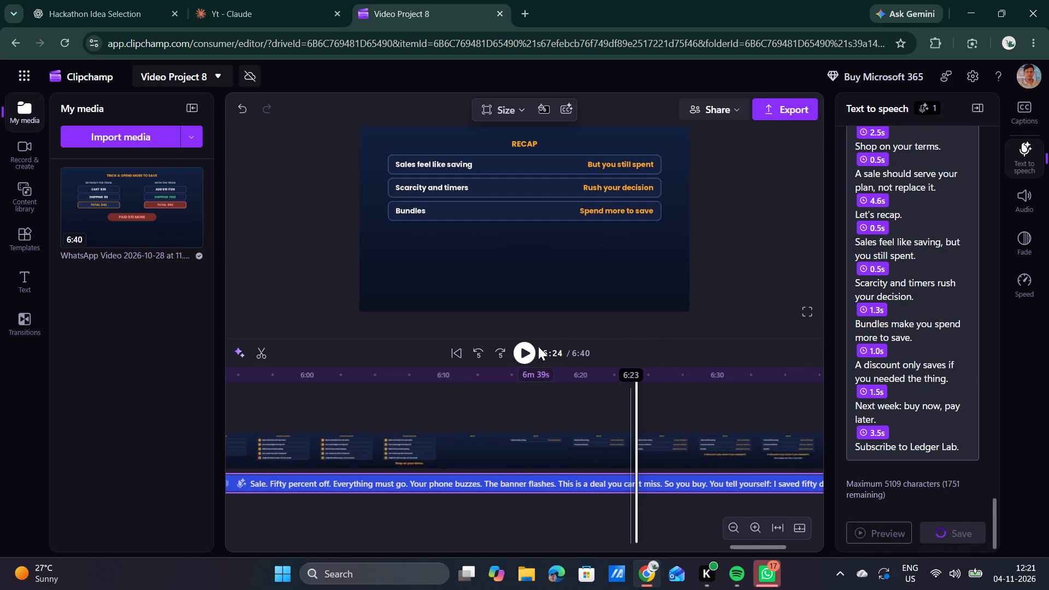
{"action": "left_click", "coordinate": [523, 349]}
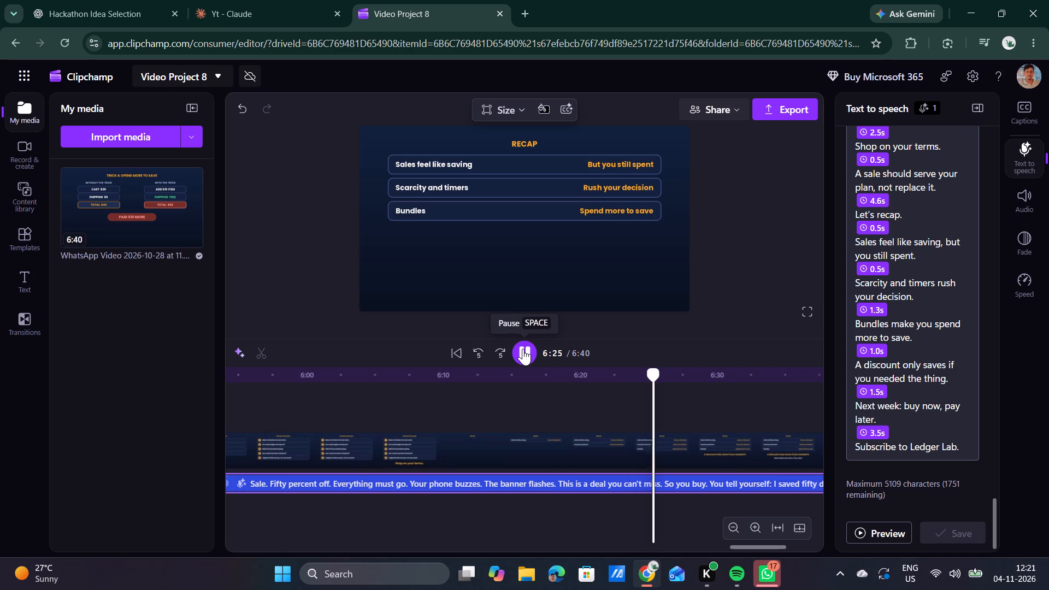
{"action": "scroll", "coordinate": [631, 405], "scroll_direction": "left", "scroll_amount": 1}
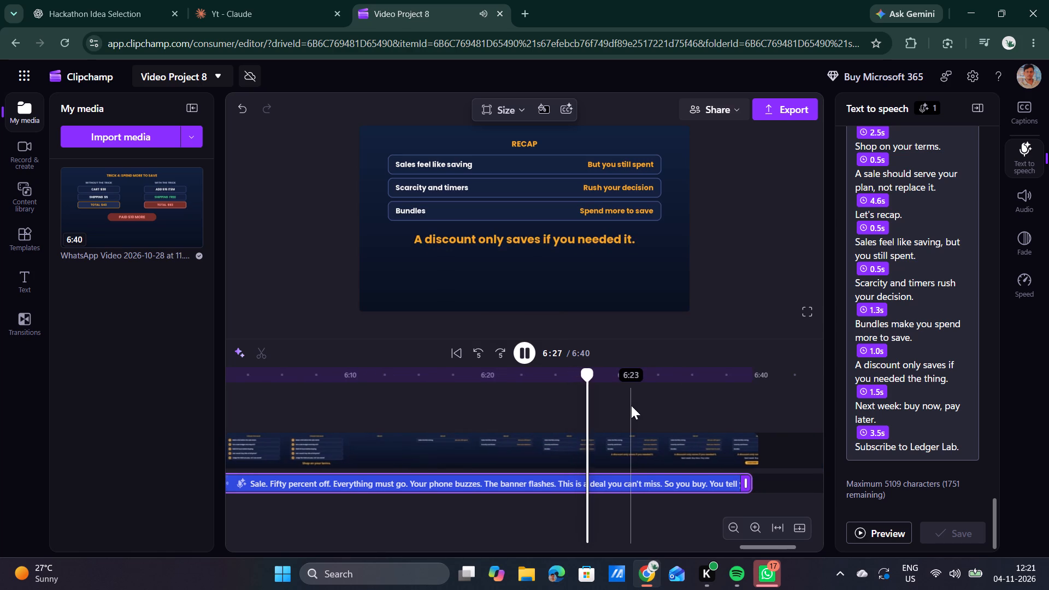
{"action": "scroll", "coordinate": [631, 405], "scroll_direction": "left", "scroll_amount": 1}
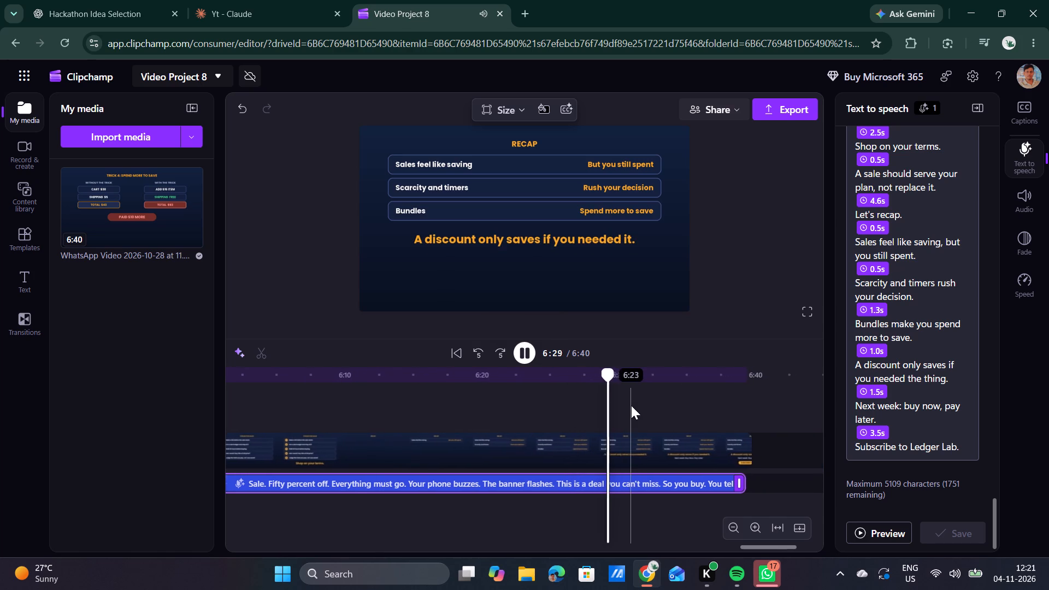
{"action": "scroll", "coordinate": [631, 405], "scroll_direction": "left", "scroll_amount": 1}
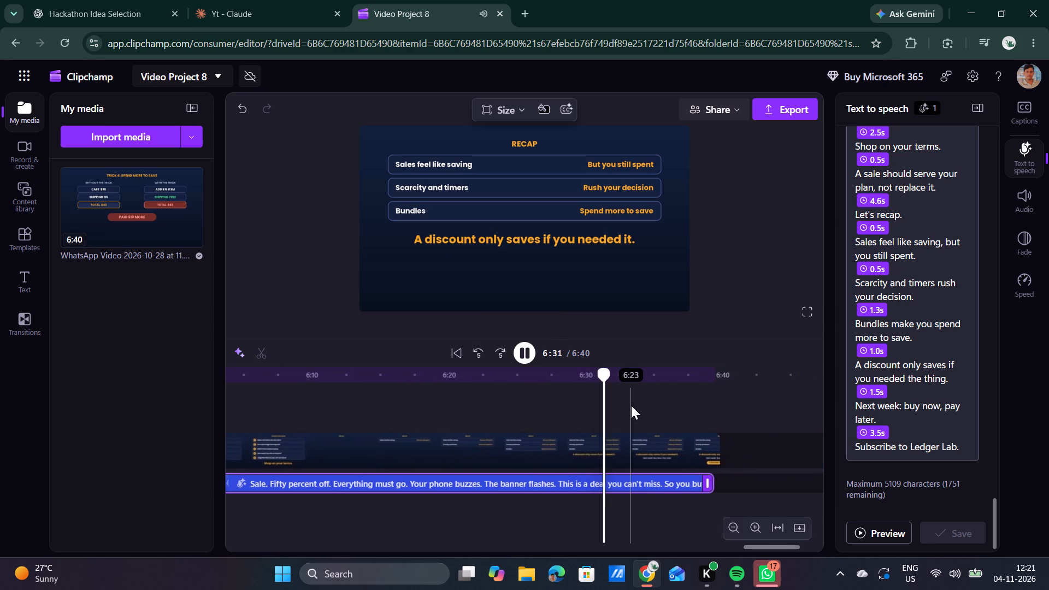
{"action": "left_click", "coordinate": [529, 355]}
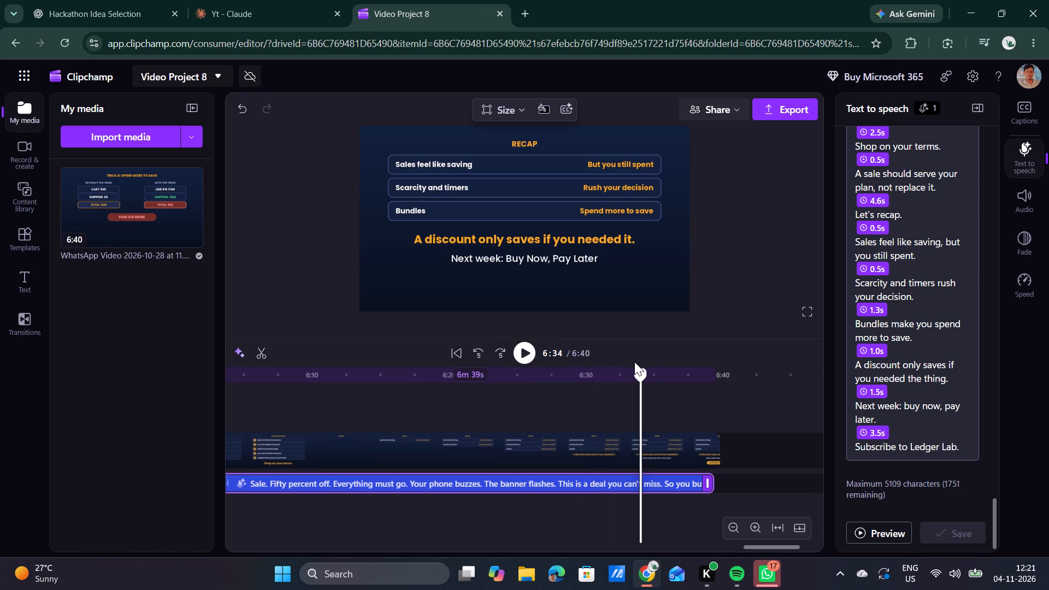
{"action": "left_click_drag", "start_coordinate": [642, 369], "coordinate": [594, 362]}
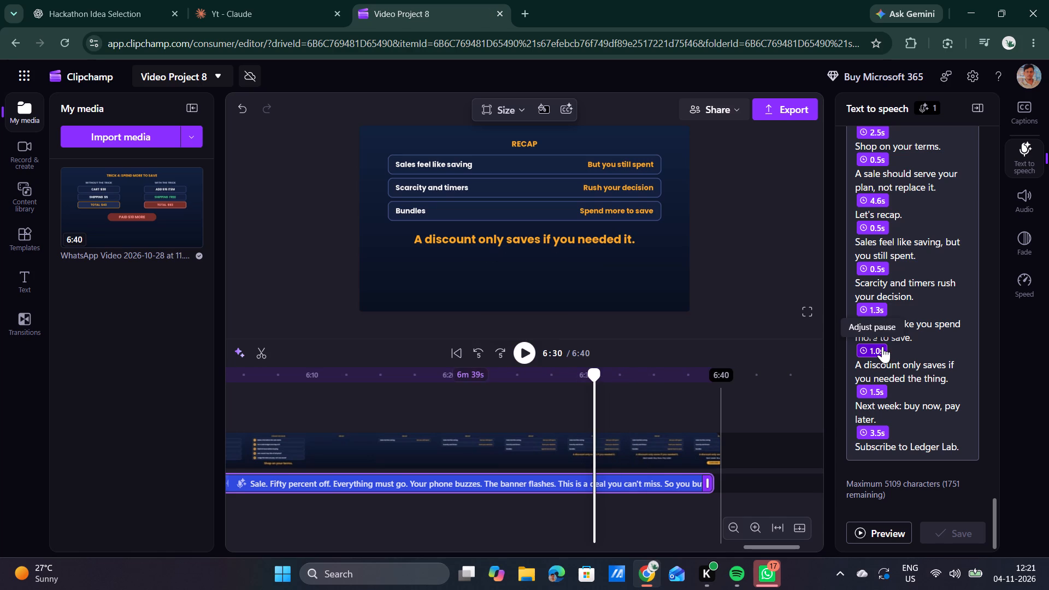
{"action": "left_click", "coordinate": [532, 347]}
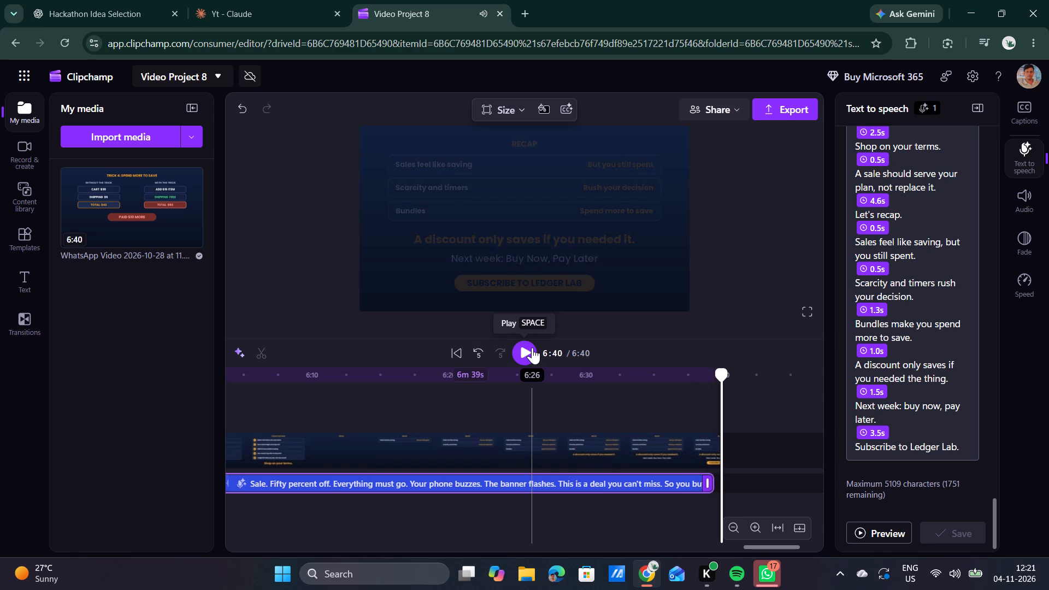
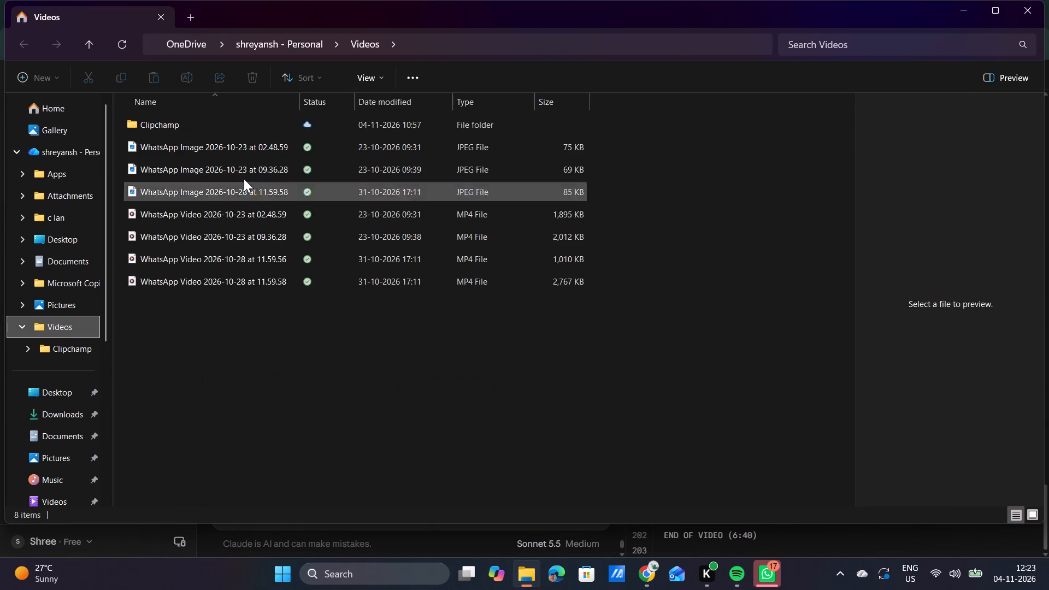
View the thumbnail image "WhatsApp Image 2026-10-28 at 11.59.58" from the Videos folder, closing the image and the folder when finished.
{"action": "double_click", "coordinate": [364, 191]}
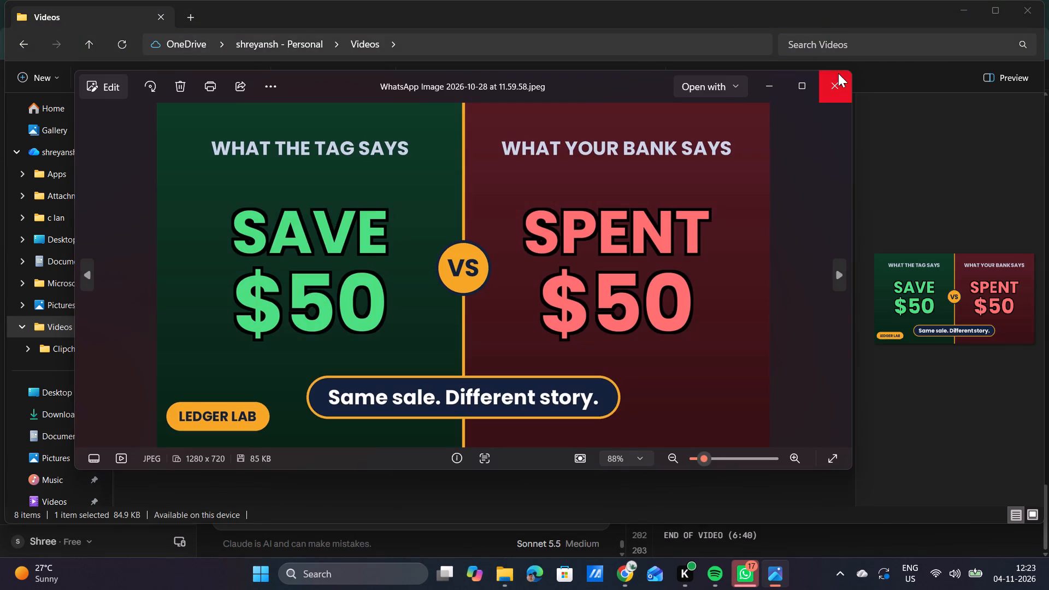
{"action": "left_click", "coordinate": [834, 75]}
{"action": "left_click", "coordinate": [1024, 3]}
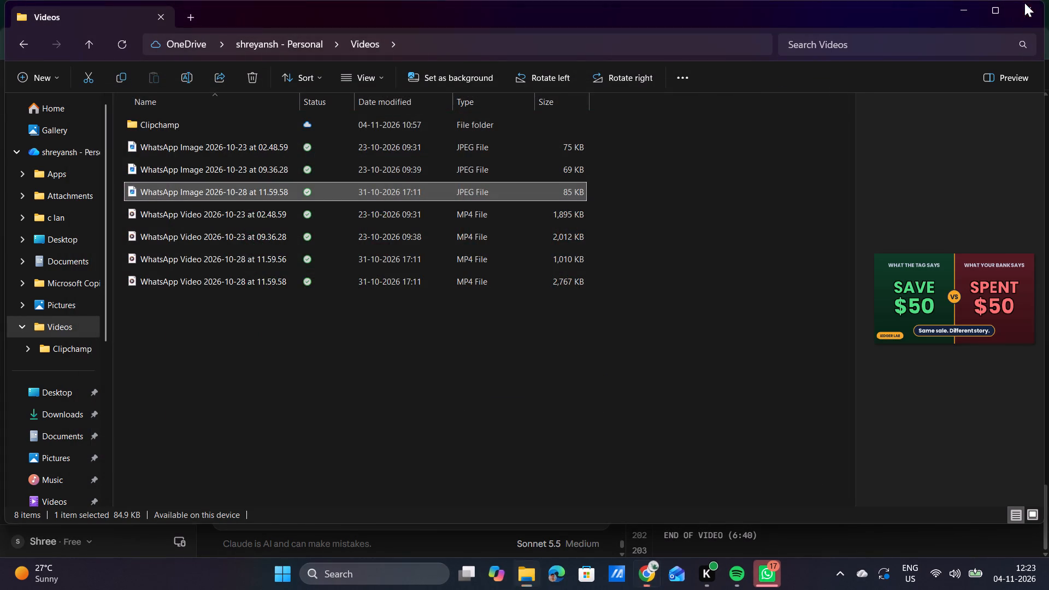
Switch to Clipchamp and check the export progress of Video Project 8.
{"action": "left_click", "coordinate": [429, 0]}
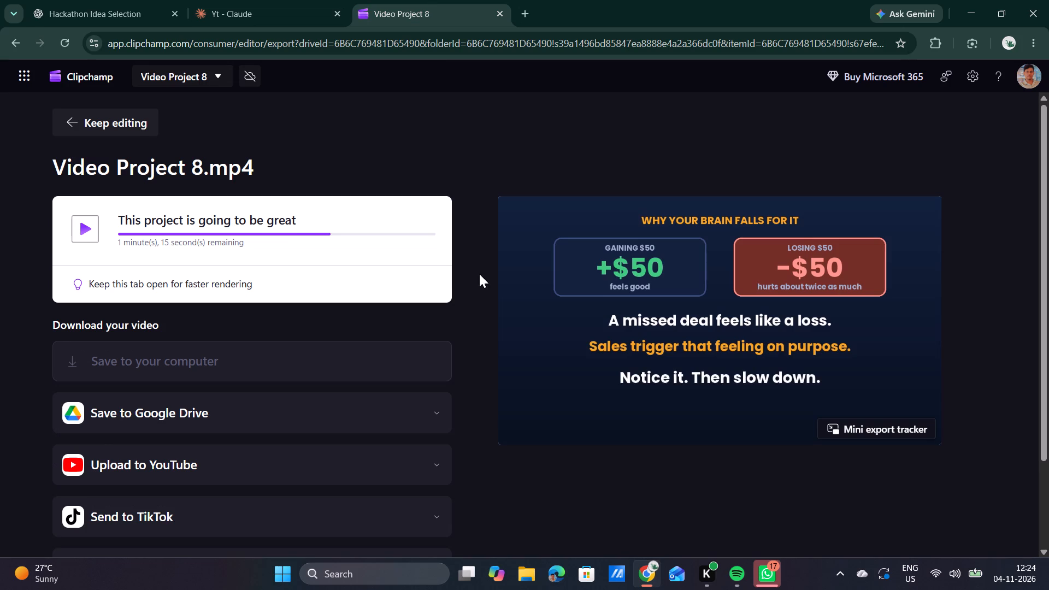
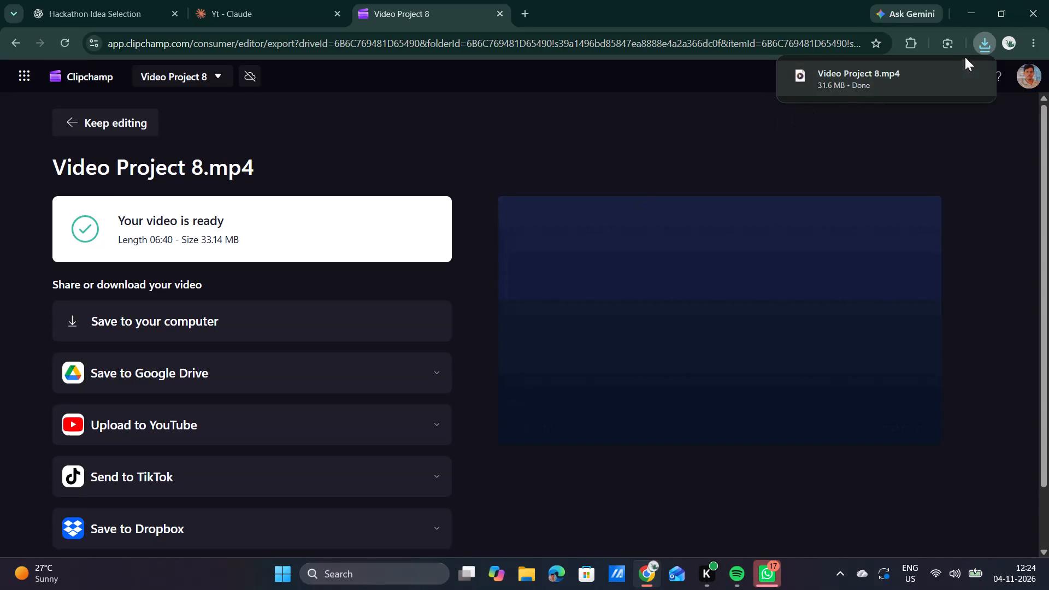
{"action": "left_click", "coordinate": [1006, 44]}
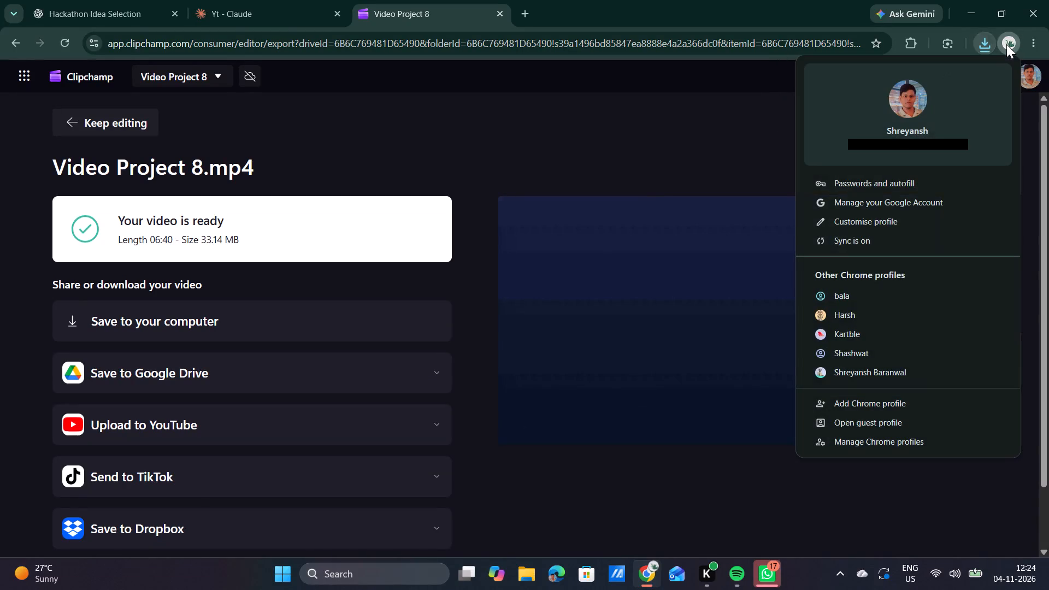
{"action": "left_click", "coordinate": [830, 334]}
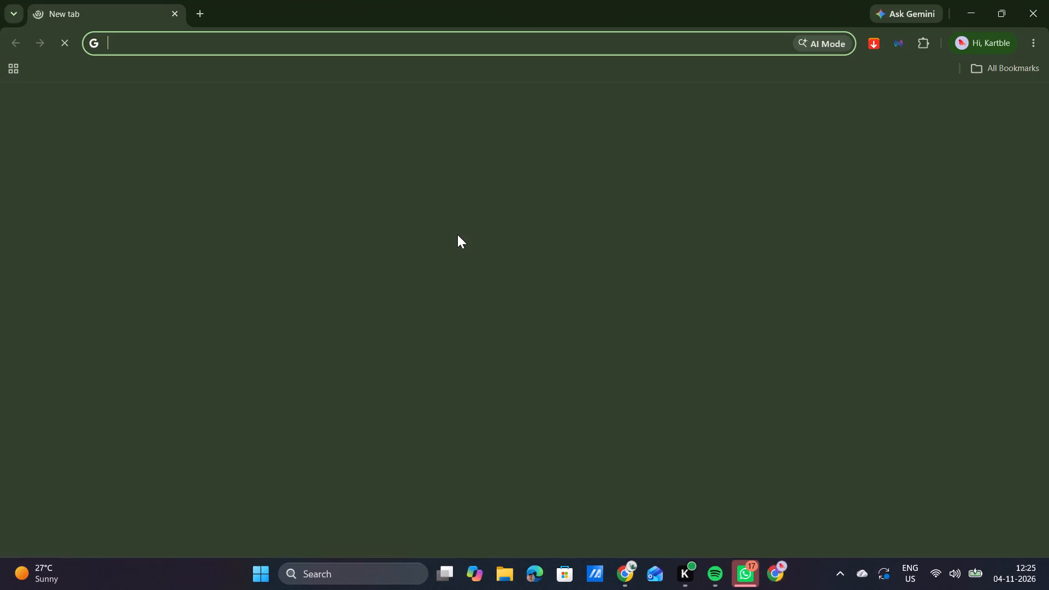
{"action": "type", "text": "stu"}
{"action": "key", "text": "Return"}
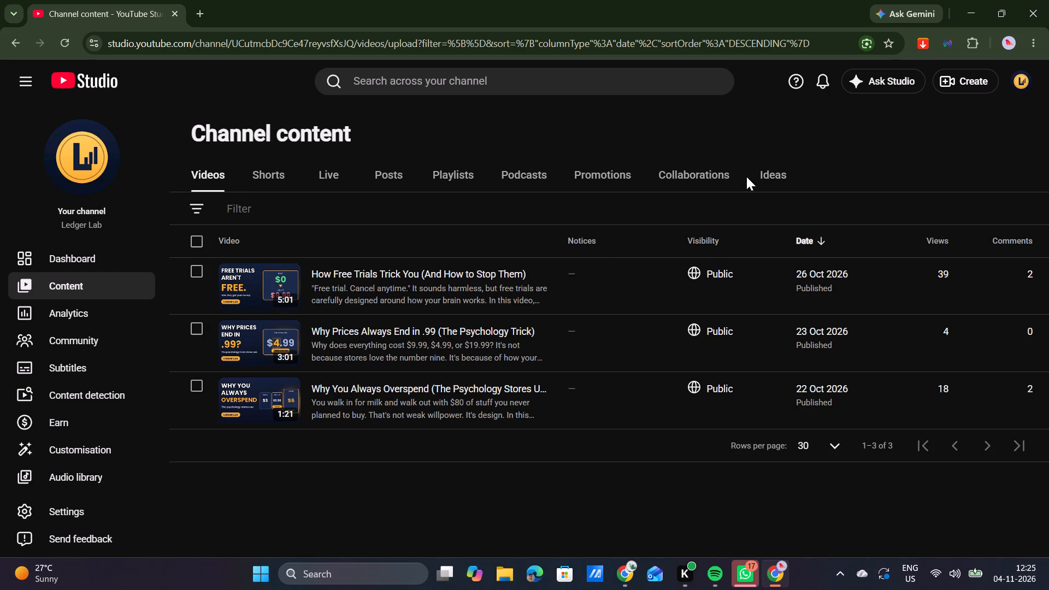
Start a new video upload using the Video Project 8 MP4 file from Downloads.
{"action": "left_click", "coordinate": [876, 124]}
{"action": "left_click", "coordinate": [965, 73]}
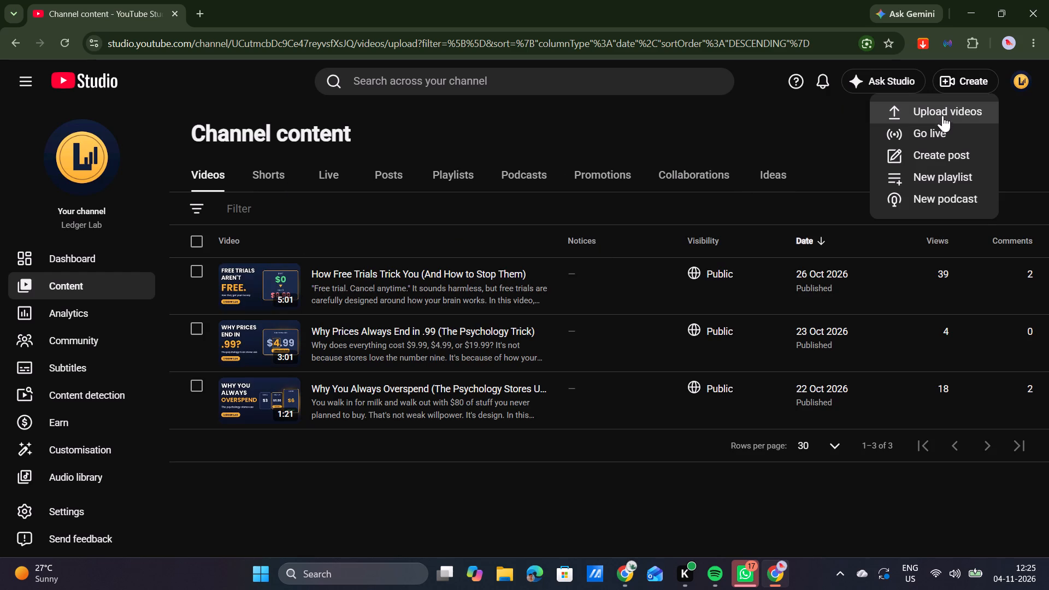
{"action": "left_click", "coordinate": [942, 116]}
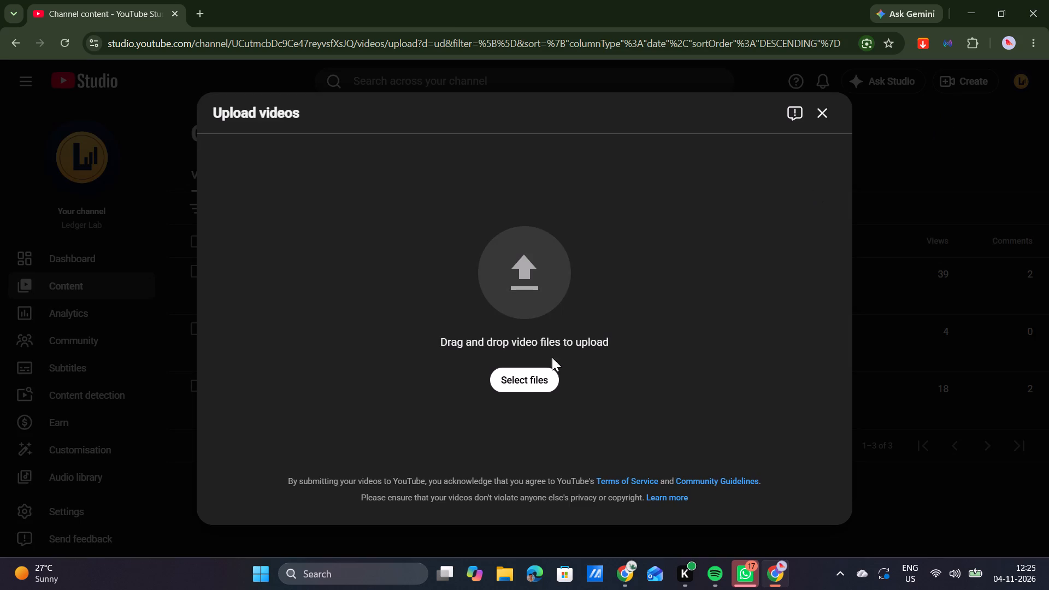
{"action": "left_click", "coordinate": [527, 383]}
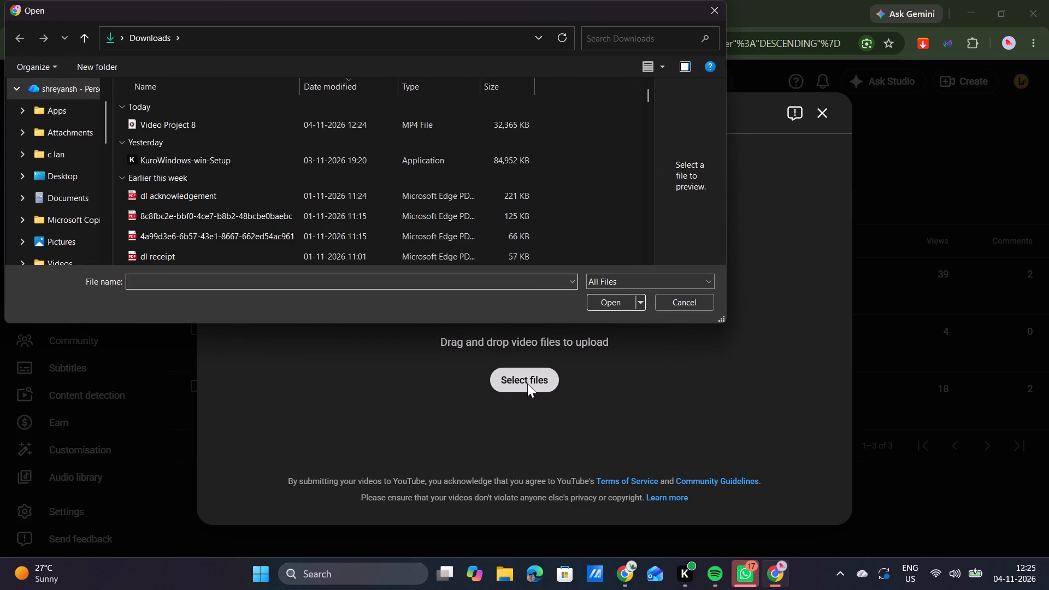
{"action": "double_click", "coordinate": [216, 123]}
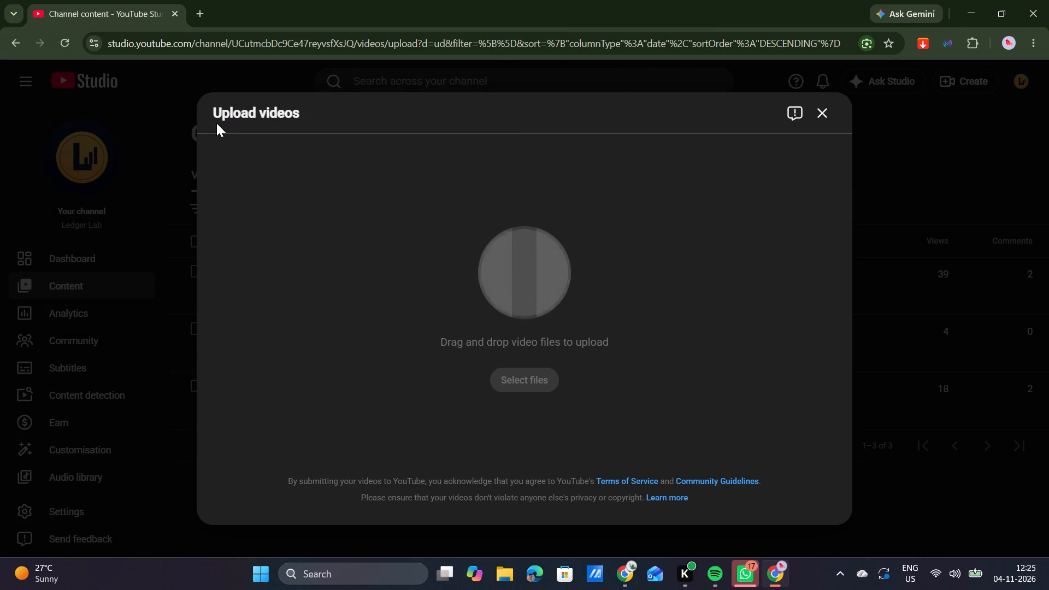
{"action": "left_click_drag", "start_coordinate": [369, 254], "coordinate": [229, 249]}
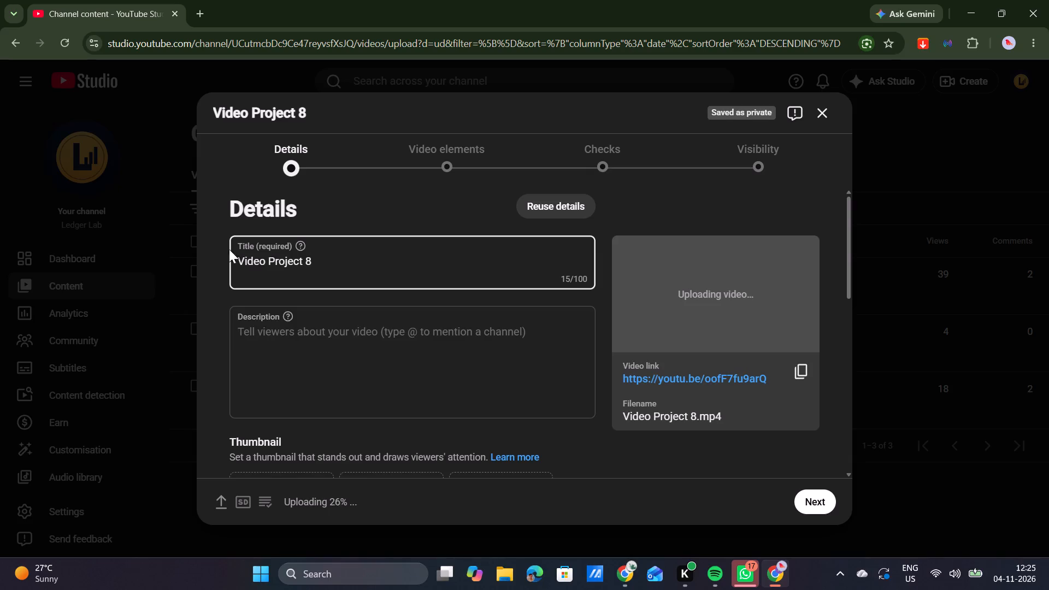
{"action": "left_click_drag", "start_coordinate": [229, 249], "coordinate": [360, 257]}
{"action": "left_click", "coordinate": [360, 257]}
{"action": "left_click_drag", "start_coordinate": [360, 257], "coordinate": [374, 260]}
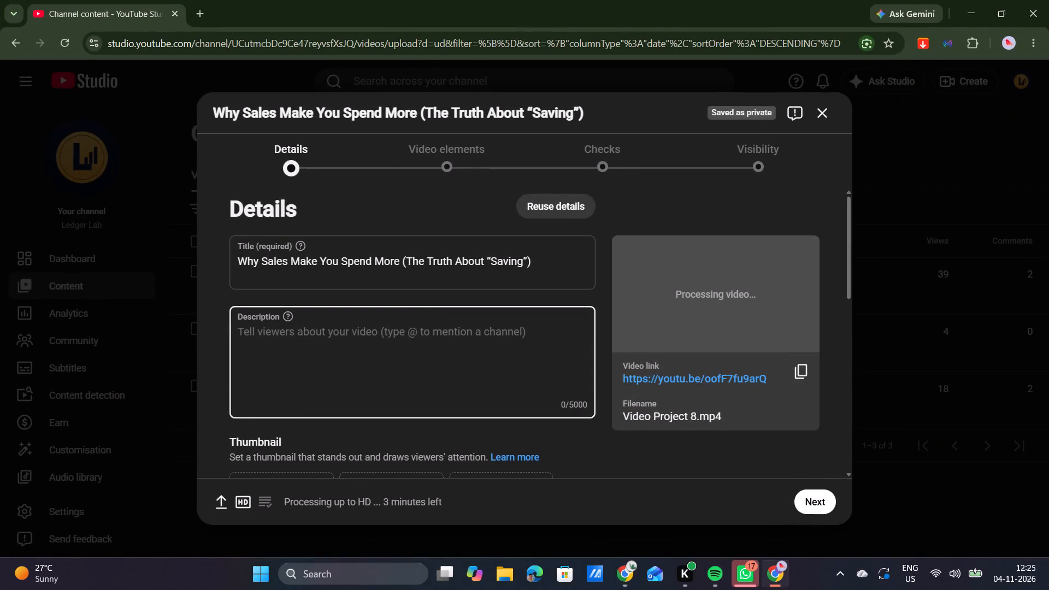
Upload the “Save $50 / Spent $50” image (WhatsApp Image 2026-10-28 at 11.59.58) from the OneDrive Videos folder as the thumbnail.
{"action": "scroll", "coordinate": [391, 337], "scroll_direction": "down", "scroll_amount": 2}
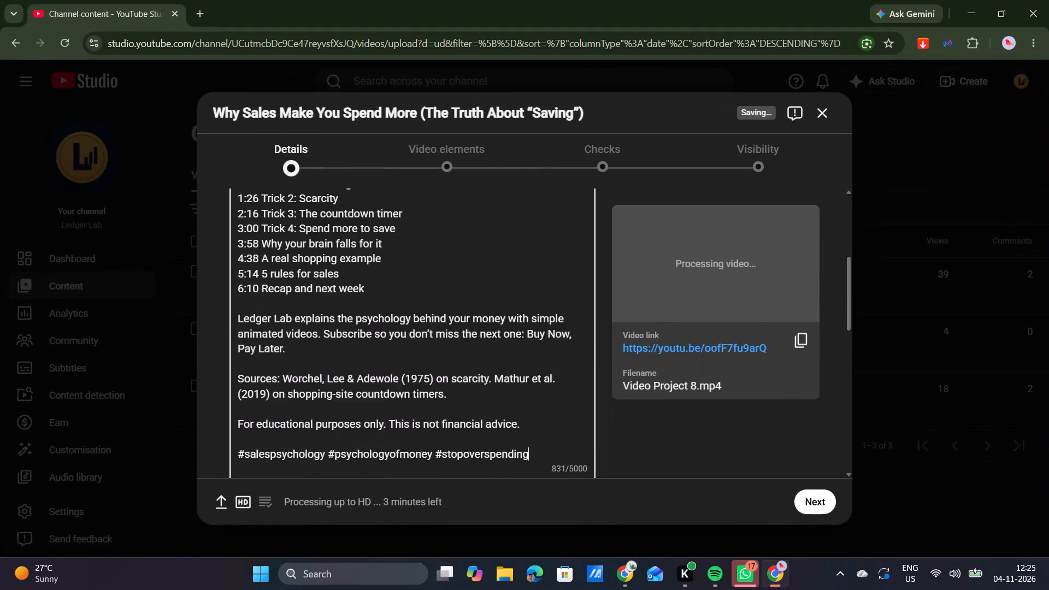
{"action": "scroll", "coordinate": [391, 337], "scroll_direction": "down", "scroll_amount": 2}
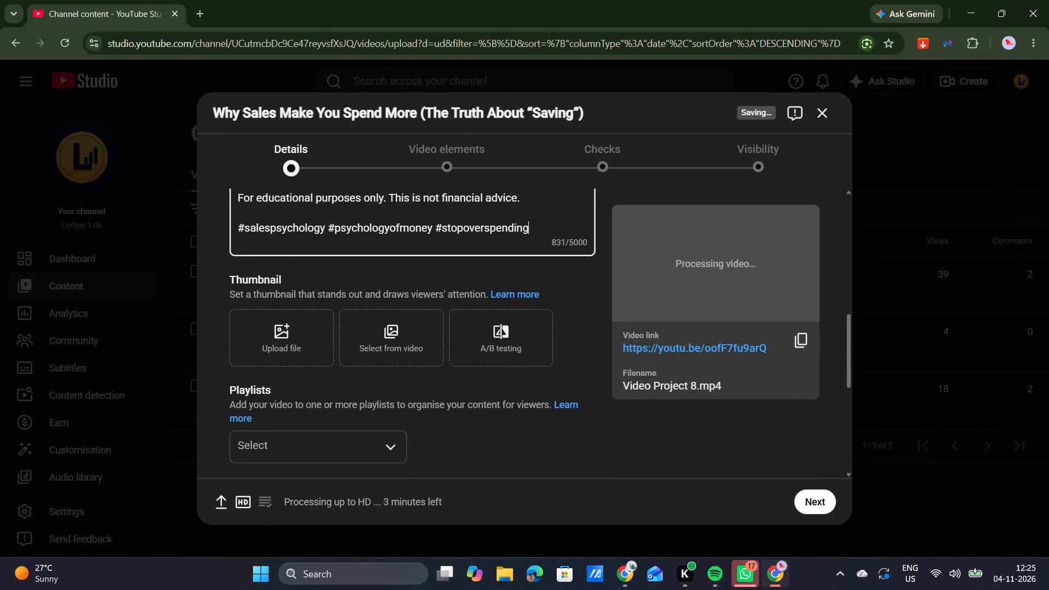
{"action": "scroll", "coordinate": [391, 337], "scroll_direction": "down", "scroll_amount": 1}
{"action": "left_click", "coordinate": [286, 328]}
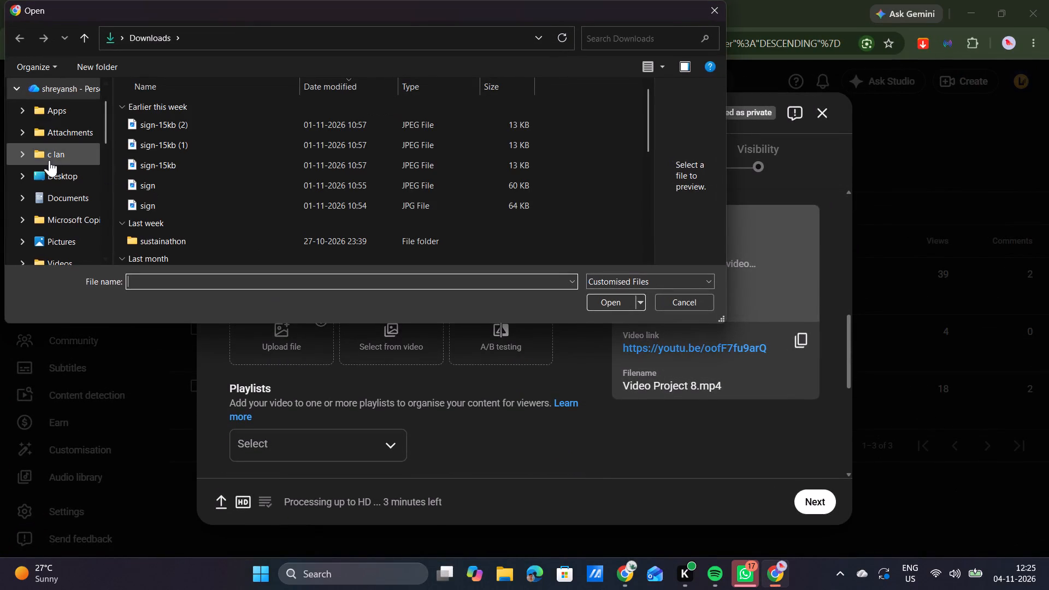
{"action": "double_click", "coordinate": [70, 262]}
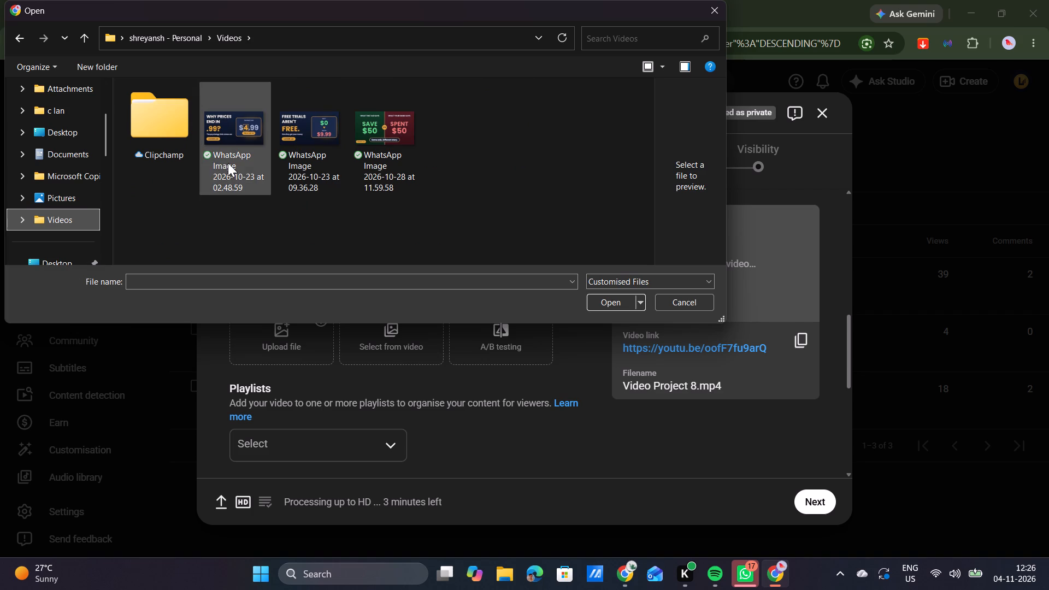
{"action": "double_click", "coordinate": [387, 122]}
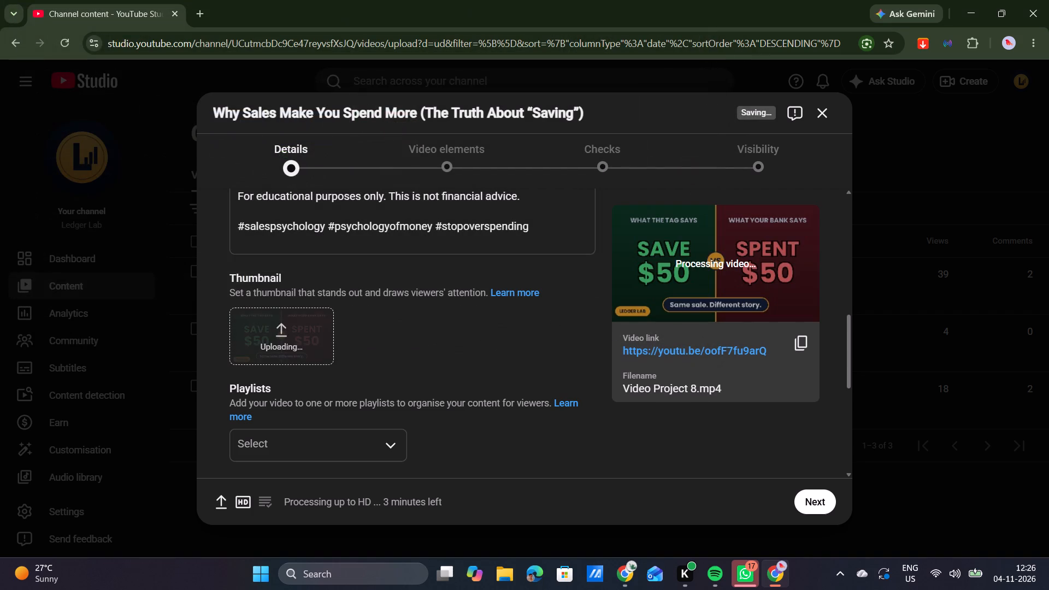
Check the available playlists without choosing one, and set the video's audience to “No, it's not Made for Kids”.
{"action": "left_click", "coordinate": [386, 446]}
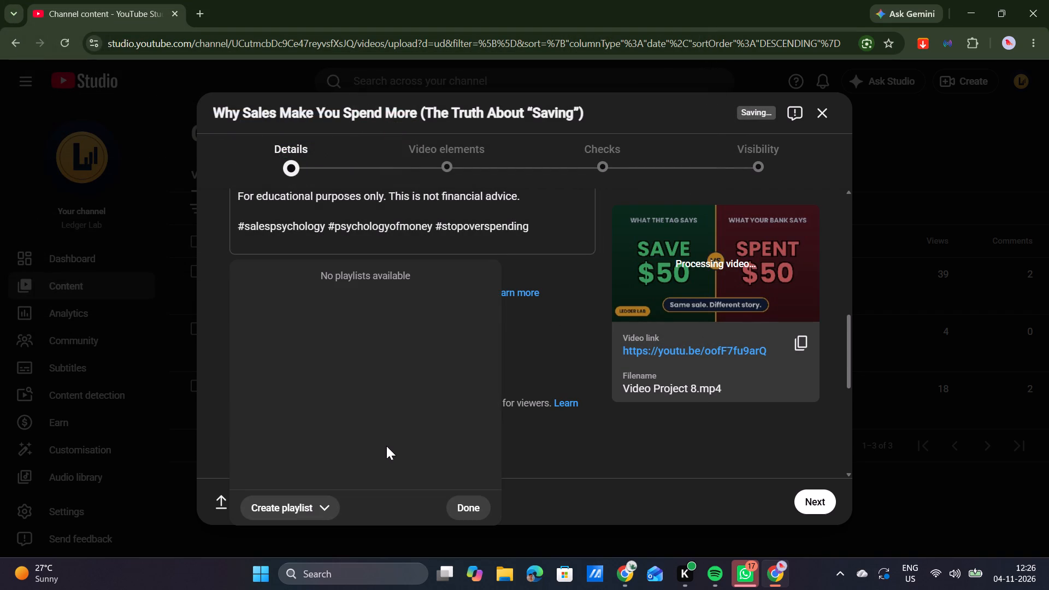
{"action": "left_click", "coordinate": [594, 388]}
{"action": "scroll", "coordinate": [594, 388], "scroll_direction": "down", "scroll_amount": 3}
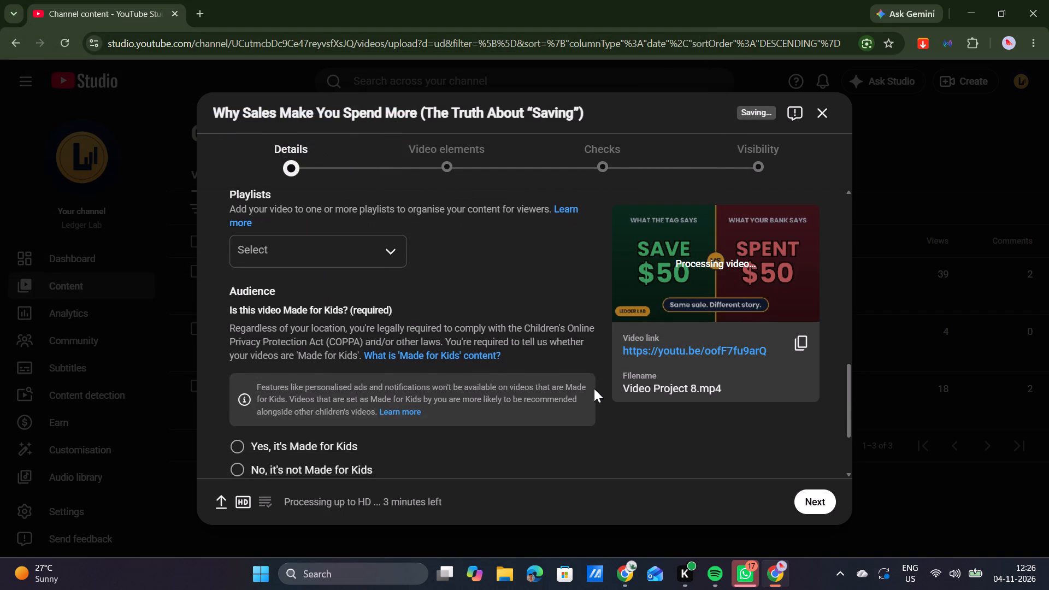
{"action": "scroll", "coordinate": [594, 388], "scroll_direction": "down", "scroll_amount": 2}
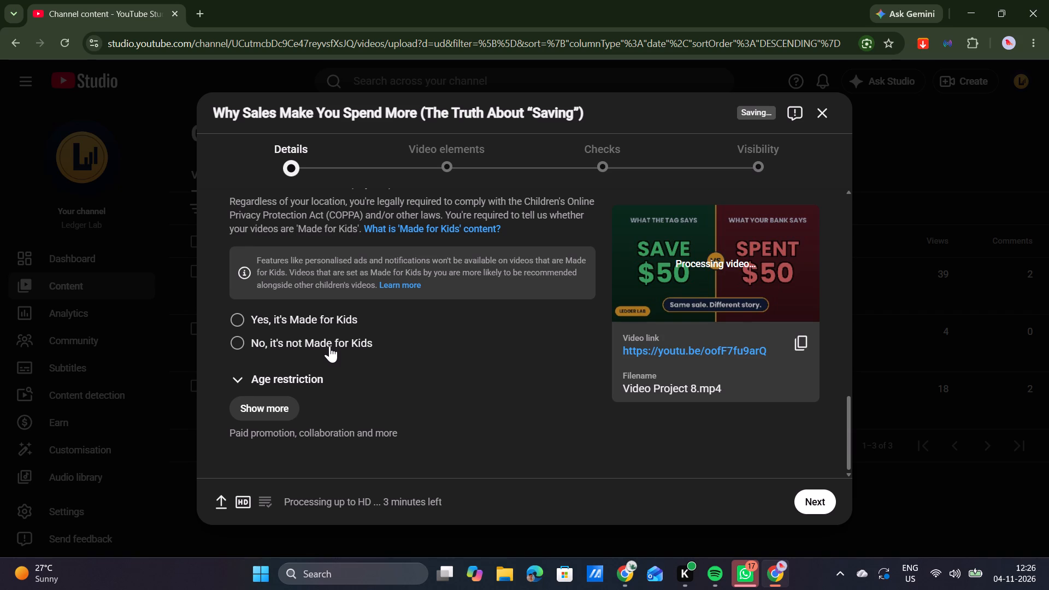
{"action": "left_click", "coordinate": [329, 346]}
Review the upload's completed details: title, description with chapters and hashtags, thumbnail, playlist and audience settings.
{"action": "scroll", "coordinate": [329, 346], "scroll_direction": "up", "scroll_amount": 5}
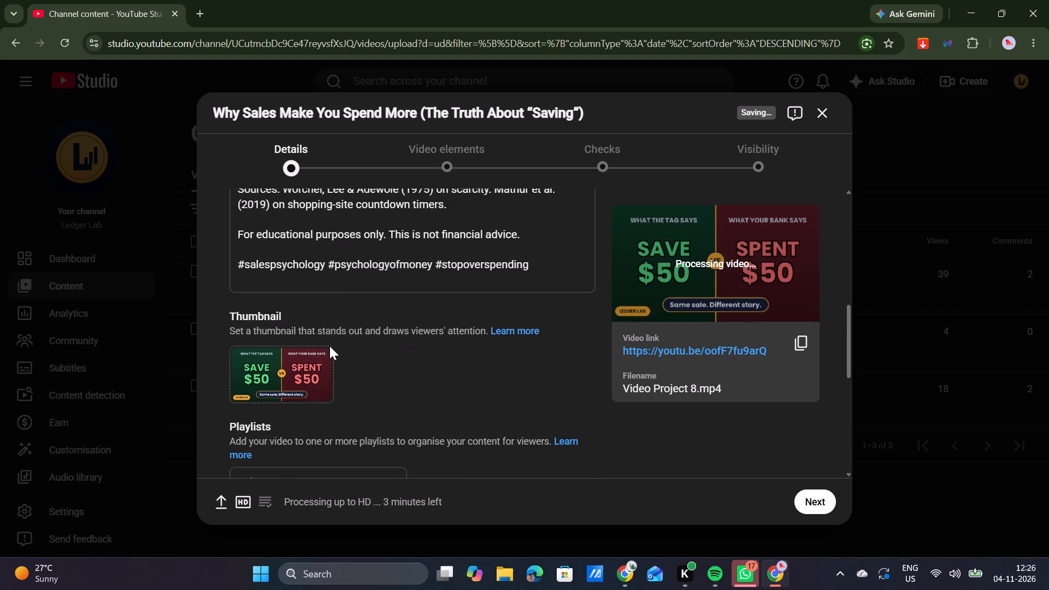
{"action": "scroll", "coordinate": [329, 346], "scroll_direction": "up", "scroll_amount": 3}
{"action": "scroll", "coordinate": [329, 346], "scroll_direction": "down", "scroll_amount": 3}
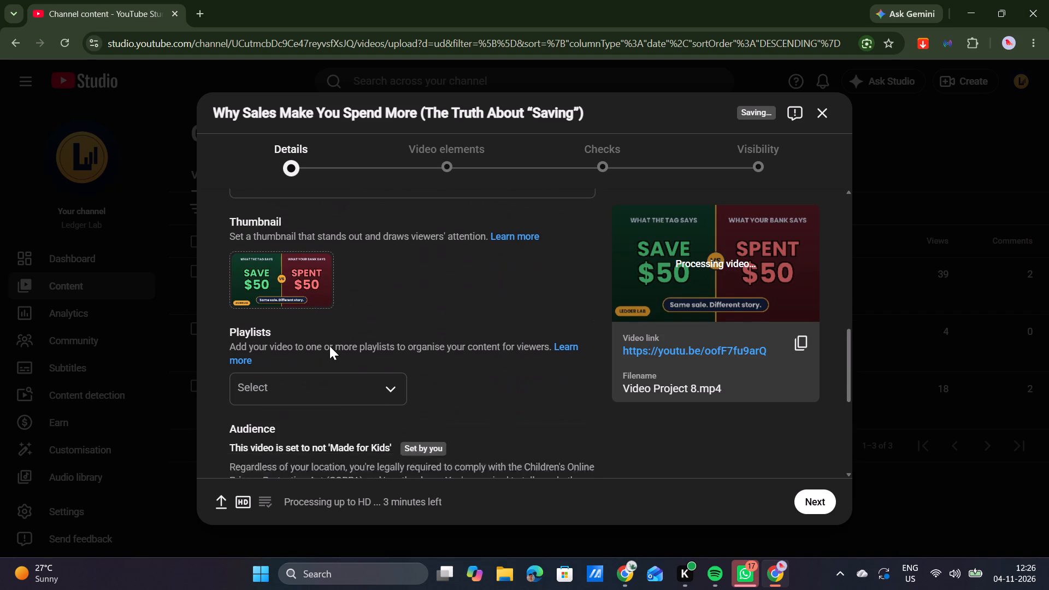
{"action": "scroll", "coordinate": [329, 346], "scroll_direction": "down", "scroll_amount": 3}
{"action": "scroll", "coordinate": [329, 346], "scroll_direction": "up", "scroll_amount": 5}
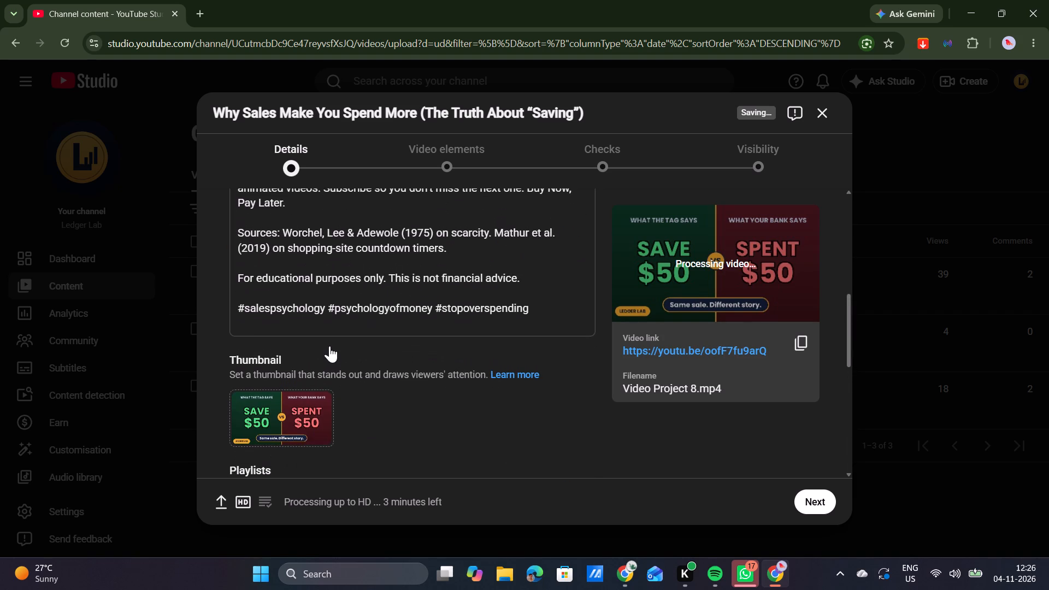
{"action": "scroll", "coordinate": [329, 346], "scroll_direction": "up", "scroll_amount": 6}
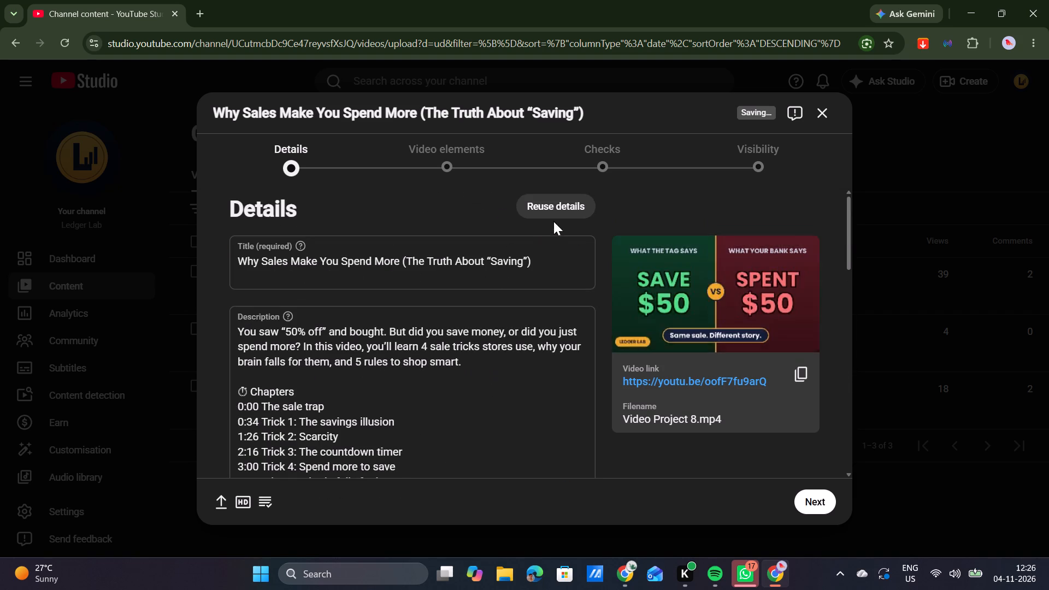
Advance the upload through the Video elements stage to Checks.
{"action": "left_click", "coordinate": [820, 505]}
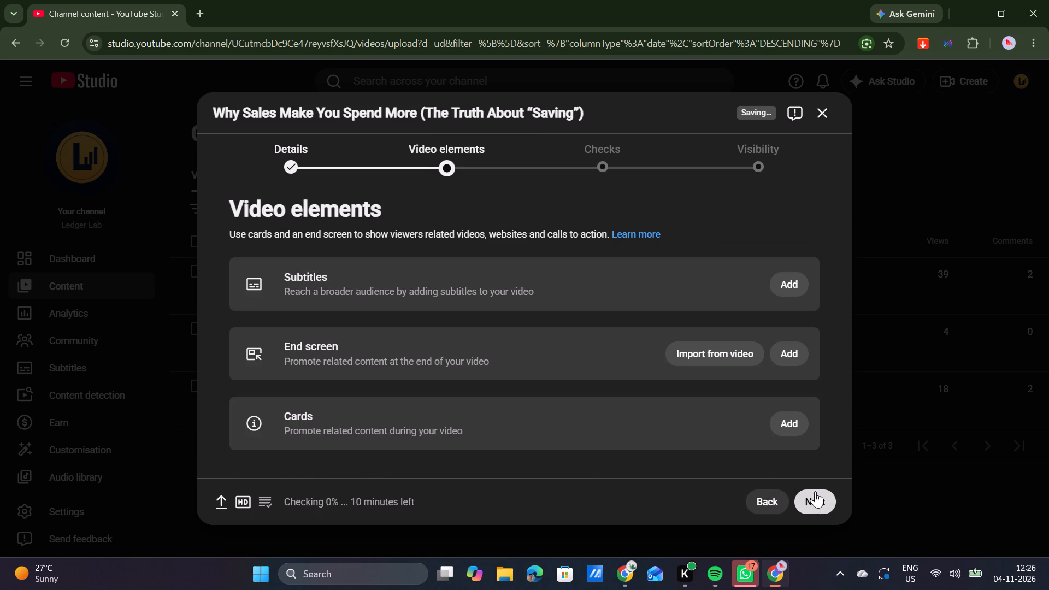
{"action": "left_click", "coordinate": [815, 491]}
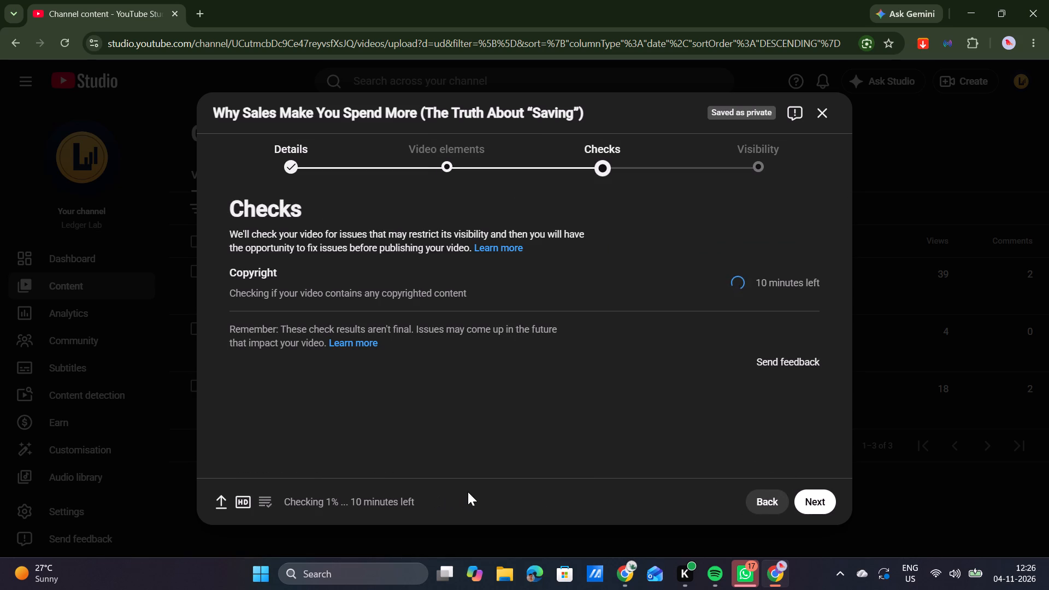
Return to the Details stage and recheck the end of the description, the thumbnail and the playlist section.
{"action": "left_click", "coordinate": [762, 497]}
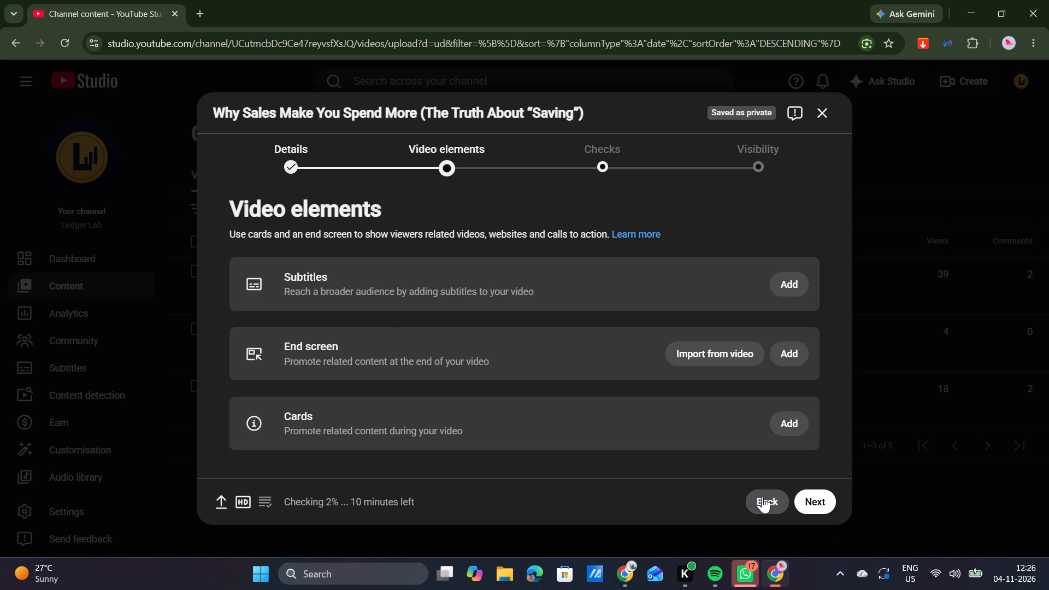
{"action": "left_click", "coordinate": [762, 497]}
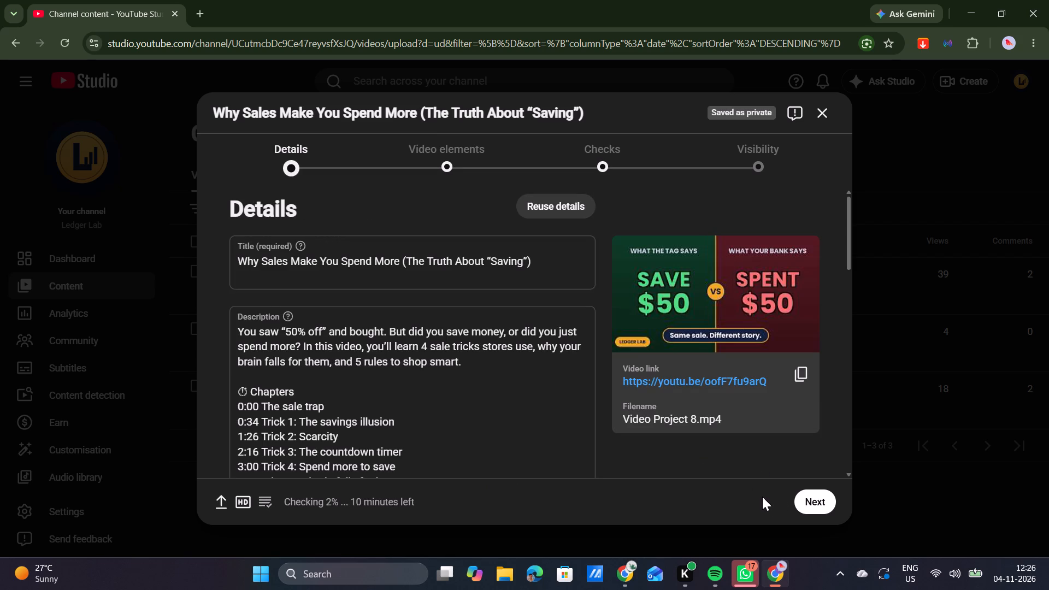
{"action": "scroll", "coordinate": [476, 377], "scroll_direction": "down", "scroll_amount": 4}
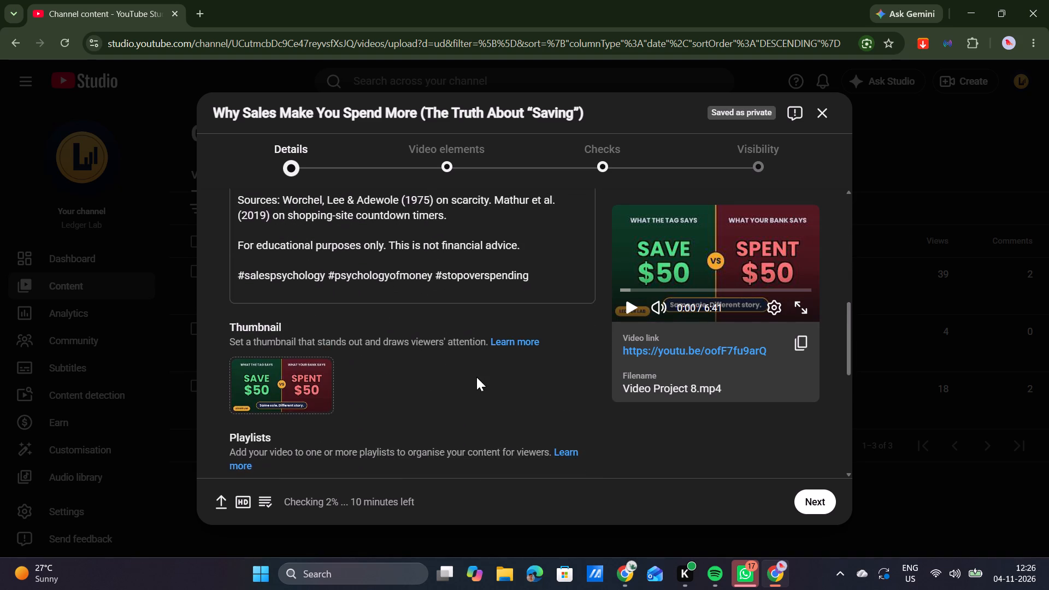
{"action": "scroll", "coordinate": [476, 377], "scroll_direction": "down", "scroll_amount": 1}
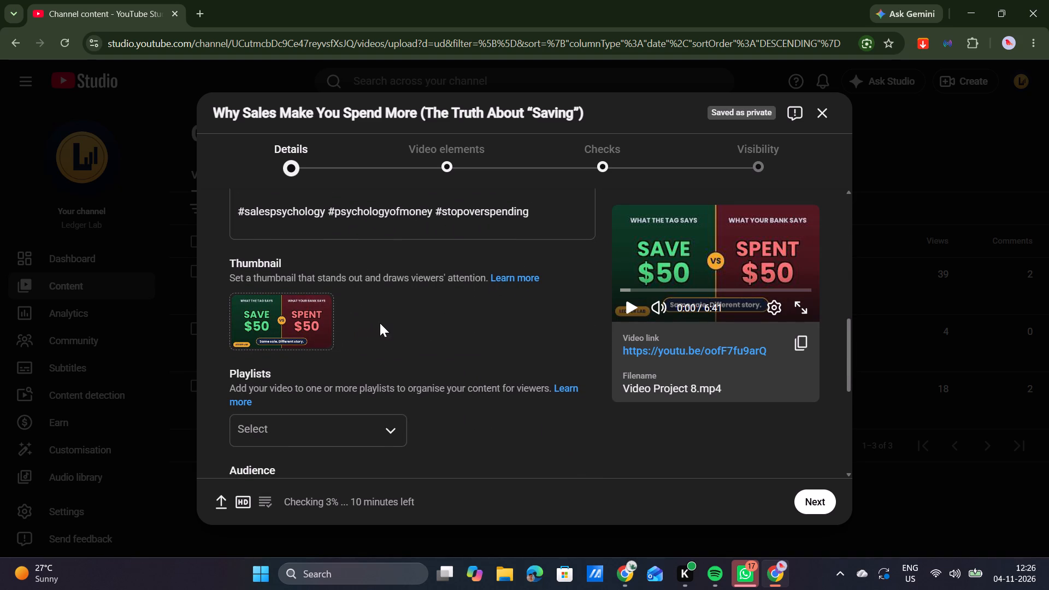
{"action": "left_click", "coordinate": [392, 320]}
Advance the sales video's upload from Details to the Visibility stage, set its visibility to Private and save it.
{"action": "left_click", "coordinate": [818, 498]}
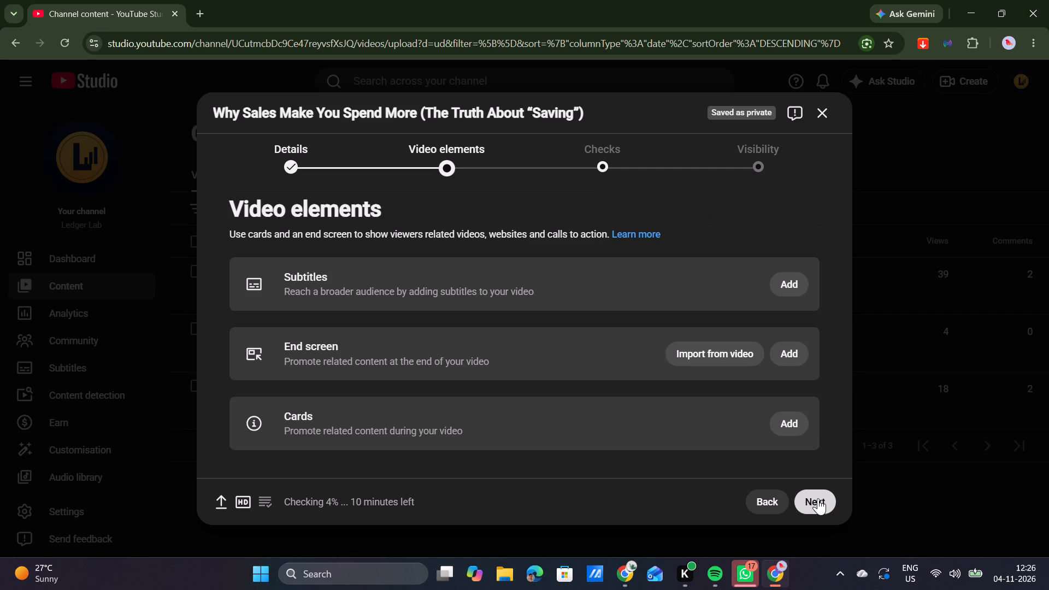
{"action": "left_click", "coordinate": [818, 498]}
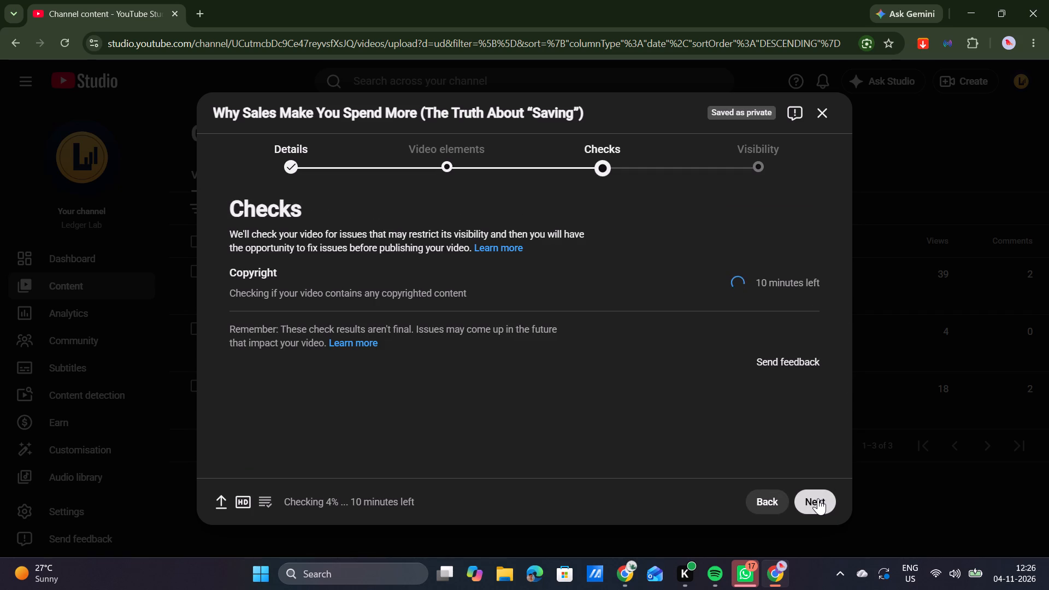
{"action": "left_click", "coordinate": [818, 498]}
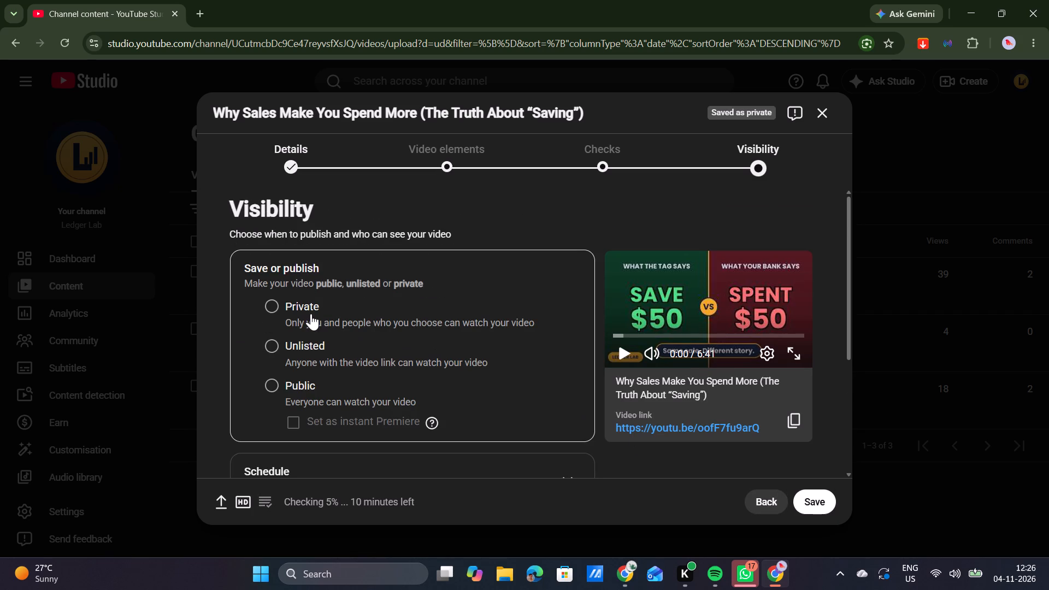
{"action": "left_click", "coordinate": [275, 308]}
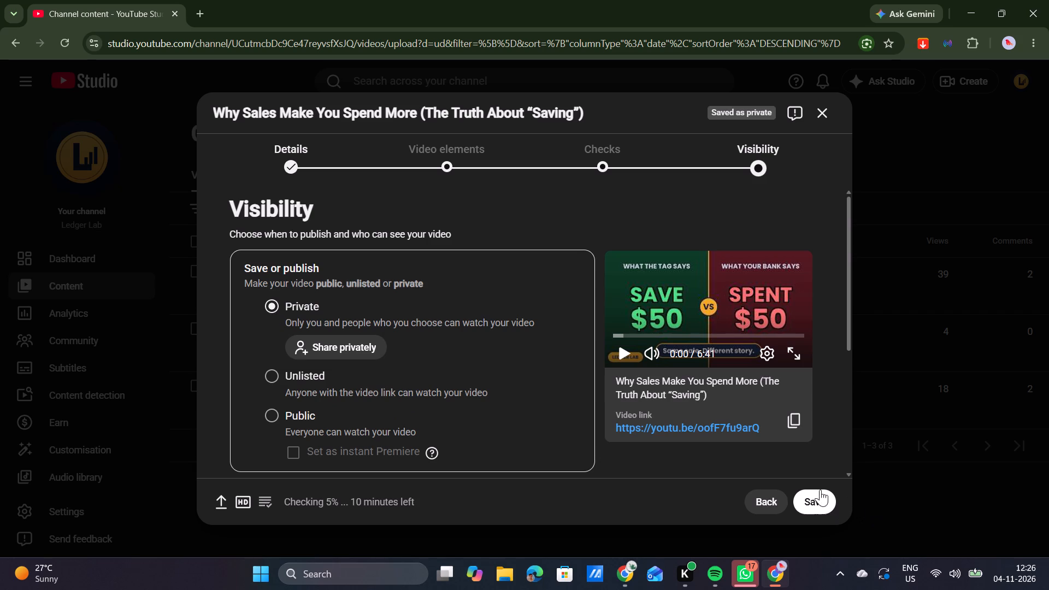
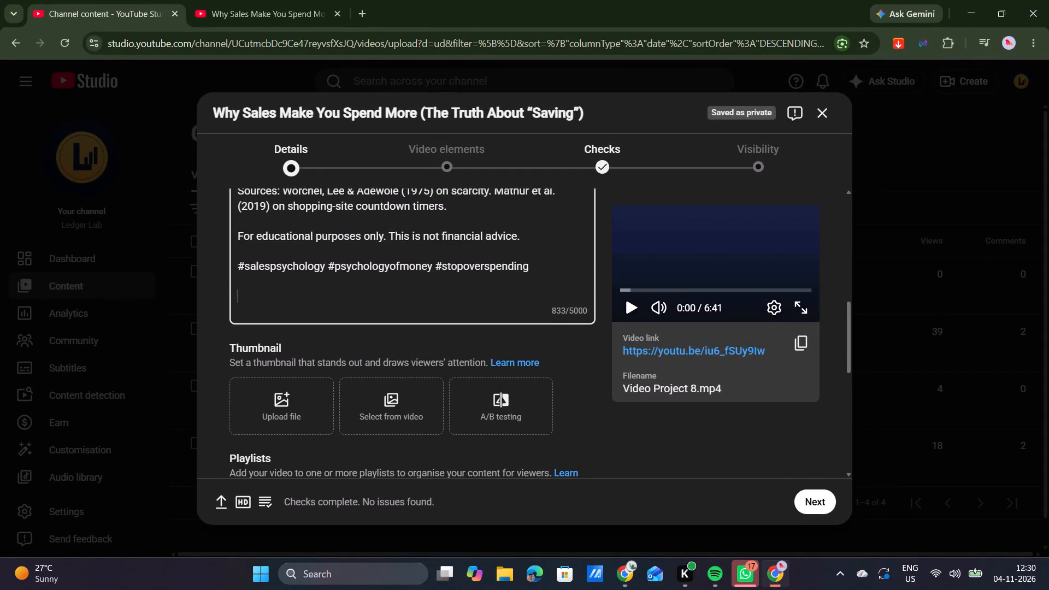
{"action": "key", "text": "ctrl+v"}
Upload the green-and-red "Save $50 vs Spent $50" image from the OneDrive Videos folder as the video's thumbnail.
{"action": "scroll", "coordinate": [540, 280], "scroll_direction": "down", "scroll_amount": 3}
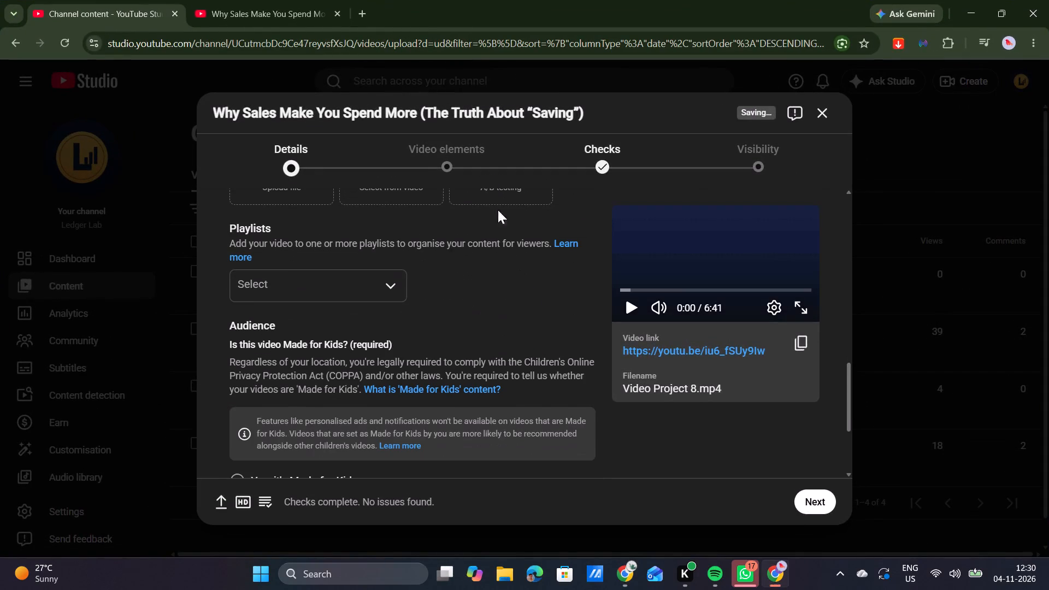
{"action": "scroll", "coordinate": [490, 176], "scroll_direction": "up", "scroll_amount": 2}
{"action": "scroll", "coordinate": [430, 250], "scroll_direction": "up", "scroll_amount": 1}
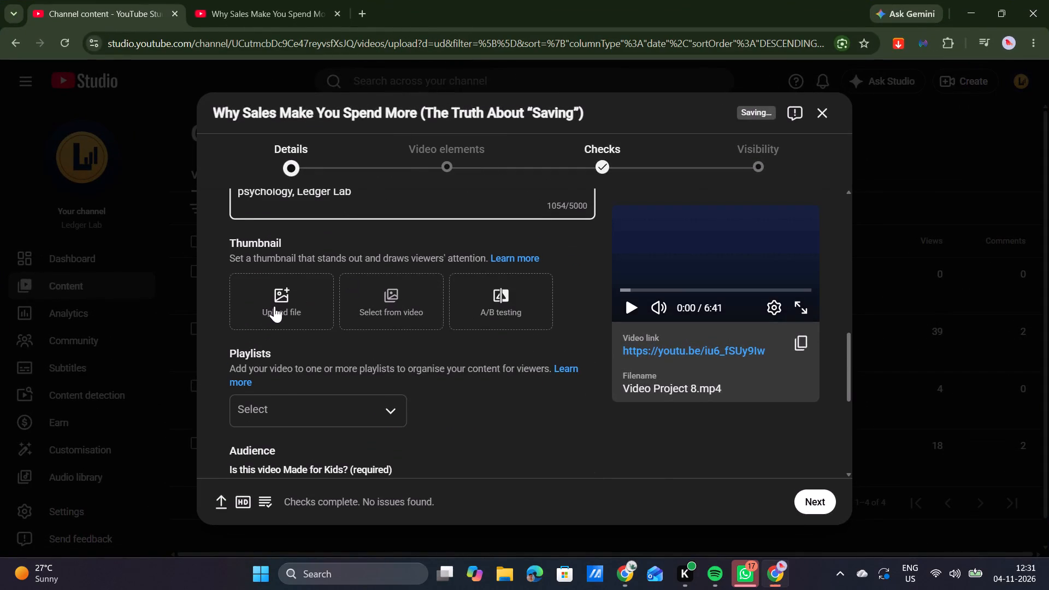
{"action": "left_click", "coordinate": [274, 306]}
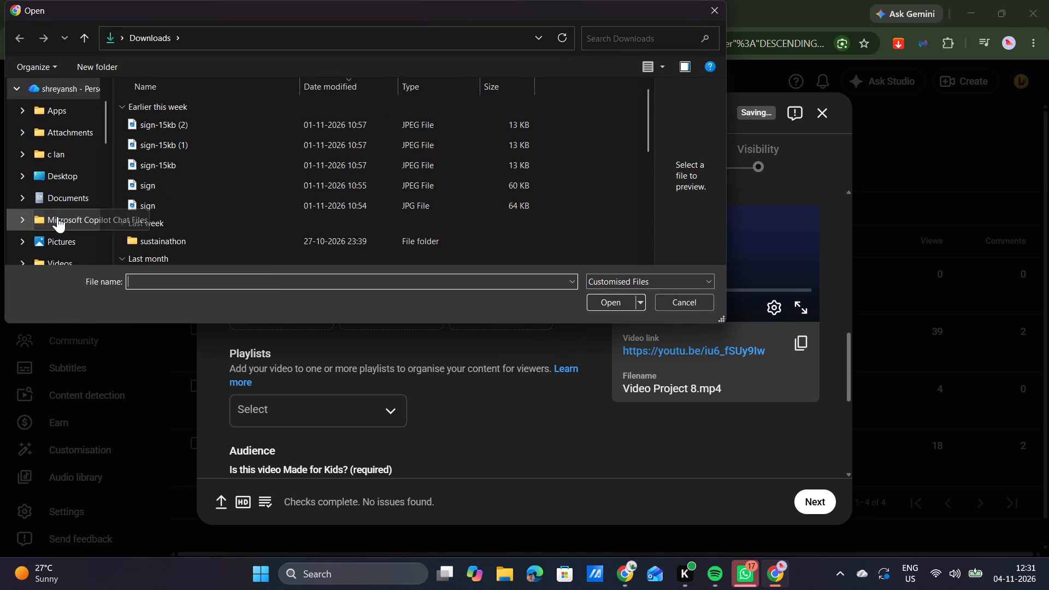
{"action": "double_click", "coordinate": [67, 257]}
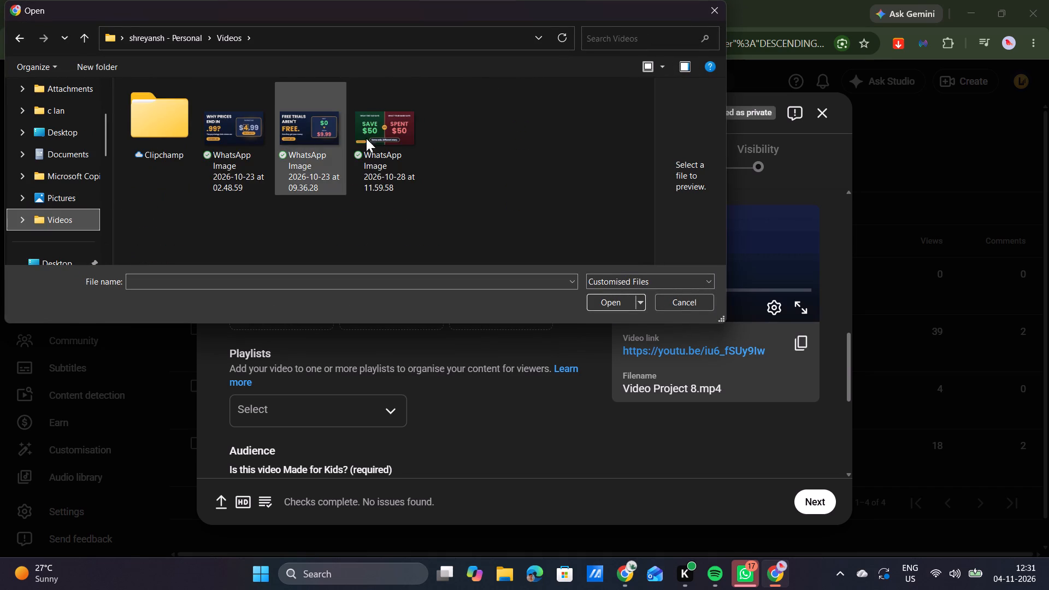
{"action": "double_click", "coordinate": [400, 140]}
Set the upload's audience to "No, it's not Made for Kids".
{"action": "scroll", "coordinate": [426, 293], "scroll_direction": "down", "scroll_amount": 3}
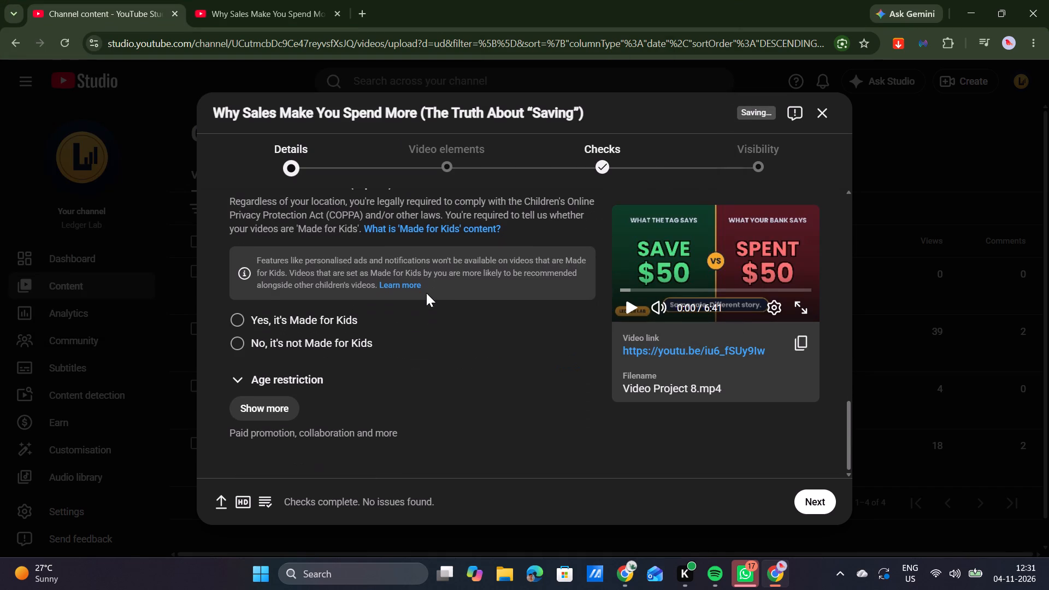
{"action": "left_click", "coordinate": [291, 340]}
{"action": "scroll", "coordinate": [291, 340], "scroll_direction": "up", "scroll_amount": 2}
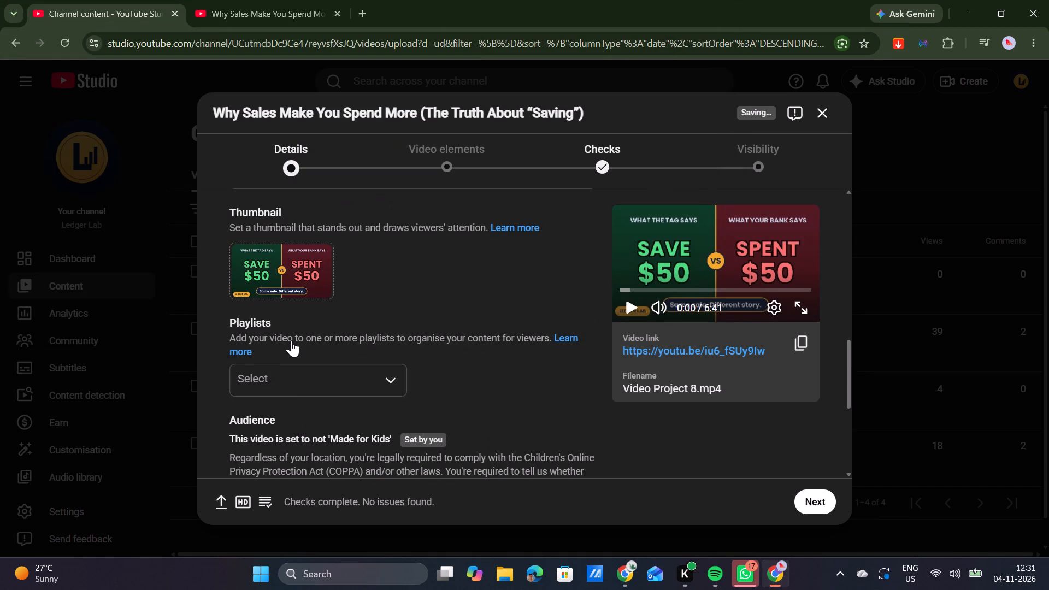
{"action": "scroll", "coordinate": [291, 340], "scroll_direction": "up", "scroll_amount": 1}
Advance the upload through Video elements and Checks without additions, set its visibility to Private, and save it.
{"action": "left_click", "coordinate": [814, 505]}
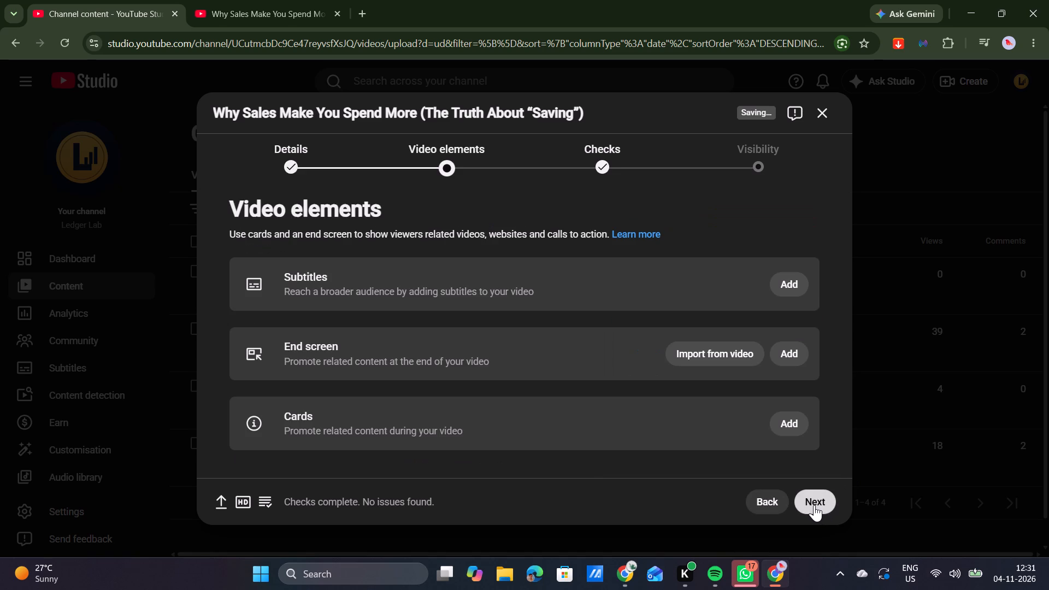
{"action": "left_click", "coordinate": [814, 505]}
{"action": "left_click", "coordinate": [814, 505]}
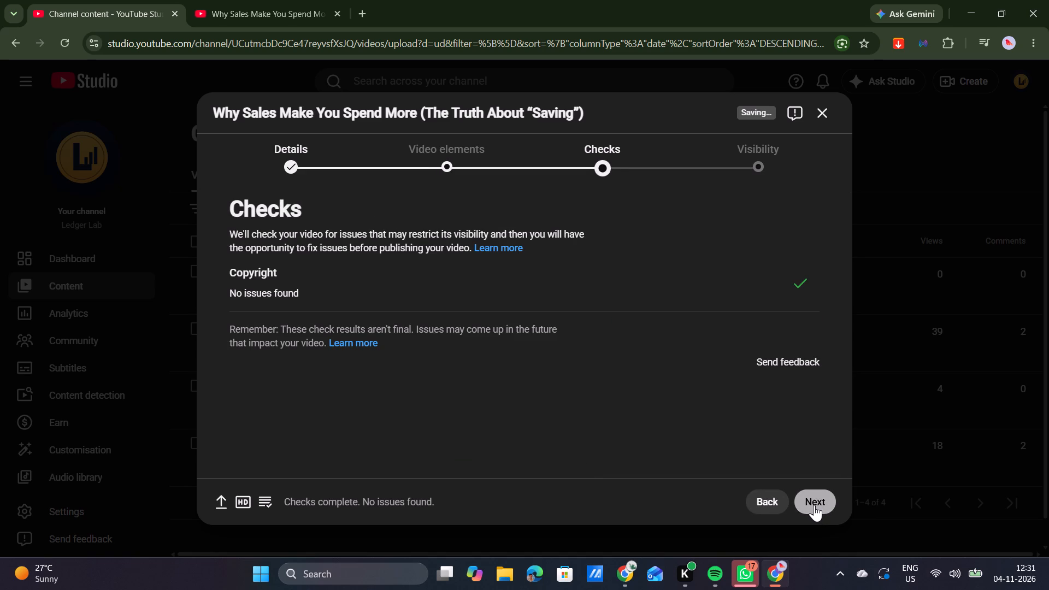
{"action": "left_click", "coordinate": [814, 505]}
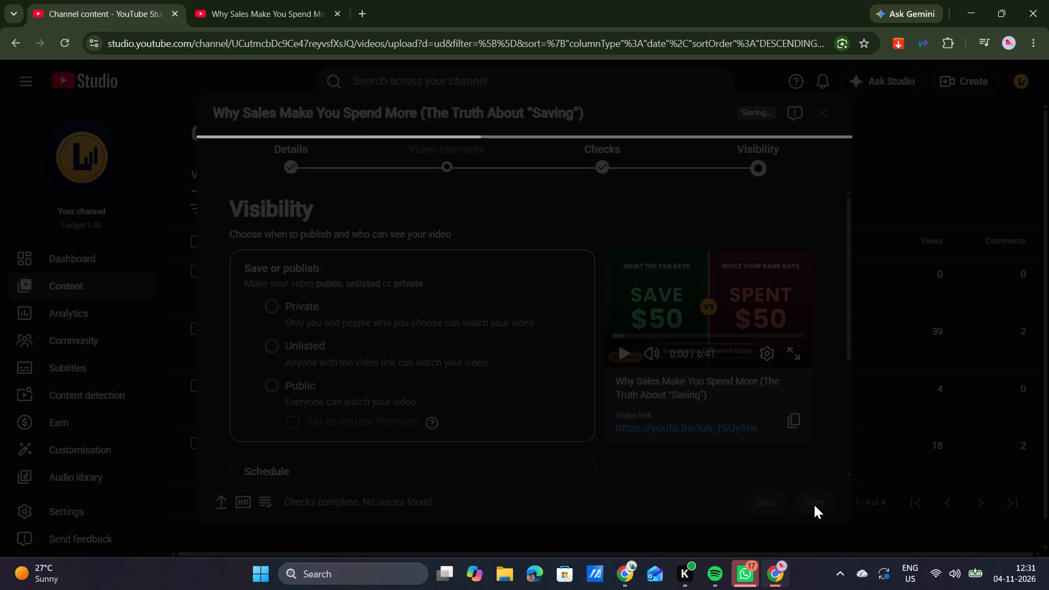
{"action": "left_click", "coordinate": [269, 305]}
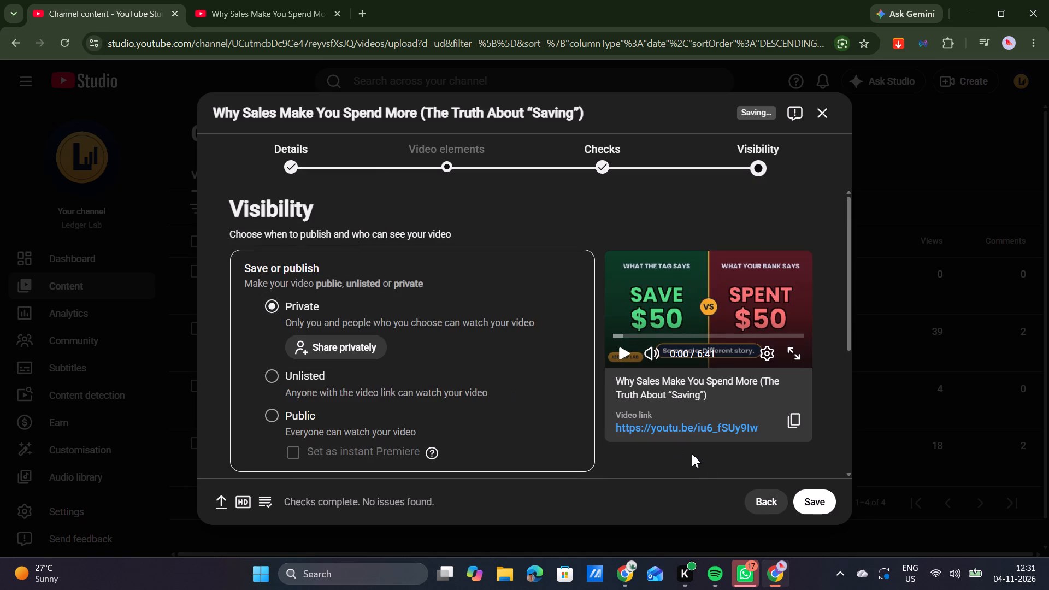
{"action": "left_click", "coordinate": [817, 503]}
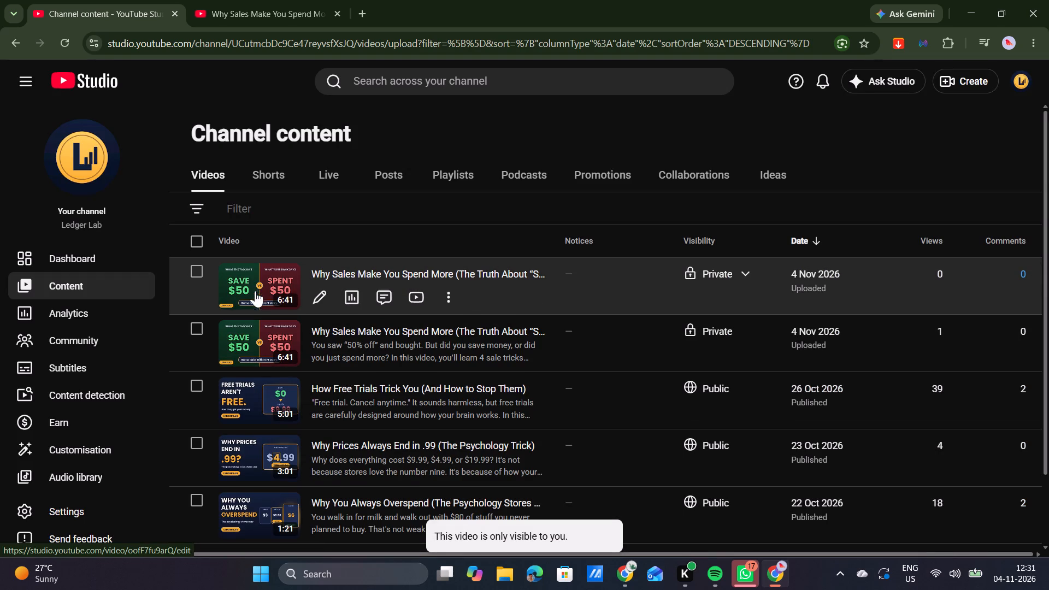
Play the new sales-psychology upload on YouTube, compare it with the earlier upload's watch page, and close both watch pages.
{"action": "left_click", "coordinate": [256, 285]}
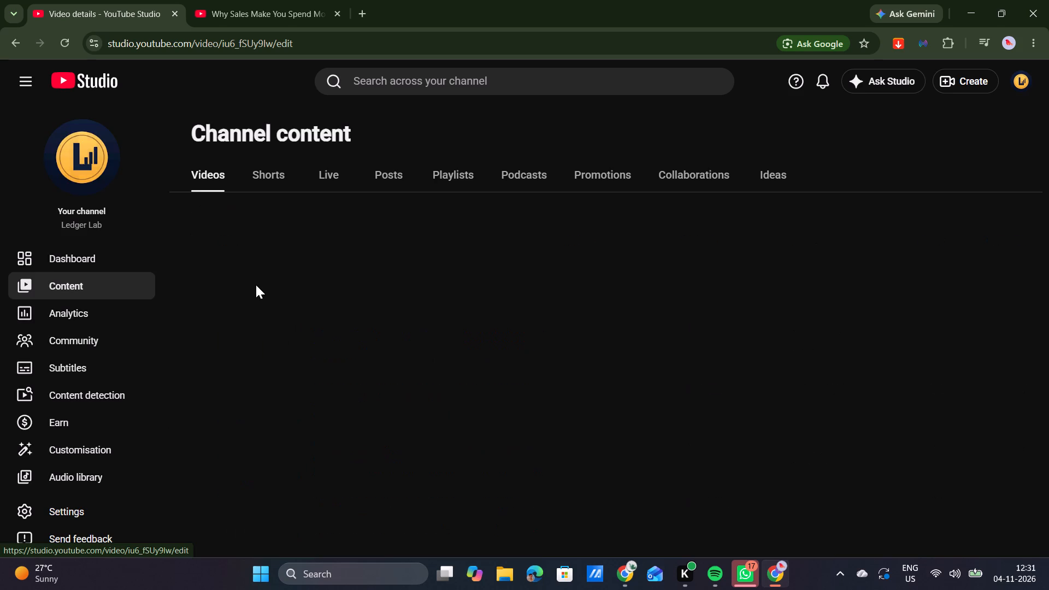
{"action": "left_click", "coordinate": [73, 182]}
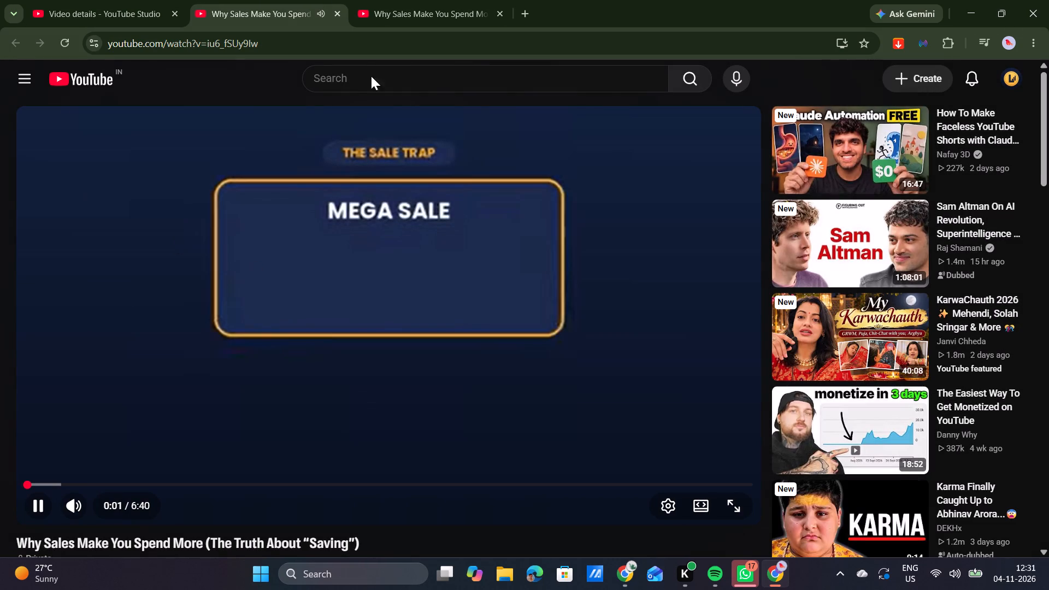
{"action": "left_click", "coordinate": [382, 0]}
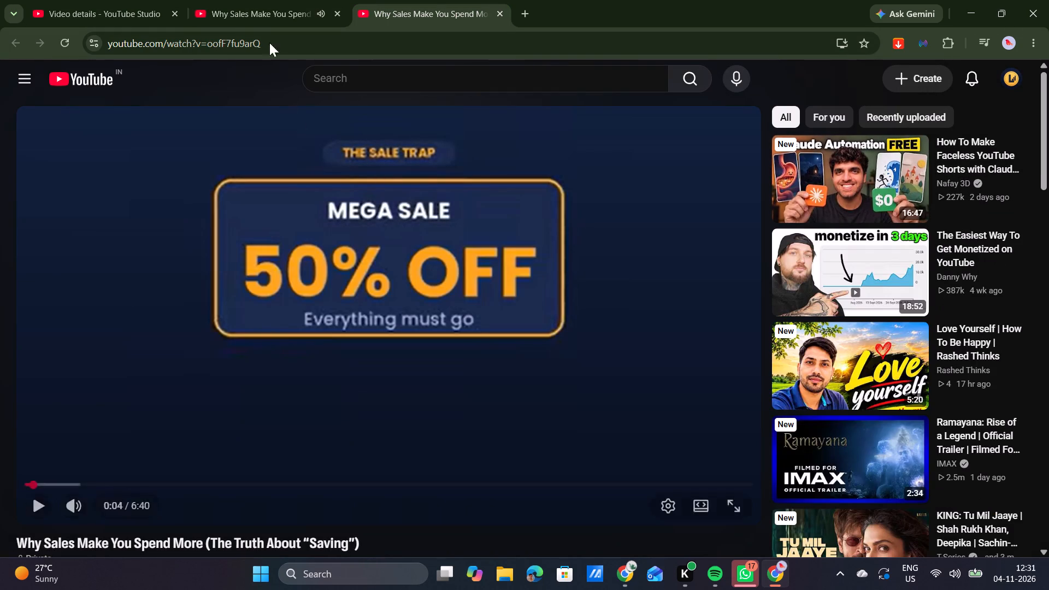
{"action": "left_click", "coordinate": [263, 0]}
{"action": "left_click", "coordinate": [351, 364]}
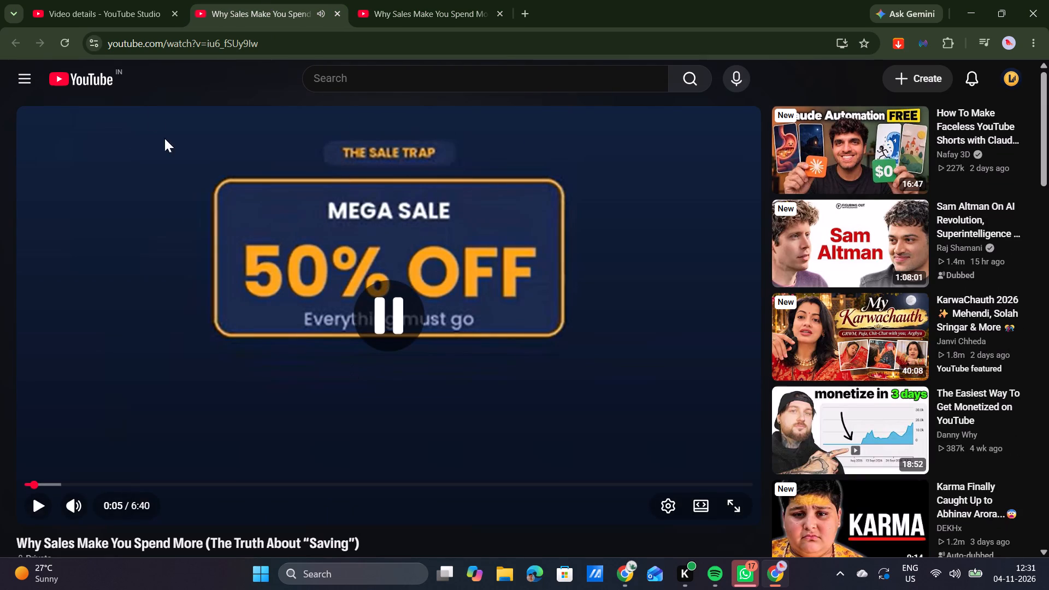
{"action": "left_click", "coordinate": [66, 45]}
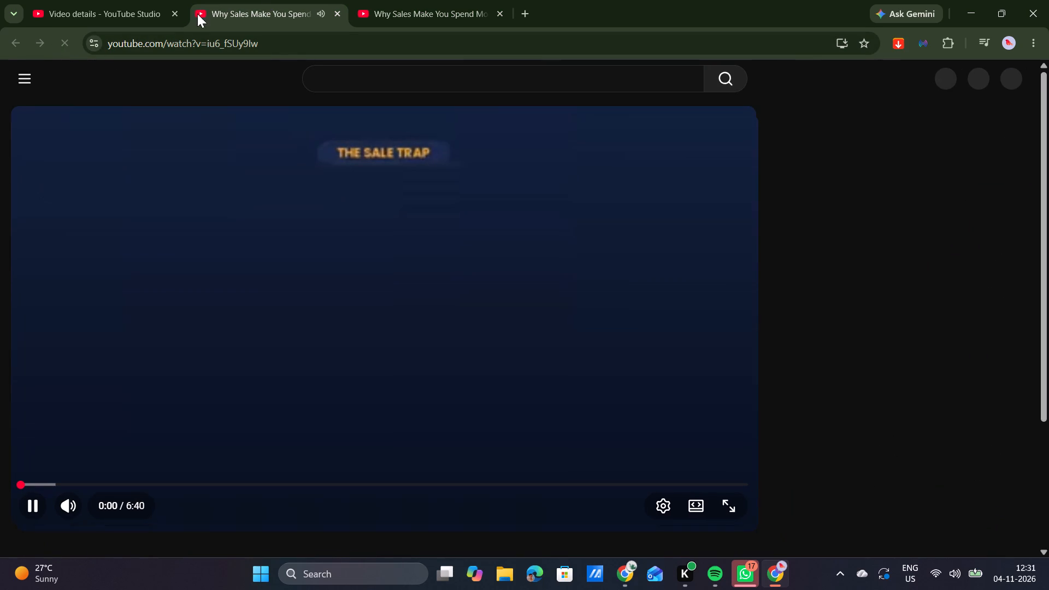
{"action": "left_click", "coordinate": [337, 17]}
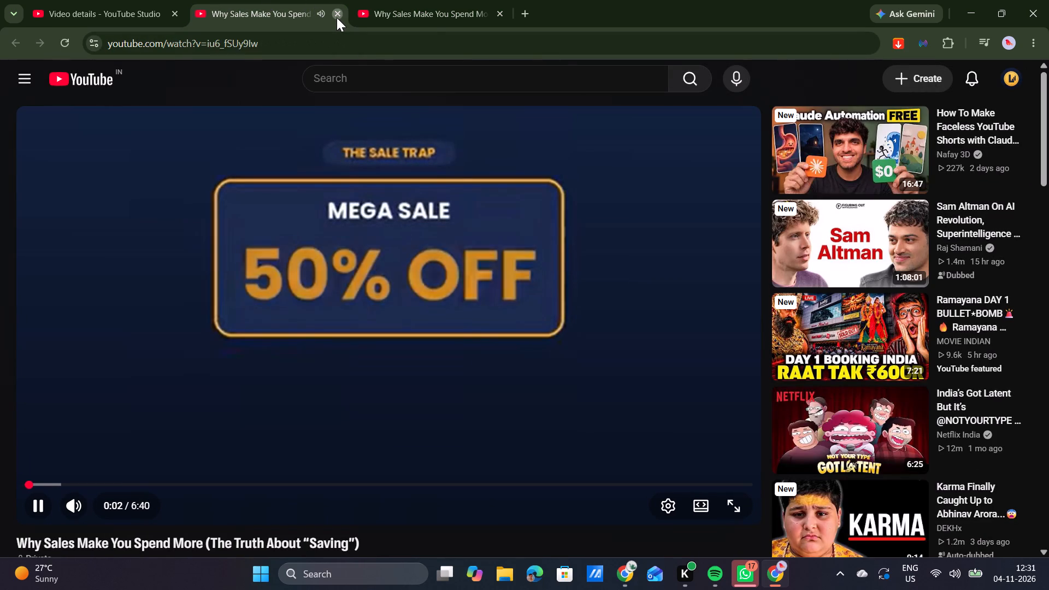
{"action": "left_click", "coordinate": [337, 17]}
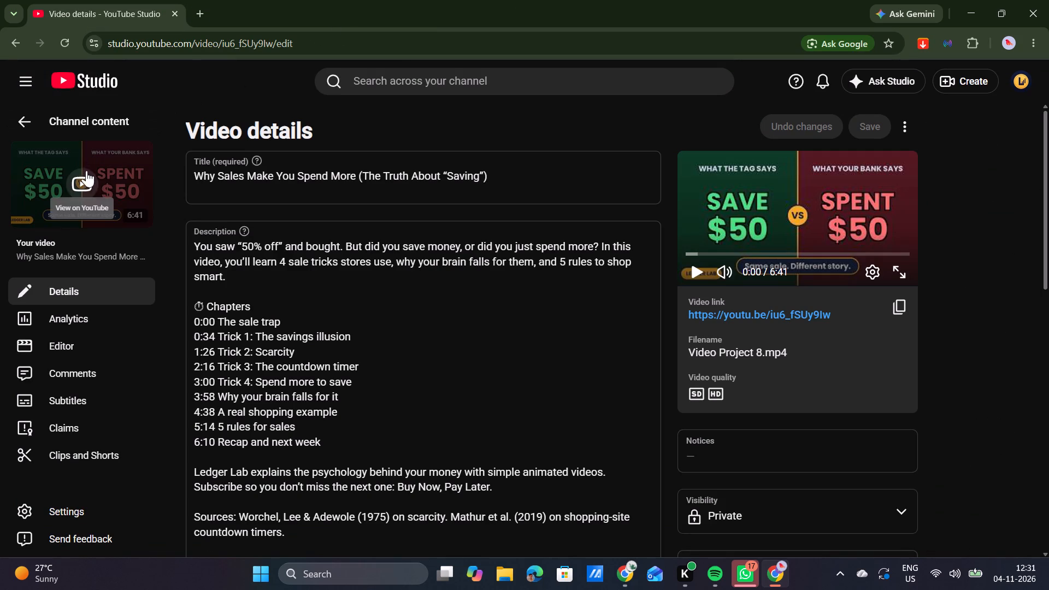
Publish the newly uploaded sales-psychology video from the channel content list with Public visibility.
{"action": "left_click", "coordinate": [20, 114]}
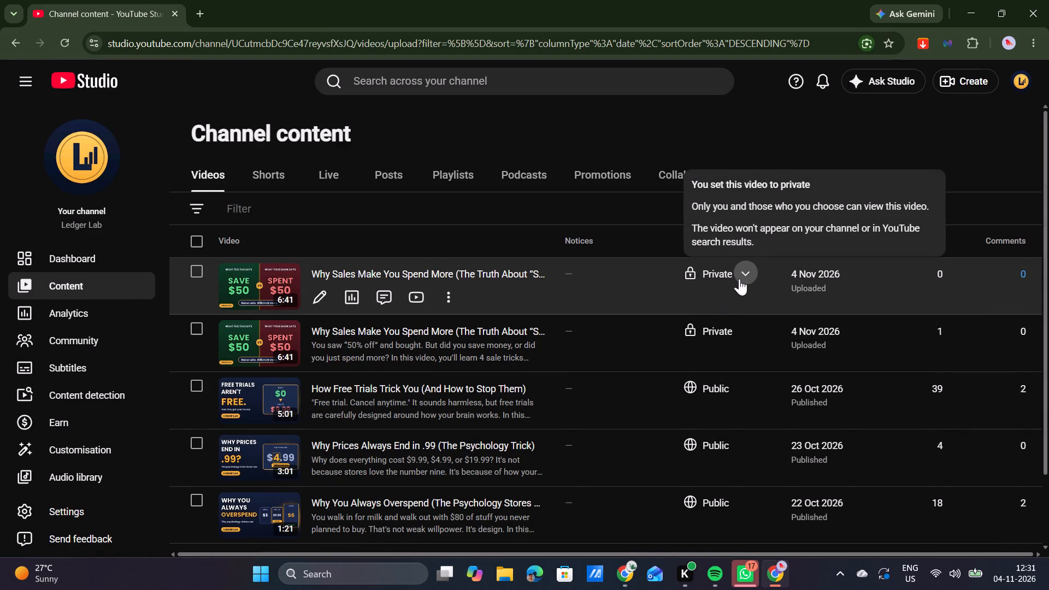
{"action": "left_click", "coordinate": [740, 278]}
{"action": "left_click", "coordinate": [705, 362]}
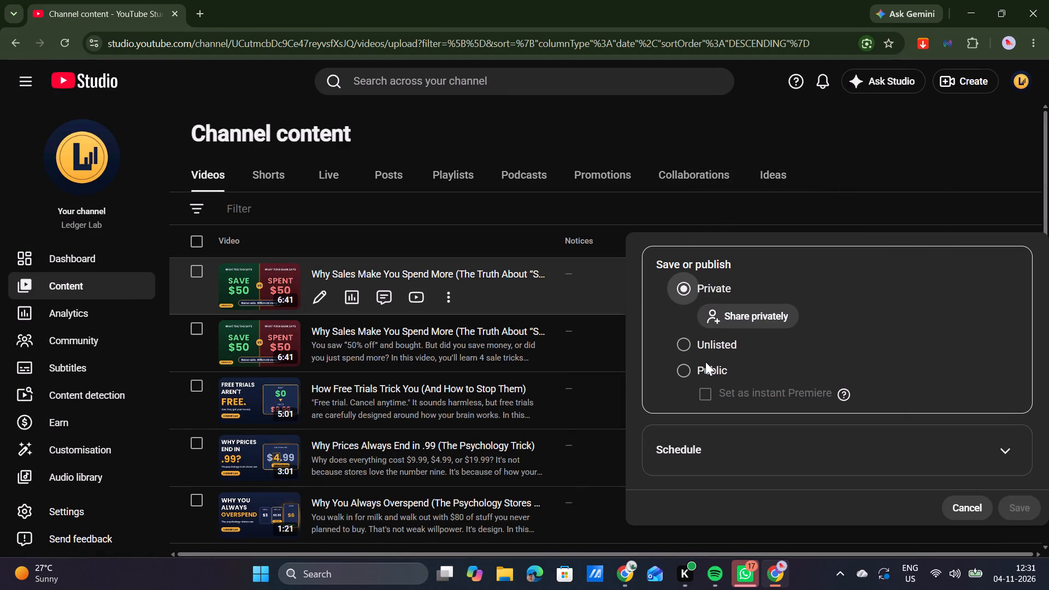
{"action": "left_click", "coordinate": [685, 374]}
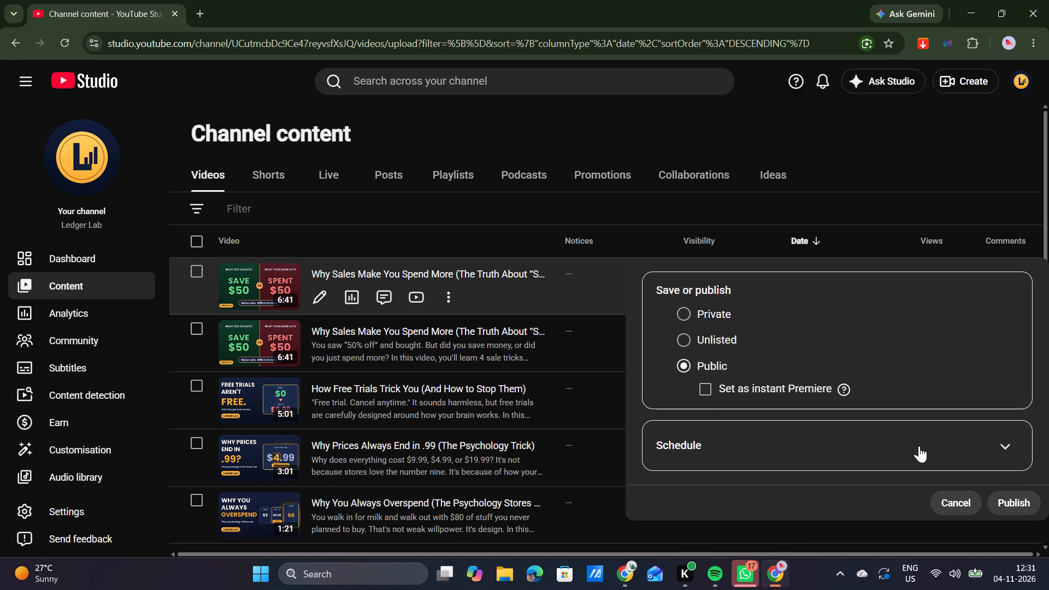
{"action": "left_click", "coordinate": [1002, 500]}
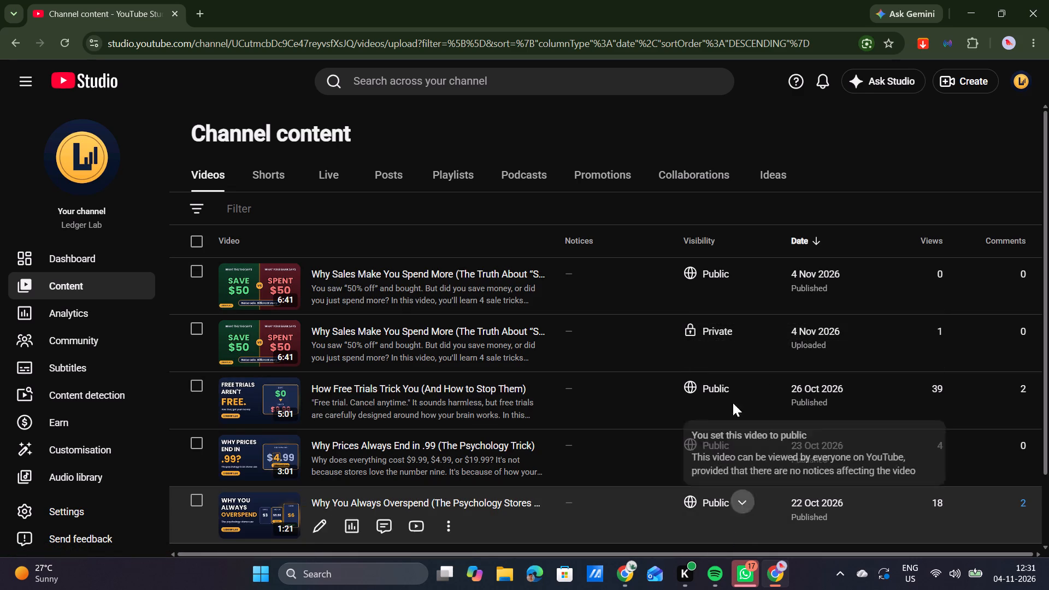
Publish the remaining private copy of the sales-psychology video with Public visibility.
{"action": "left_click", "coordinate": [746, 332]}
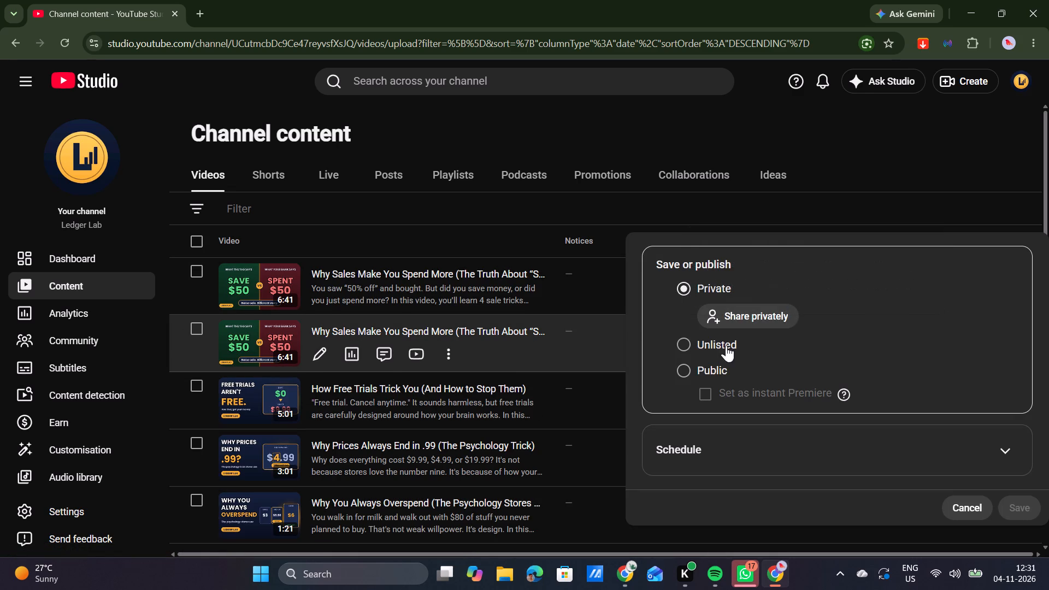
{"action": "left_click_drag", "start_coordinate": [713, 360], "coordinate": [714, 370]}
{"action": "left_click", "coordinate": [714, 370]}
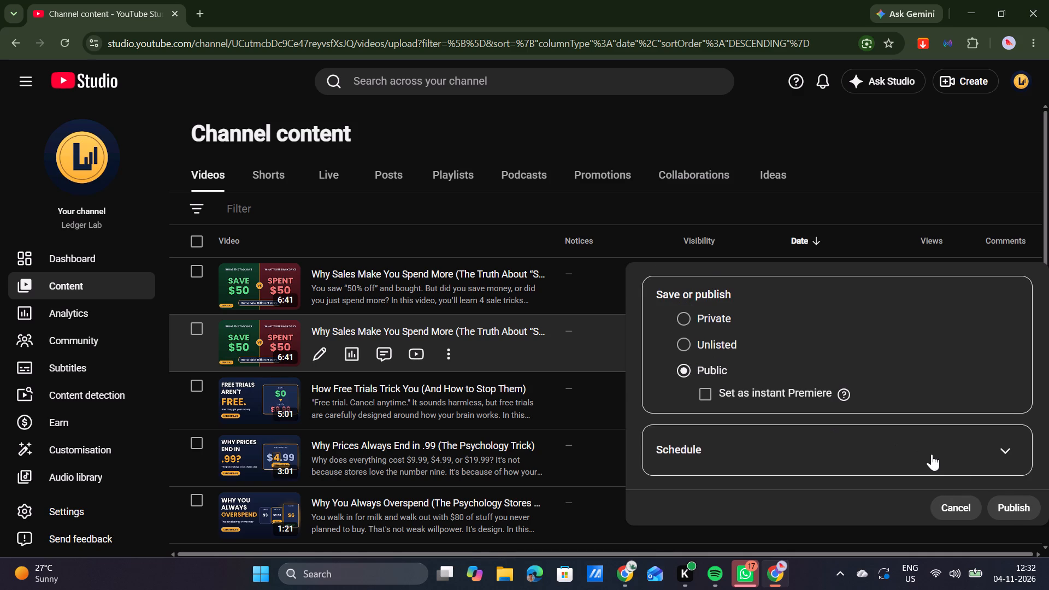
{"action": "left_click", "coordinate": [1008, 507]}
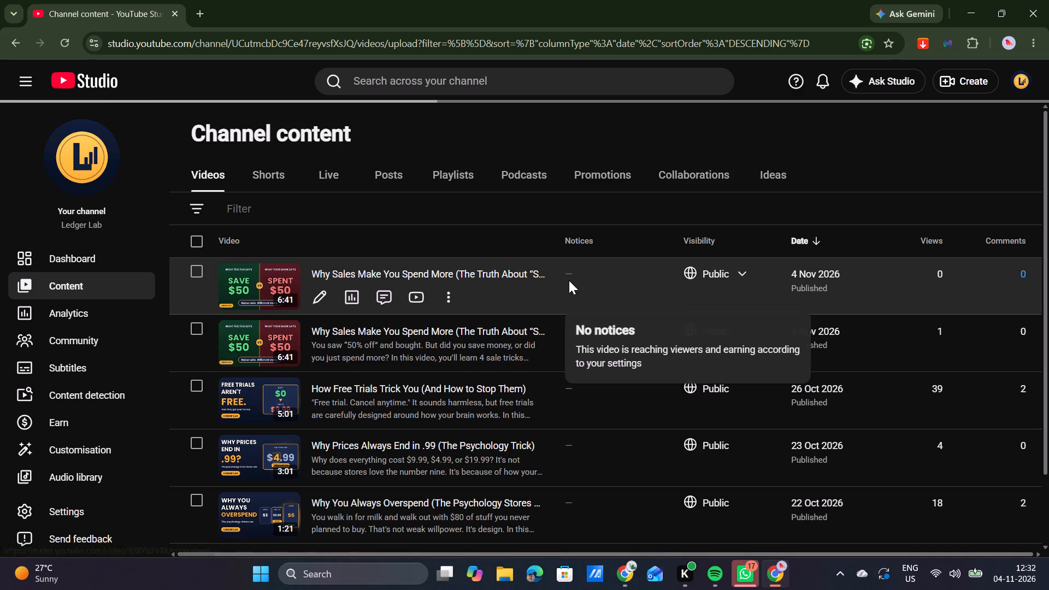
Reload the channel content list and play the first-listed sales-psychology video on YouTube to check its playback.
{"action": "left_click", "coordinate": [62, 31]}
{"action": "left_click", "coordinate": [64, 40]}
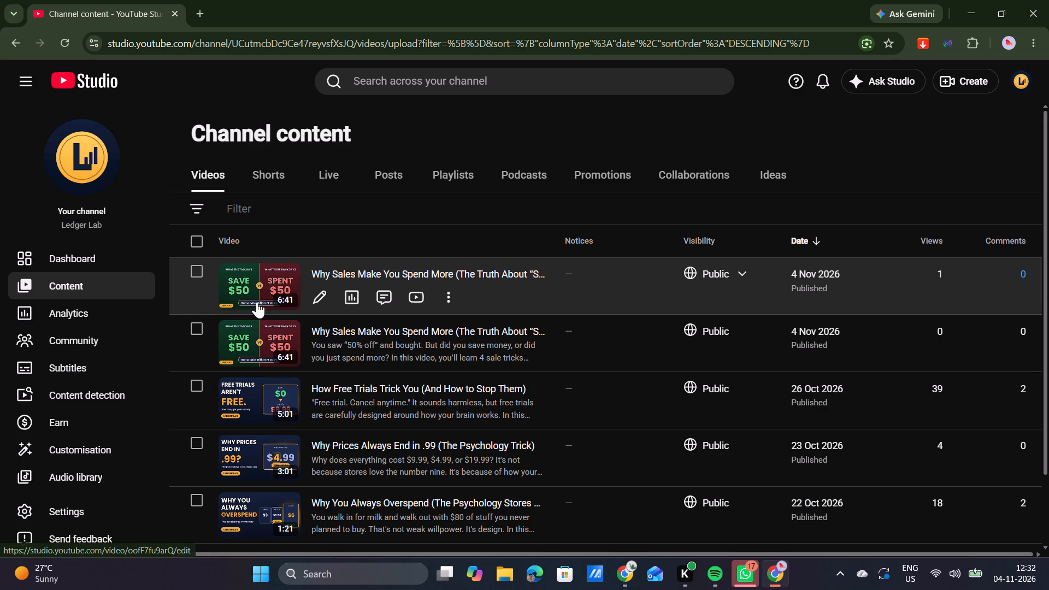
{"action": "left_click", "coordinate": [251, 282]}
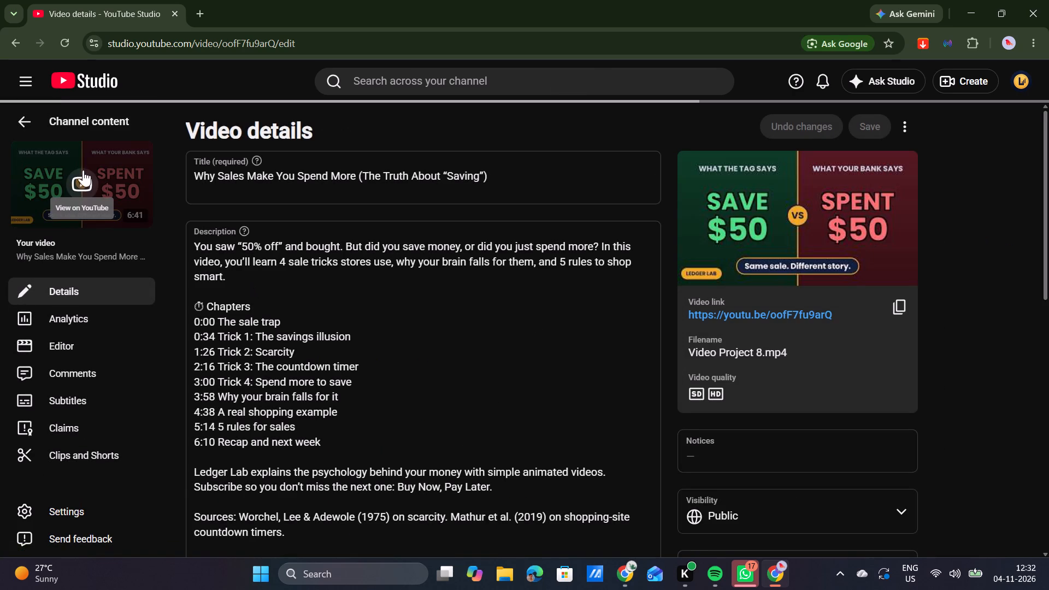
{"action": "left_click", "coordinate": [84, 168]}
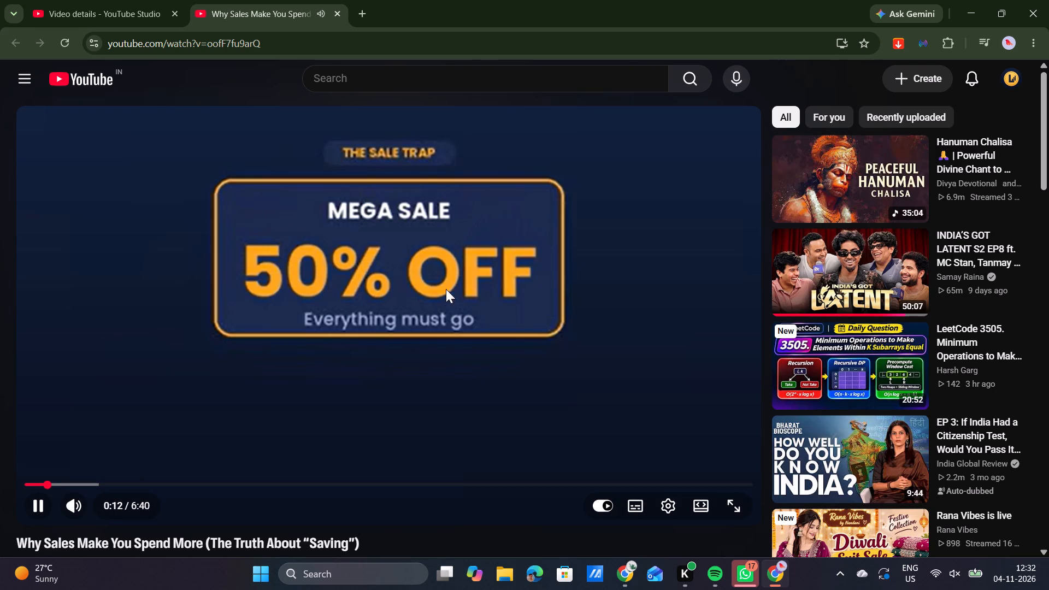
{"action": "left_click", "coordinate": [444, 331]}
{"action": "left_click", "coordinate": [104, 0]}
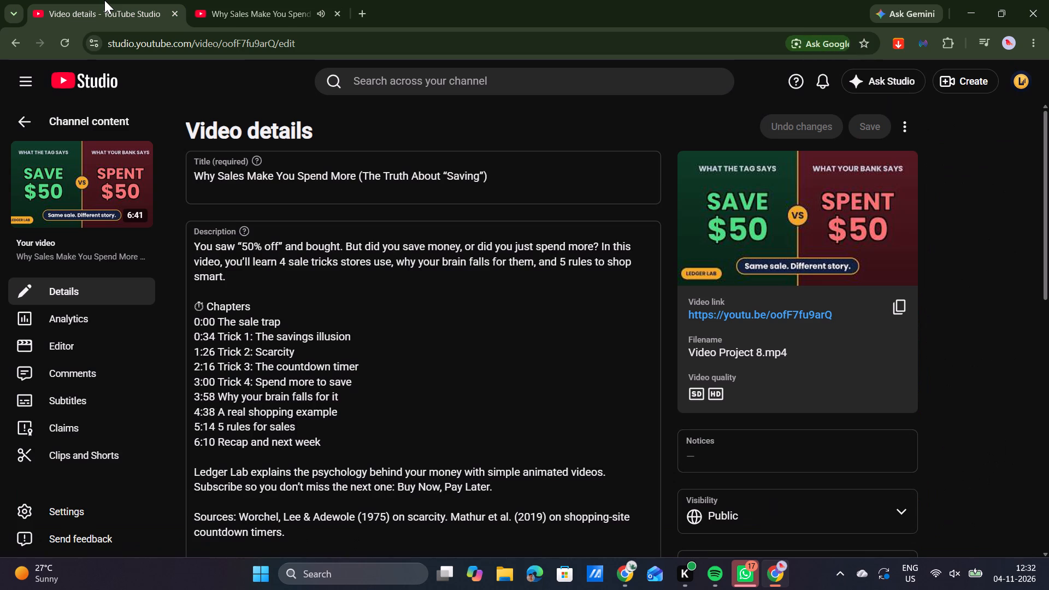
Play the published "How Free Trials Trick You (And How to Stop Them)" video on YouTube for comparison, then pause it.
{"action": "left_click", "coordinate": [22, 114]}
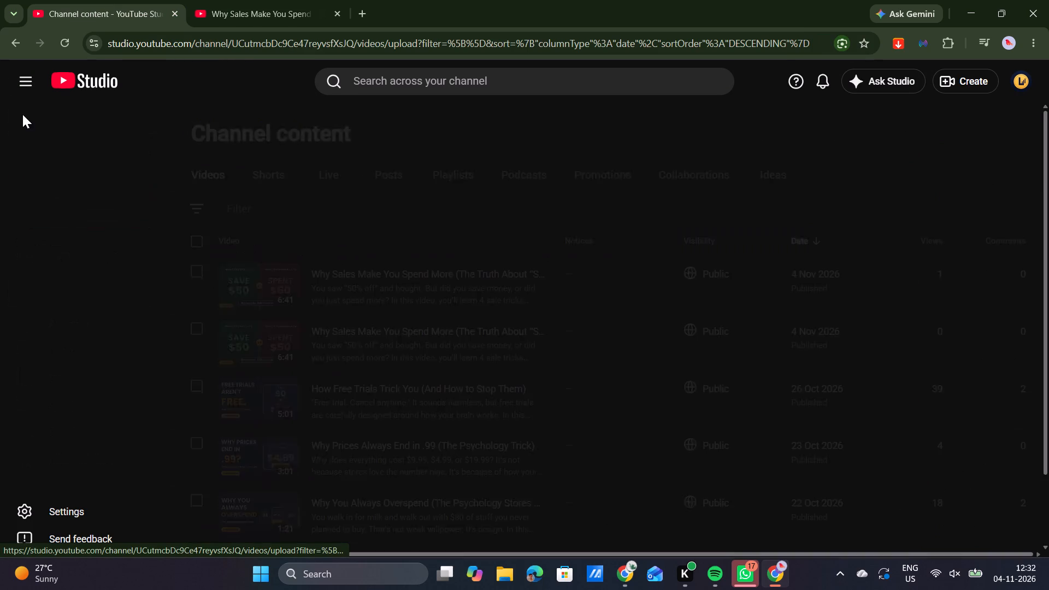
{"action": "left_click", "coordinate": [278, 397]}
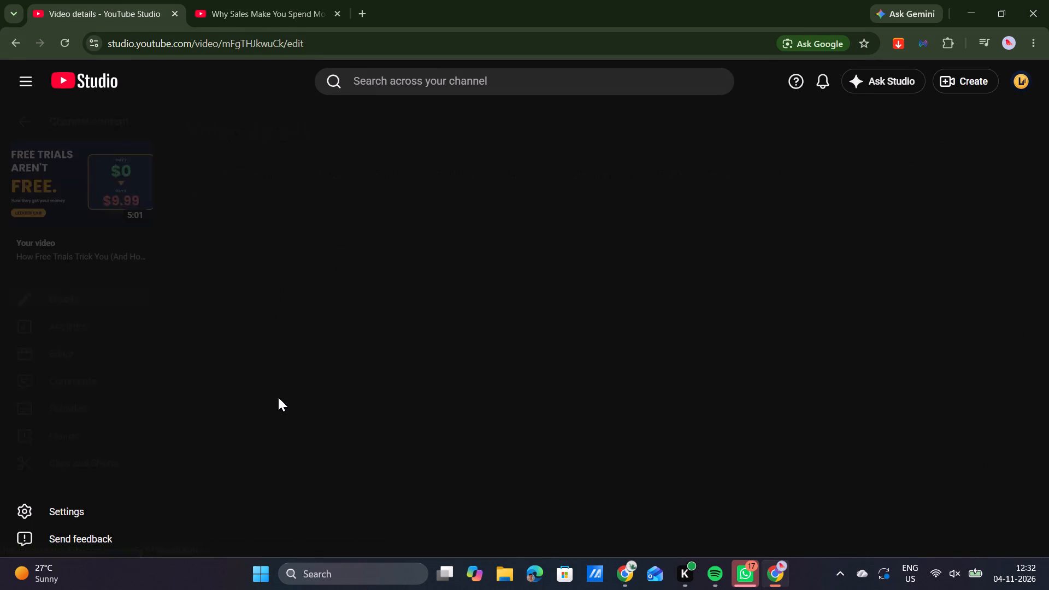
{"action": "left_click", "coordinate": [84, 184]}
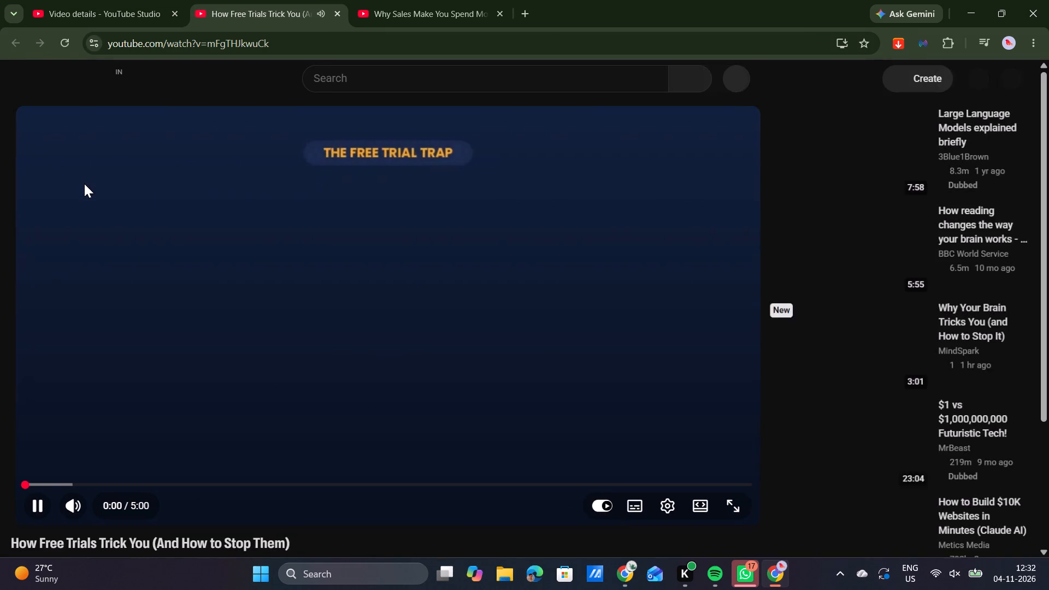
{"action": "left_click", "coordinate": [284, 259]}
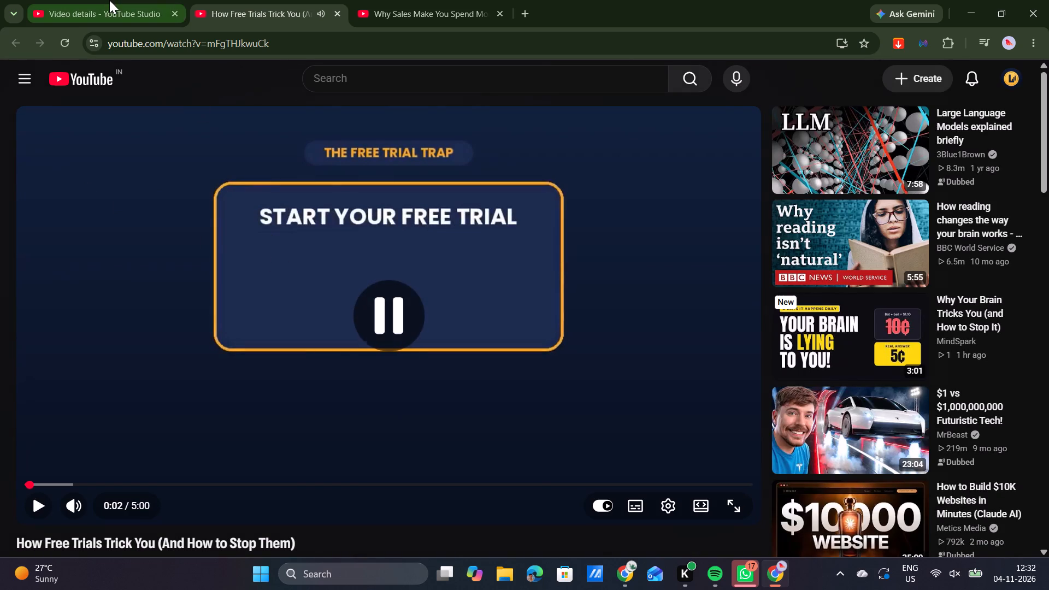
Open the first-listed sales-psychology video on YouTube from its Studio details, check its playback, and close the YouTube watch tabs.
{"action": "left_click", "coordinate": [109, 0]}
{"action": "left_click", "coordinate": [19, 124]}
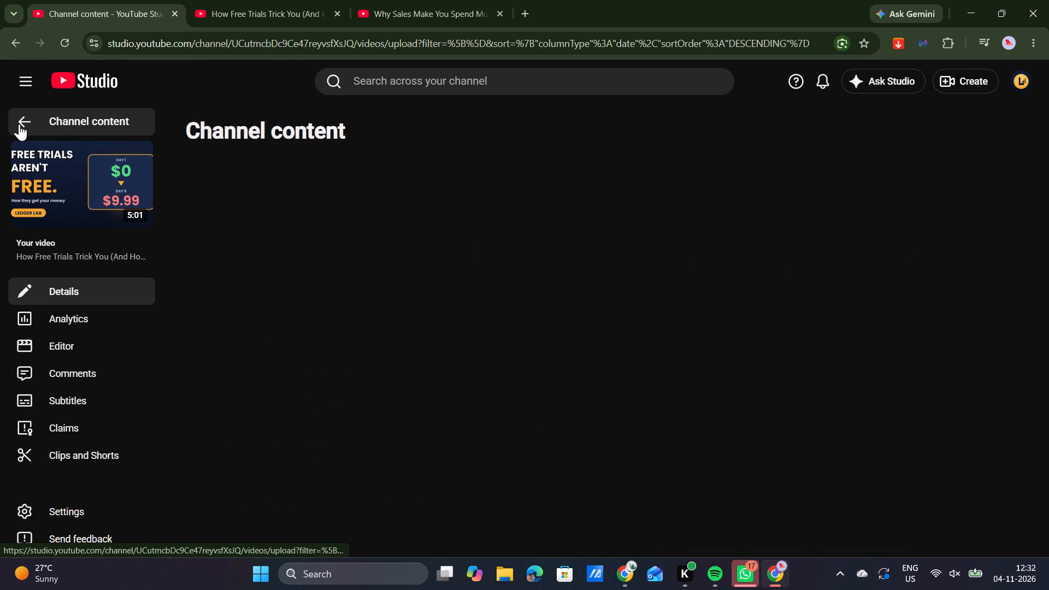
{"action": "left_click", "coordinate": [272, 341]}
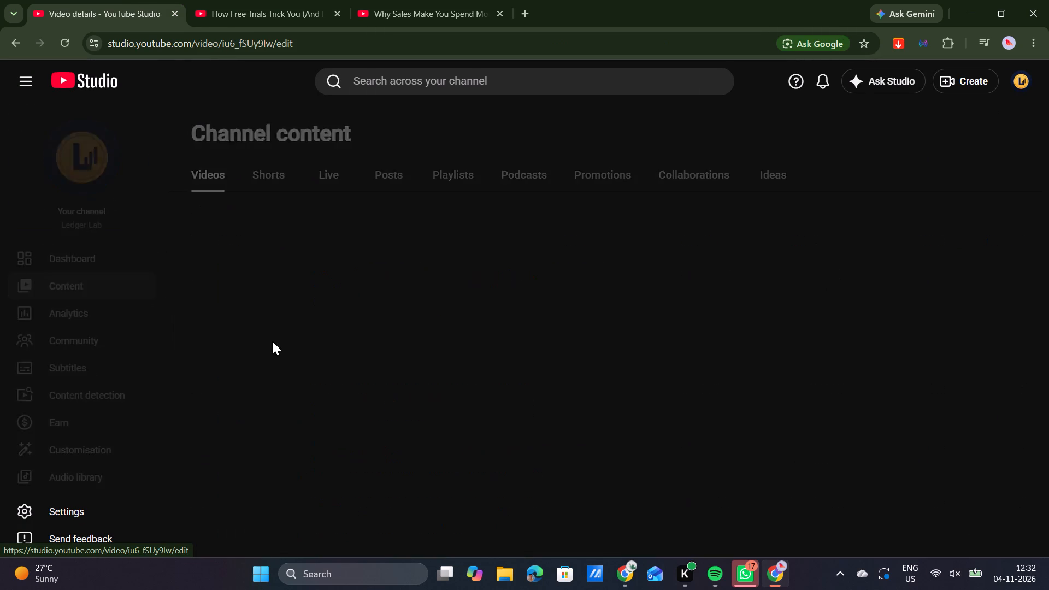
{"action": "left_click", "coordinate": [80, 182]}
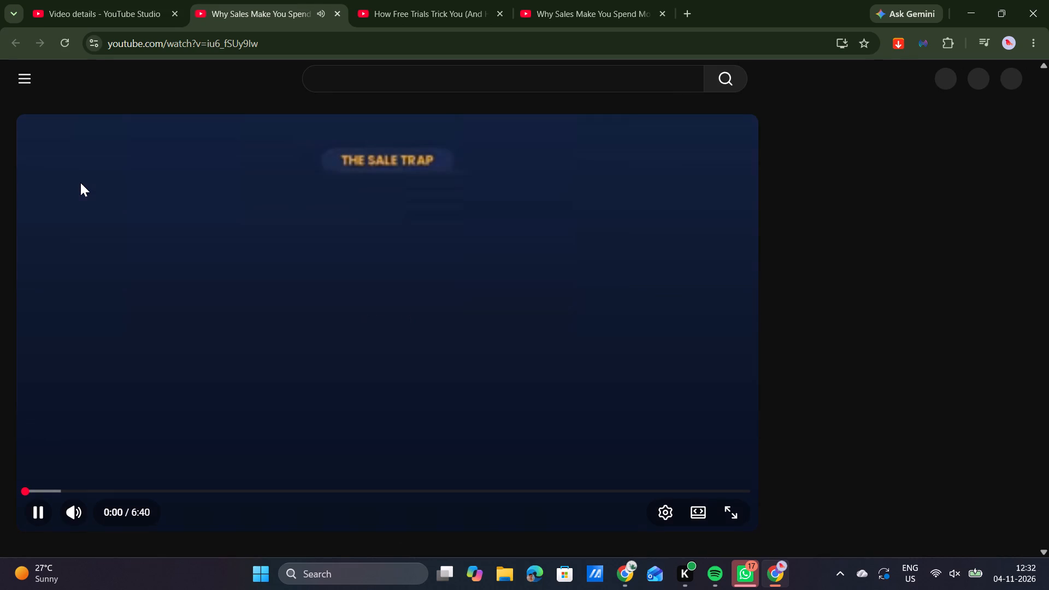
{"action": "left_click", "coordinate": [276, 312]}
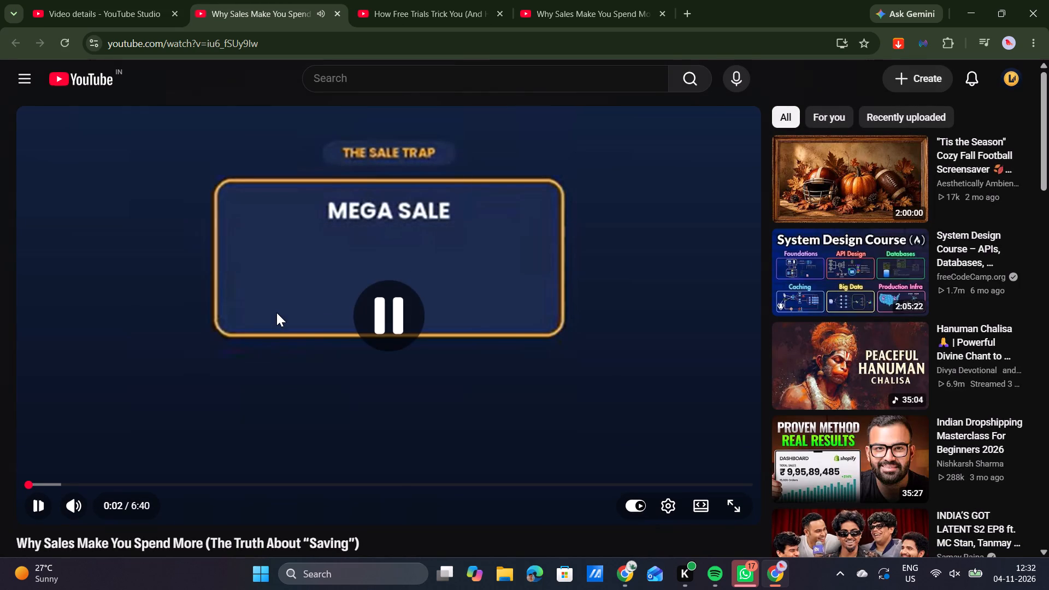
{"action": "left_click", "coordinate": [337, 14]}
{"action": "left_click", "coordinate": [337, 14]}
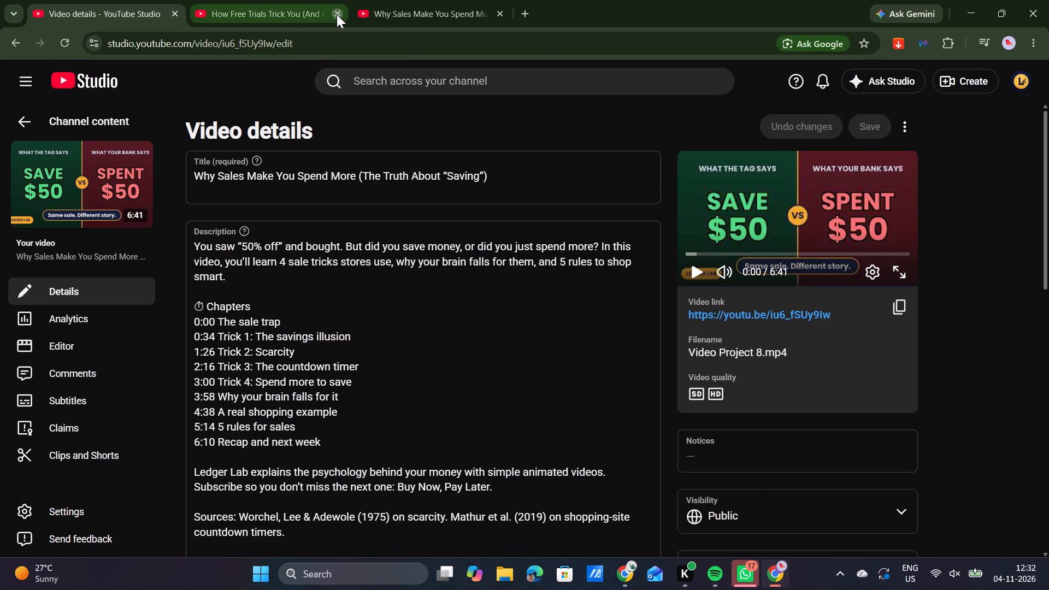
{"action": "left_click", "coordinate": [337, 14]}
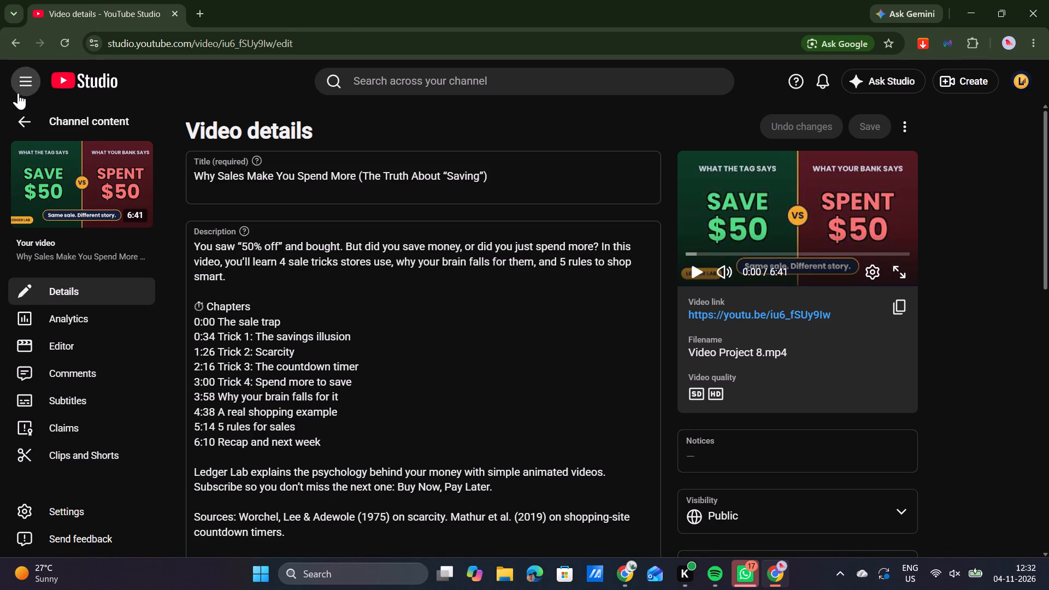
Change the visibility of the first-listed "Why Sales Make You Spend More" video to Private in the channel content list.
{"action": "left_click", "coordinate": [21, 114]}
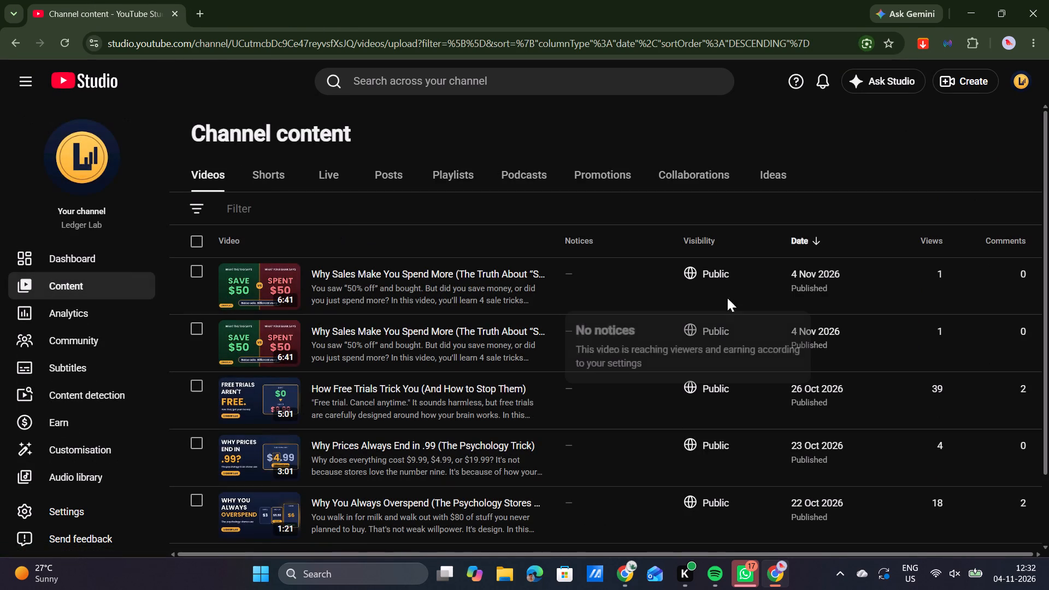
{"action": "left_click", "coordinate": [735, 270]}
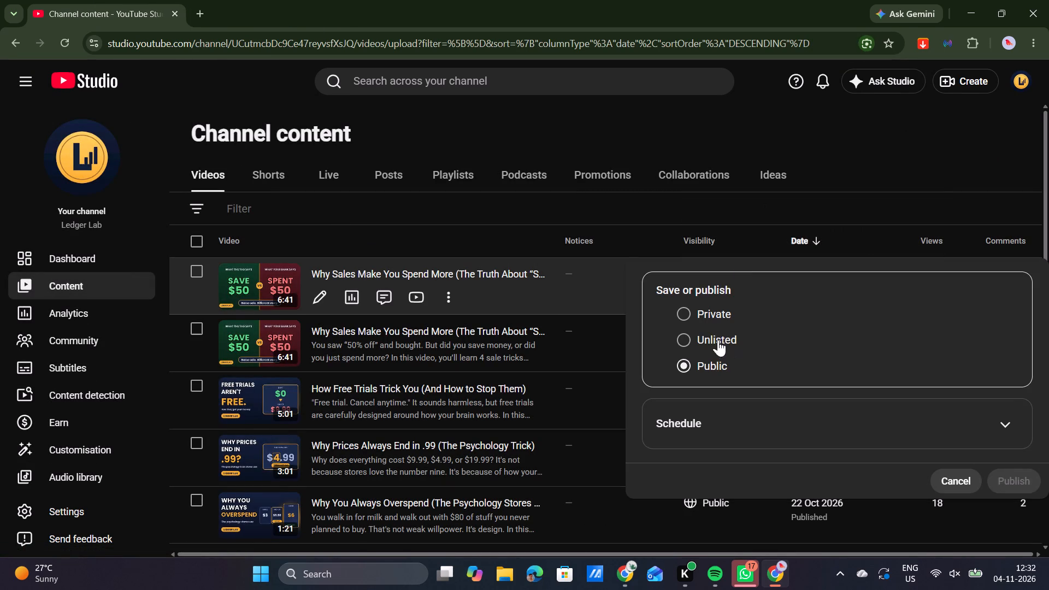
{"action": "left_click", "coordinate": [700, 309]}
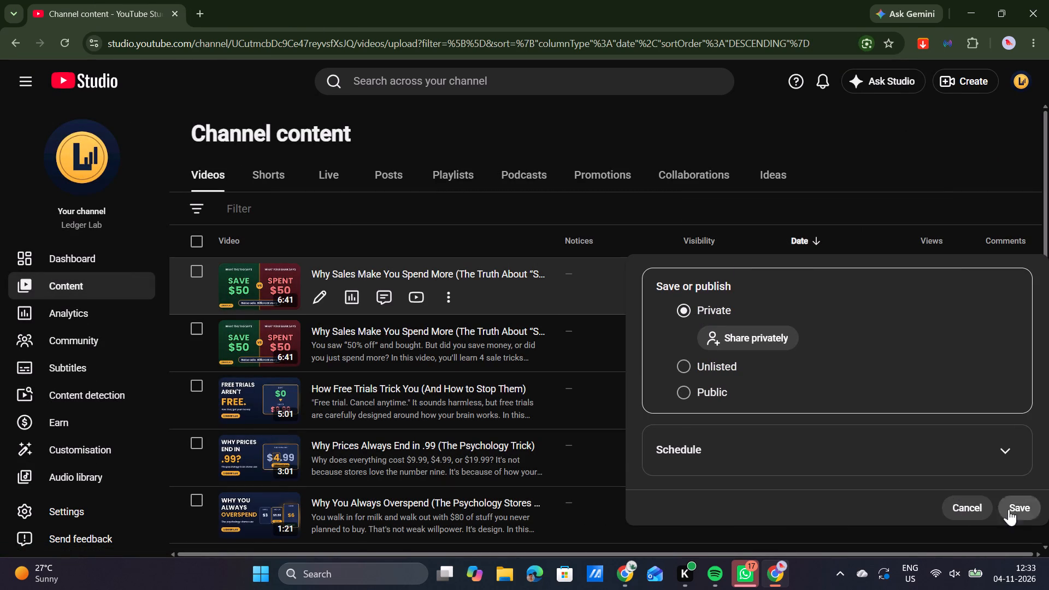
{"action": "left_click", "coordinate": [1013, 506]}
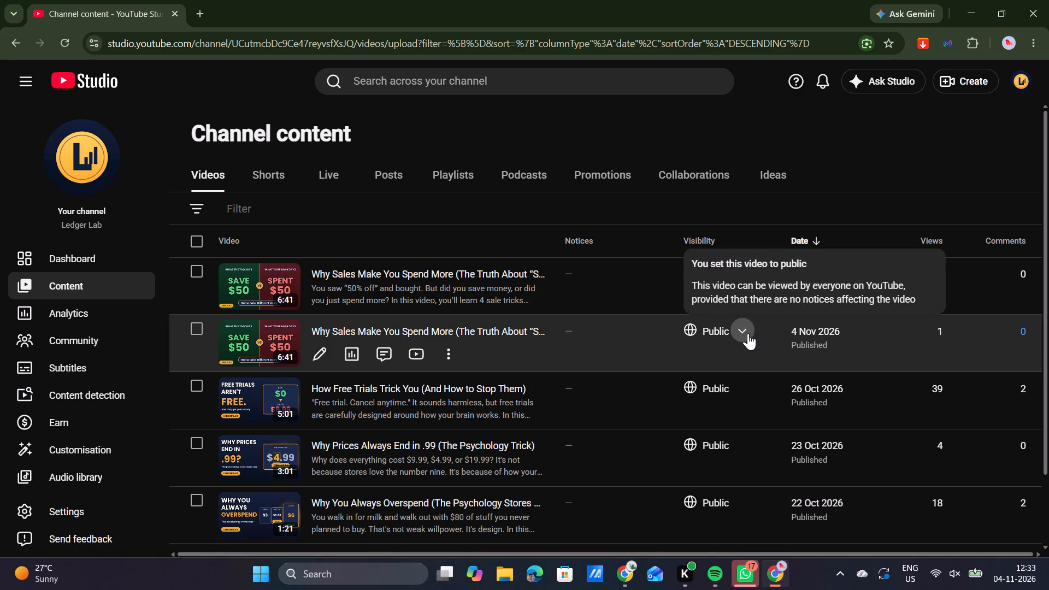
Set the second-listed copy of the "Why Sales Make You Spend More" video to Private visibility.
{"action": "left_click", "coordinate": [748, 333]}
{"action": "left_click", "coordinate": [719, 340]}
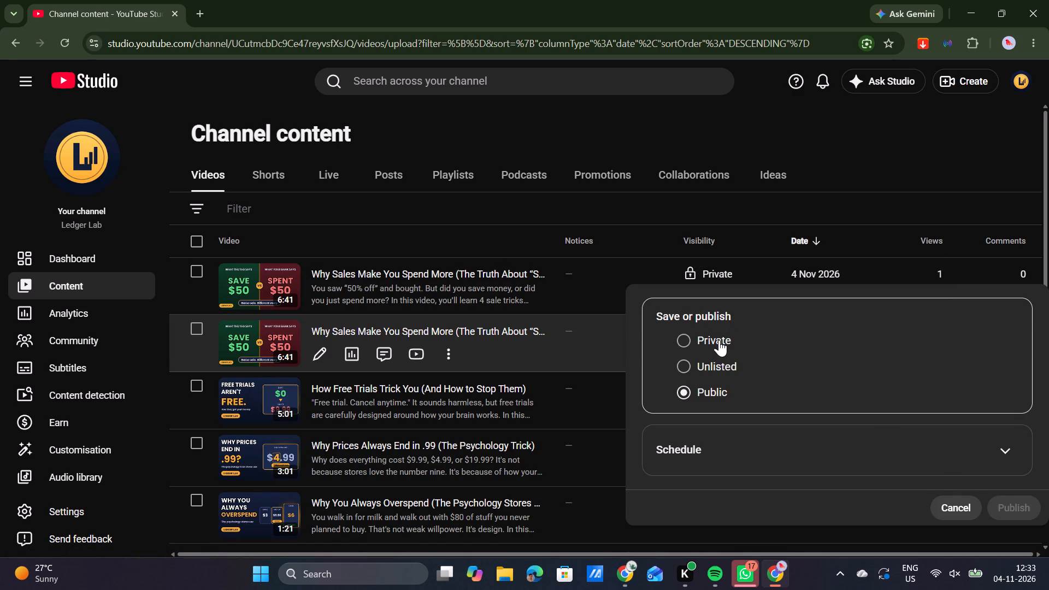
{"action": "left_click", "coordinate": [1023, 503]}
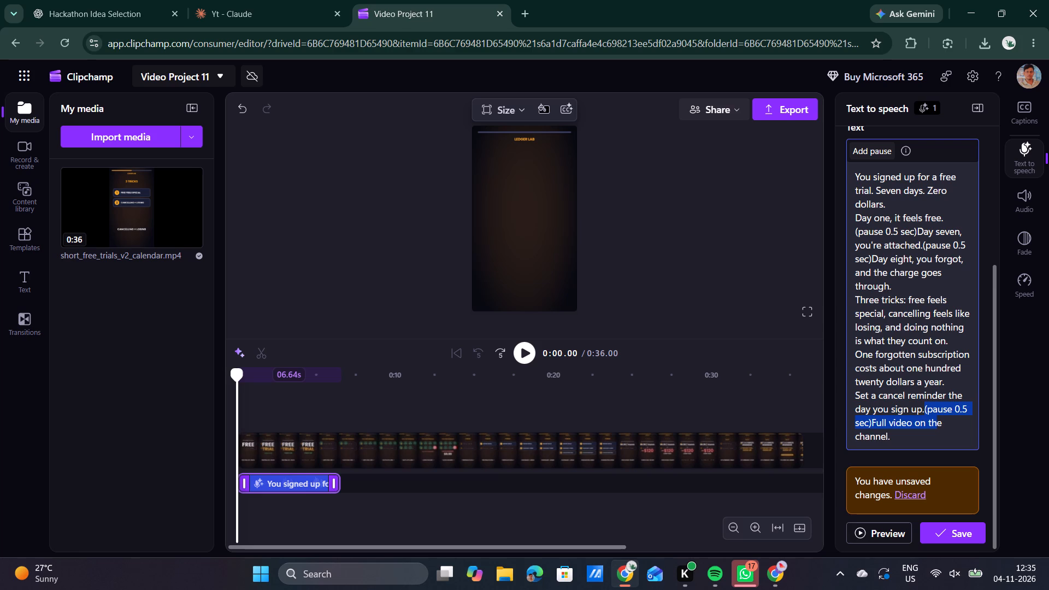
{"action": "left_click_drag", "start_coordinate": [936, 423], "coordinate": [872, 421]}
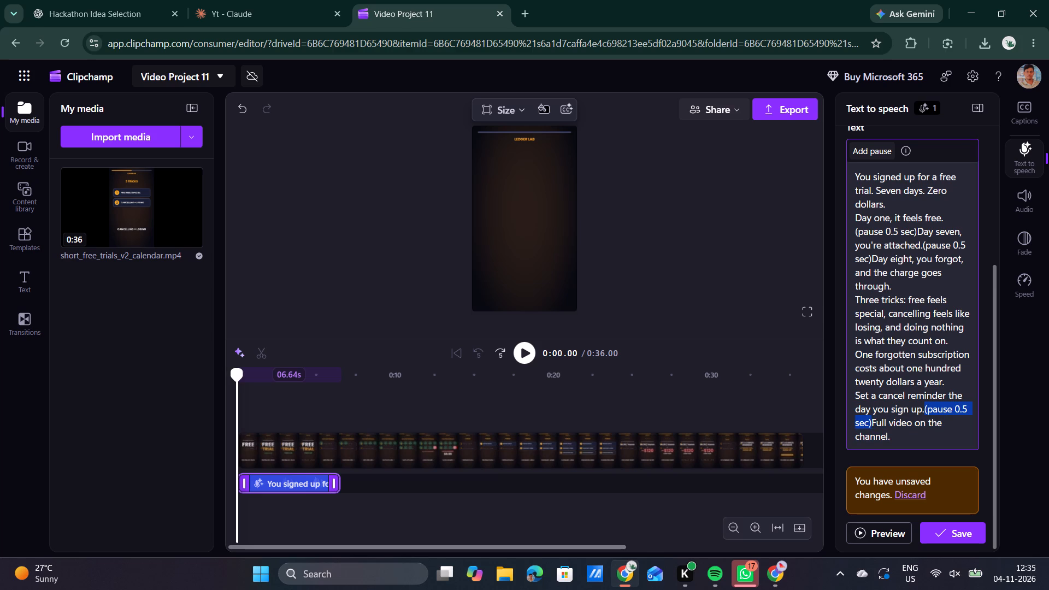
{"action": "key", "text": "BackSpace"}
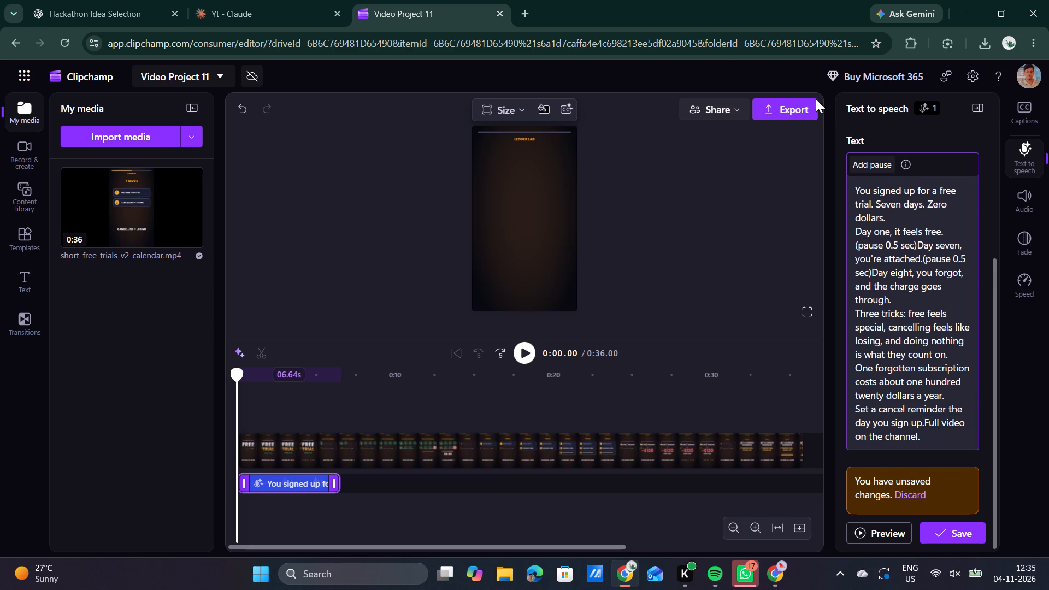
{"action": "left_click", "coordinate": [857, 162]}
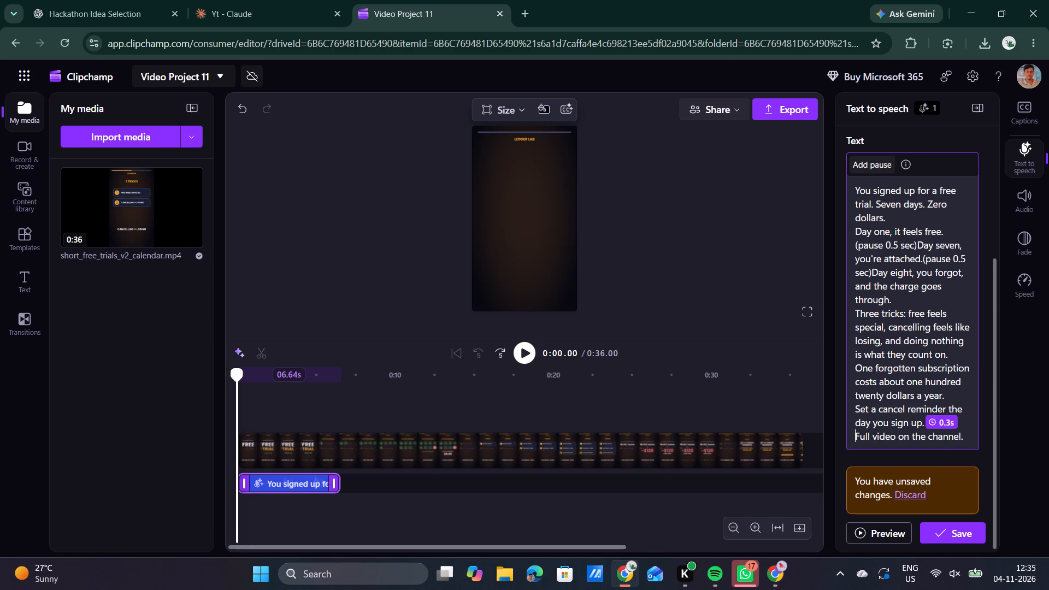
{"action": "left_click", "coordinate": [949, 424]}
{"action": "key", "text": "Up"}
{"action": "key", "text": "Up"}
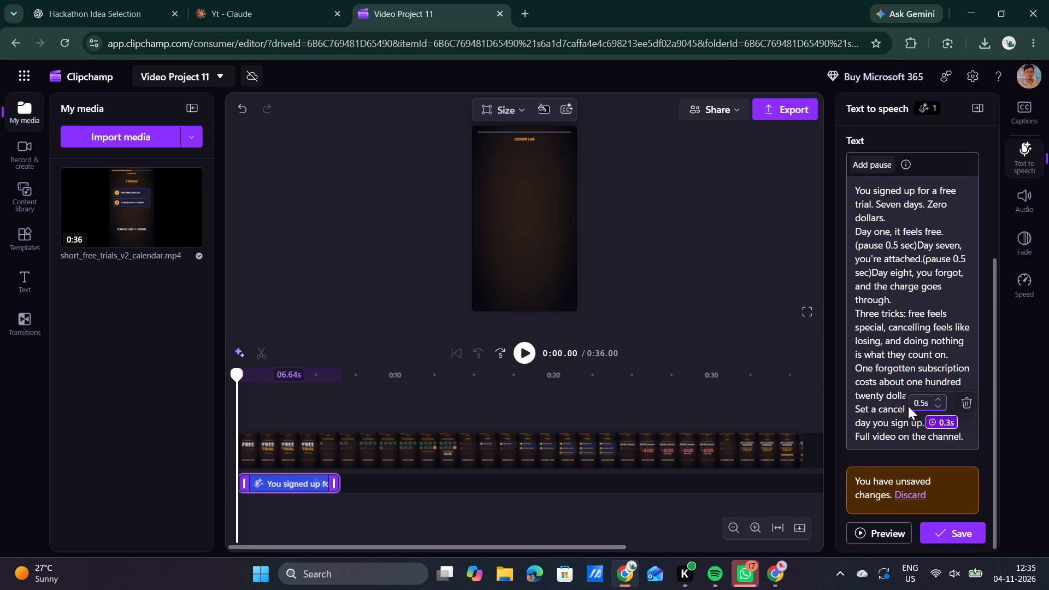
{"action": "left_click", "coordinate": [884, 341]}
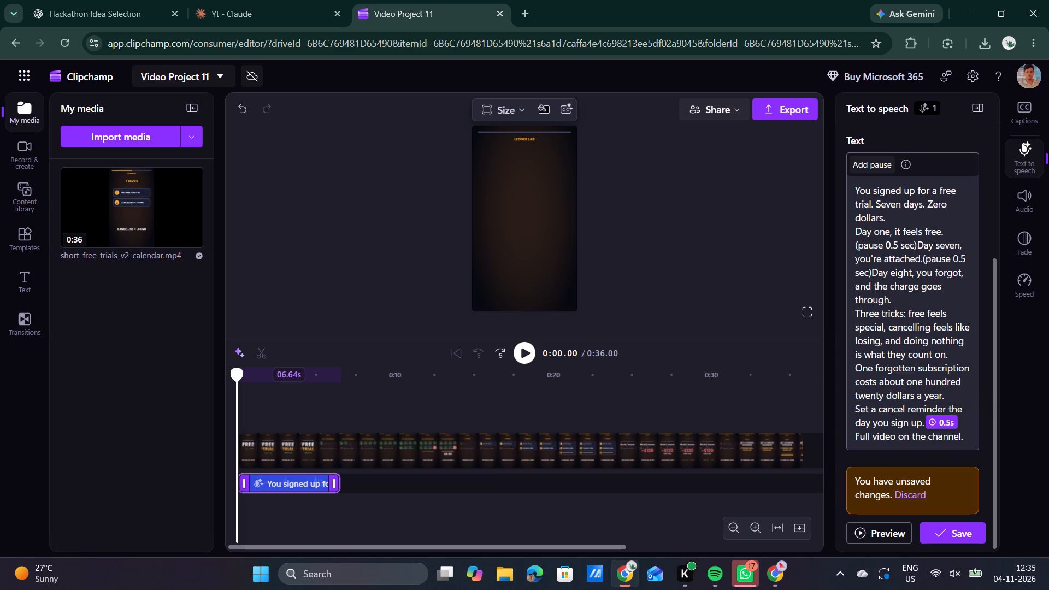
Replace the written "(pause 0.5 sec)" after "Day one, it feels free." with an inserted 0.5 s pause.
{"action": "scroll", "coordinate": [911, 318], "scroll_direction": "up", "scroll_amount": 1}
{"action": "left_click_drag", "start_coordinate": [851, 269], "coordinate": [920, 275]}
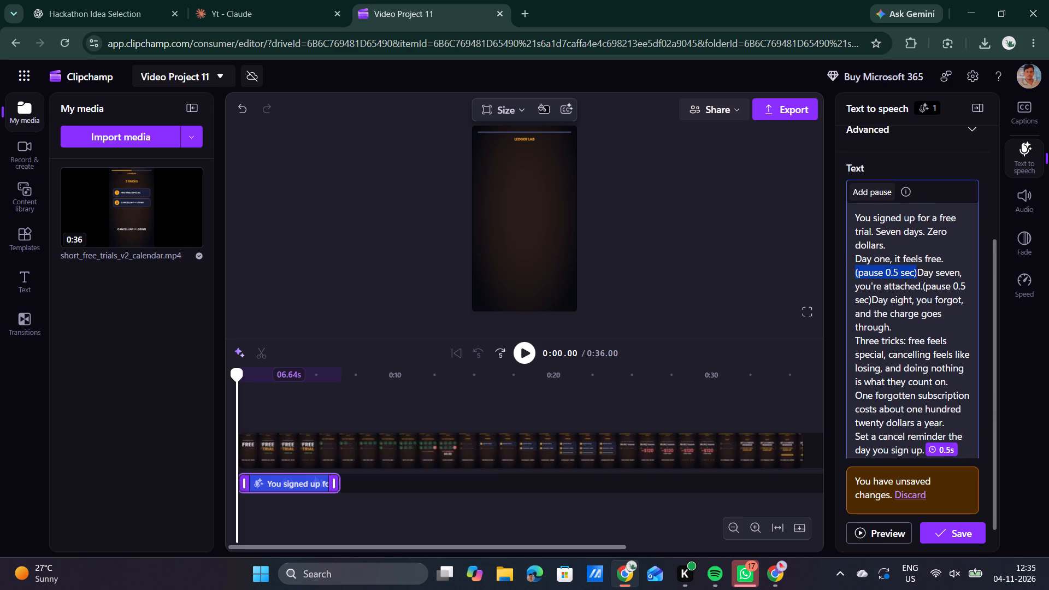
{"action": "left_click_drag", "start_coordinate": [920, 275], "coordinate": [916, 274]}
{"action": "key", "text": "BackSpace"}
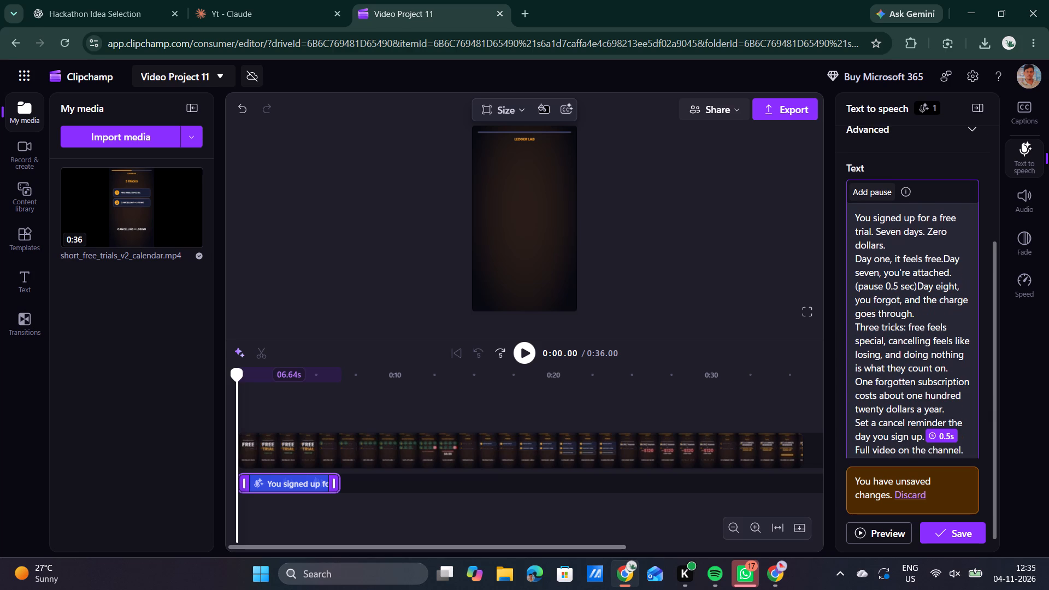
{"action": "left_click", "coordinate": [883, 187]}
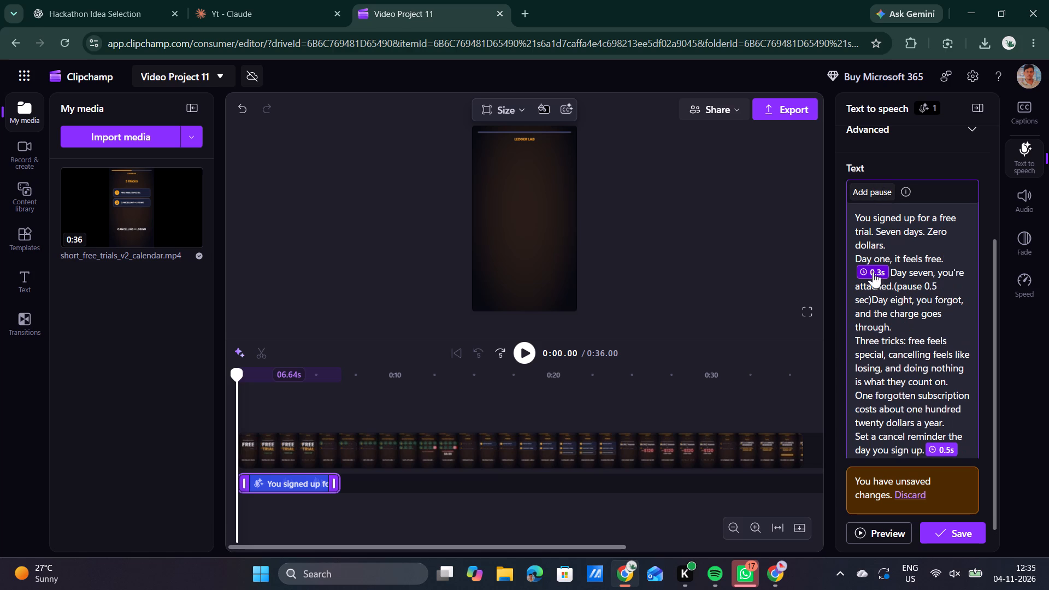
{"action": "left_click", "coordinate": [874, 275]}
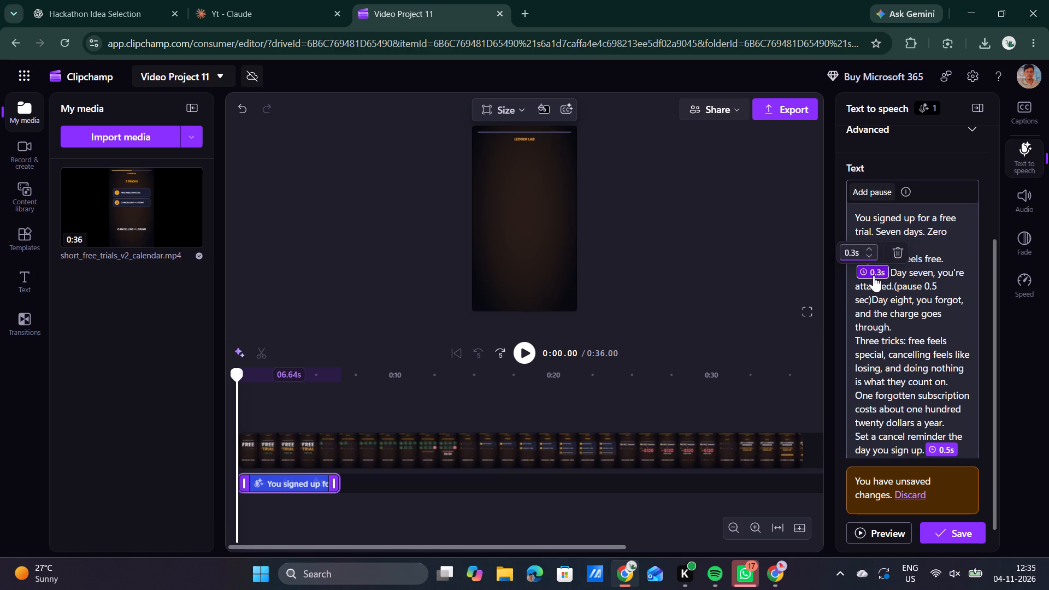
{"action": "key", "text": "Up"}
{"action": "key", "text": "Up"}
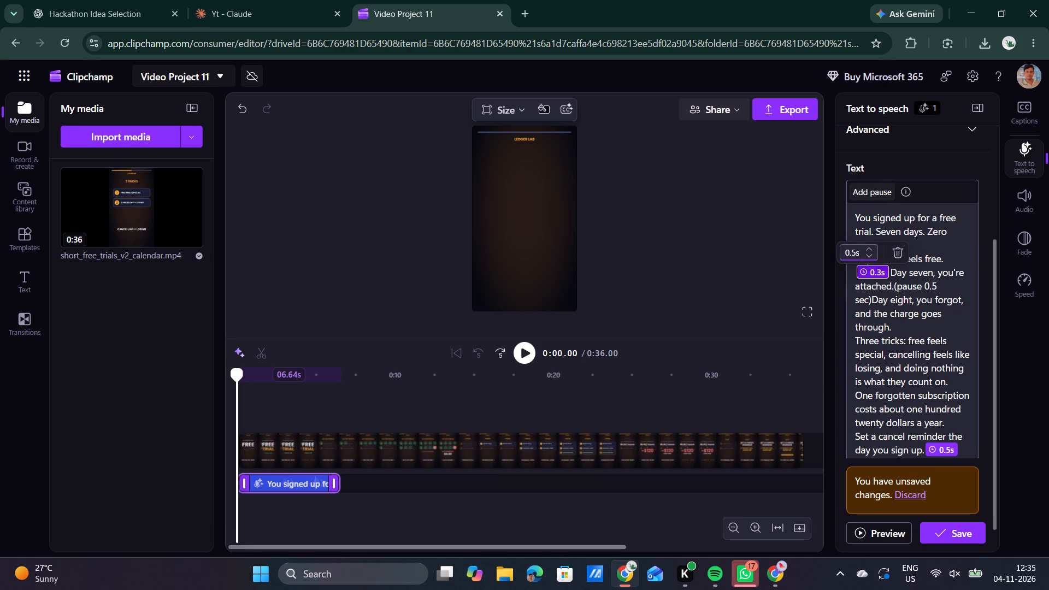
{"action": "left_click", "coordinate": [893, 291]}
Replace the written "(pause 0.5 sec)" before "Day eight" with an inserted 0.5 s pause, and save the narration.
{"action": "left_click_drag", "start_coordinate": [893, 291], "coordinate": [853, 324]}
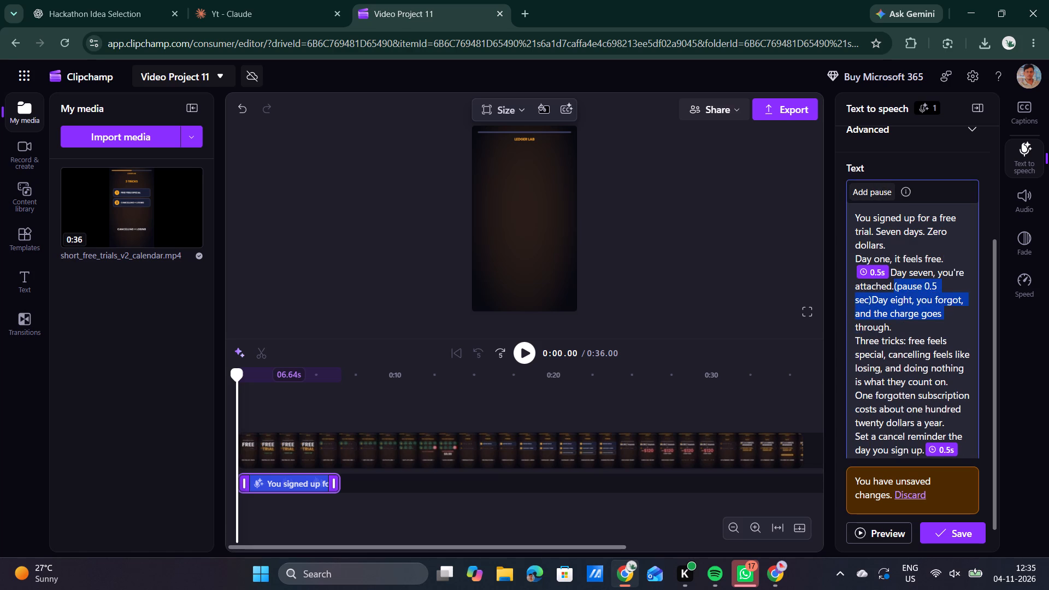
{"action": "left_click_drag", "start_coordinate": [853, 324], "coordinate": [873, 301]}
{"action": "key", "text": "BackSpace"}
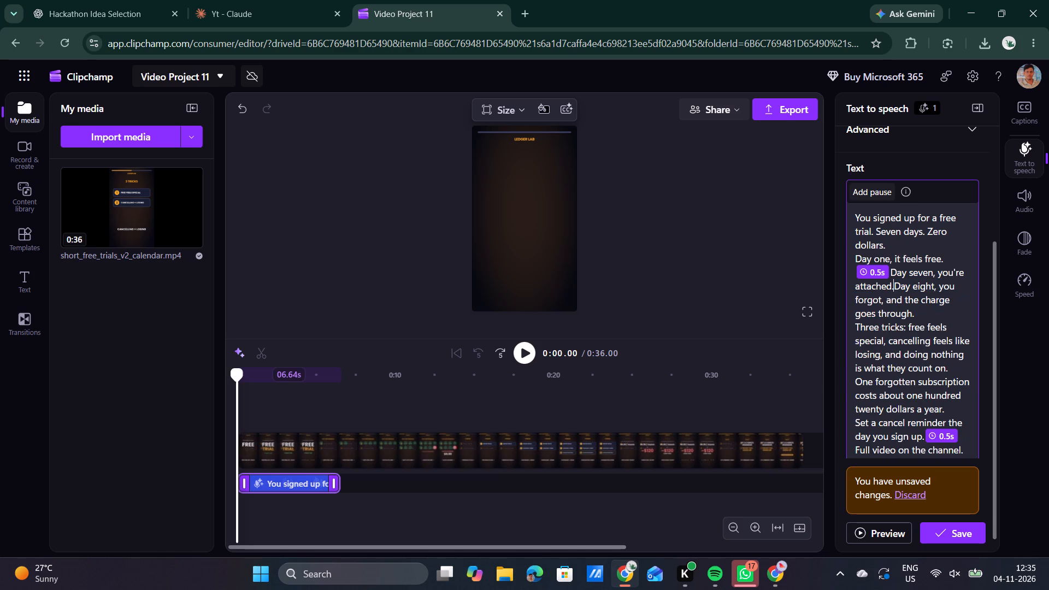
{"action": "left_click", "coordinate": [873, 186]}
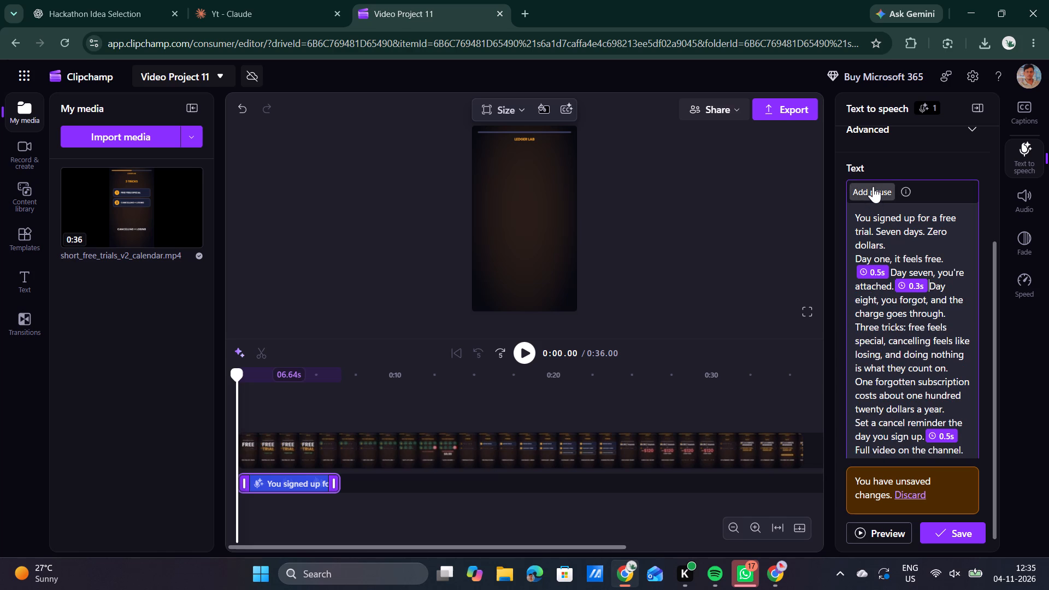
{"action": "left_click", "coordinate": [912, 284]}
{"action": "key", "text": "Up"}
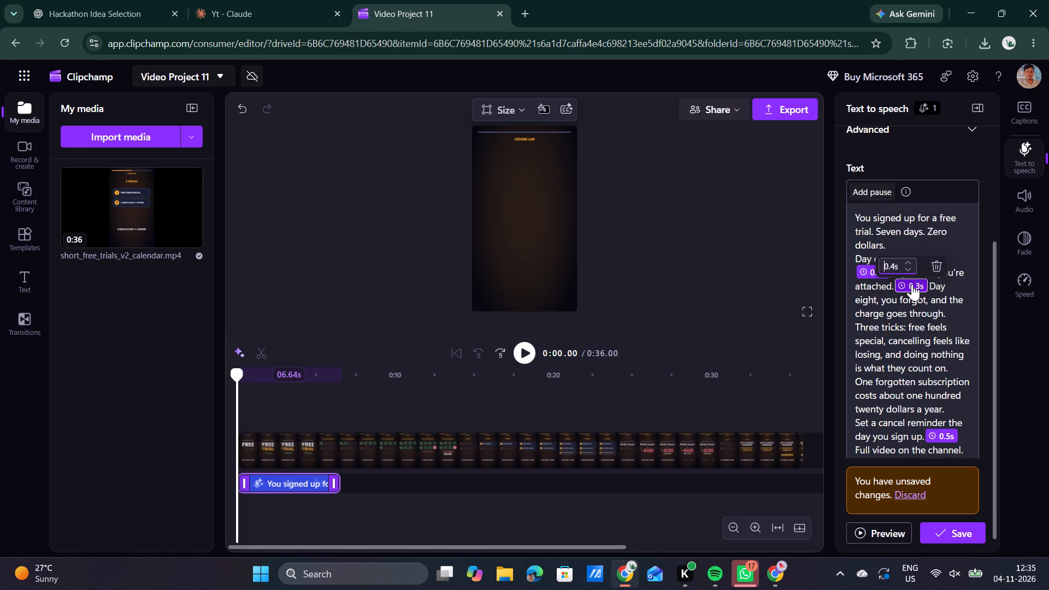
{"action": "key", "text": "Up"}
{"action": "left_click", "coordinate": [928, 409]}
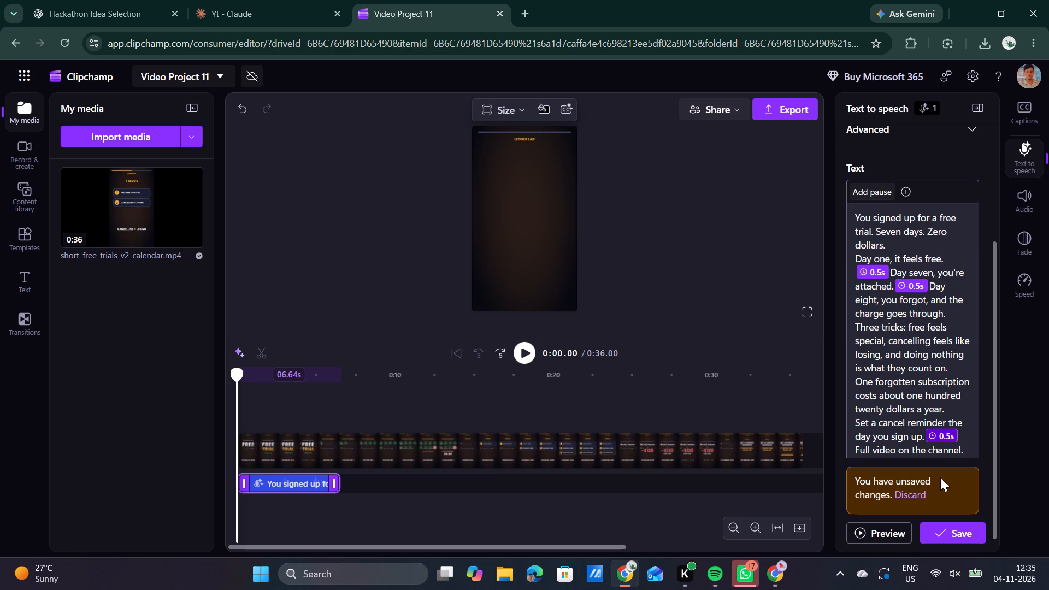
{"action": "left_click", "coordinate": [950, 529]}
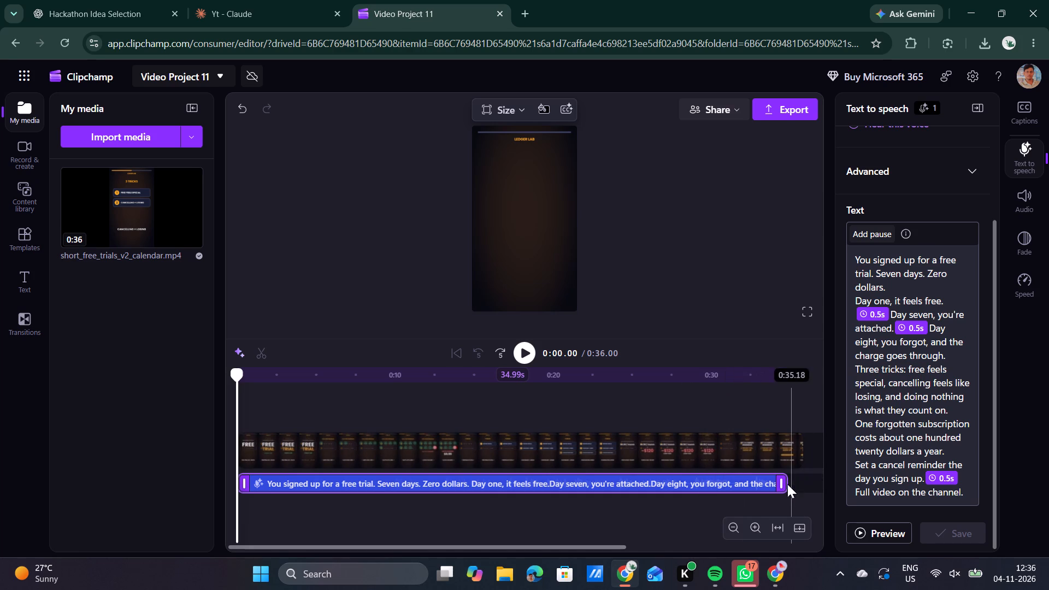
Play the video from the start through the day 8 charge to check the narration's timing against the visuals.
{"action": "scroll", "coordinate": [874, 429], "scroll_direction": "down", "scroll_amount": 2}
{"action": "scroll", "coordinate": [874, 429], "scroll_direction": "up", "scroll_amount": 2}
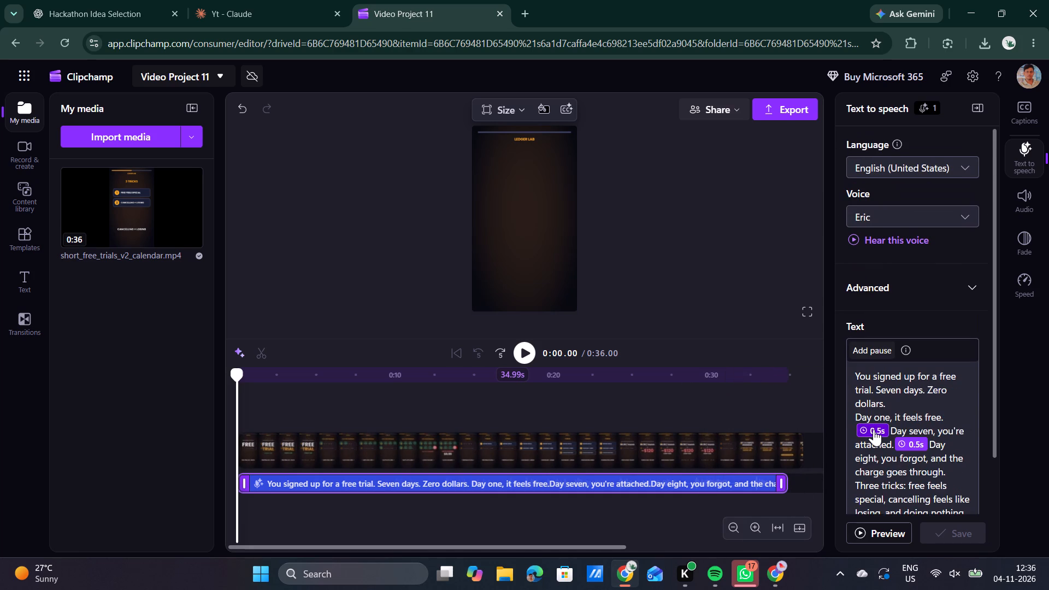
{"action": "left_click", "coordinate": [525, 346]}
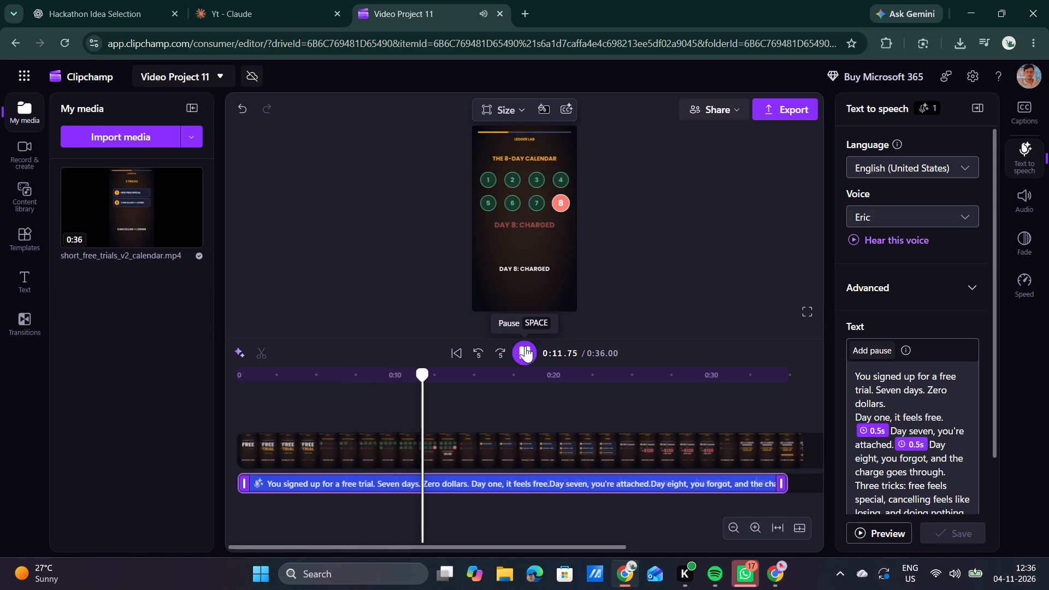
{"action": "left_click", "coordinate": [525, 346]}
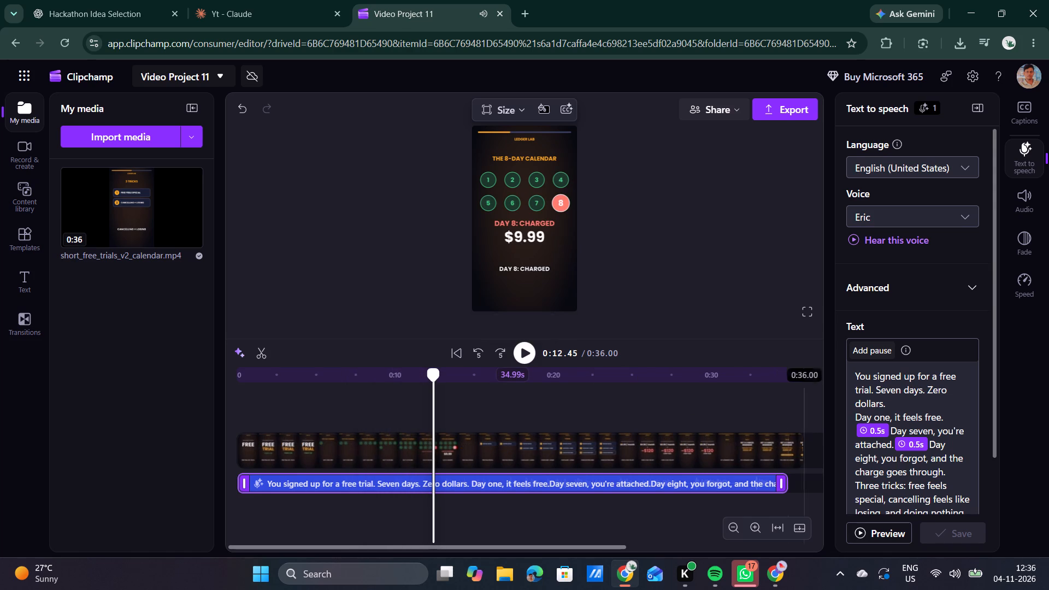
Insert a 0.5 s pause after "Zero dollars." in the narration text and save it.
{"action": "left_click", "coordinate": [886, 407]}
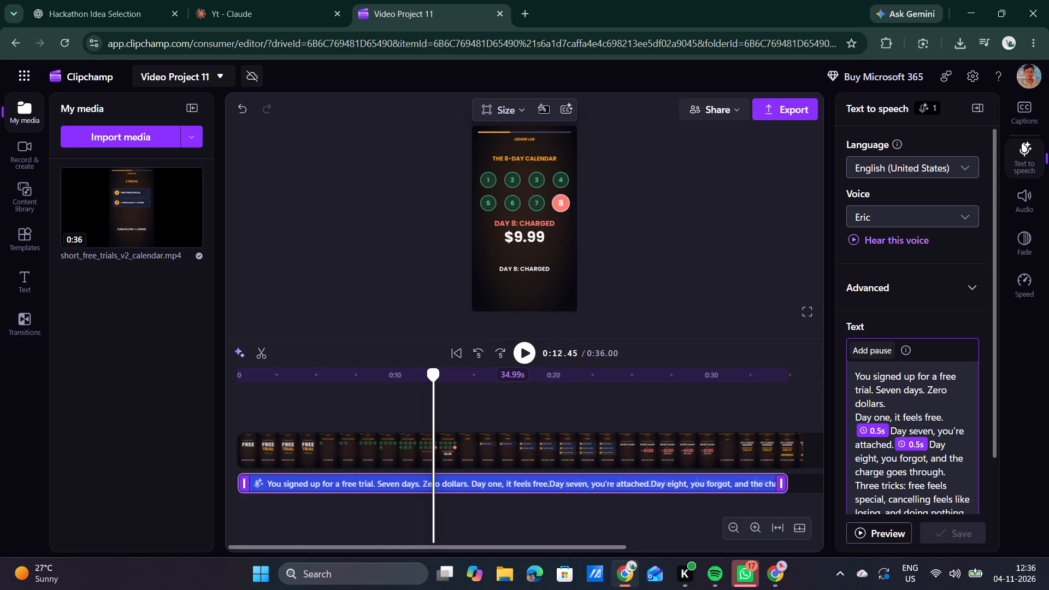
{"action": "left_click", "coordinate": [882, 351]}
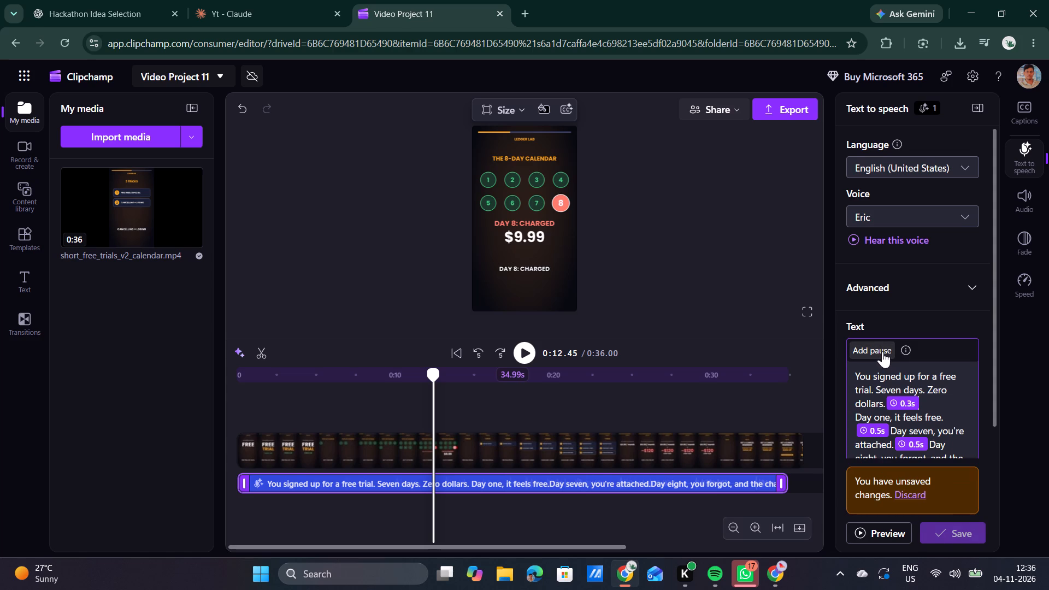
{"action": "left_click", "coordinate": [911, 403]}
{"action": "key", "text": "Up"}
{"action": "key", "text": "Up"}
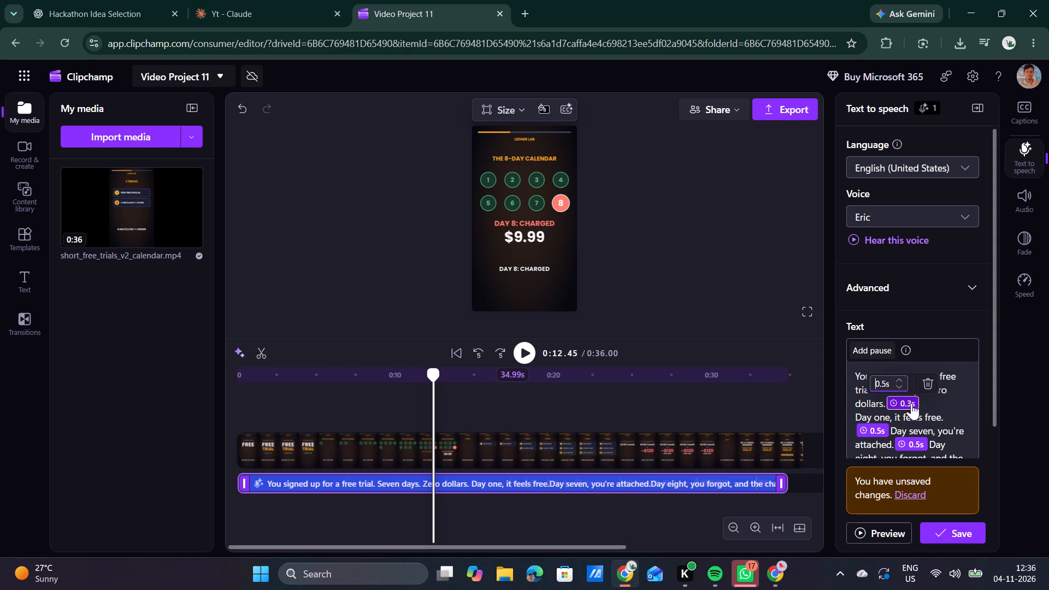
{"action": "left_click", "coordinate": [940, 532]}
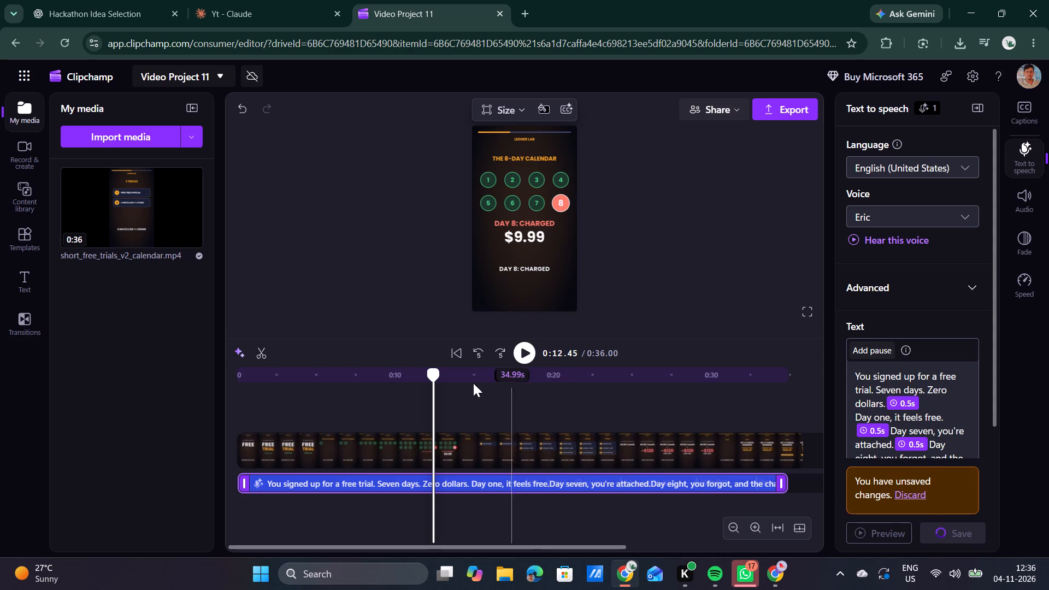
Play the video from about 0:05 into the 3 Tricks scene to check how the narration matches the visuals.
{"action": "left_click_drag", "start_coordinate": [433, 375], "coordinate": [369, 370]}
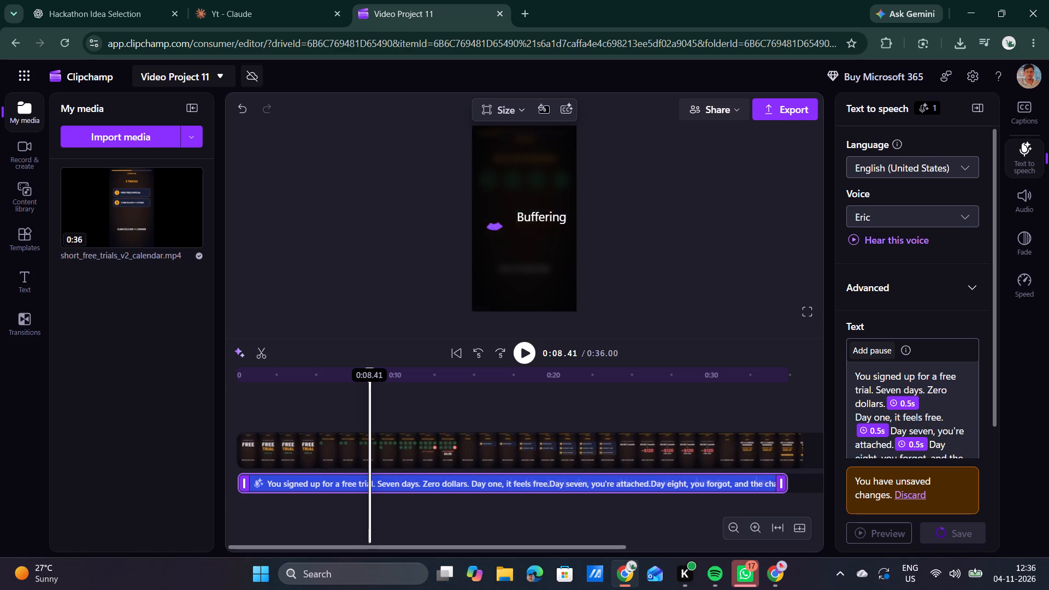
{"action": "left_click_drag", "start_coordinate": [370, 371], "coordinate": [317, 371]}
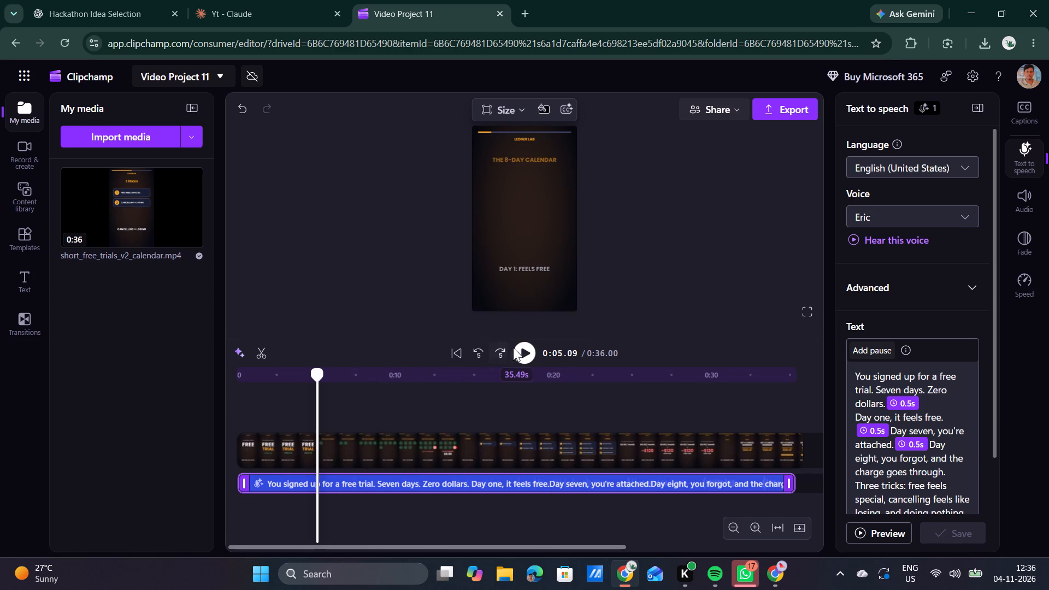
{"action": "left_click", "coordinate": [519, 349]}
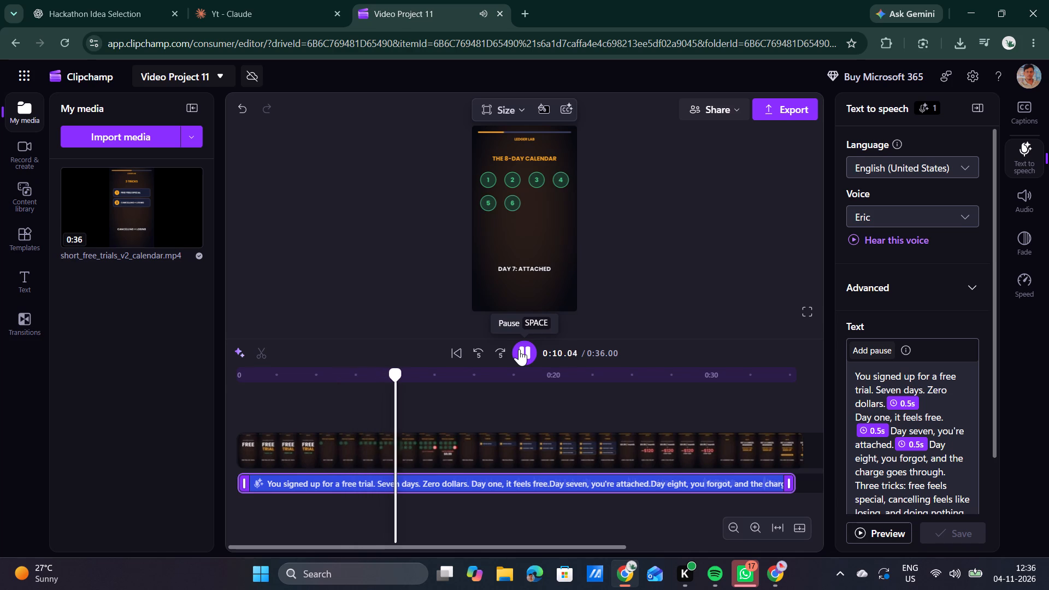
{"action": "scroll", "coordinate": [901, 454], "scroll_direction": "down", "scroll_amount": 1}
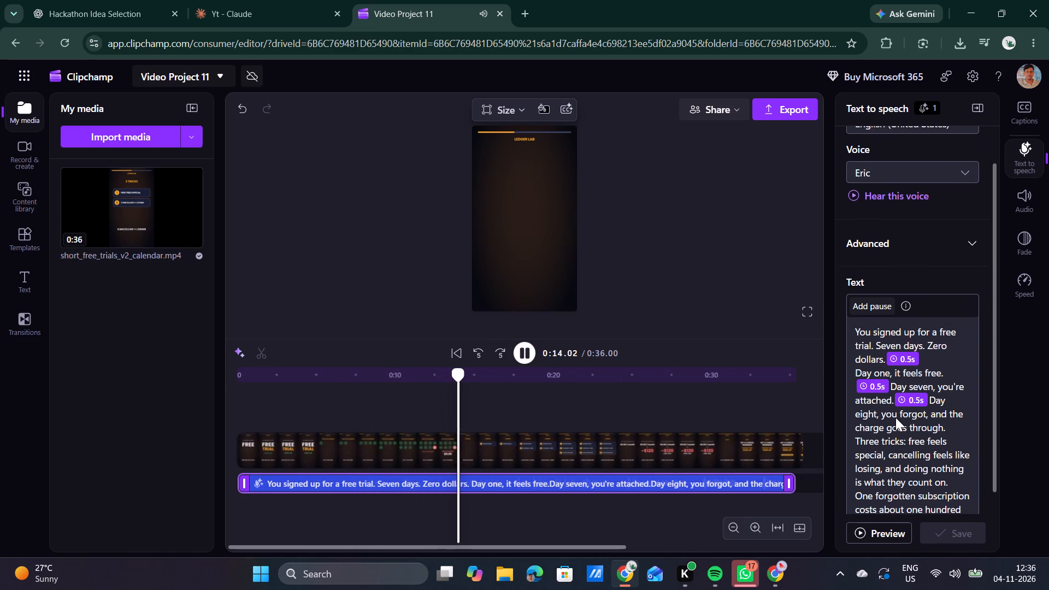
{"action": "left_click", "coordinate": [524, 353]}
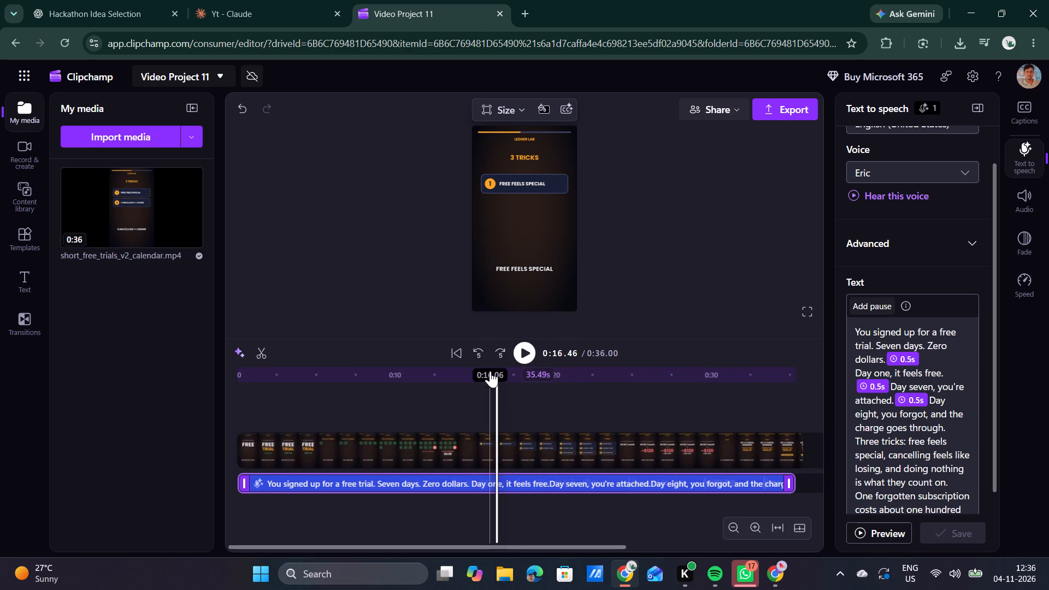
Set the pause after "Day one, it feels free." to 0.8 s and save the narration.
{"action": "left_click_drag", "start_coordinate": [490, 371], "coordinate": [358, 364]}
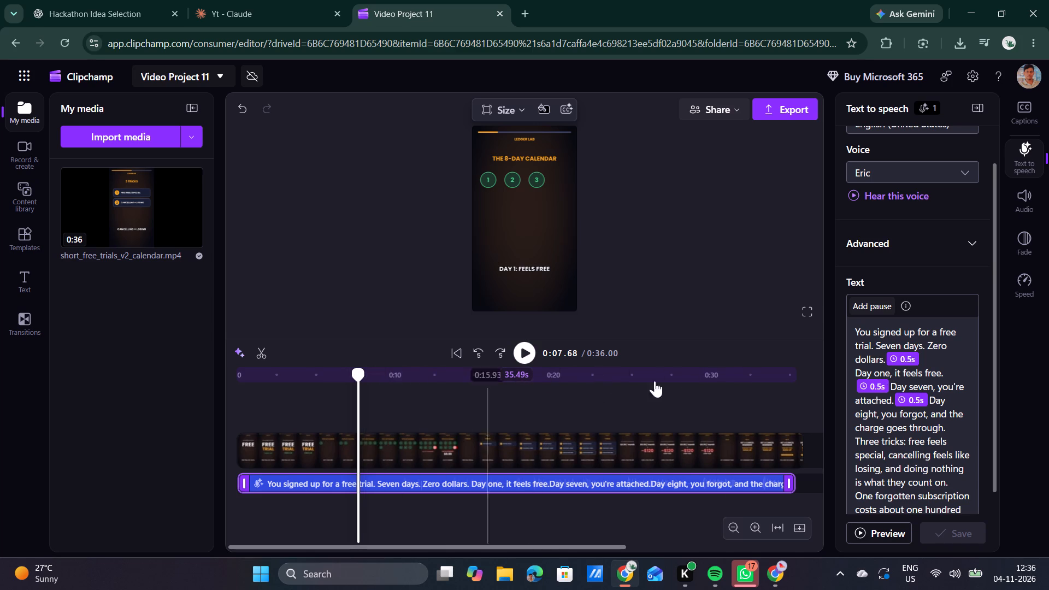
{"action": "left_click", "coordinate": [873, 388]}
{"action": "key", "text": "Up"}
{"action": "key", "text": "Up"}
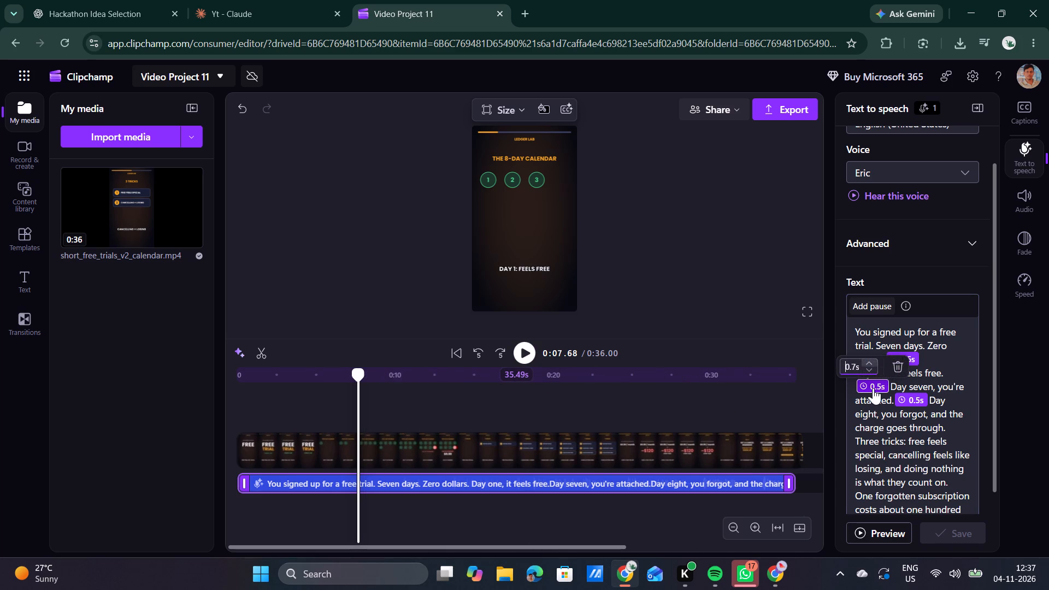
{"action": "key", "text": "Up"}
{"action": "left_click", "coordinate": [915, 436]}
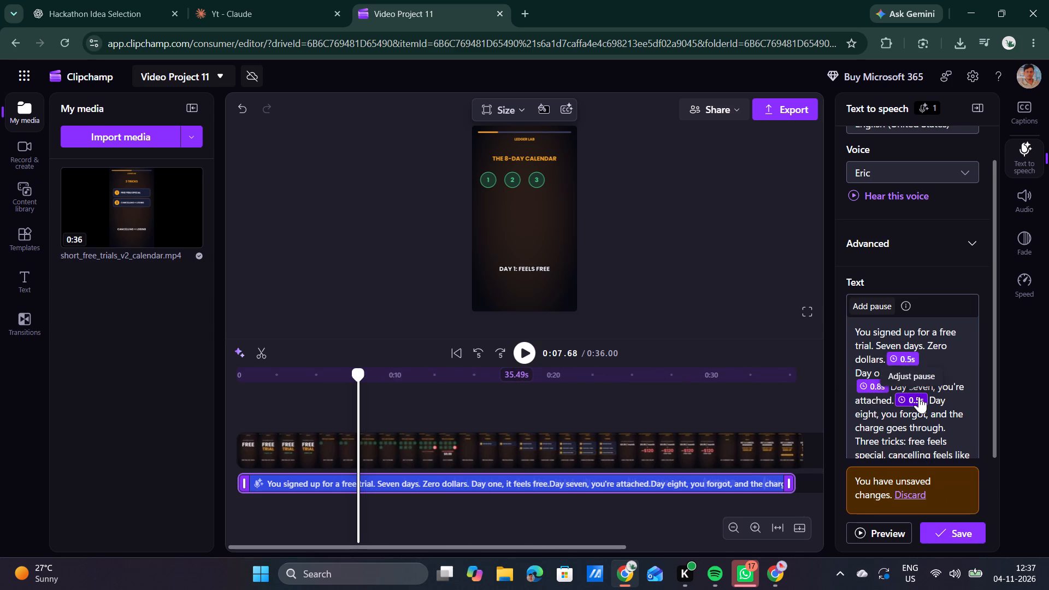
{"action": "left_click", "coordinate": [919, 397]}
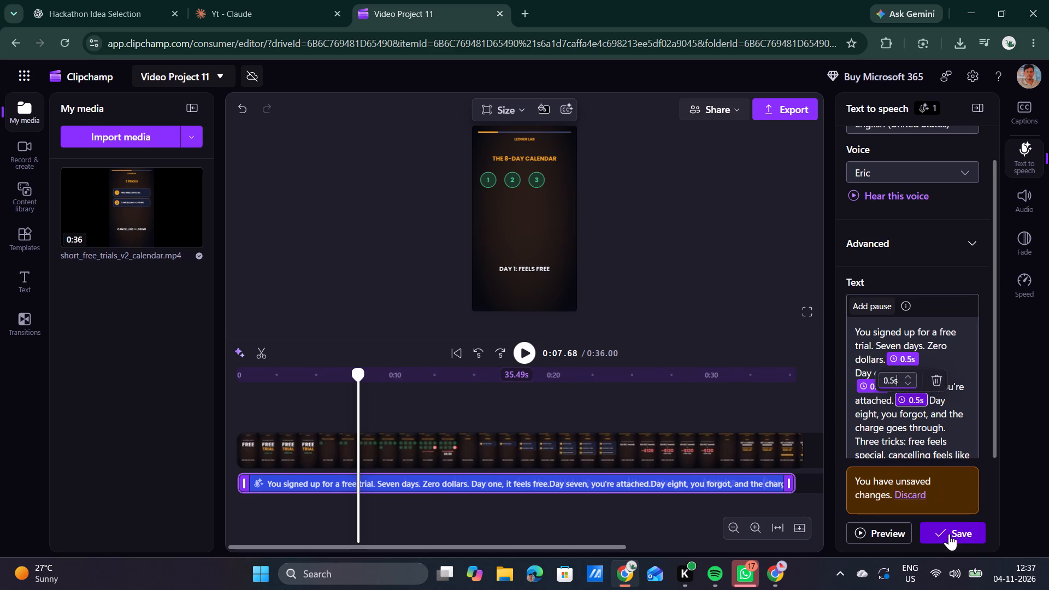
{"action": "left_click", "coordinate": [949, 534]}
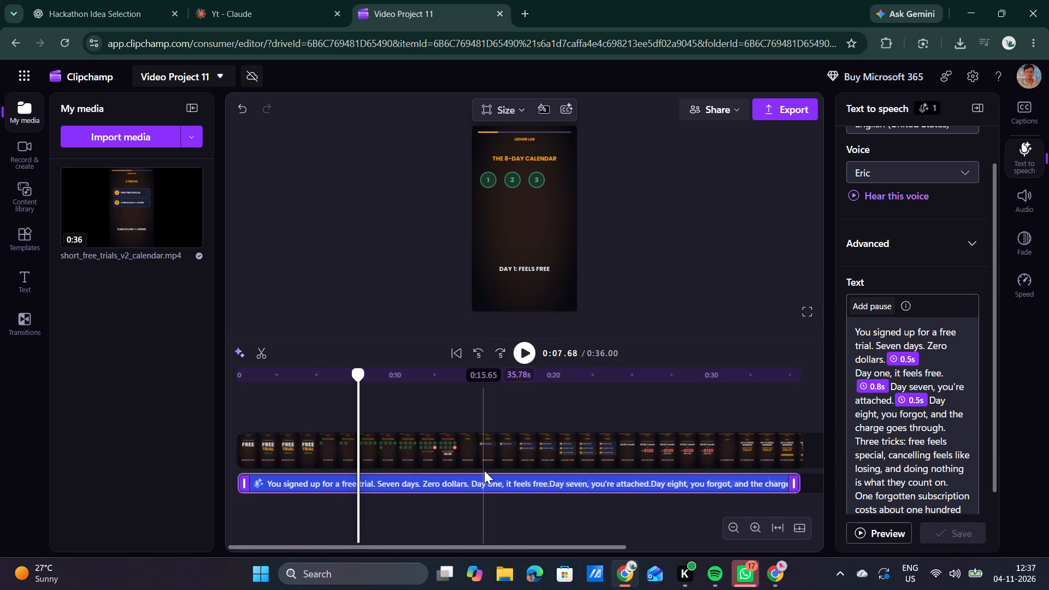
Play the video from about 0:05 through the day 7 scene to check the narration's timing against the calendar.
{"action": "left_click_drag", "start_coordinate": [357, 371], "coordinate": [337, 371]}
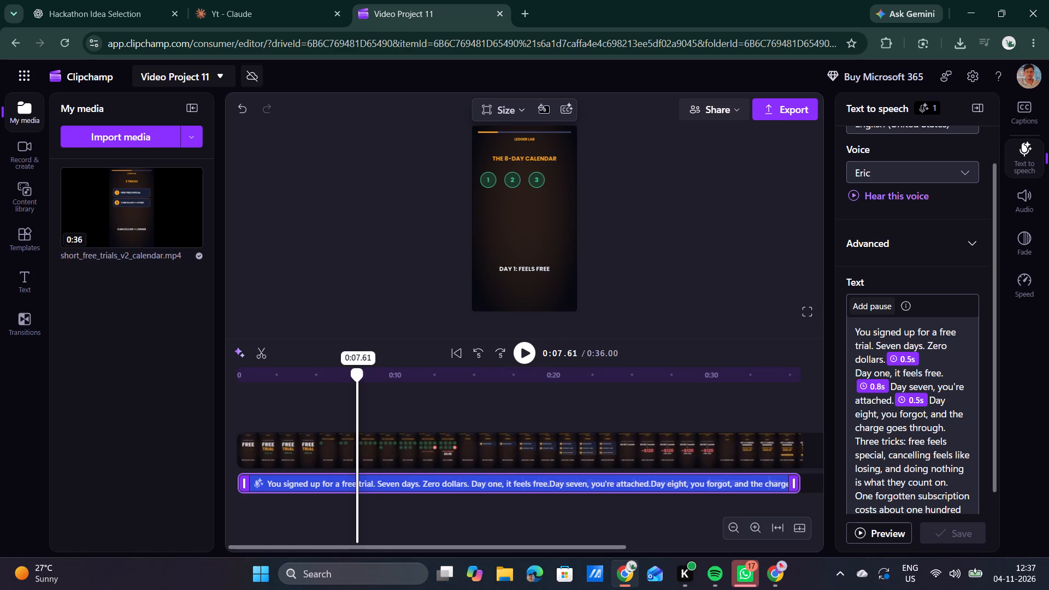
{"action": "left_click_drag", "start_coordinate": [337, 371], "coordinate": [318, 371]}
{"action": "left_click", "coordinate": [525, 352]}
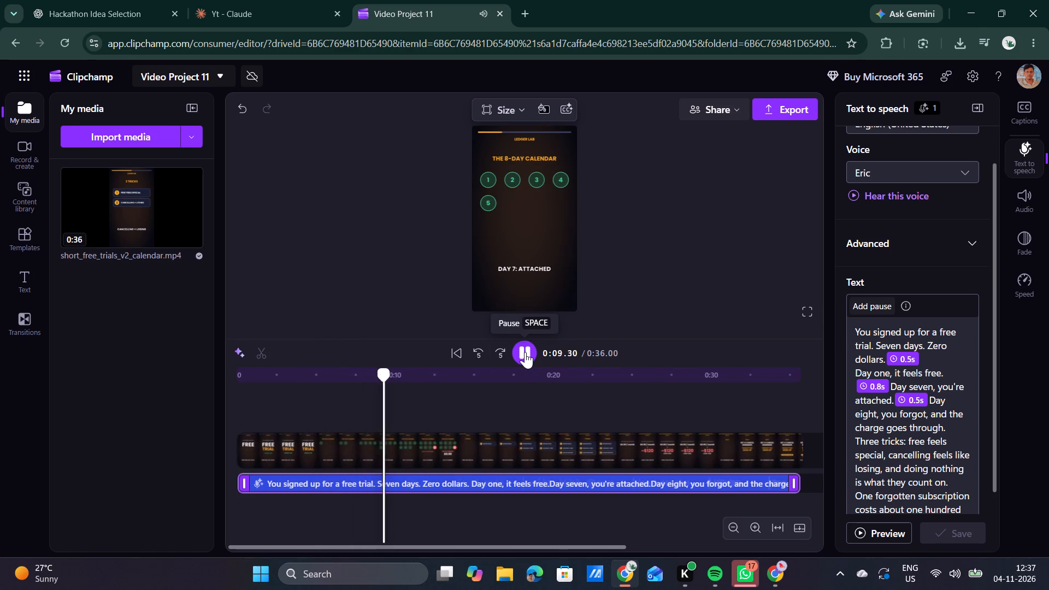
{"action": "left_click", "coordinate": [525, 352]}
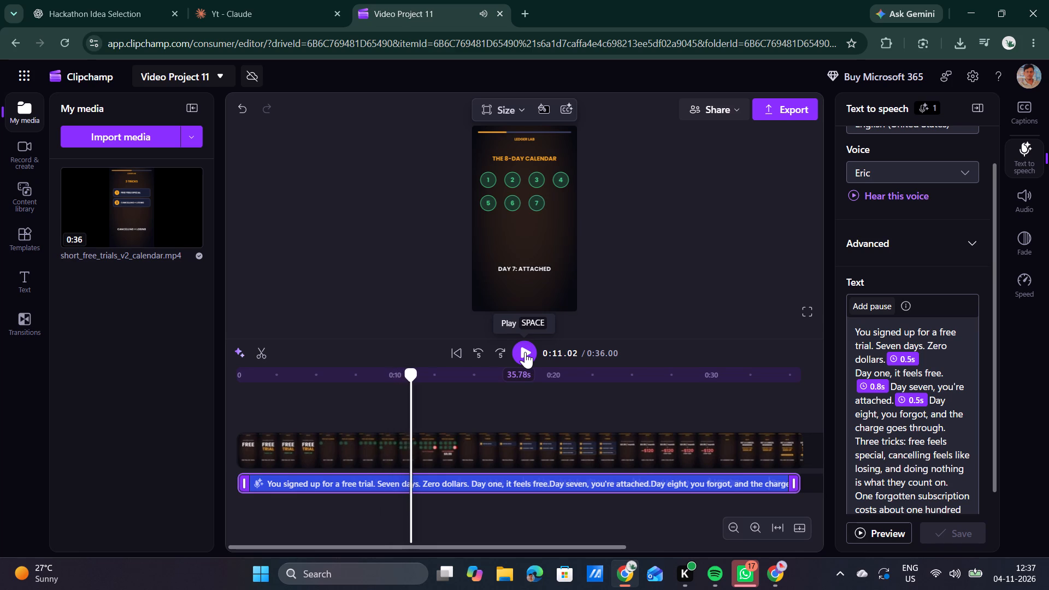
Set the pause after "Day one, it feels free." to 0.2 s and save the narration.
{"action": "left_click", "coordinate": [874, 383]}
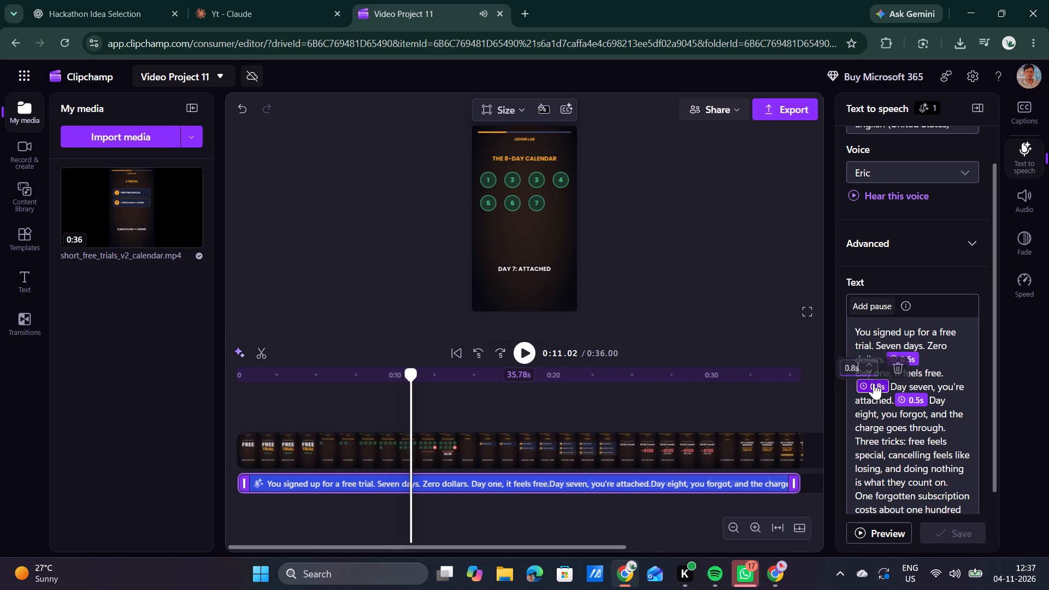
{"action": "key", "text": "Down"}
{"action": "key", "text": "Down"}
{"action": "key", "text": "Down"}
{"action": "key", "text": "Down"}
{"action": "key", "text": "Down"}
{"action": "key", "text": "Down"}
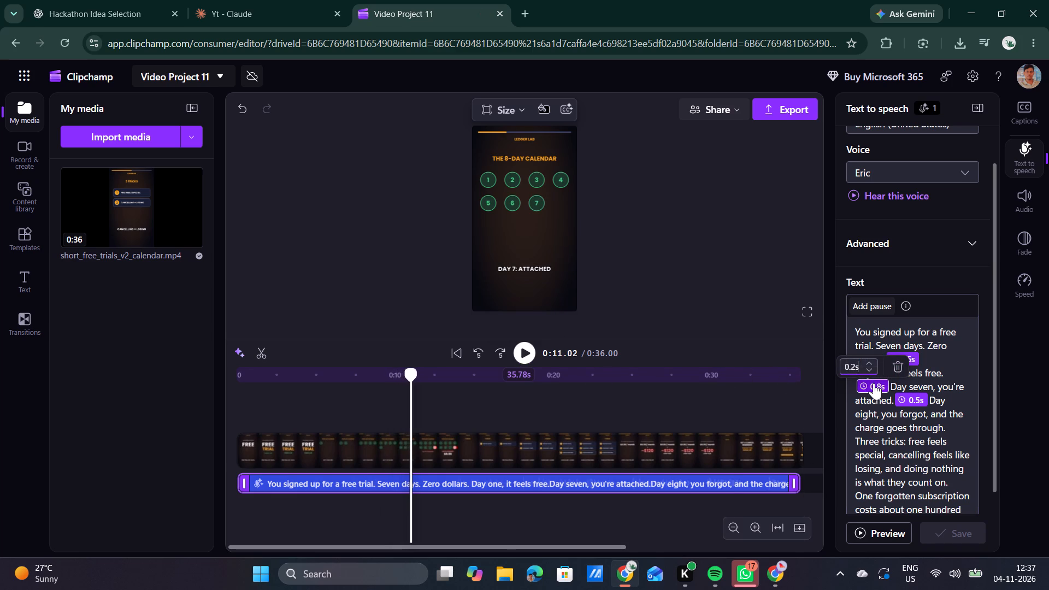
{"action": "left_click", "coordinate": [924, 457]}
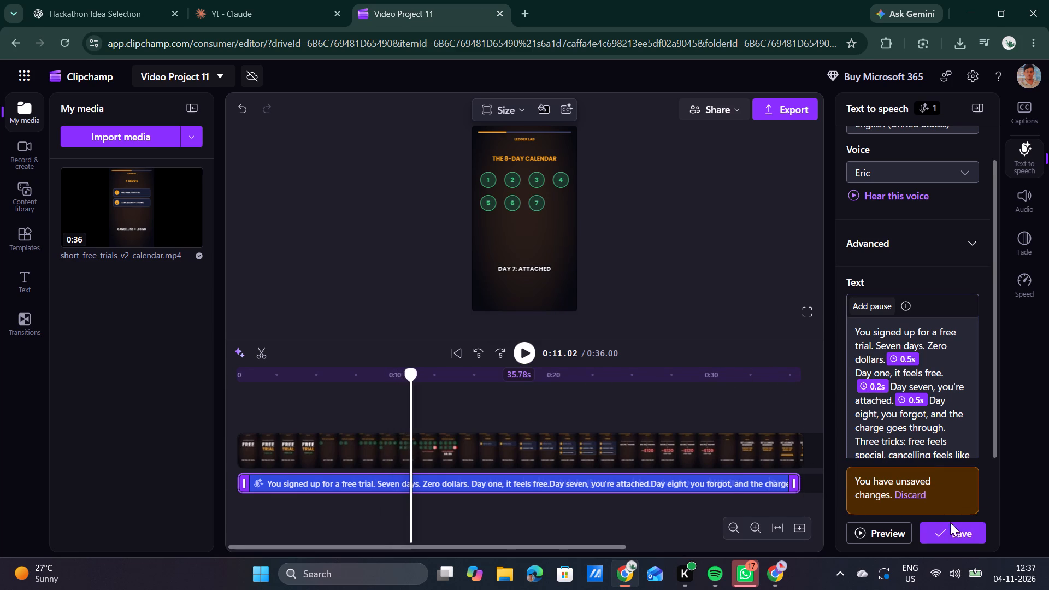
{"action": "left_click", "coordinate": [951, 530]}
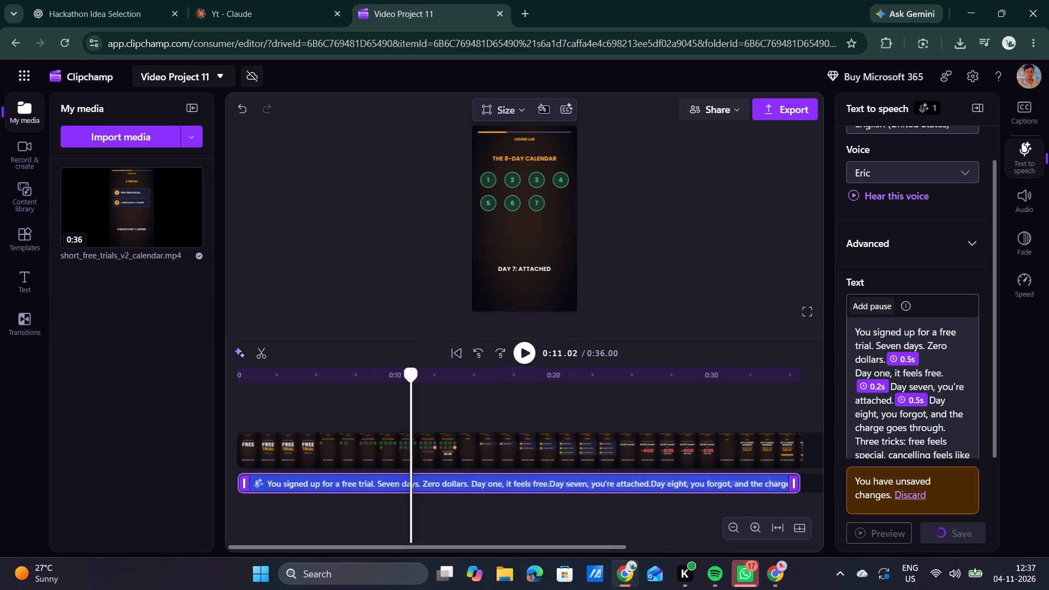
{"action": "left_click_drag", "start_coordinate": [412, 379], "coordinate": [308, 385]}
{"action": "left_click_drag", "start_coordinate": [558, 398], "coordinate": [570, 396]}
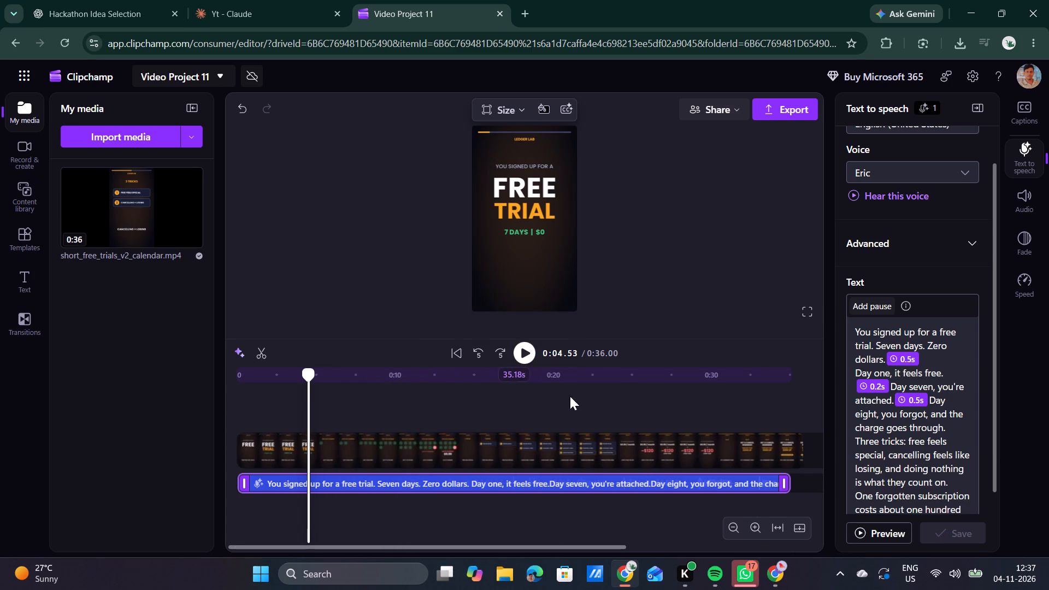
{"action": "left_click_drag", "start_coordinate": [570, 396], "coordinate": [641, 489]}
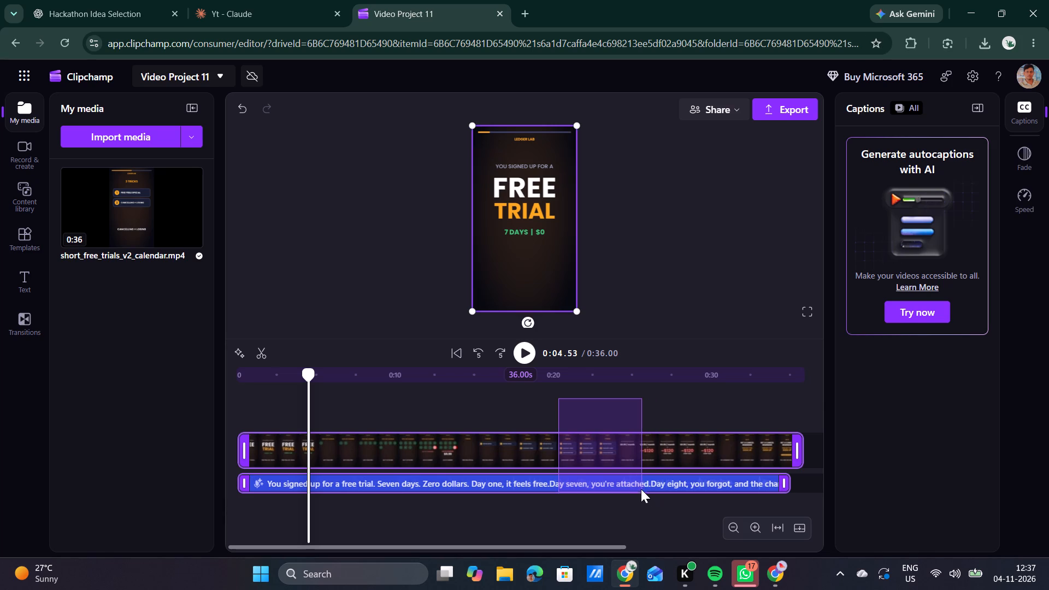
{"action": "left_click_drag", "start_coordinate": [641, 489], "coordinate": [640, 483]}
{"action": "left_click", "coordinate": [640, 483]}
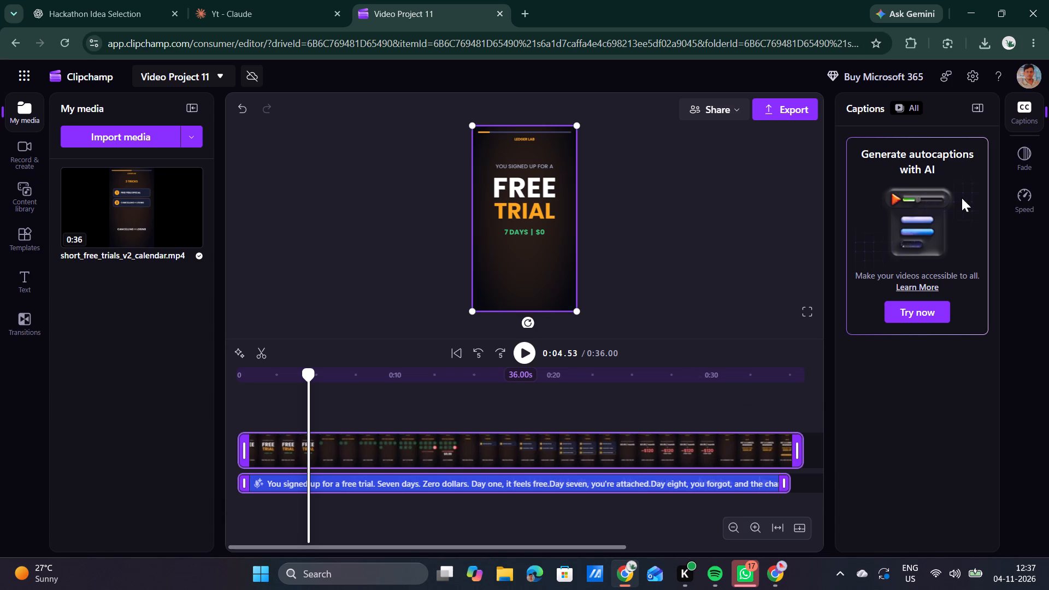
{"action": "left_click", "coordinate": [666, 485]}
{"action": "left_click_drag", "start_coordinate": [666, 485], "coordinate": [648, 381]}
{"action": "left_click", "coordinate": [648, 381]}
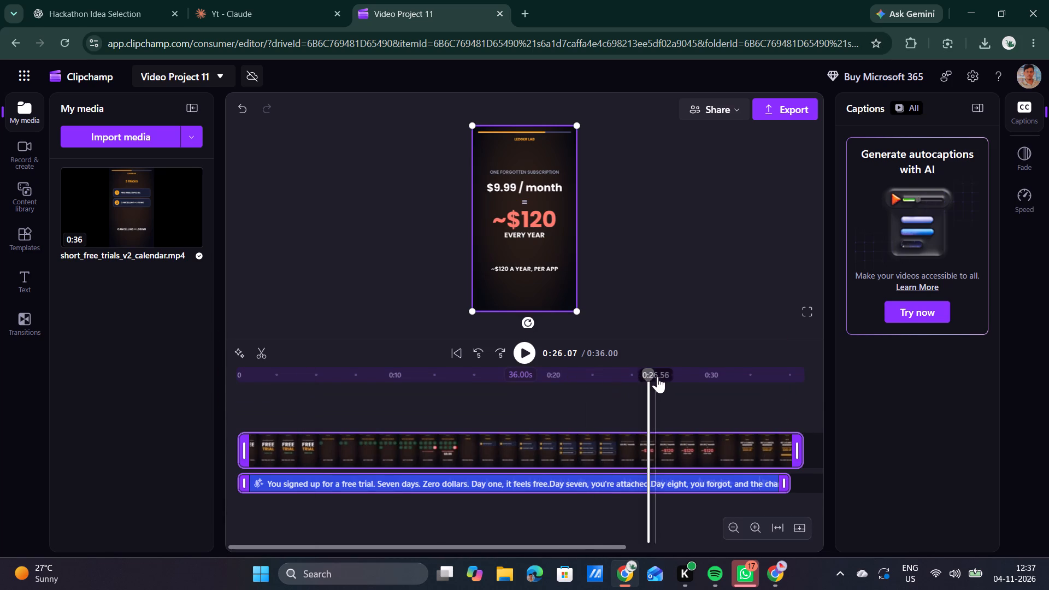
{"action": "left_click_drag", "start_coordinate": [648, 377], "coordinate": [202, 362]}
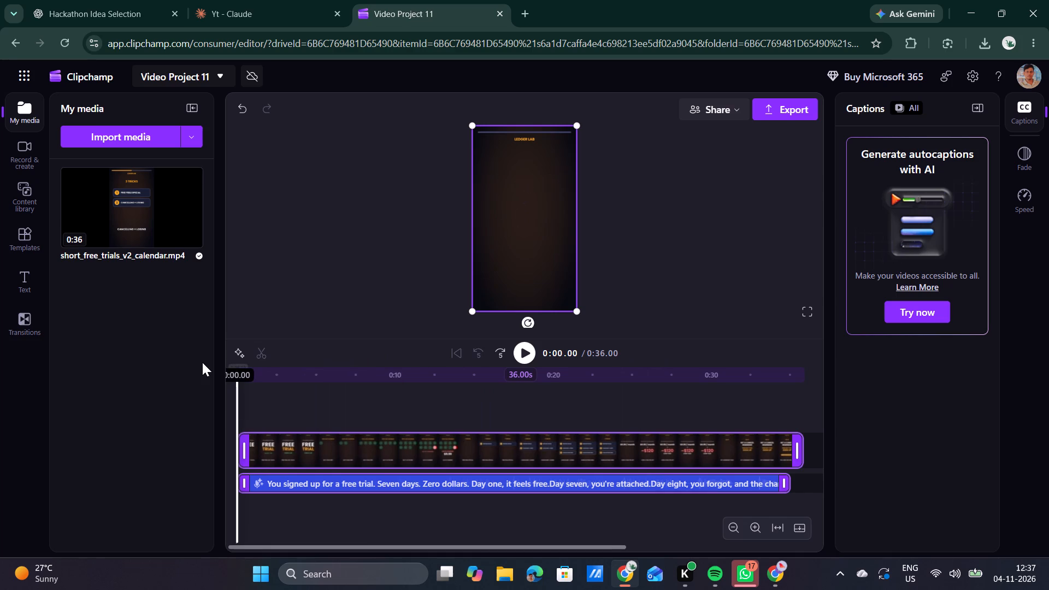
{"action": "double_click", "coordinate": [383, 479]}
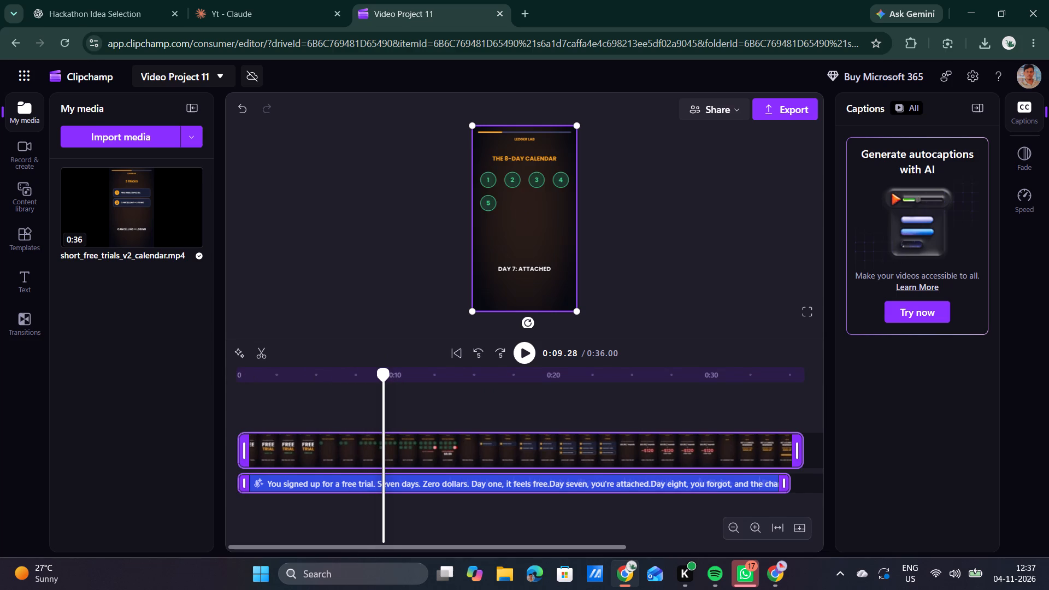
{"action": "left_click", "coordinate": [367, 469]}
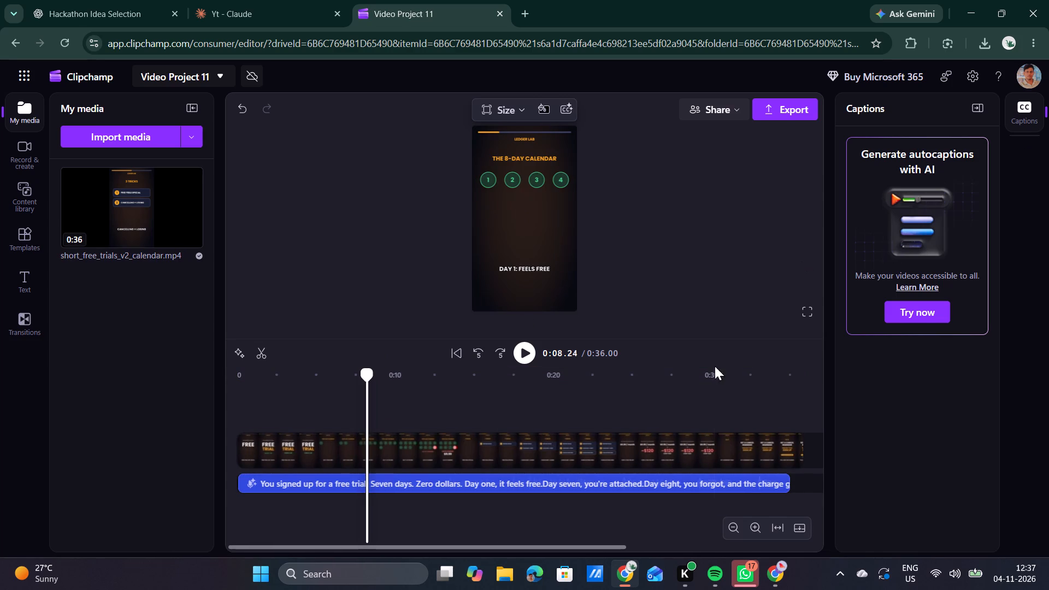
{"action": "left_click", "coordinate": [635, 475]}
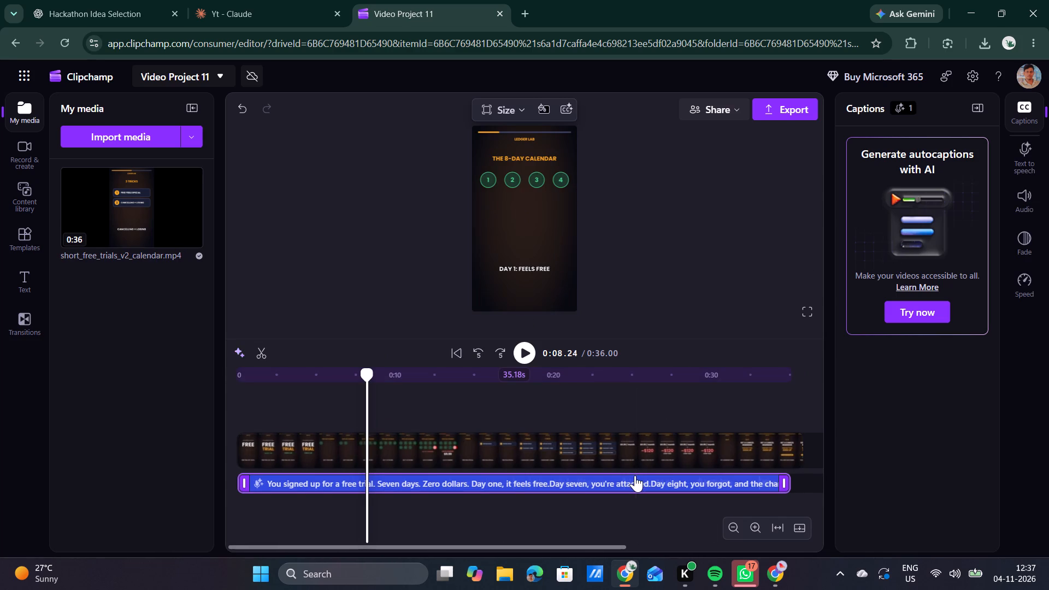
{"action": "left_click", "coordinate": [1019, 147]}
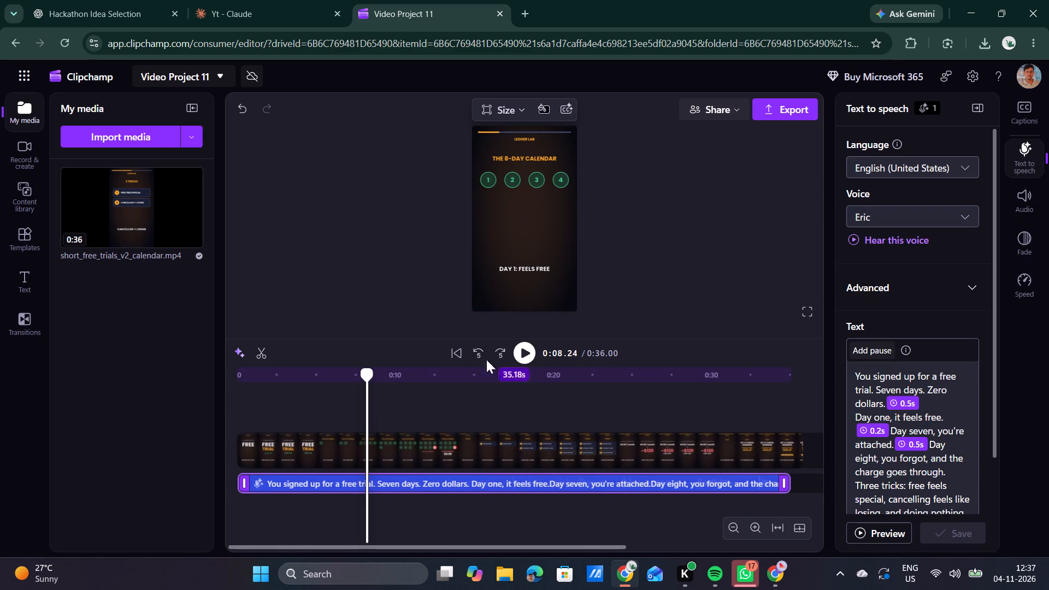
Play the video from about 0:05 through the day 8 charge to check how the narration matches the visuals.
{"action": "left_click_drag", "start_coordinate": [364, 374], "coordinate": [315, 375]}
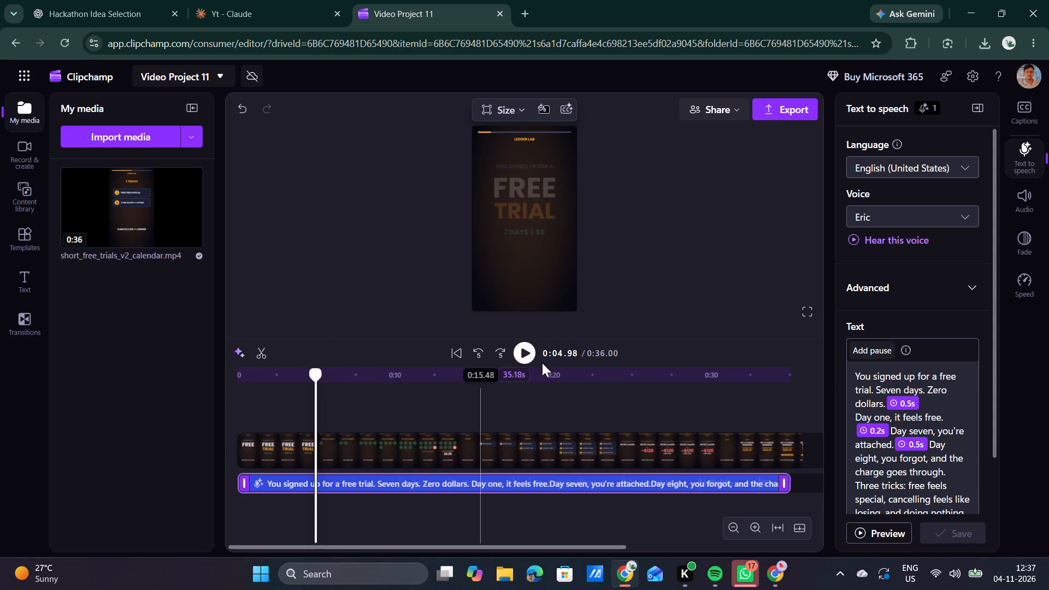
{"action": "left_click", "coordinate": [530, 351]}
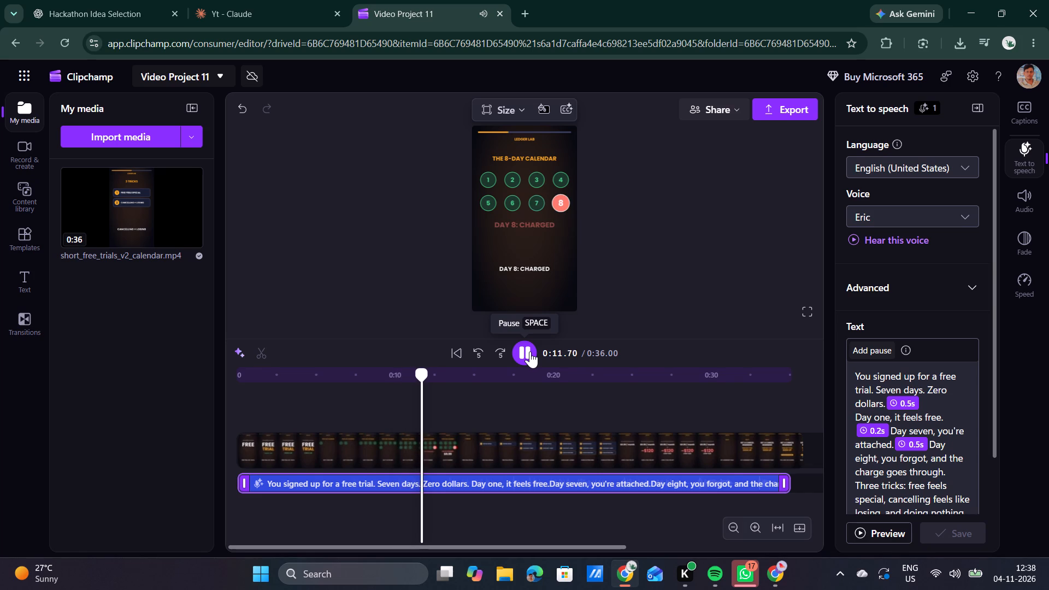
{"action": "left_click", "coordinate": [530, 351]}
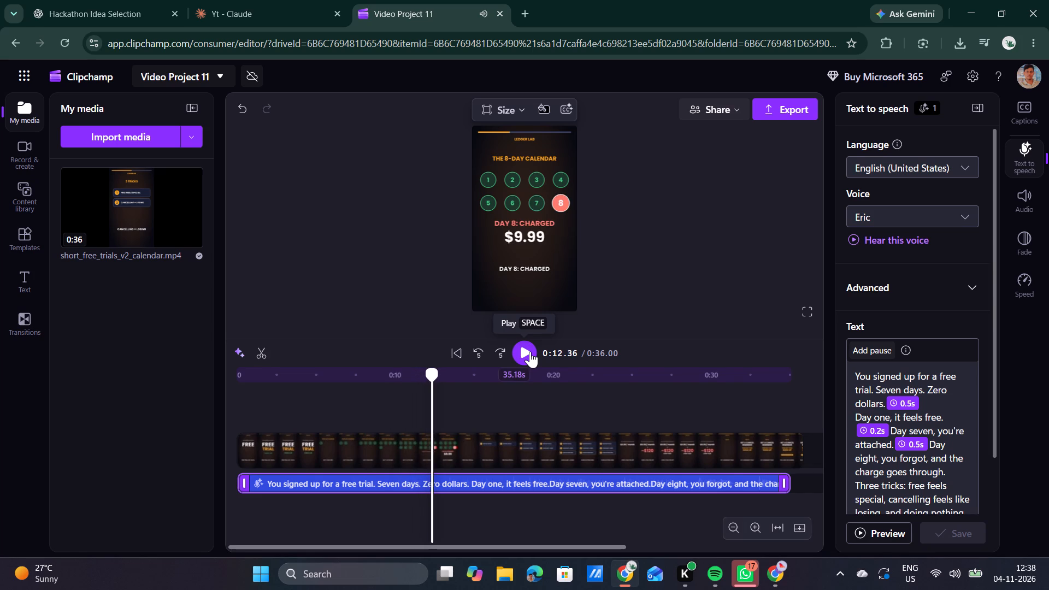
Set the pause after "Zero dollars." to 0.2 s and save the narration.
{"action": "left_click", "coordinate": [915, 445]}
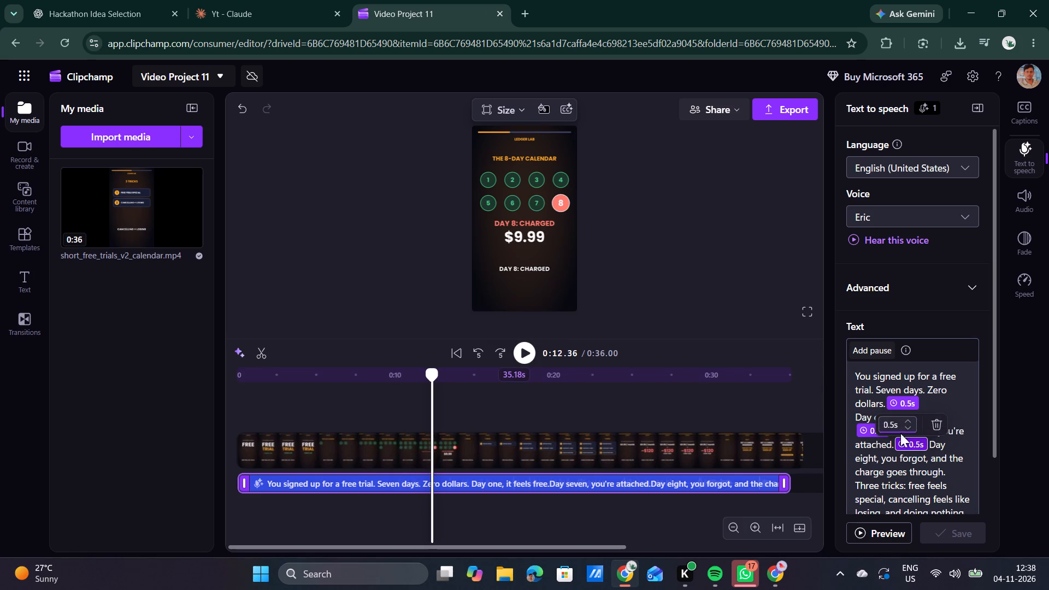
{"action": "left_click", "coordinate": [911, 402]}
{"action": "key", "text": "Left"}
{"action": "key", "text": "Left"}
{"action": "key", "text": "Left"}
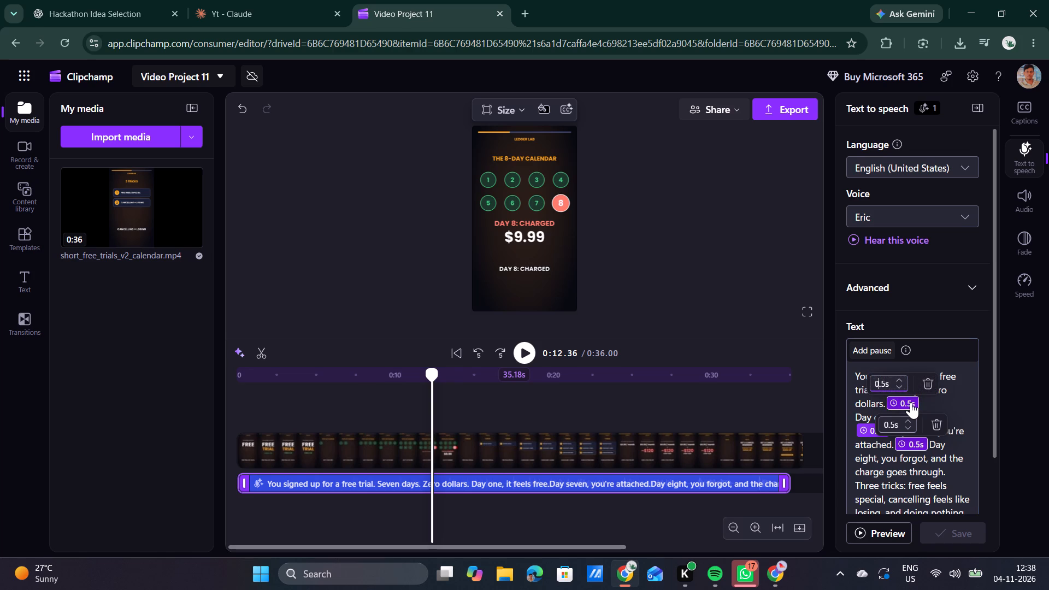
{"action": "key", "text": "Down"}
{"action": "key", "text": "Down"}
{"action": "key", "text": "Down"}
{"action": "left_click", "coordinate": [948, 404]}
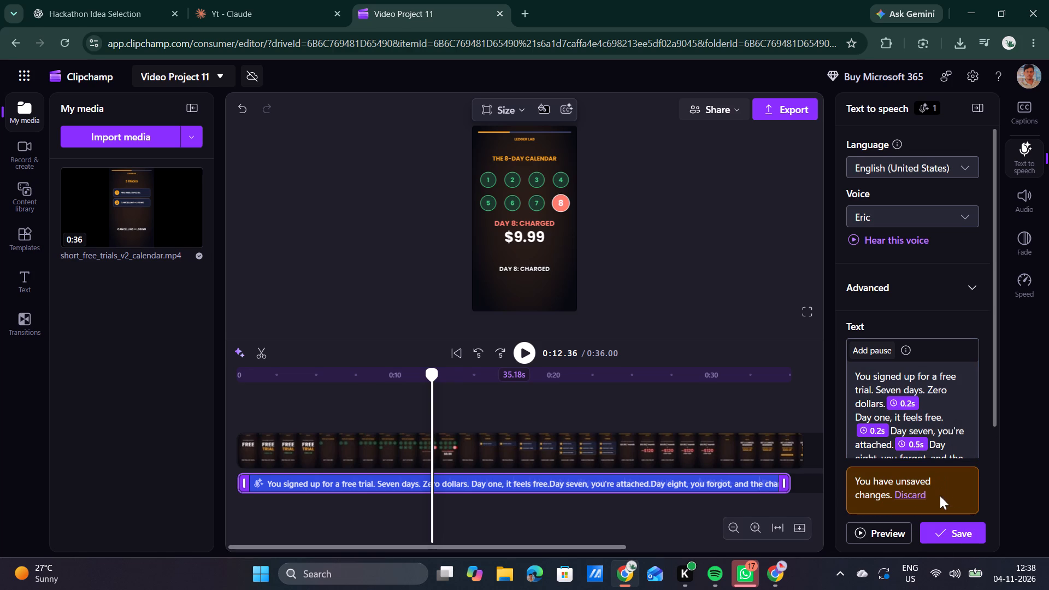
{"action": "left_click", "coordinate": [948, 536]}
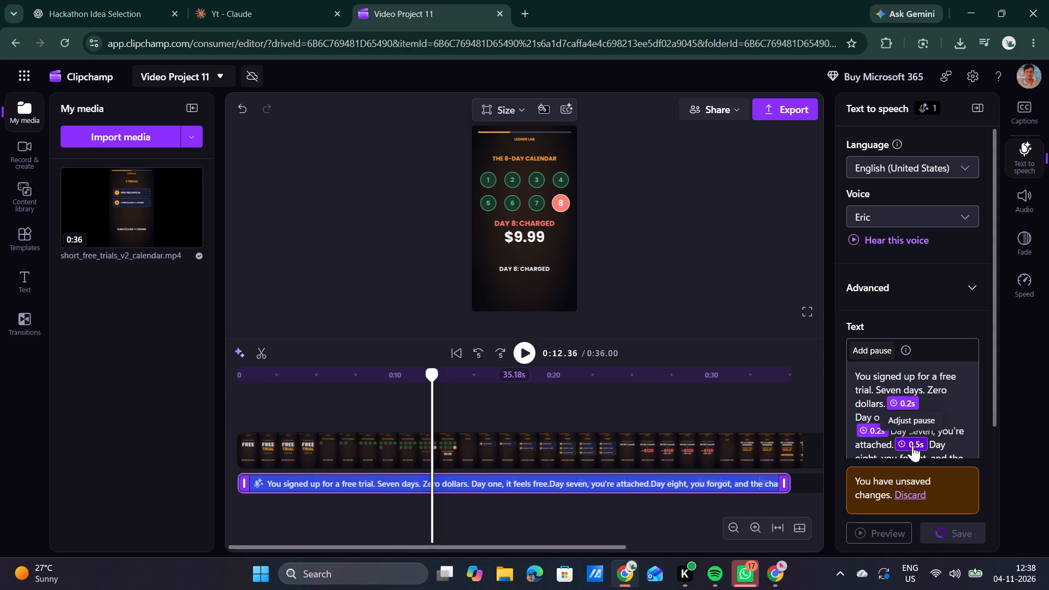
Play the video from about 0:04 into the 3 Tricks scene, stopping around the day 8 charge to check the narration's timing.
{"action": "left_click_drag", "start_coordinate": [428, 375], "coordinate": [388, 379]}
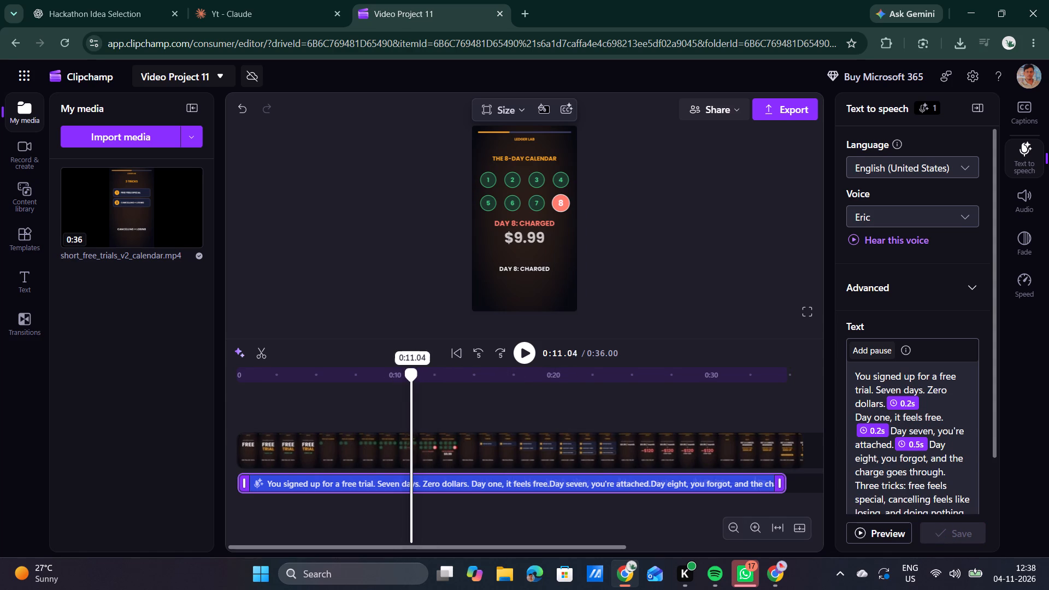
{"action": "left_click_drag", "start_coordinate": [388, 379], "coordinate": [349, 385]}
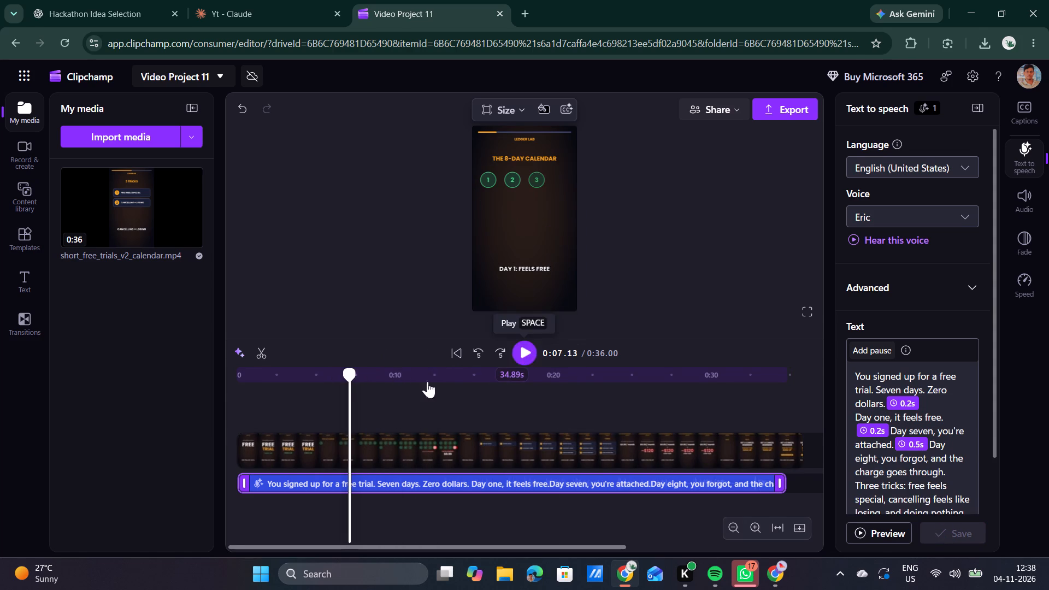
{"action": "left_click_drag", "start_coordinate": [351, 374], "coordinate": [300, 380]}
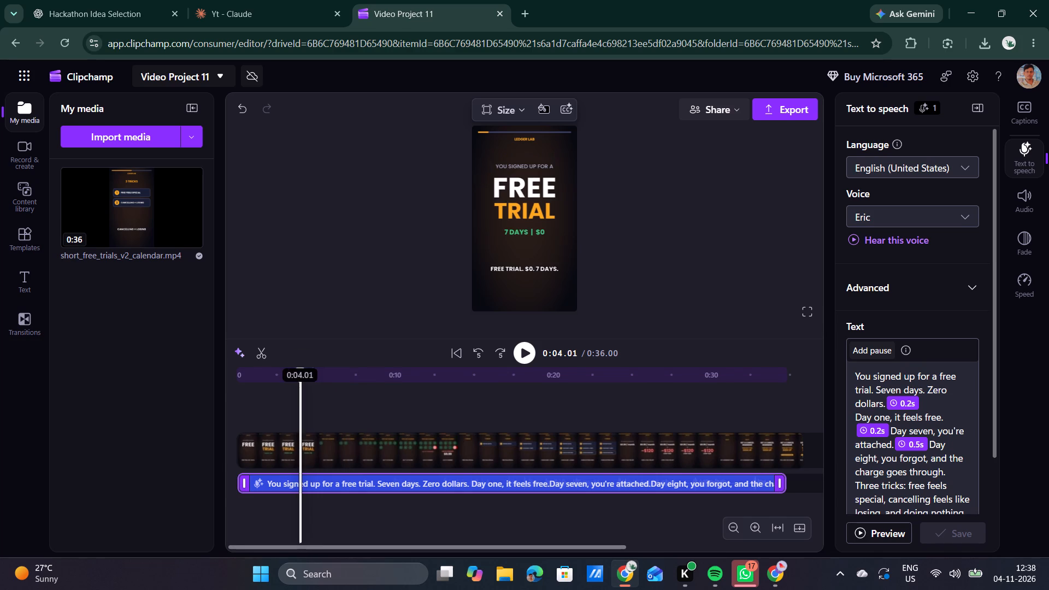
{"action": "left_click", "coordinate": [529, 349]}
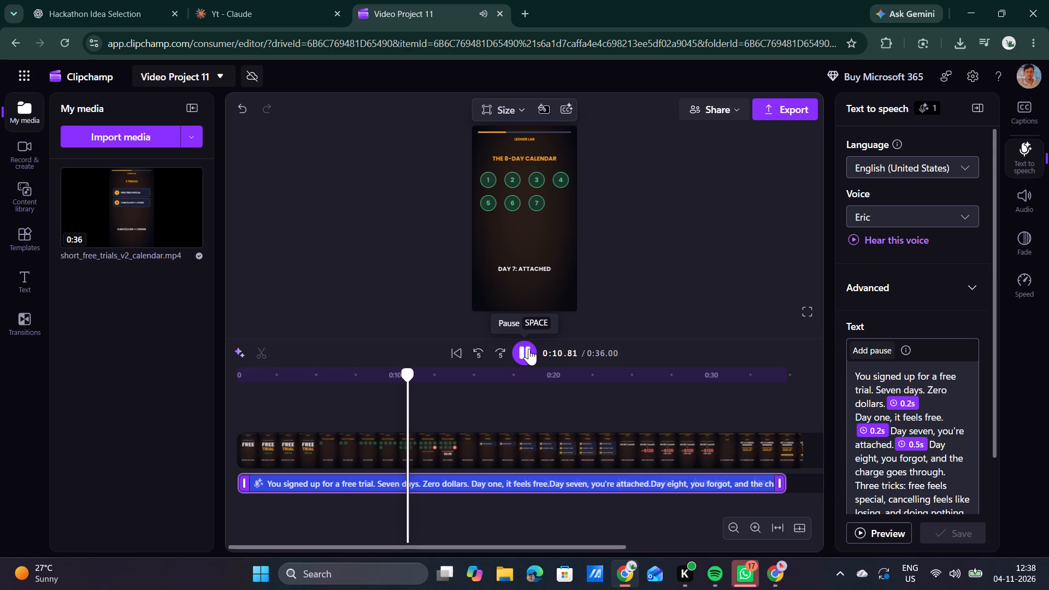
{"action": "left_click", "coordinate": [529, 349]}
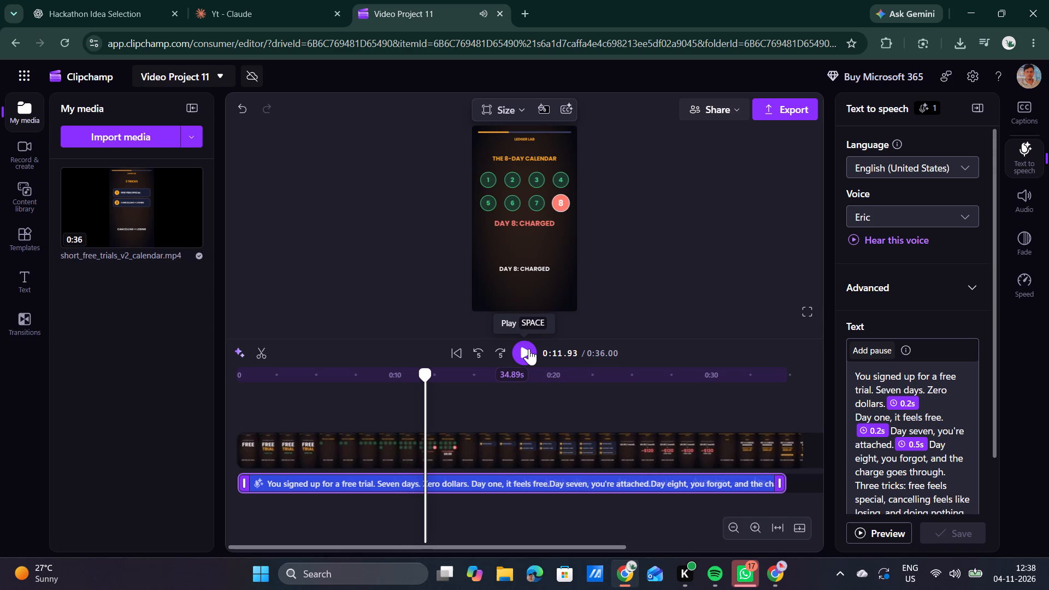
{"action": "left_click", "coordinate": [529, 349]}
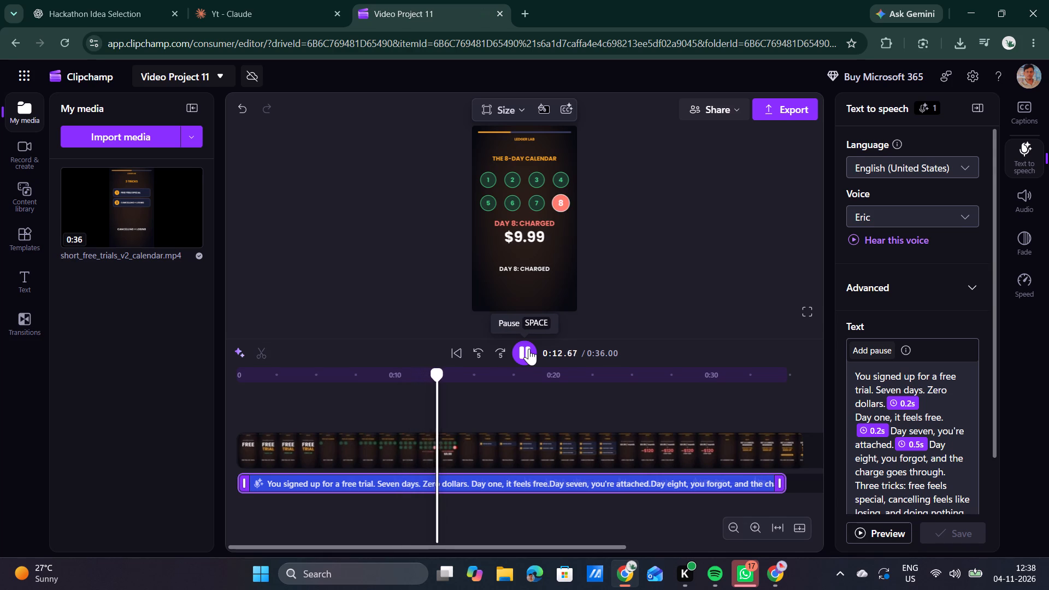
{"action": "left_click", "coordinate": [529, 349]}
{"action": "left_click", "coordinate": [529, 349]}
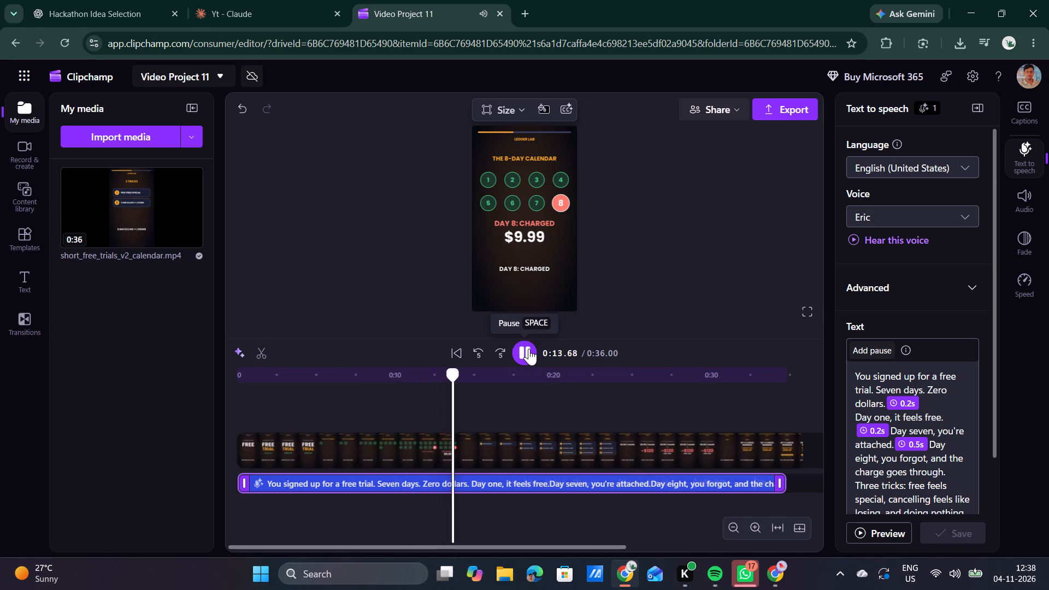
{"action": "left_click", "coordinate": [529, 349]}
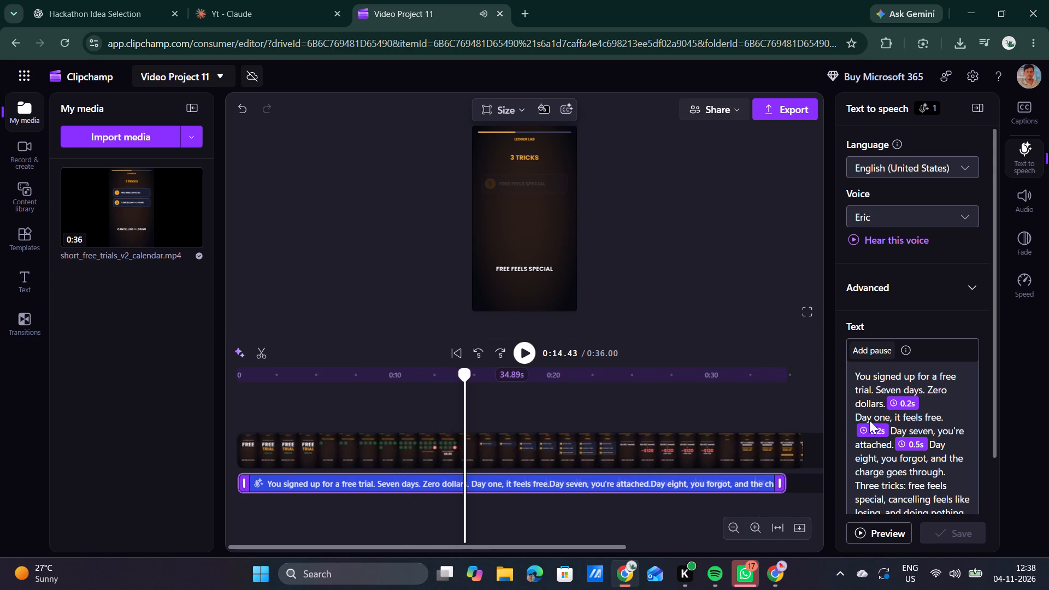
Set the pause after "Day seven, you're attached." to 0.1 s and save the narration.
{"action": "left_click", "coordinate": [915, 442]}
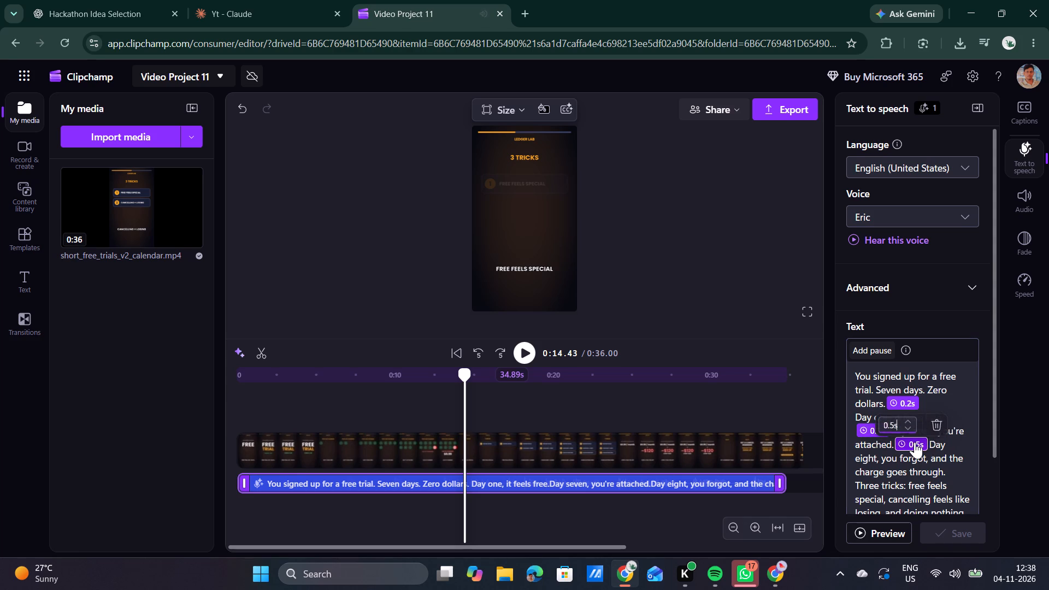
{"action": "key", "text": "Down"}
{"action": "key", "text": "Down"}
{"action": "key", "text": "Down"}
{"action": "key", "text": "Down"}
{"action": "key", "text": "Down"}
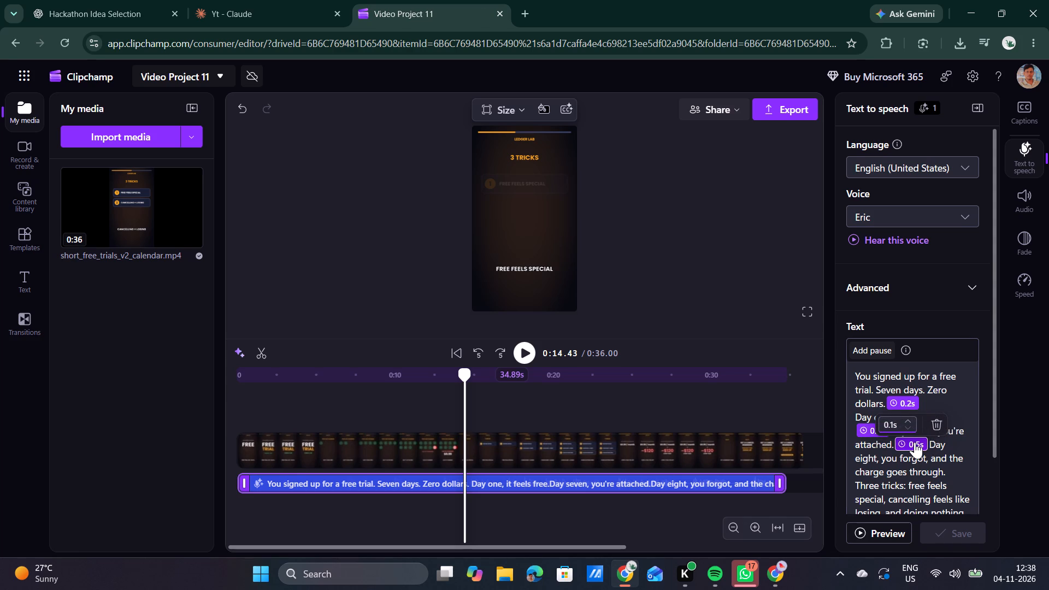
{"action": "key", "text": "Down"}
{"action": "left_click", "coordinate": [915, 442]}
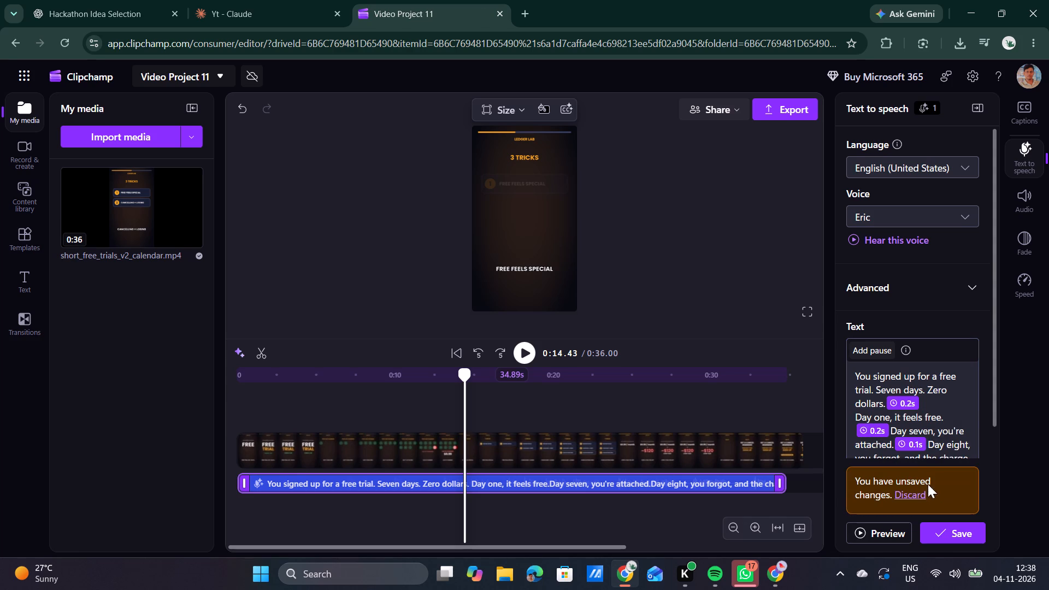
{"action": "left_click", "coordinate": [942, 531]}
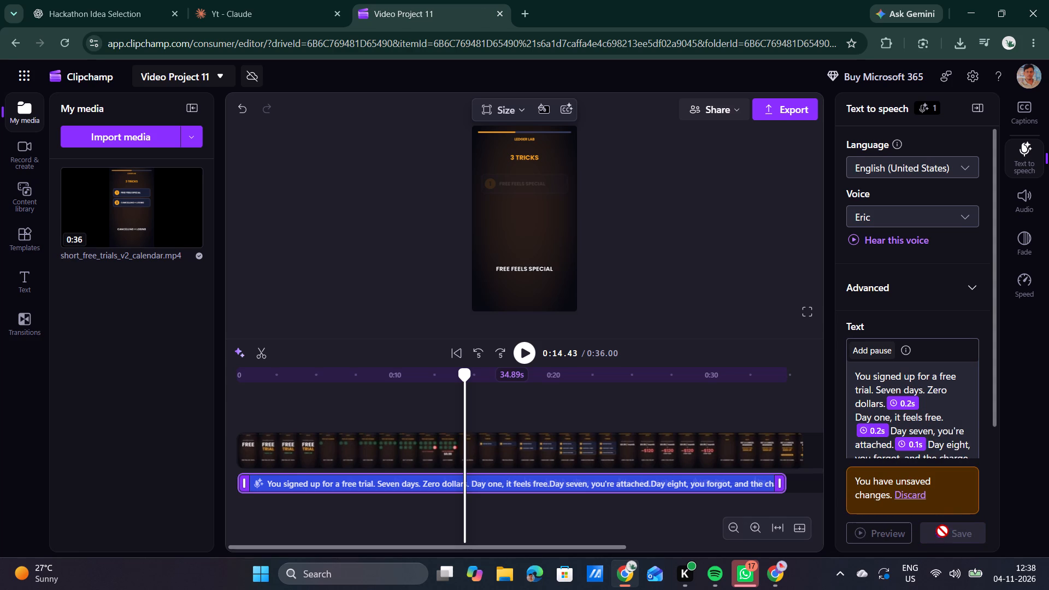
Play the video from the opening seconds through to the end to check the narration against every scene.
{"action": "left_click_drag", "start_coordinate": [462, 375], "coordinate": [356, 386]}
{"action": "left_click_drag", "start_coordinate": [356, 386], "coordinate": [297, 387]}
{"action": "left_click", "coordinate": [535, 352]}
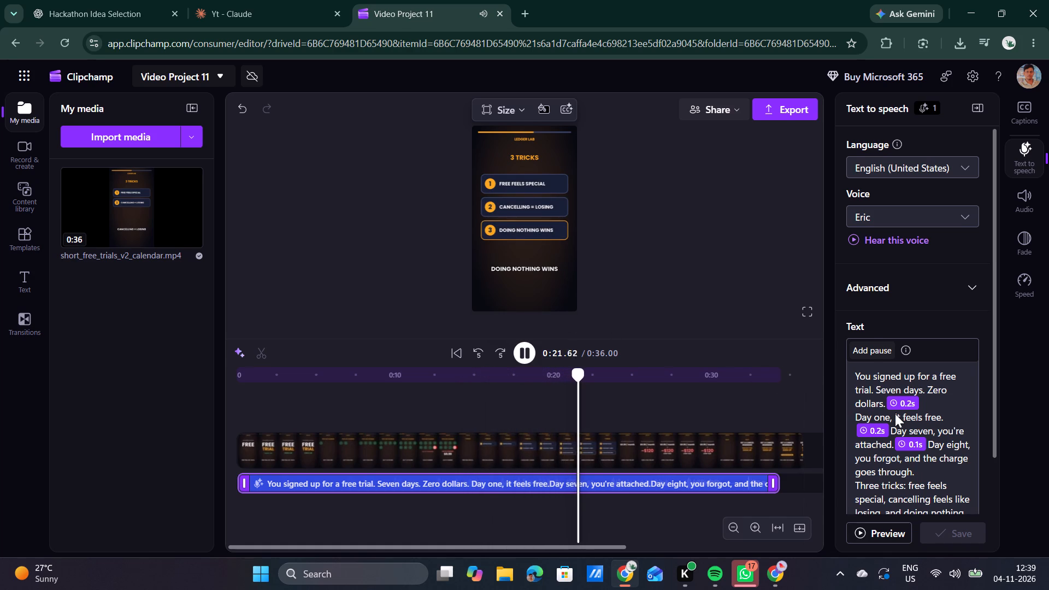
{"action": "scroll", "coordinate": [895, 414], "scroll_direction": "down", "scroll_amount": 3}
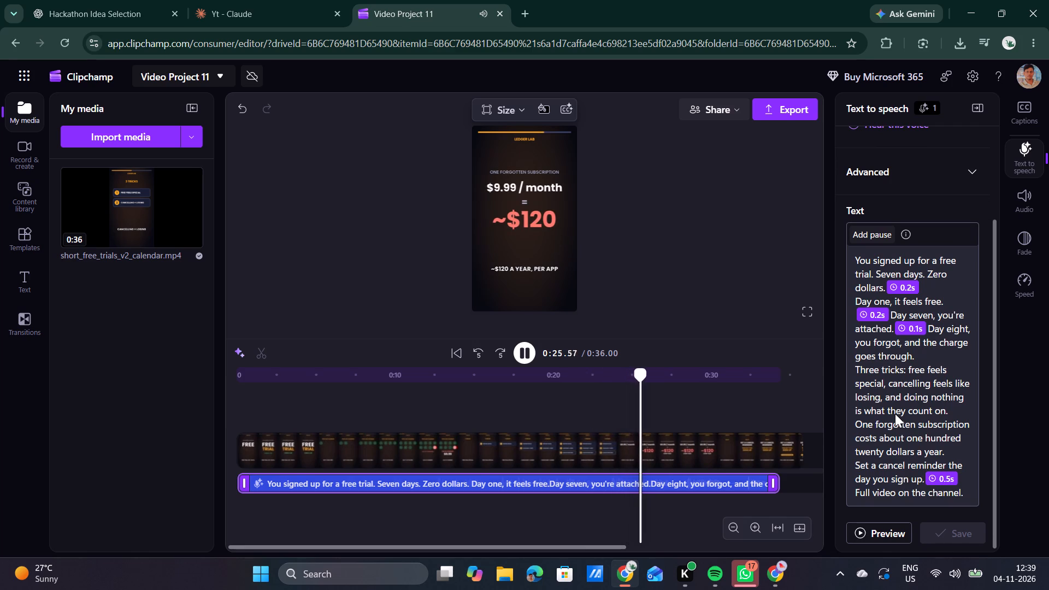
{"action": "scroll", "coordinate": [895, 414], "scroll_direction": "down", "scroll_amount": 1}
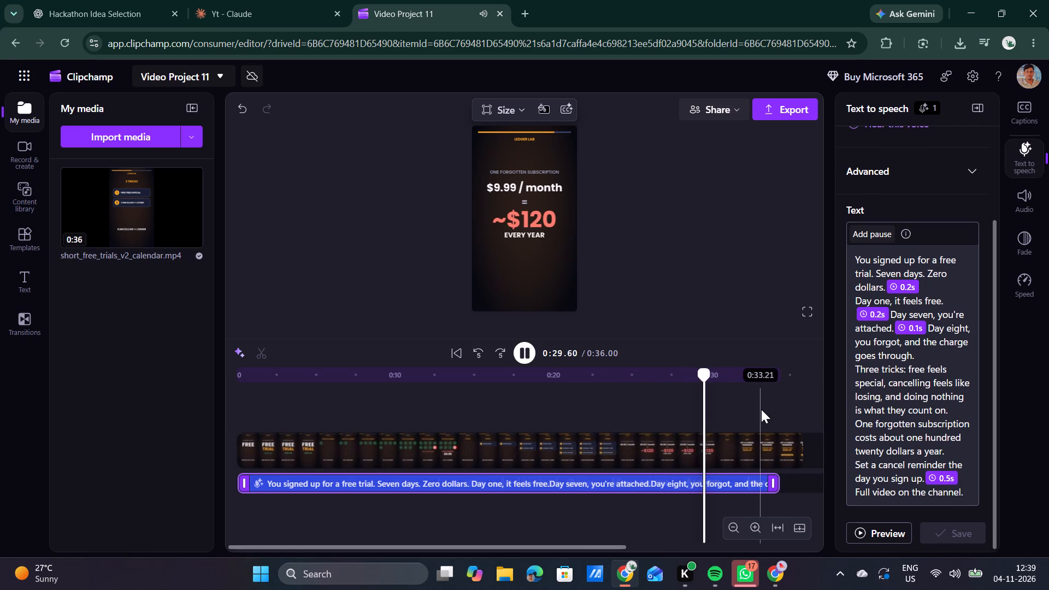
{"action": "scroll", "coordinate": [932, 407], "scroll_direction": "down", "scroll_amount": 1}
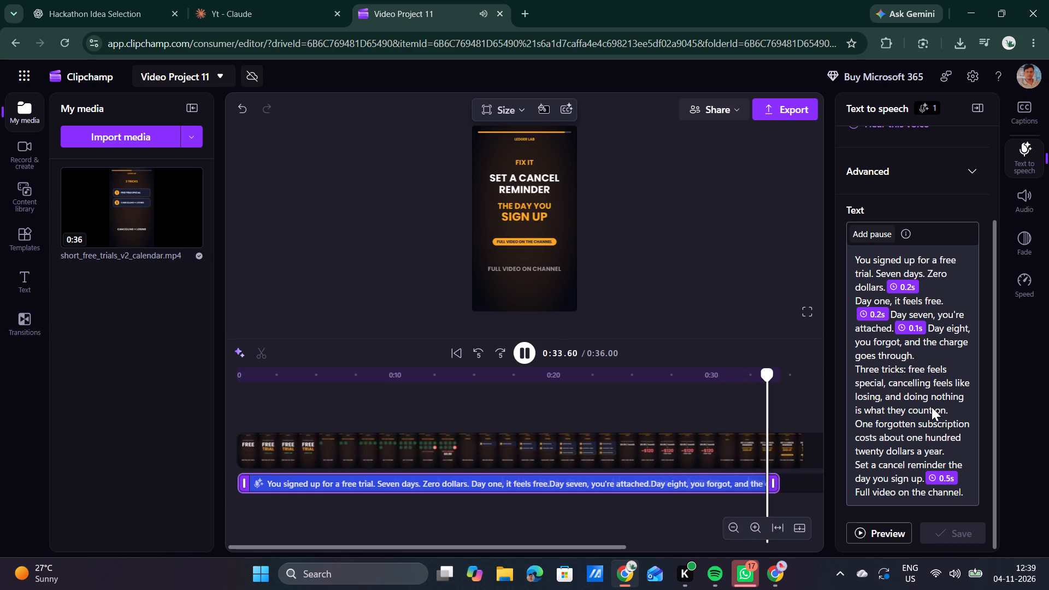
{"action": "left_click", "coordinate": [521, 365]}
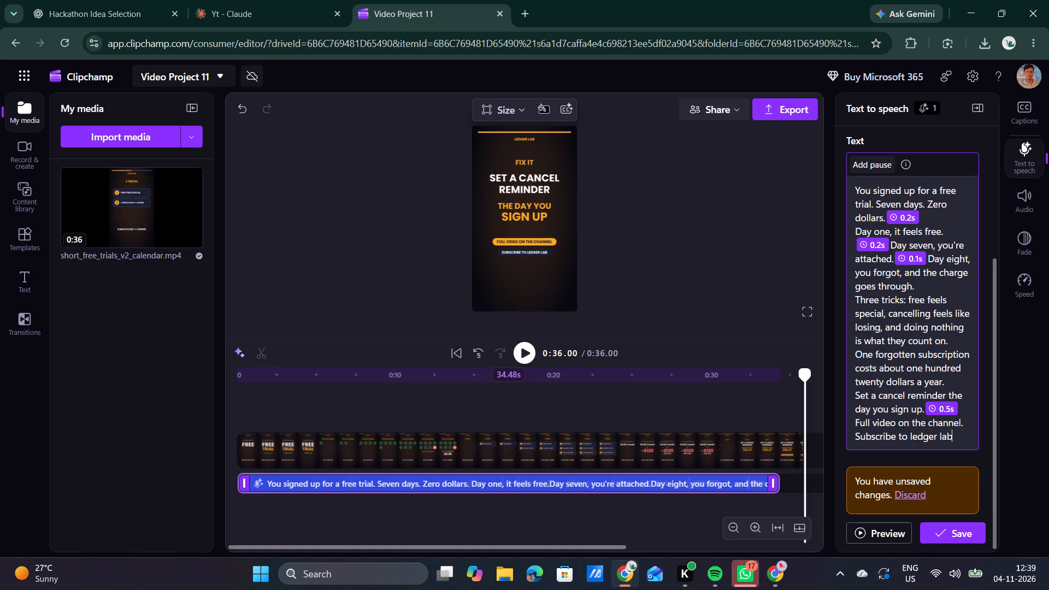
{"action": "key", "text": "period"}
{"action": "key", "text": "Return"}
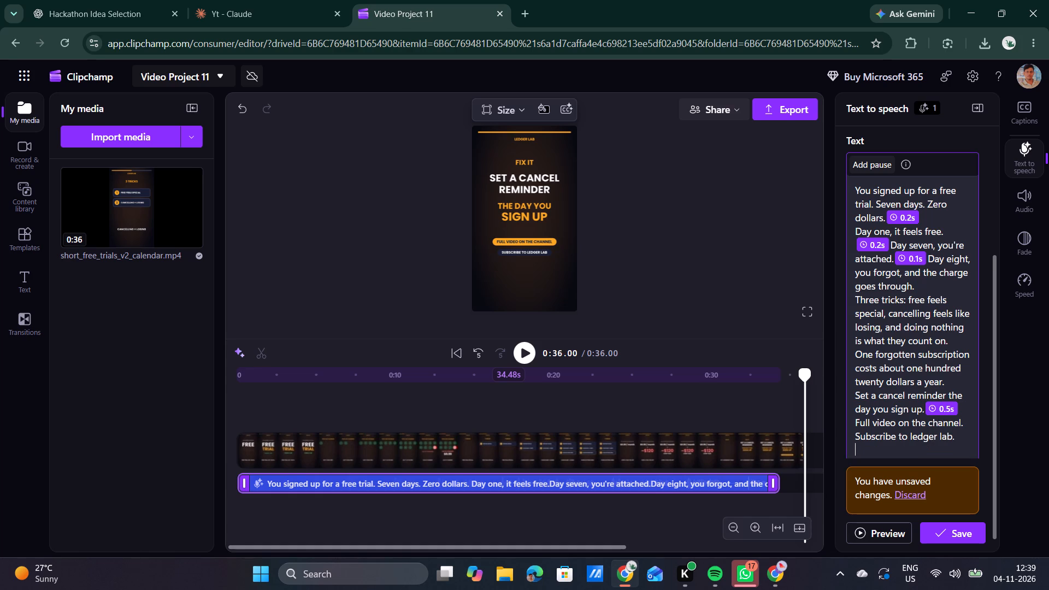
{"action": "left_click", "coordinate": [952, 533]}
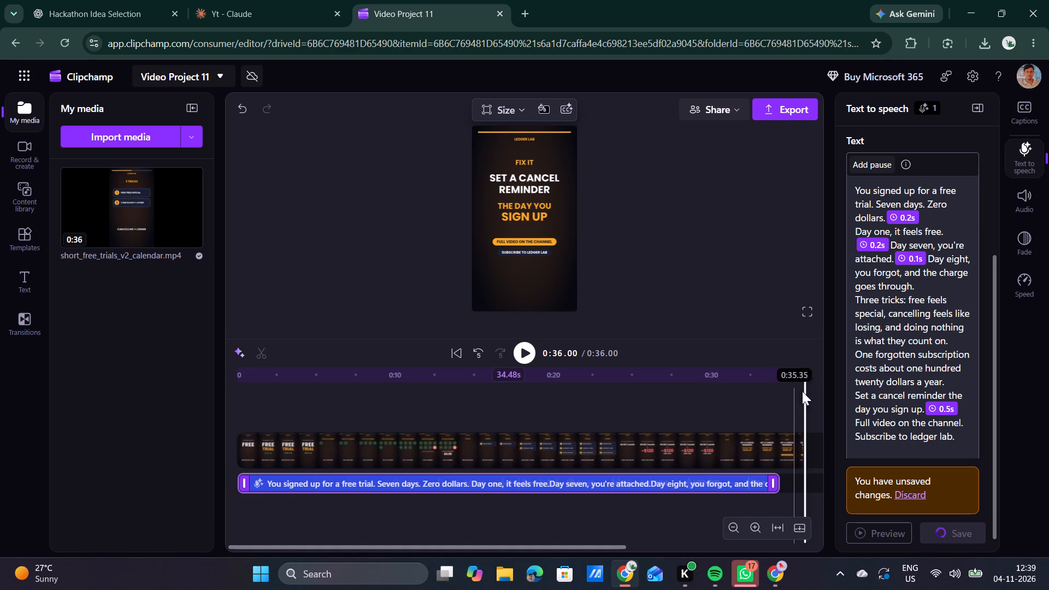
Reopen the narration's text-to-speech settings and play the video from about 0:17.6 to the end to check the closing lines.
{"action": "left_click_drag", "start_coordinate": [808, 383], "coordinate": [749, 384]}
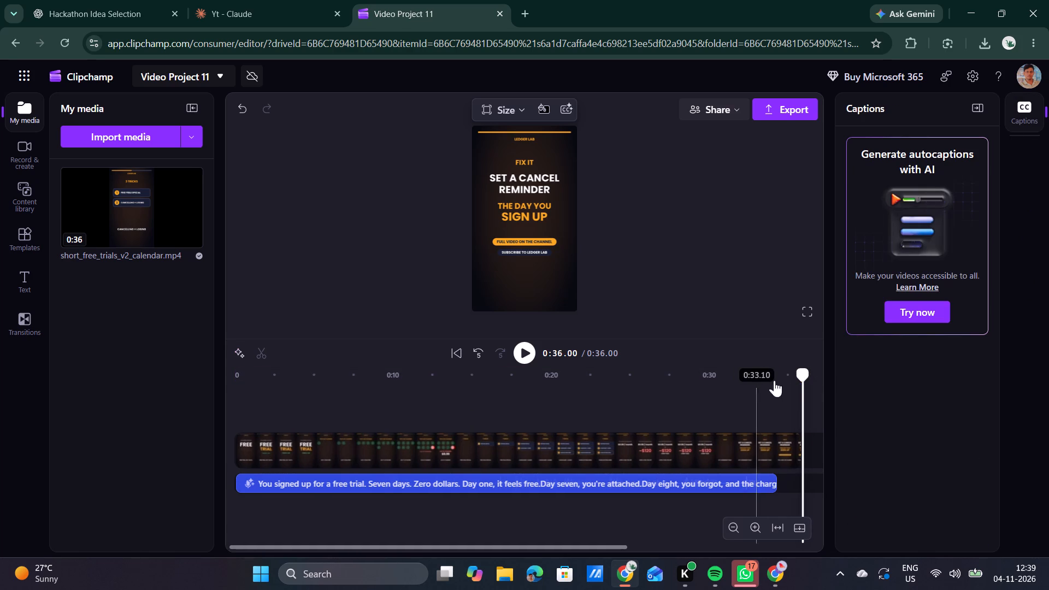
{"action": "left_click_drag", "start_coordinate": [800, 381], "coordinate": [667, 379]}
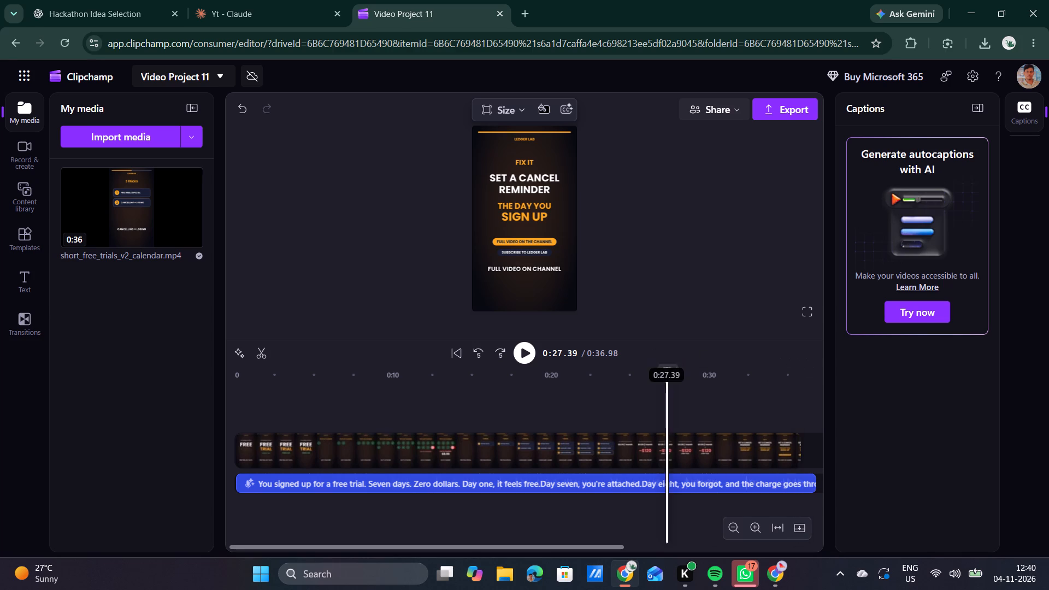
{"action": "left_click", "coordinate": [705, 474]}
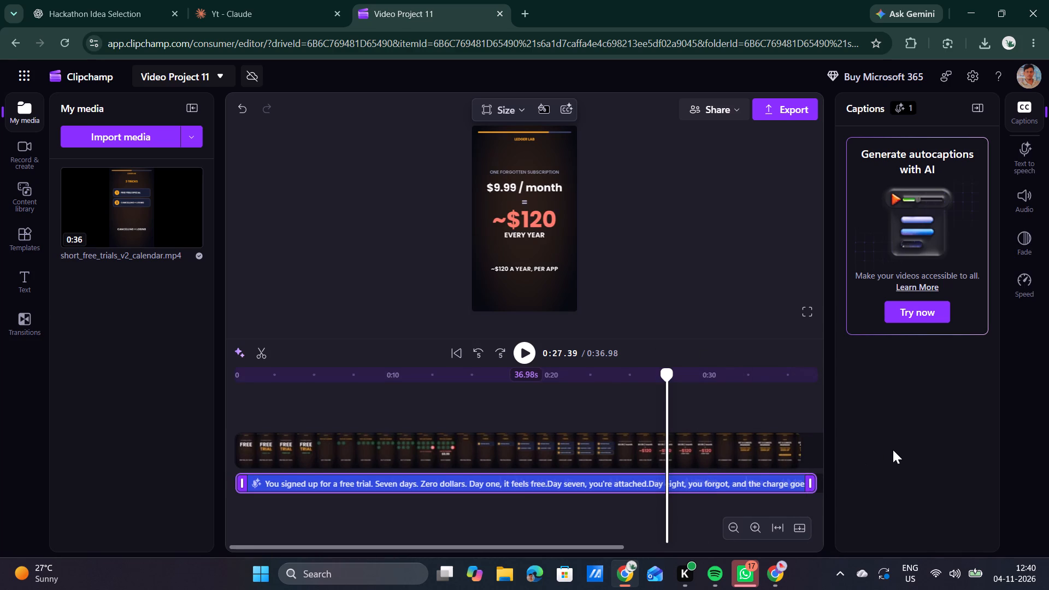
{"action": "left_click", "coordinate": [1028, 168]}
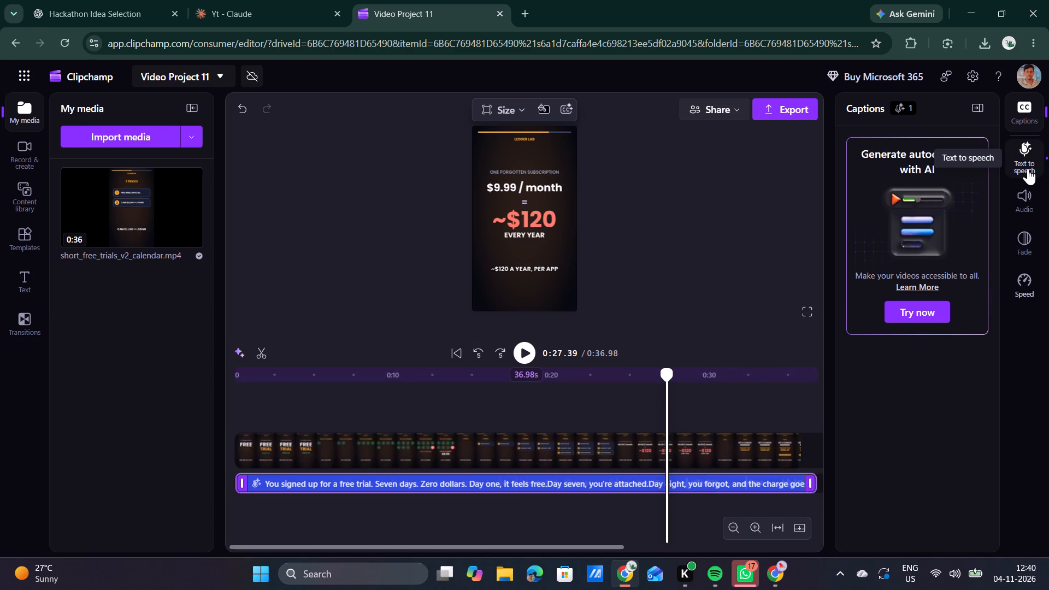
{"action": "scroll", "coordinate": [913, 392], "scroll_direction": "down", "scroll_amount": 4}
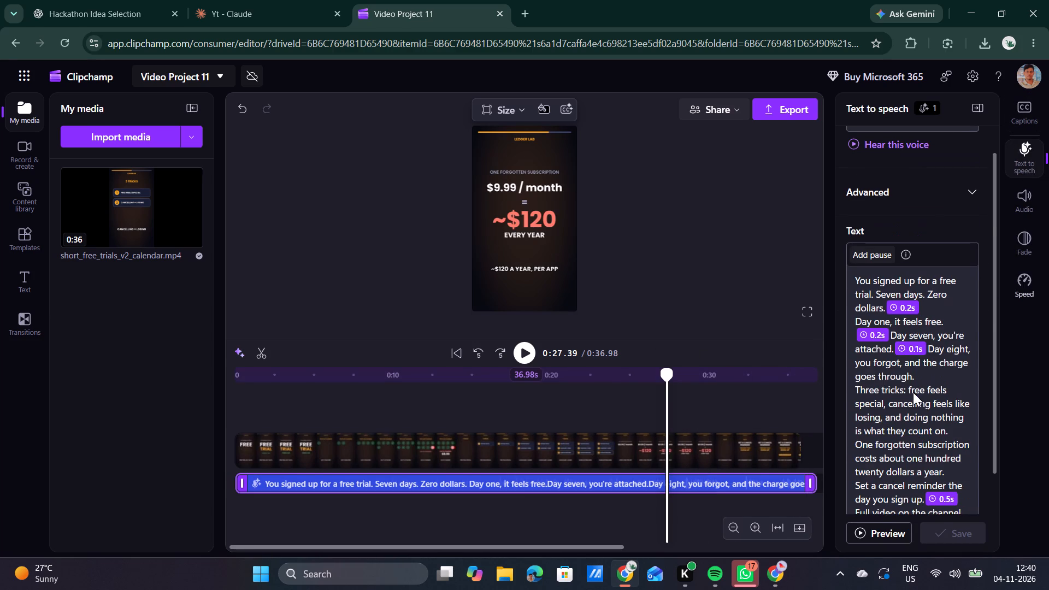
{"action": "left_click_drag", "start_coordinate": [664, 376], "coordinate": [512, 374]}
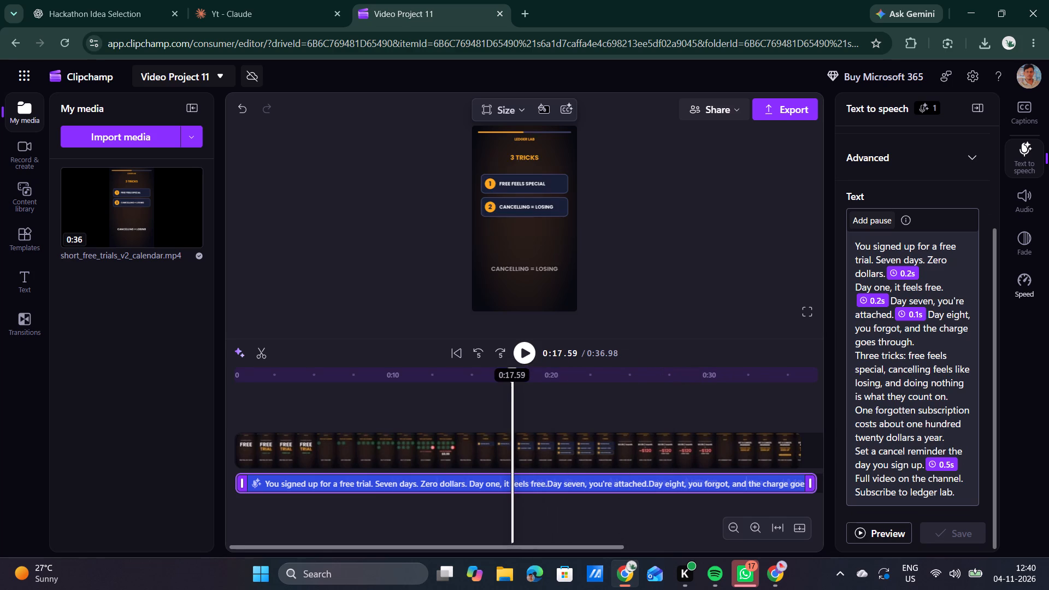
{"action": "left_click", "coordinate": [523, 359]}
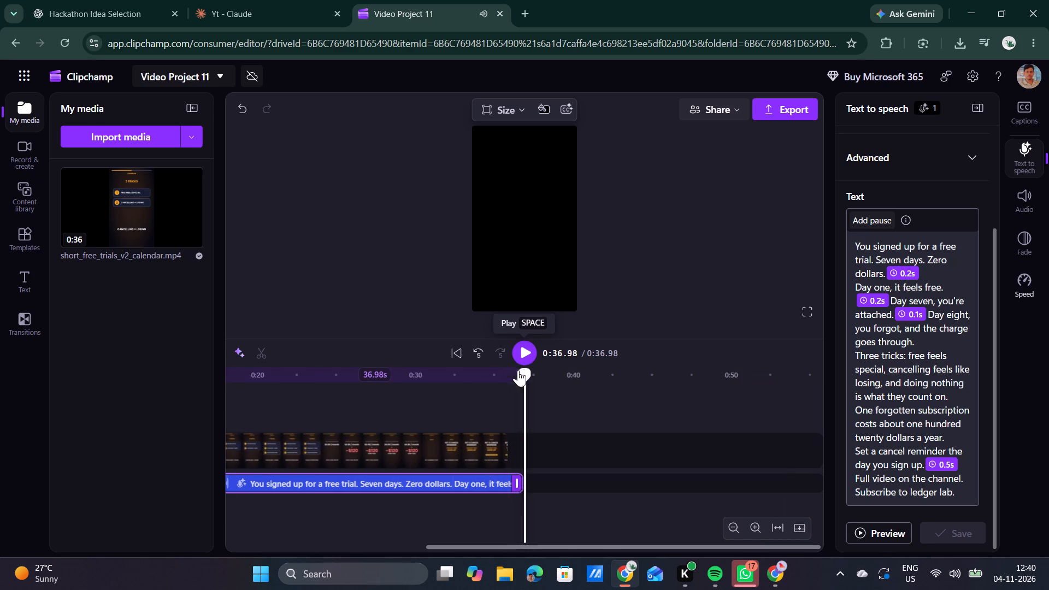
Trim the end of the narration clip to 36.00 s, level with the end of the video.
{"action": "left_click_drag", "start_coordinate": [517, 482], "coordinate": [510, 484]}
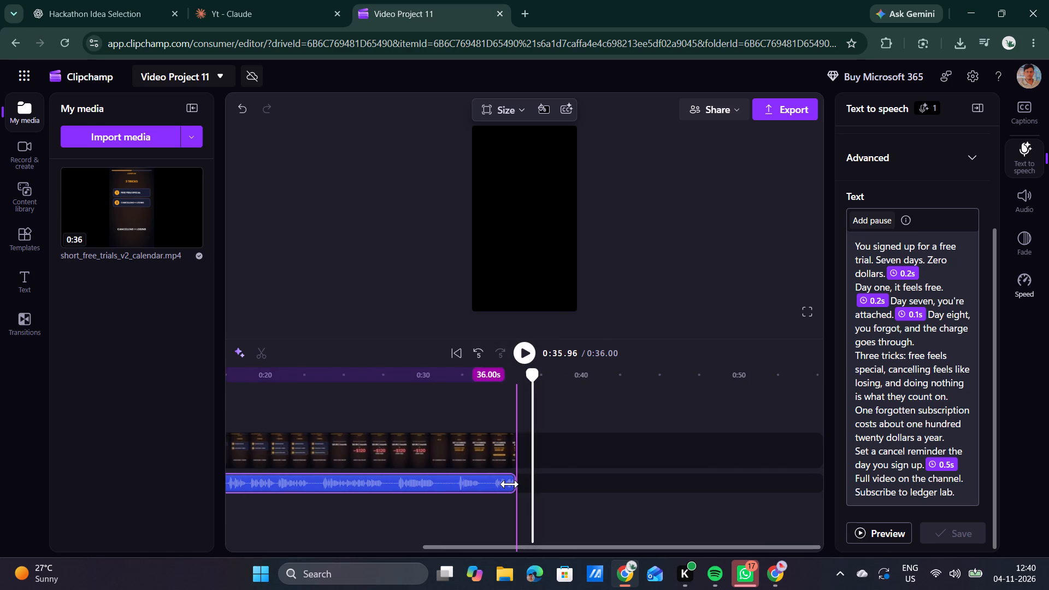
{"action": "left_click_drag", "start_coordinate": [510, 484], "coordinate": [508, 484]}
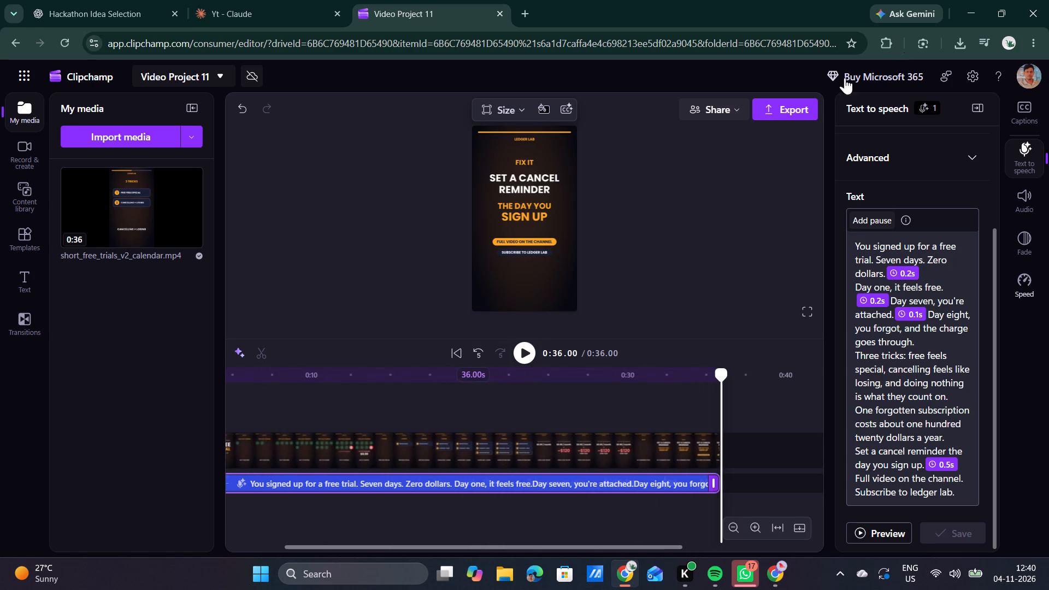
Export the video in 1080p as Video Project 11.mp4 without storing it in the cloud.
{"action": "left_click", "coordinate": [800, 99]}
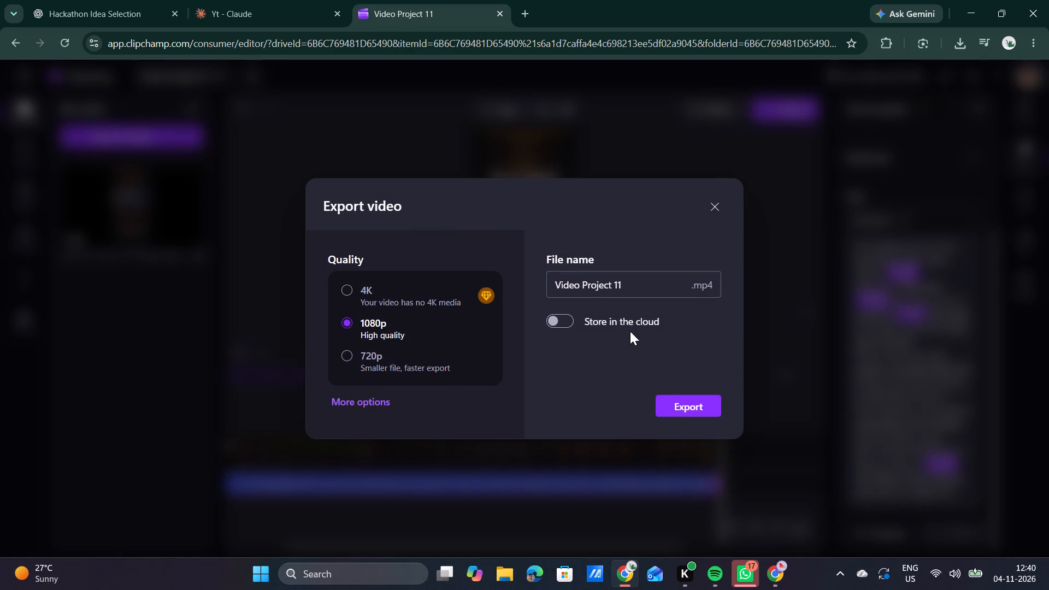
{"action": "left_click", "coordinate": [680, 402]}
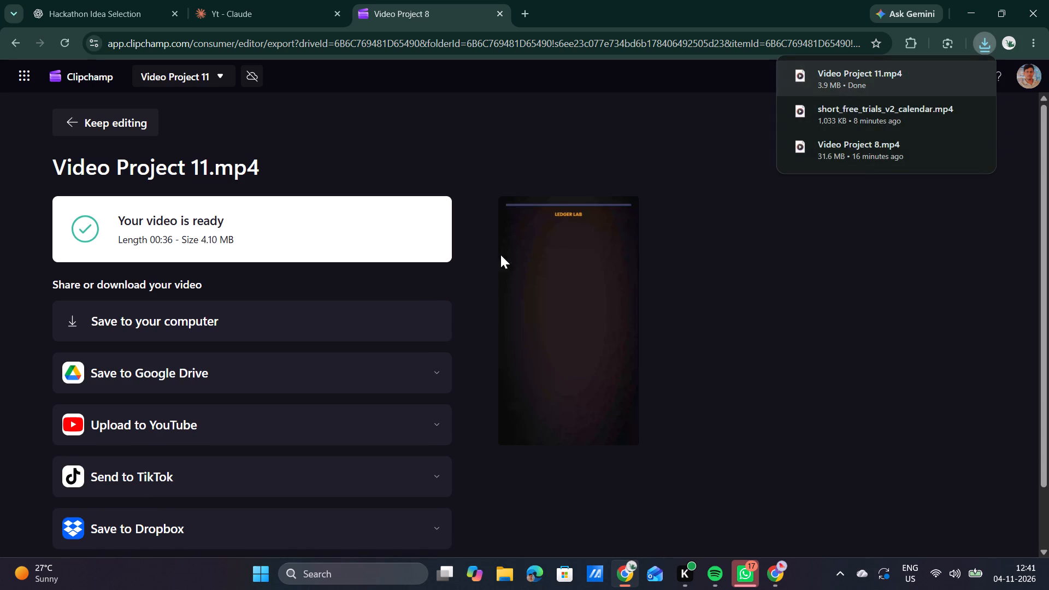
Switch to YouTube Studio, show the Ledger Lab channel's Shorts and bring up the choices for creating new content.
{"action": "left_click", "coordinate": [620, 152]}
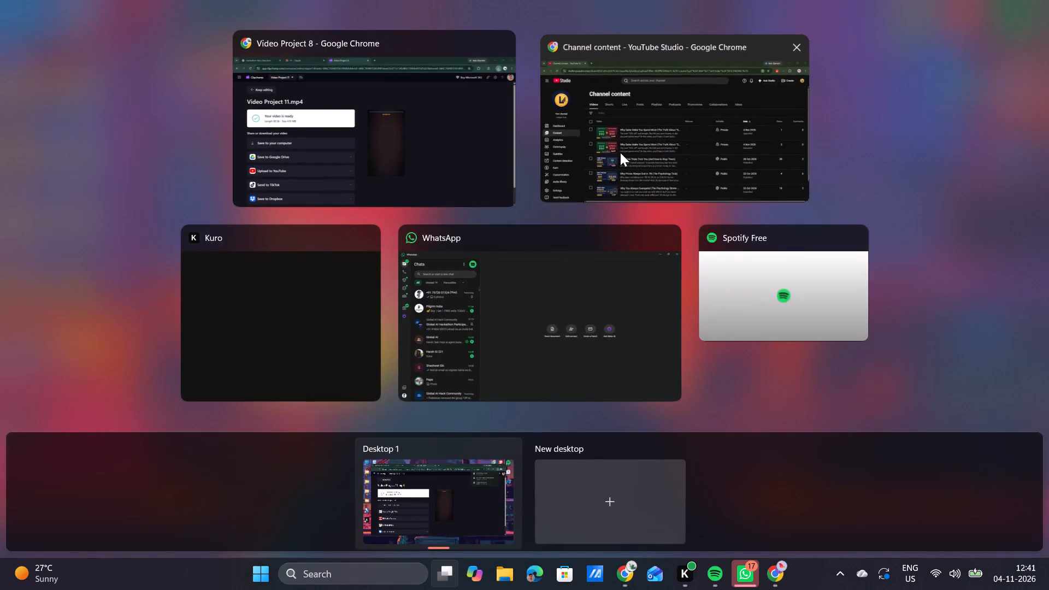
{"action": "left_click", "coordinate": [968, 78]}
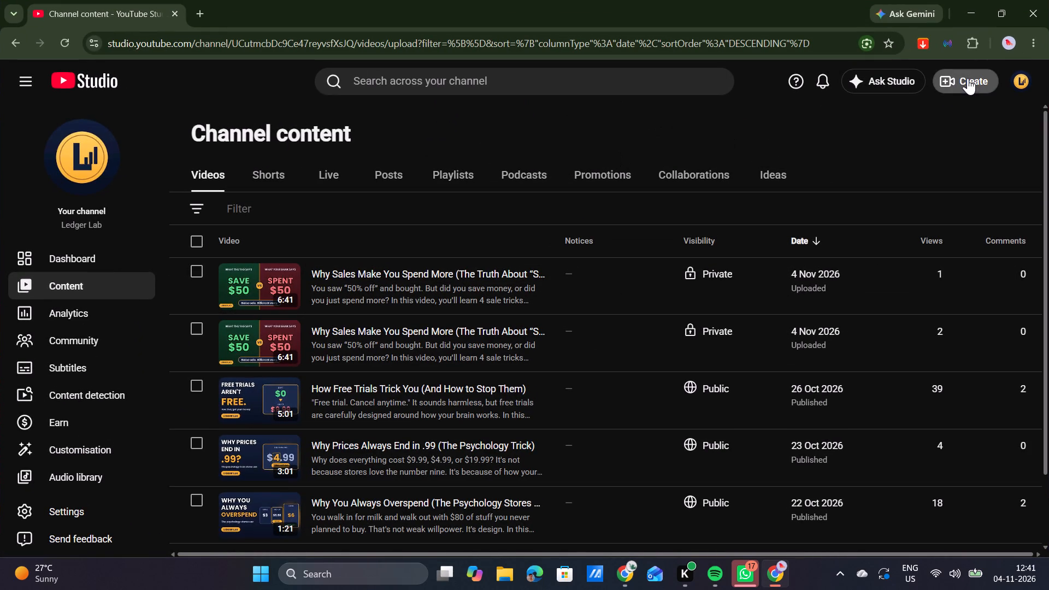
{"action": "left_click", "coordinate": [276, 174]}
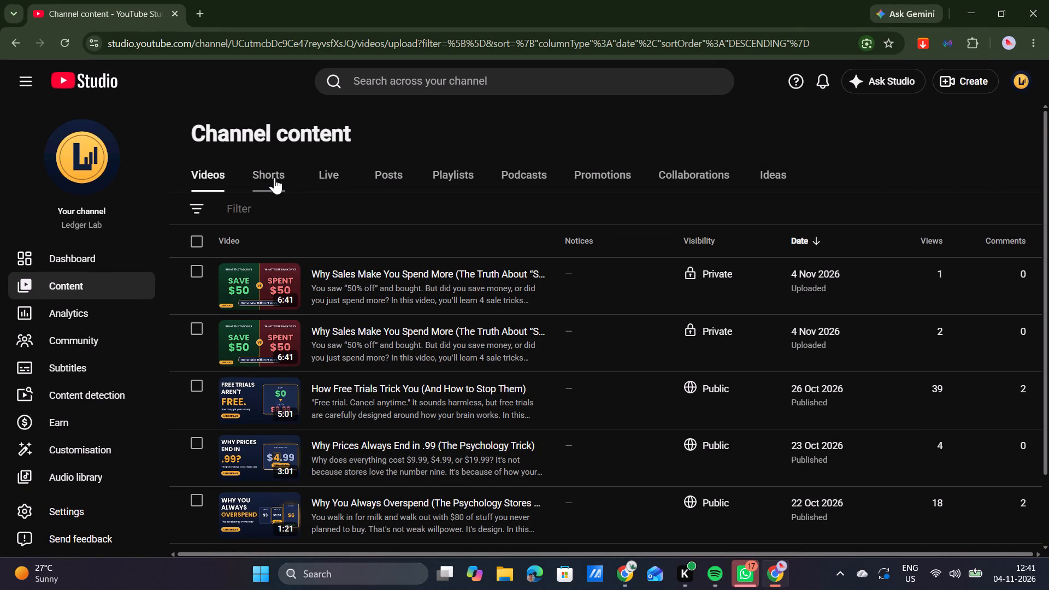
{"action": "left_click", "coordinate": [263, 177]}
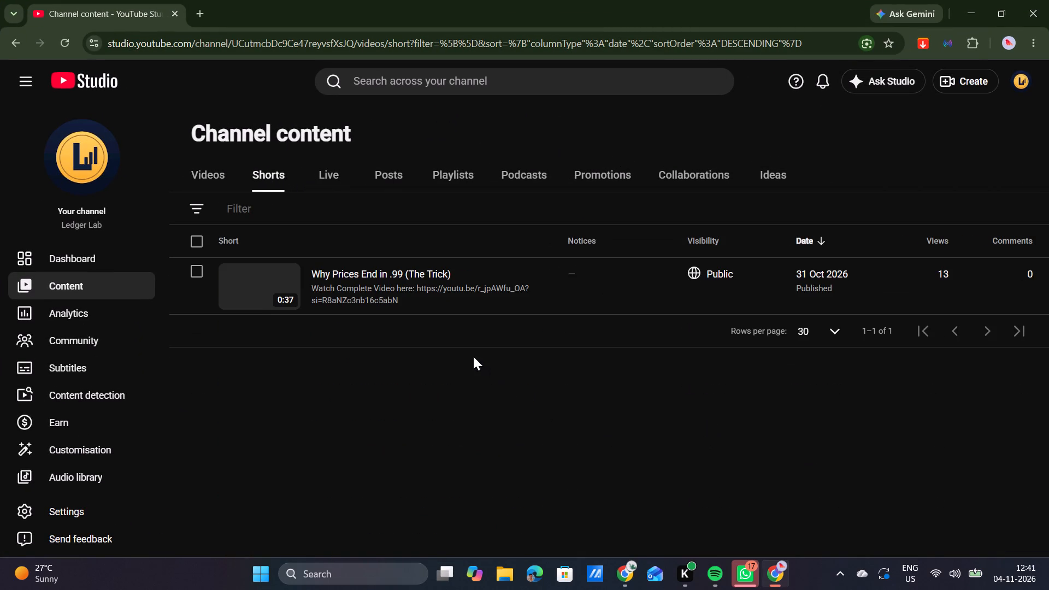
{"action": "left_click", "coordinate": [953, 83]}
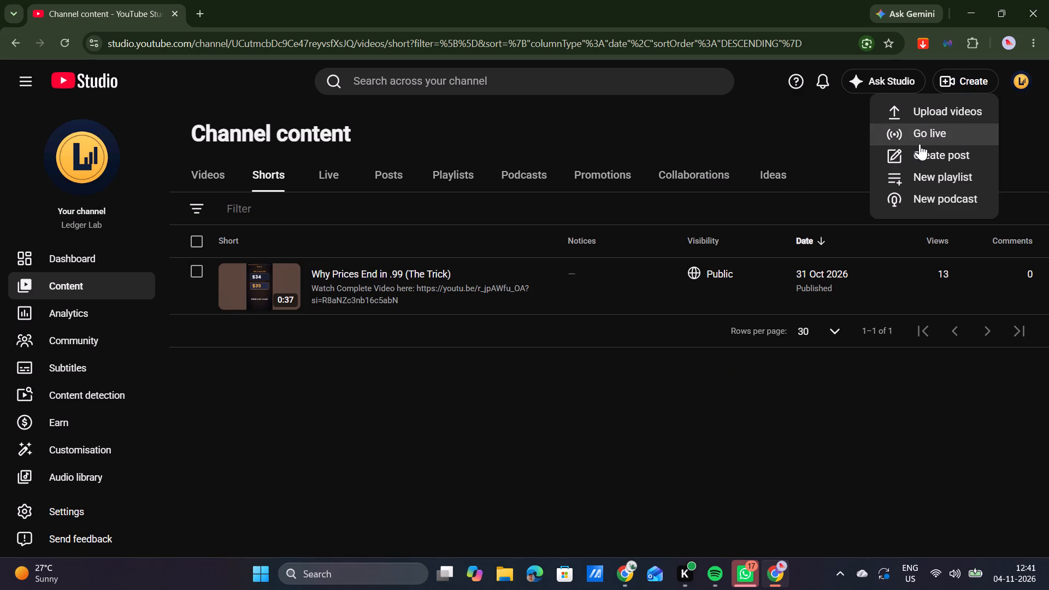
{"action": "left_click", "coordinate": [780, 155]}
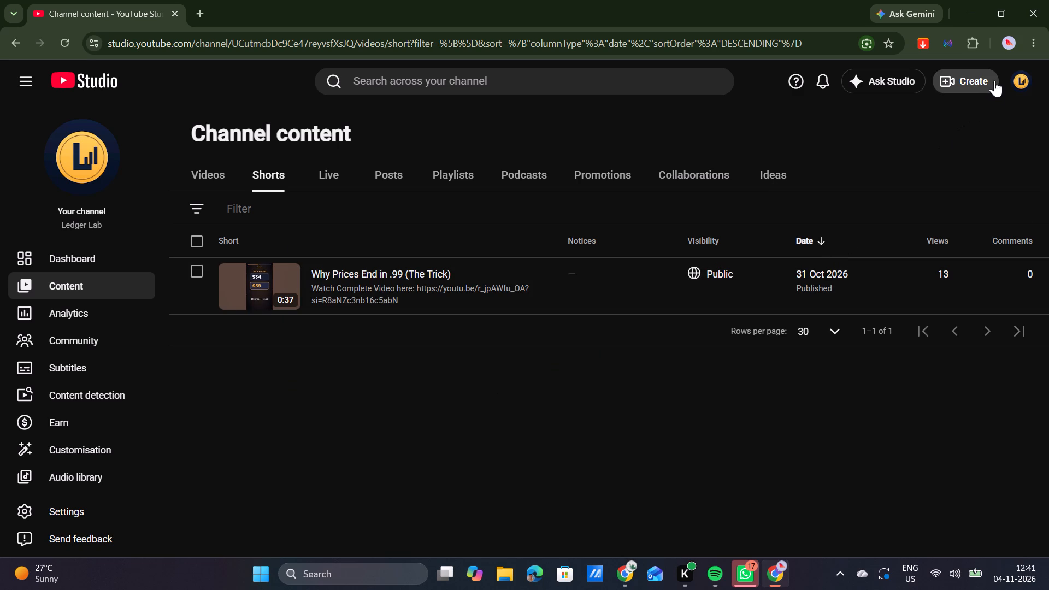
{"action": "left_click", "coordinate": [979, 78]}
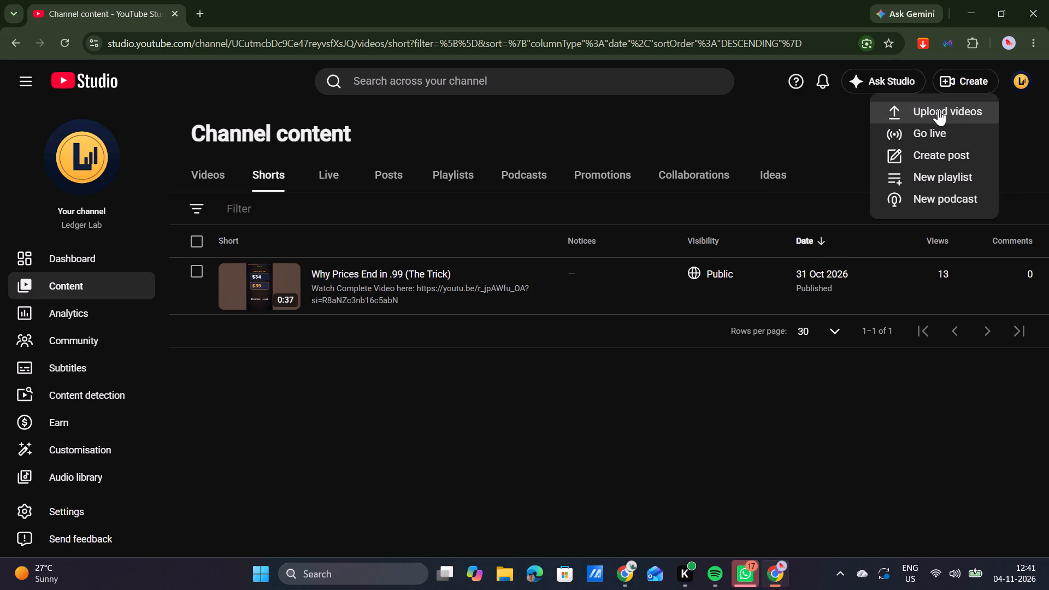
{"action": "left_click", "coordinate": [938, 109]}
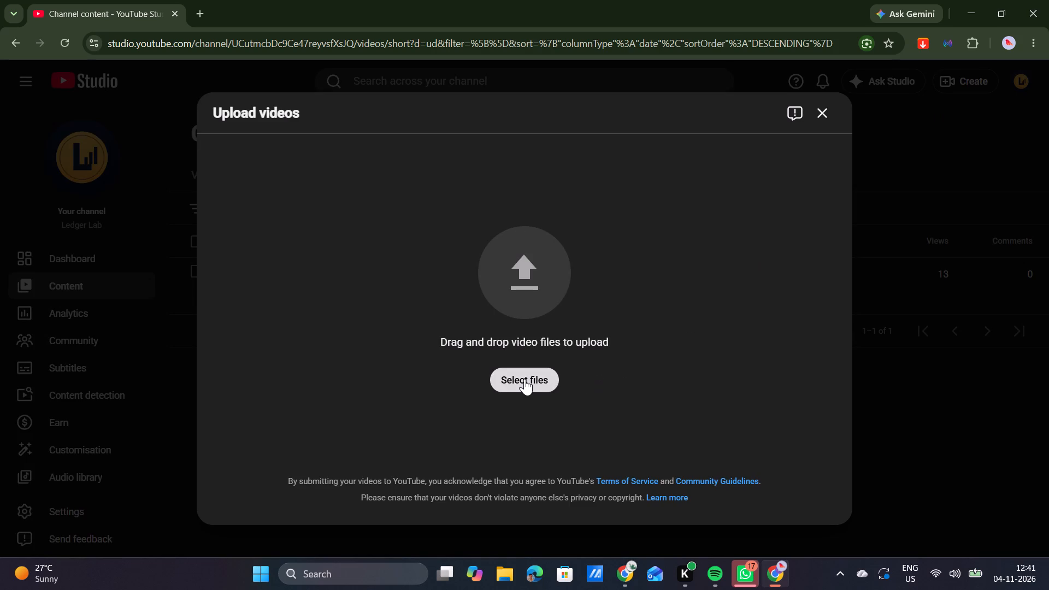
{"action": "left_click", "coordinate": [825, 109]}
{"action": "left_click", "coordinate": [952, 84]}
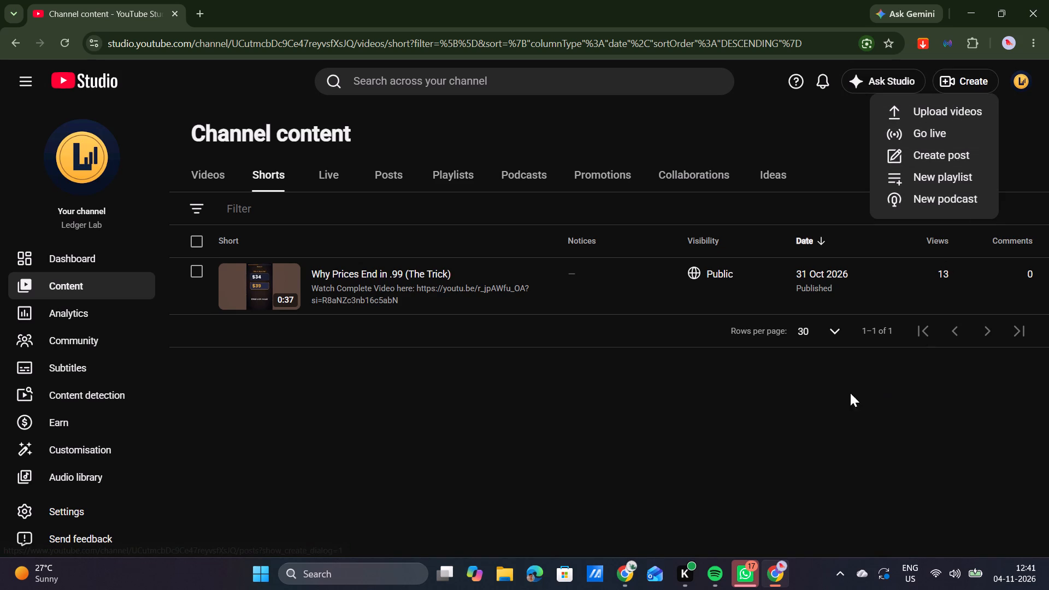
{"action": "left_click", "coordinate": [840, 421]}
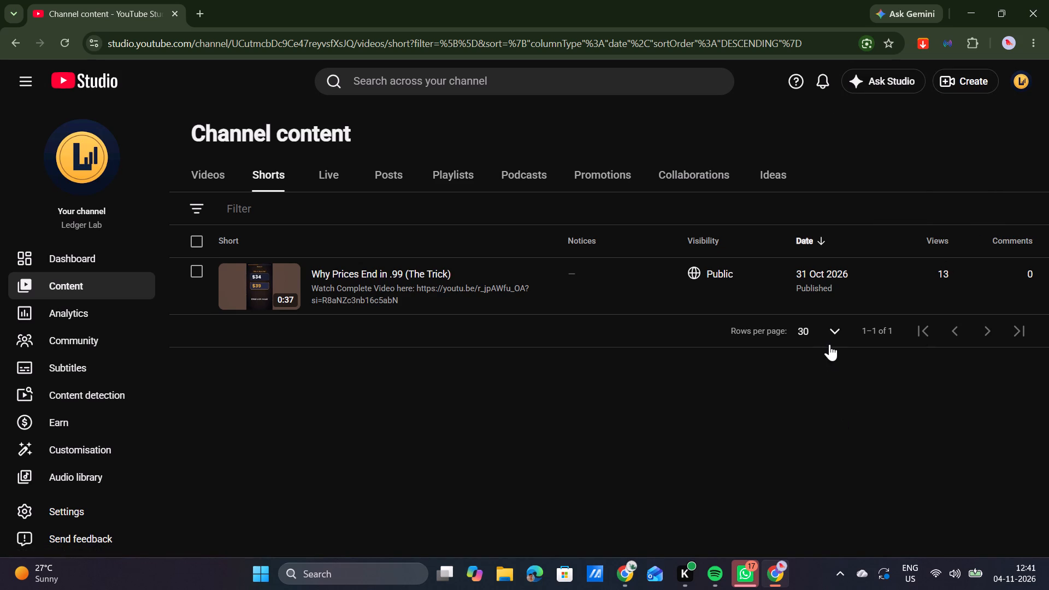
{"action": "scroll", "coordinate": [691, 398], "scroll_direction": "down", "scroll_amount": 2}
Start a new video upload on the Ledger Lab channel with Video Project 11 from the Downloads folder.
{"action": "left_click", "coordinate": [590, 439]}
{"action": "scroll", "coordinate": [590, 439], "scroll_direction": "down", "scroll_amount": 3}
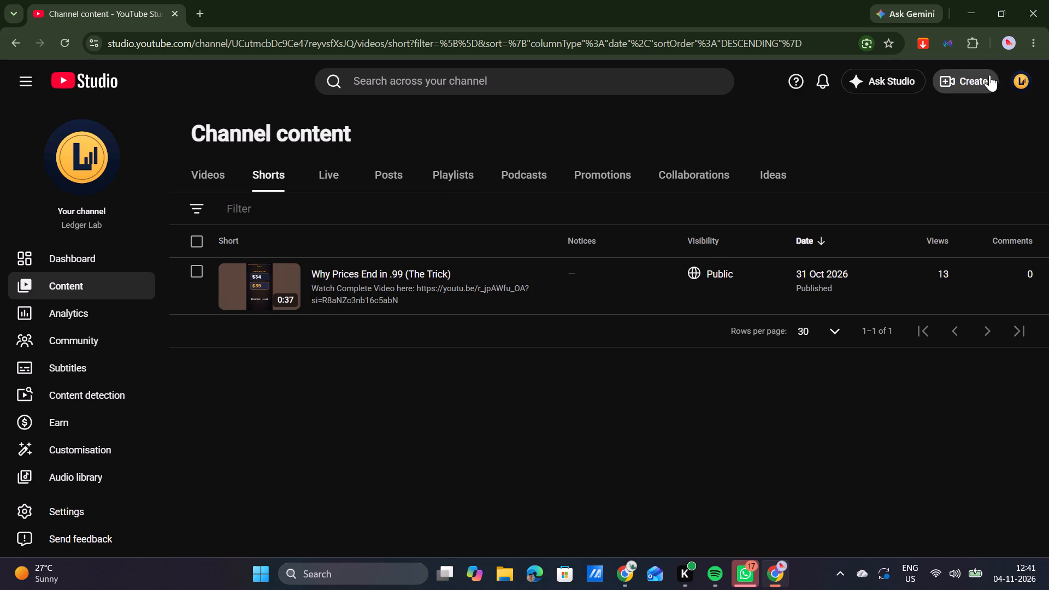
{"action": "left_click", "coordinate": [989, 75]}
{"action": "left_click", "coordinate": [915, 113]}
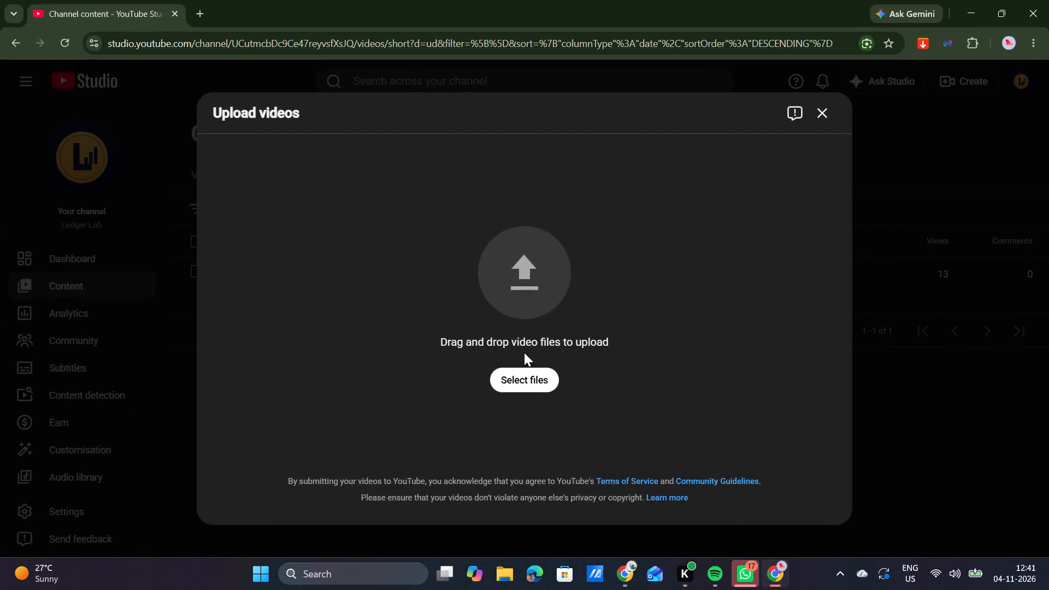
{"action": "left_click", "coordinate": [522, 376]}
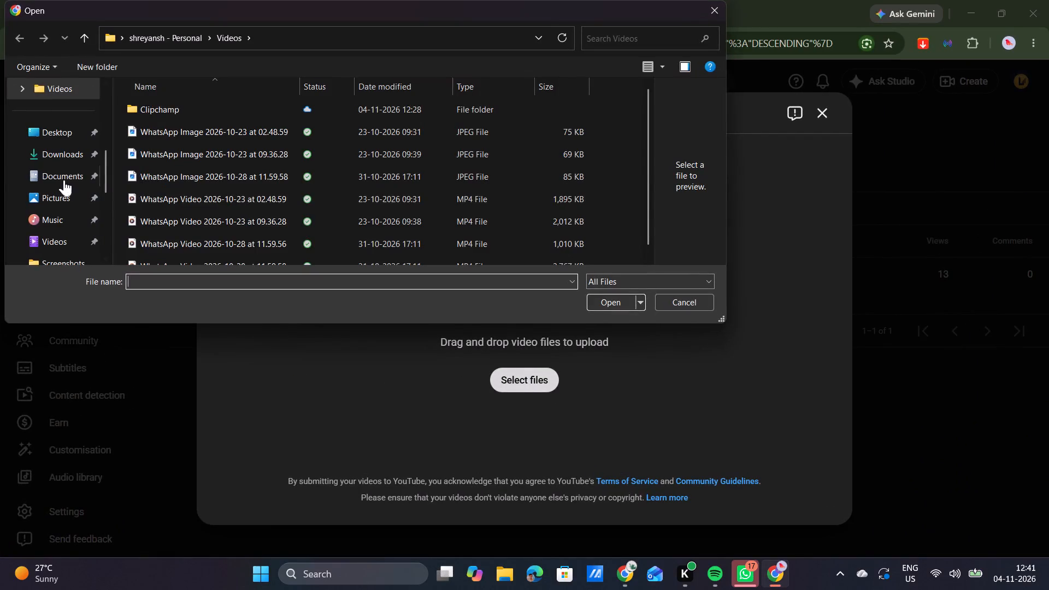
{"action": "double_click", "coordinate": [38, 147]}
{"action": "double_click", "coordinate": [140, 124]}
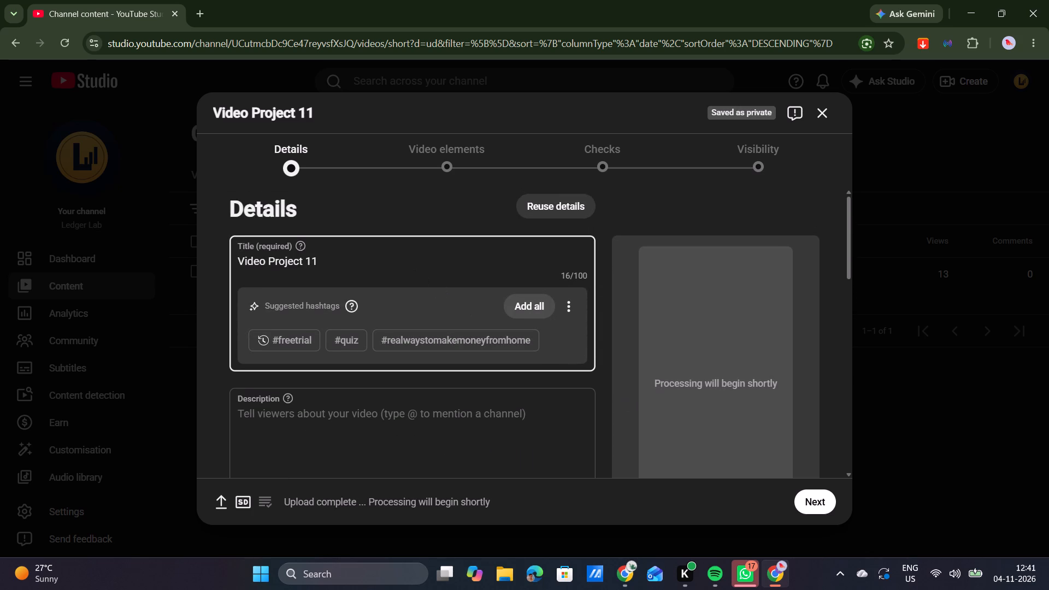
{"action": "left_click_drag", "start_coordinate": [407, 266], "coordinate": [213, 256]}
{"action": "key", "text": "BackSpace"}
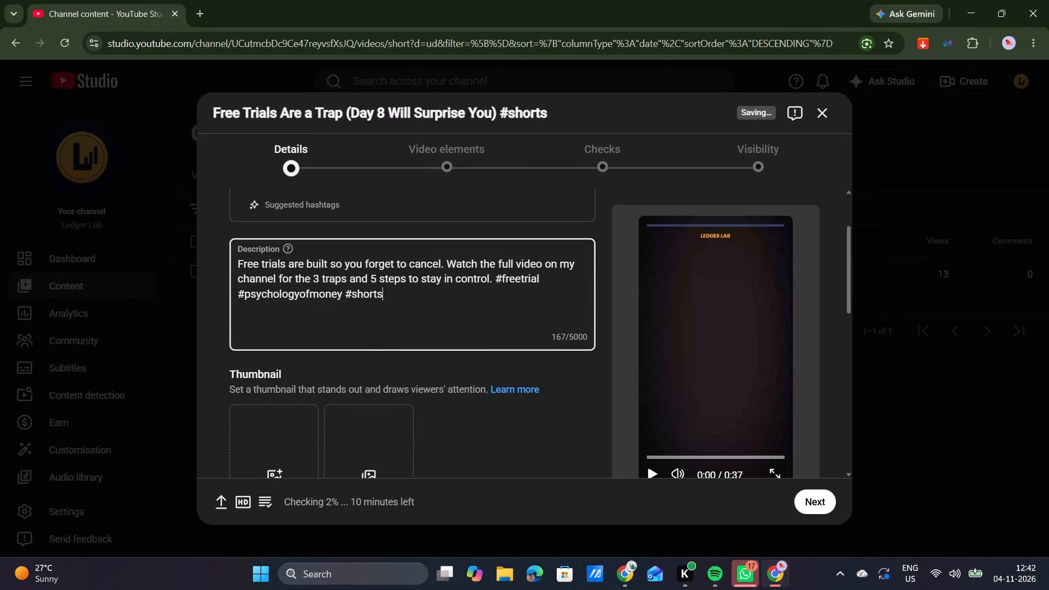
Copy the share link of the channel's "How Free Trials Trick You (And How to Stop Them)" video onto a new line below the description's hashtags.
{"action": "key", "text": "shift+Return"}
{"action": "key", "text": "Return"}
{"action": "left_click", "coordinate": [195, 16]}
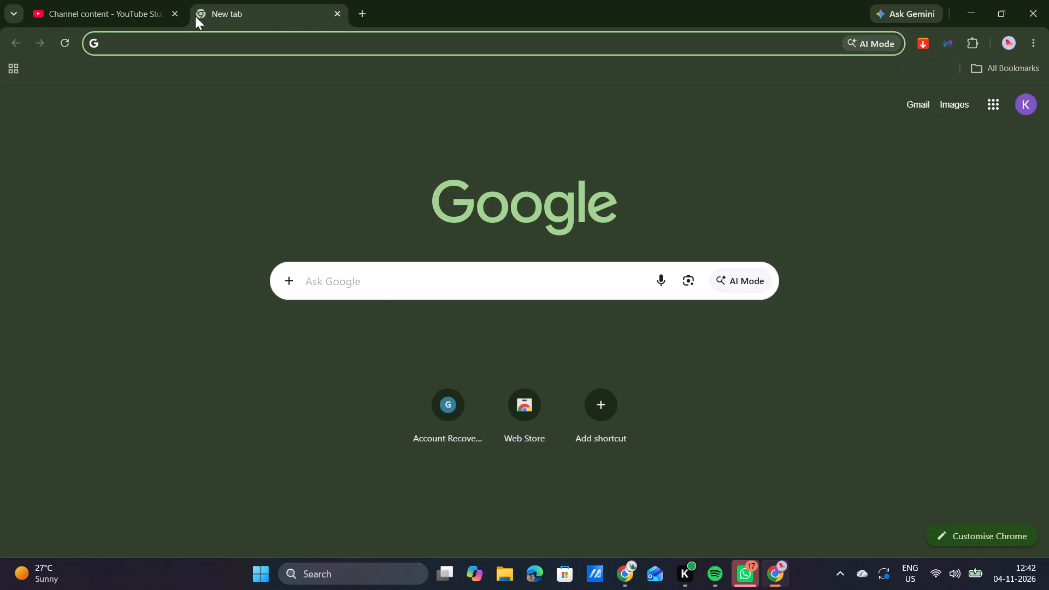
{"action": "type", "text": "you"}
{"action": "key", "text": "Return"}
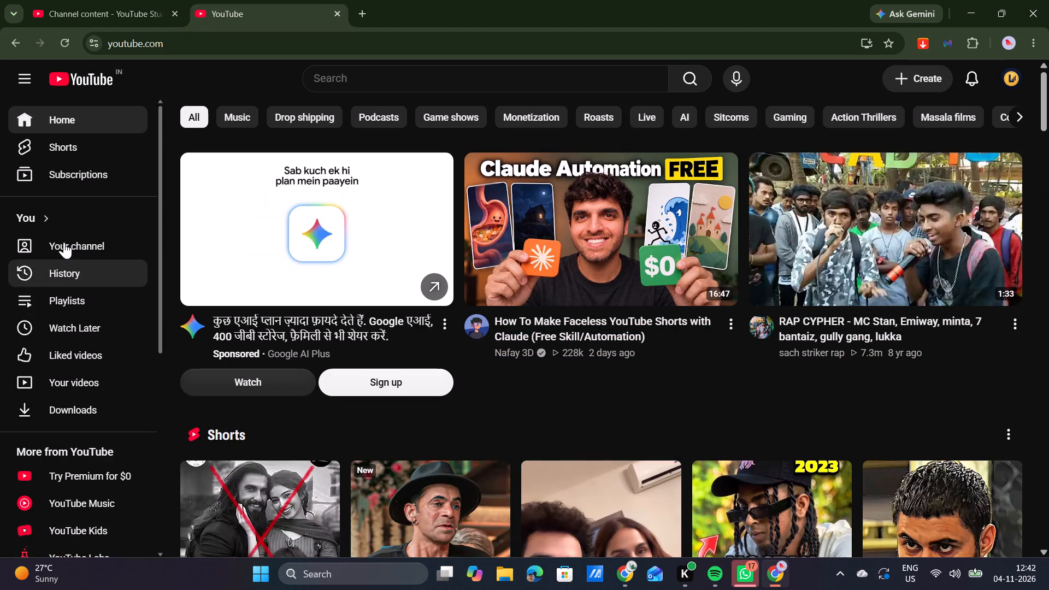
{"action": "left_click", "coordinate": [72, 251]}
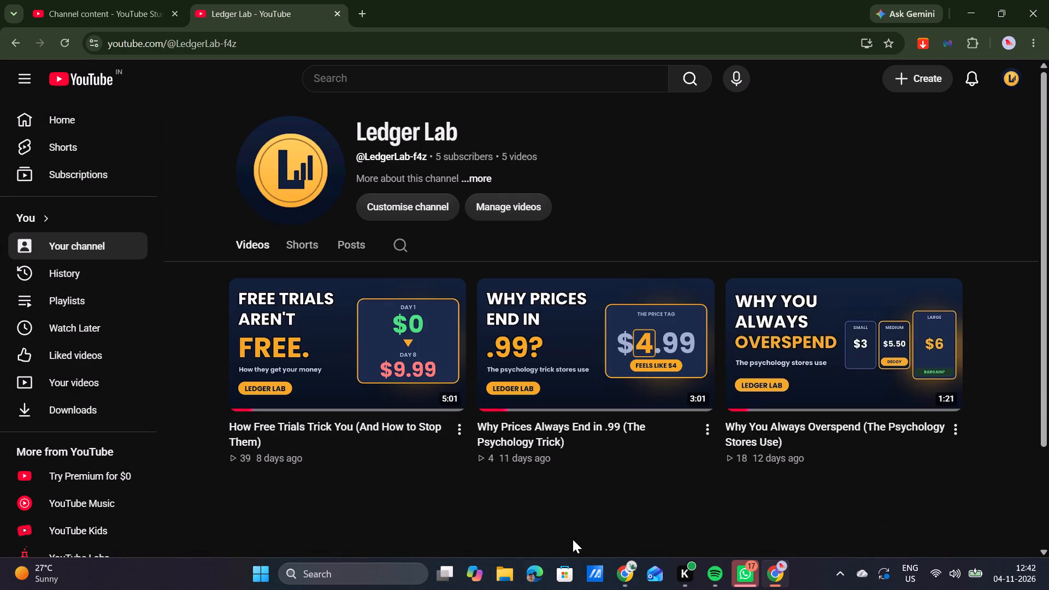
{"action": "left_click", "coordinate": [398, 356]}
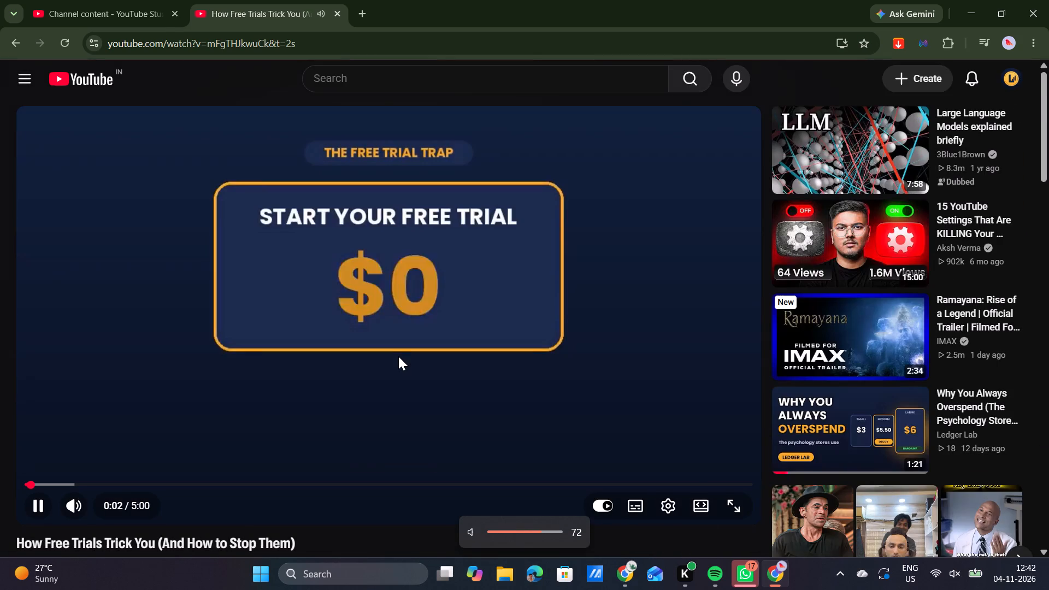
{"action": "scroll", "coordinate": [398, 356], "scroll_direction": "down", "scroll_amount": 3}
{"action": "left_click", "coordinate": [374, 214]}
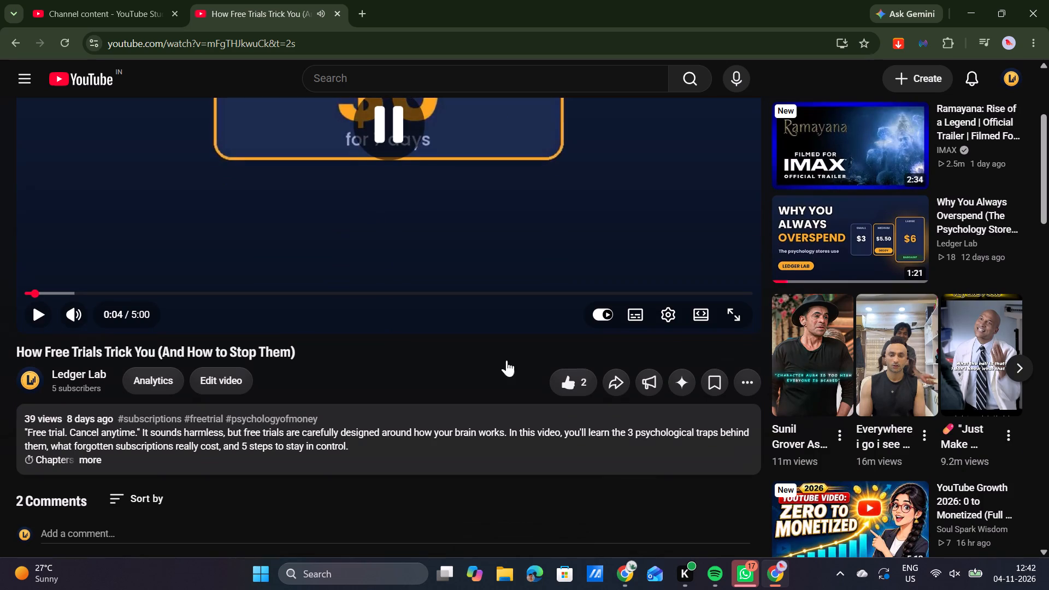
{"action": "left_click", "coordinate": [617, 377]}
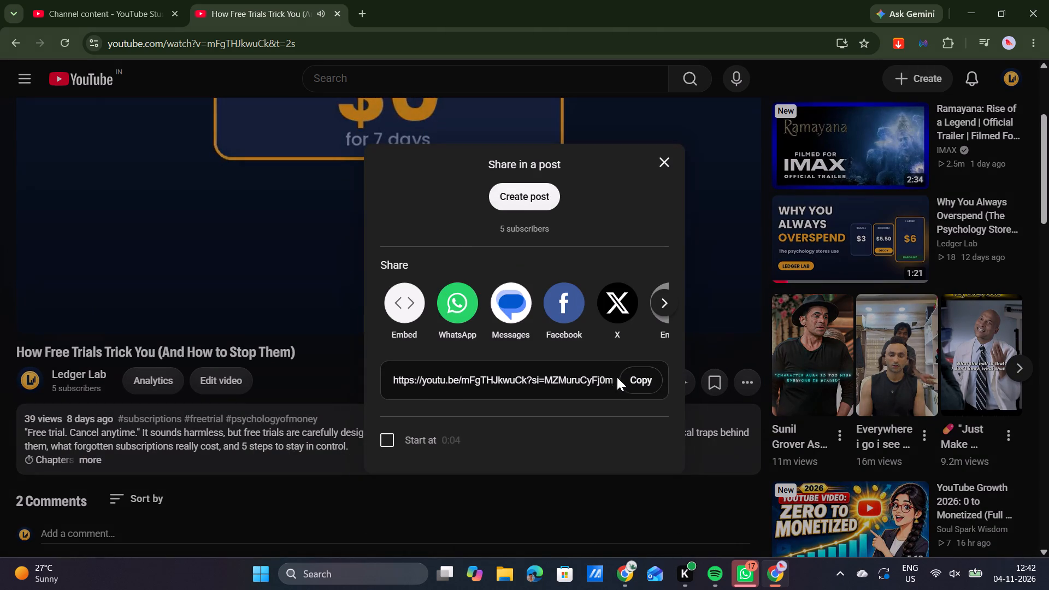
{"action": "left_click", "coordinate": [641, 388]}
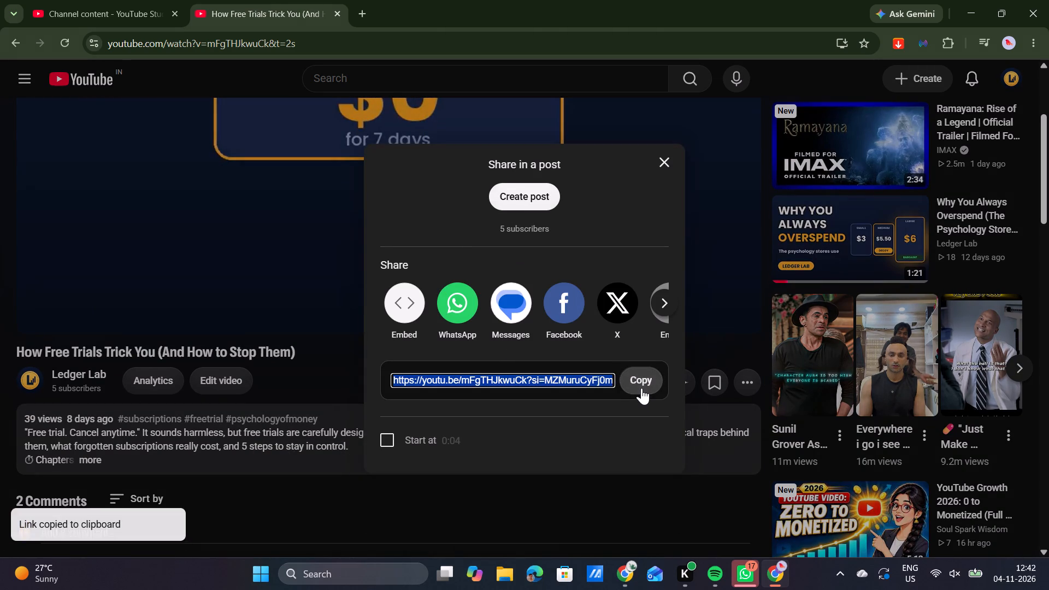
{"action": "left_click", "coordinate": [135, 0]}
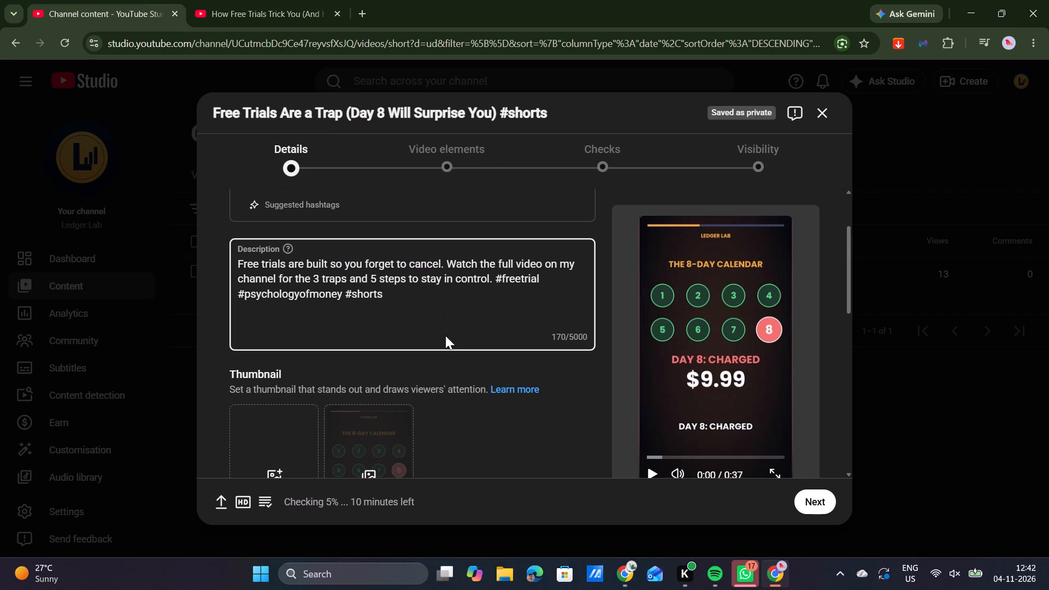
{"action": "key", "text": "ctrl+v"}
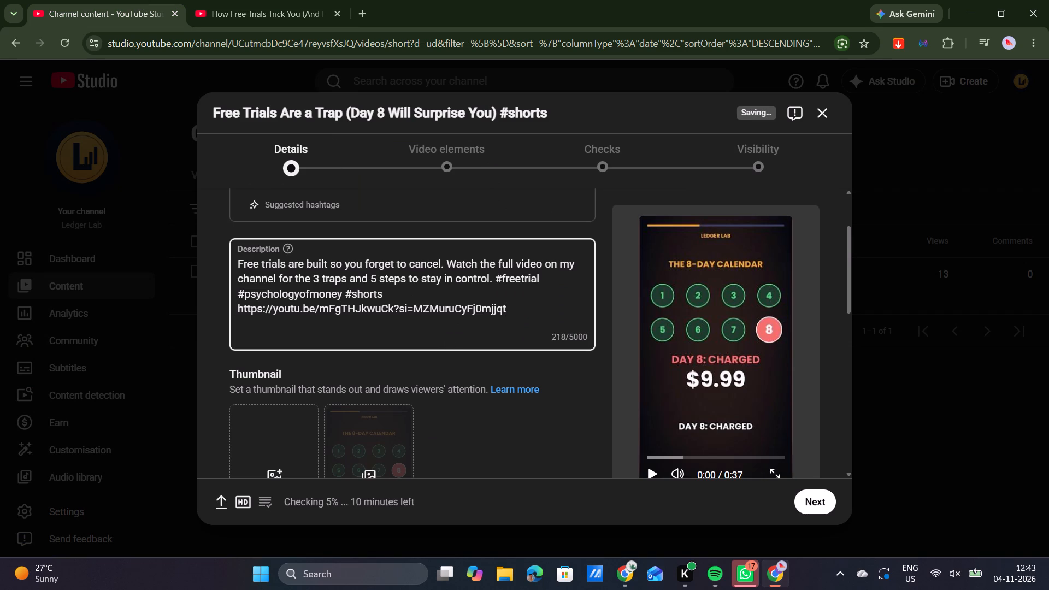
Add the line "complete Video Link:" between the hashtags and the video link in the description.
{"action": "left_click", "coordinate": [411, 296]}
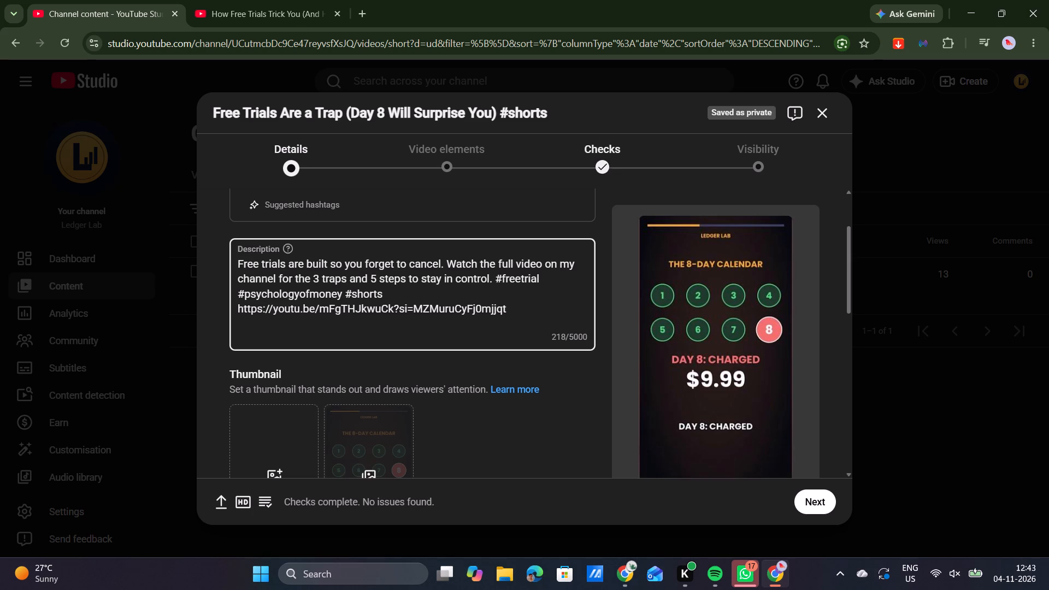
{"action": "key", "text": "Return"}
{"action": "type", "text": "complet"}
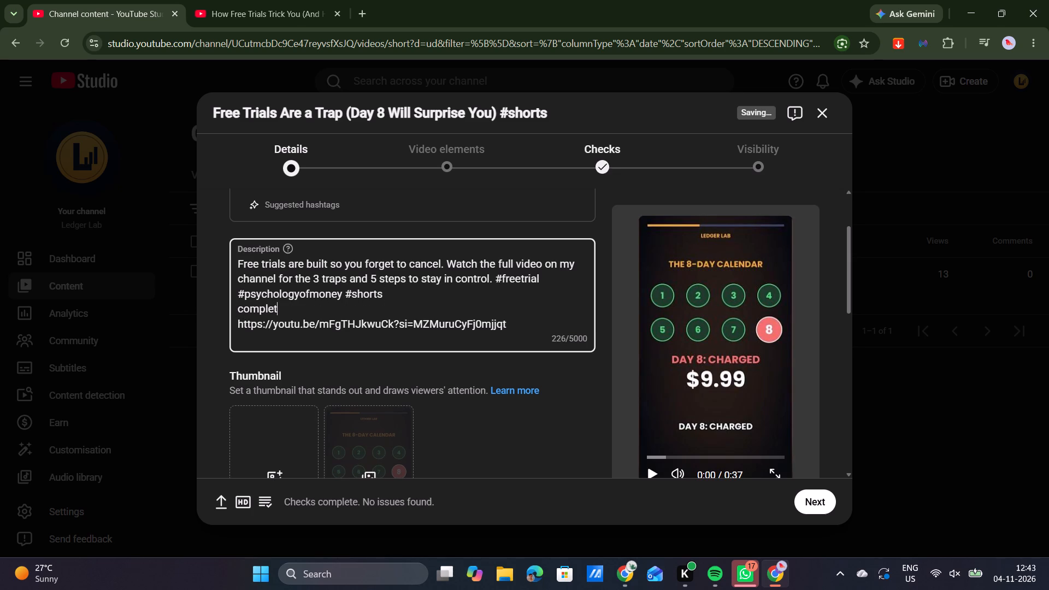
{"action": "type", "text": "e Video"}
{"action": "key", "text": "space"}
{"action": "type", "text": "Link"}
{"action": "key", "text": "shift+colon"}
Set the audience to "No, it's not Made for Kids".
{"action": "scroll", "coordinate": [411, 296], "scroll_direction": "down", "scroll_amount": 2}
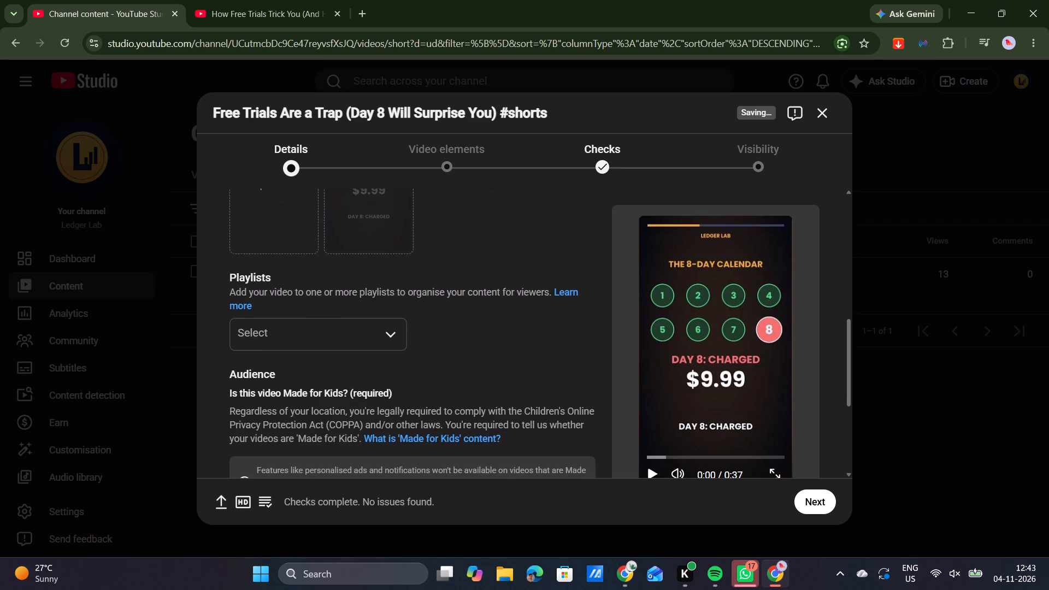
{"action": "scroll", "coordinate": [411, 296], "scroll_direction": "down", "scroll_amount": 4}
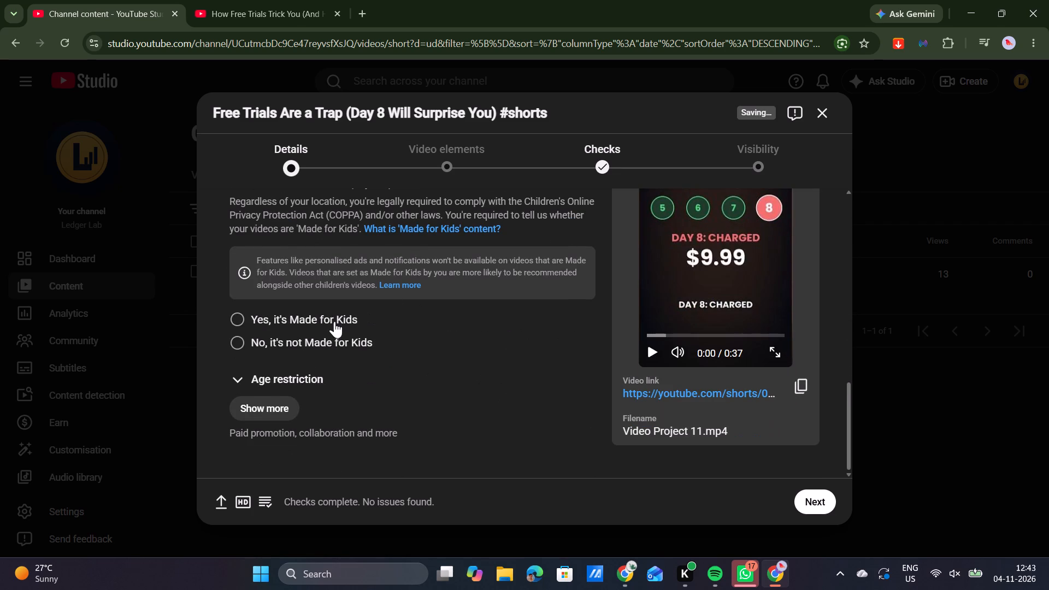
{"action": "left_click", "coordinate": [327, 338]}
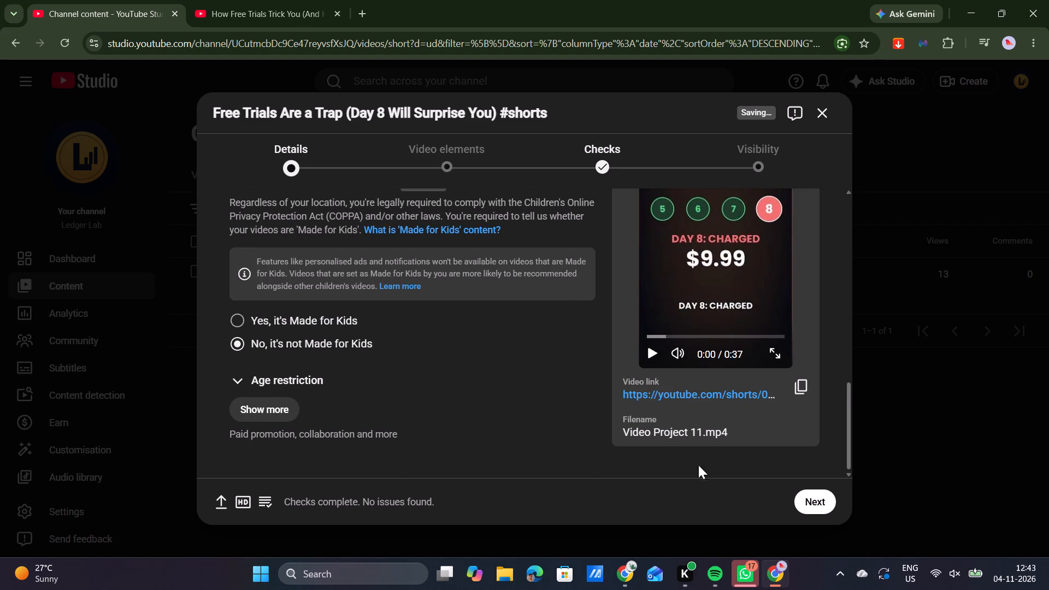
Advance the Short's upload to its visibility settings, set it to Private and save it.
{"action": "left_click", "coordinate": [805, 501]}
{"action": "left_click", "coordinate": [805, 501]}
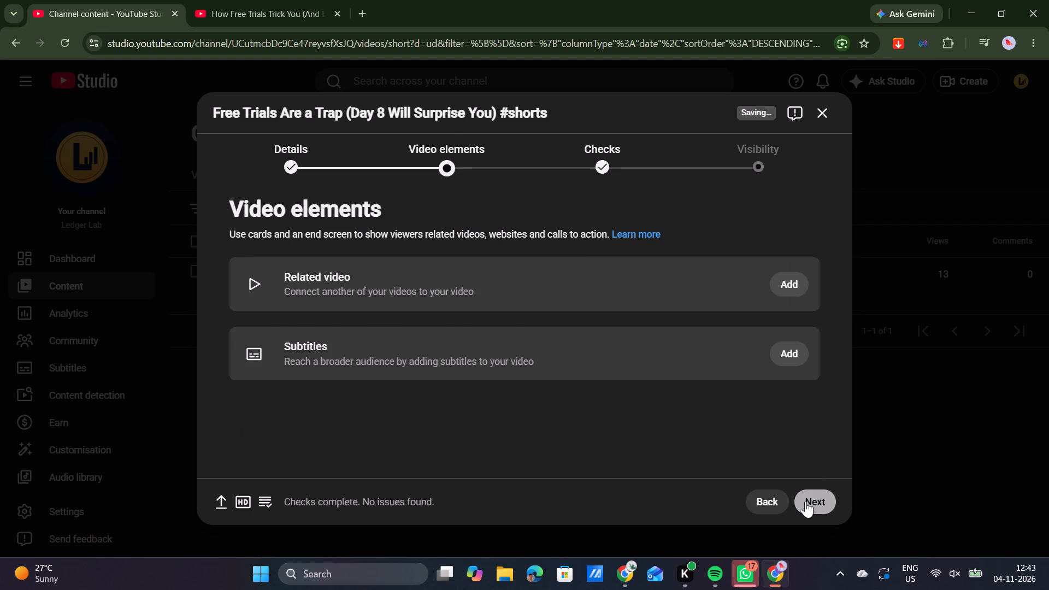
{"action": "left_click", "coordinate": [805, 501]}
{"action": "left_click", "coordinate": [805, 501]}
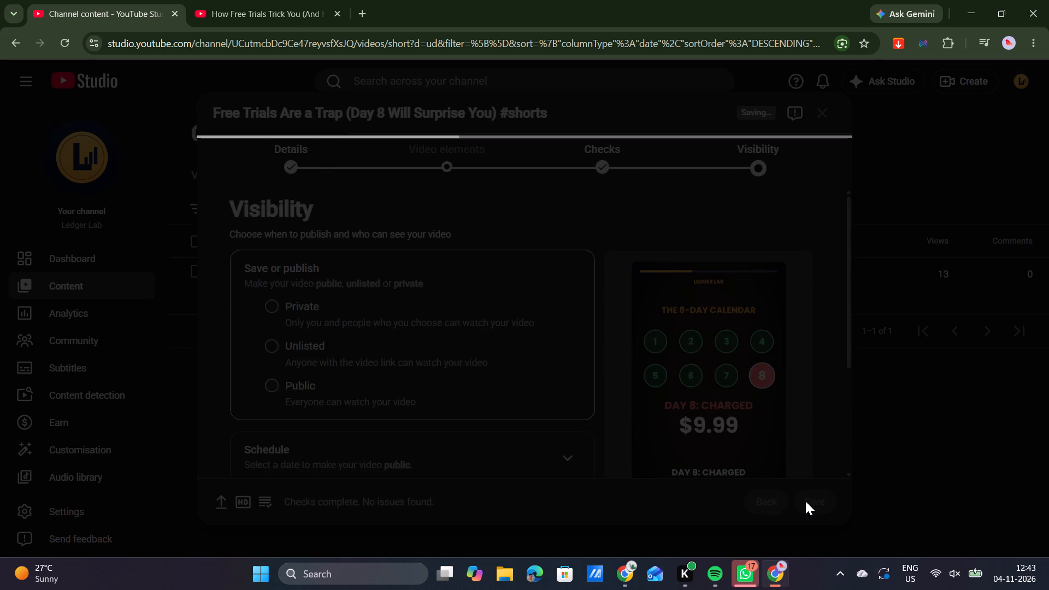
{"action": "left_click", "coordinate": [274, 307]}
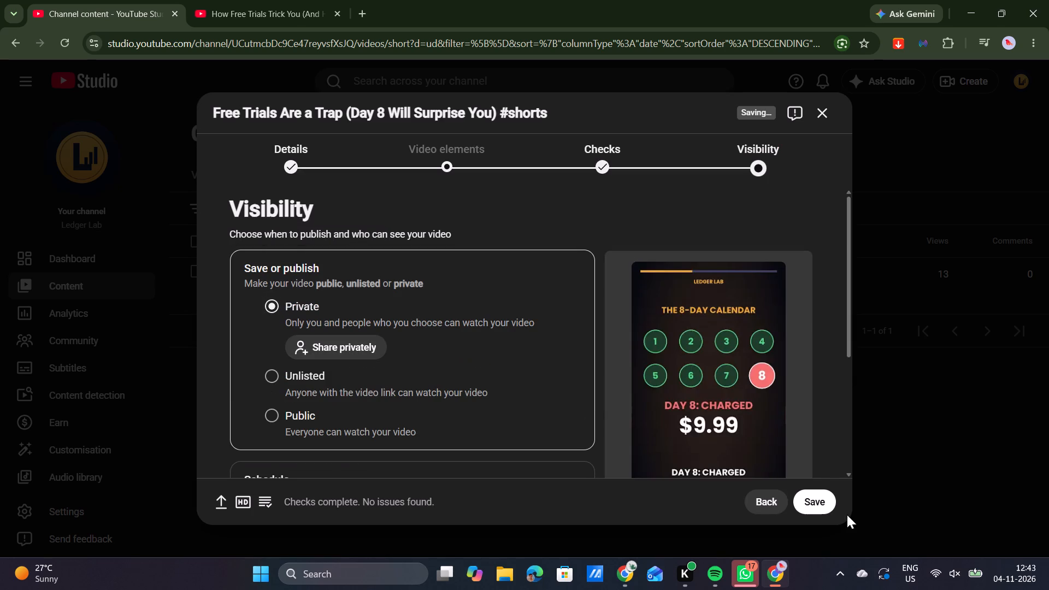
{"action": "left_click", "coordinate": [820, 506]}
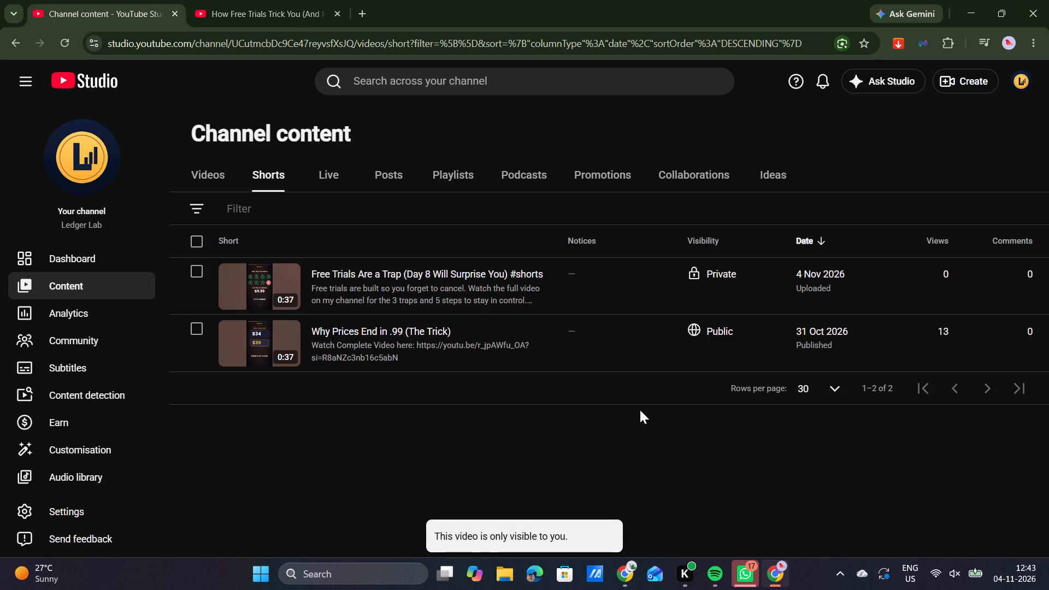
Open the uploaded free-trials Short on YouTube to check its playback, and pause it.
{"action": "left_click", "coordinate": [270, 284]}
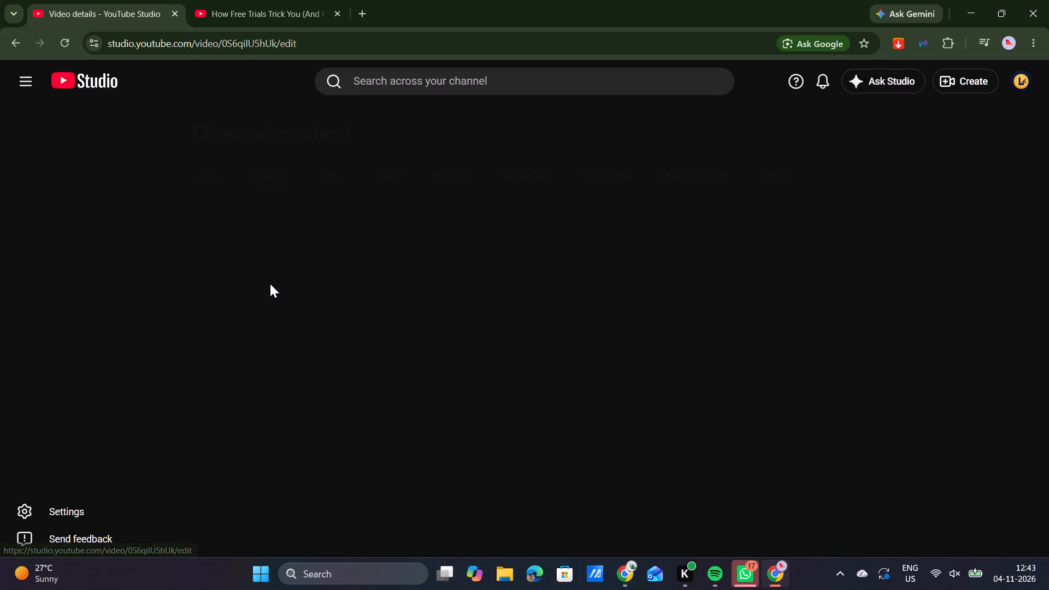
{"action": "left_click", "coordinate": [99, 199]}
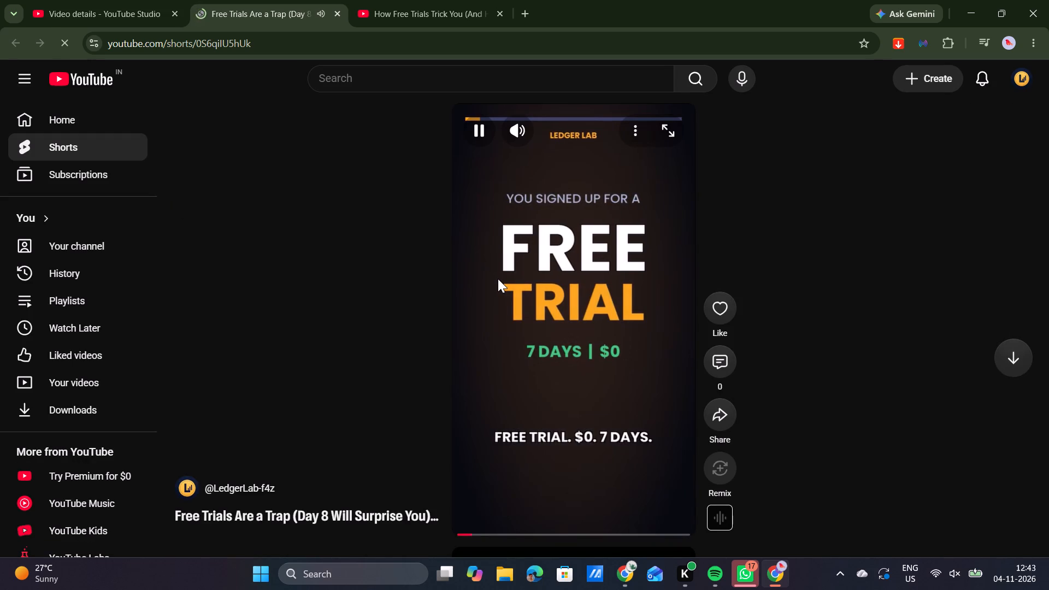
{"action": "left_click", "coordinate": [472, 133]}
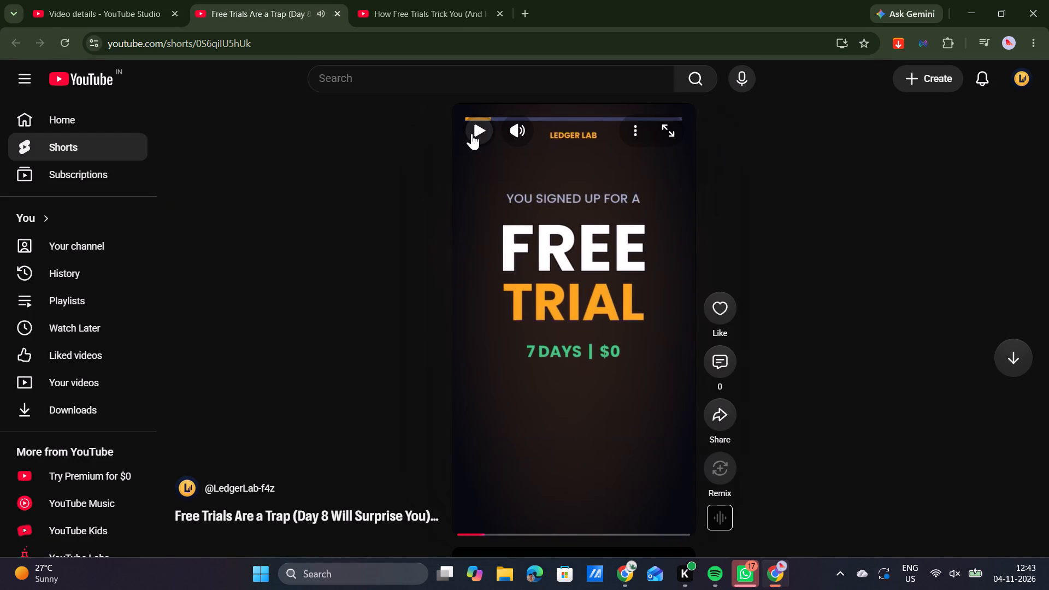
From the channel's video list, open the newest private "Why Sales Make You Spend More" upload on YouTube and check its playback.
{"action": "left_click", "coordinate": [117, 0]}
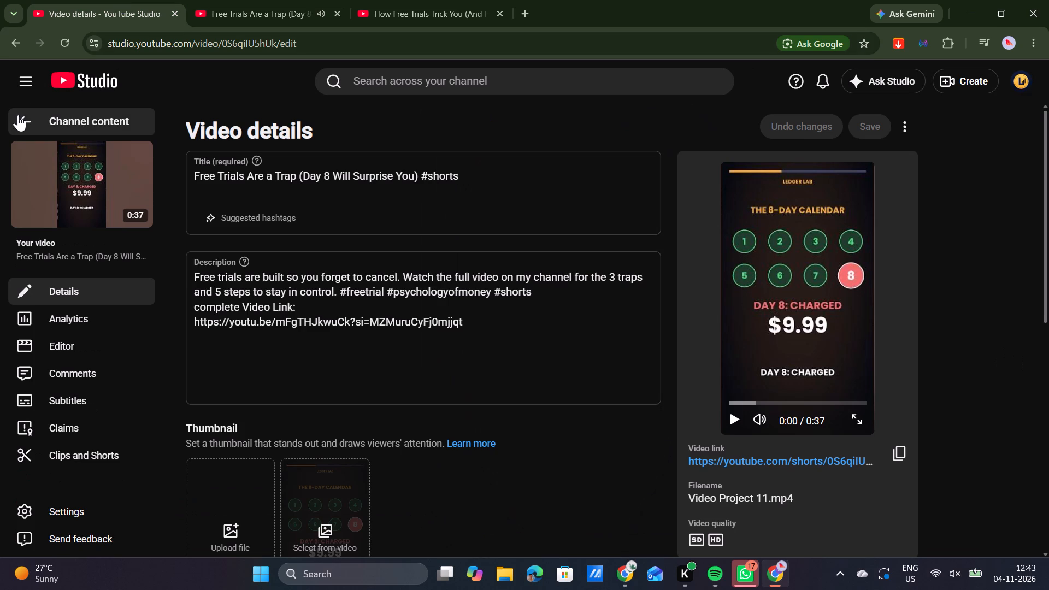
{"action": "left_click", "coordinate": [18, 120]}
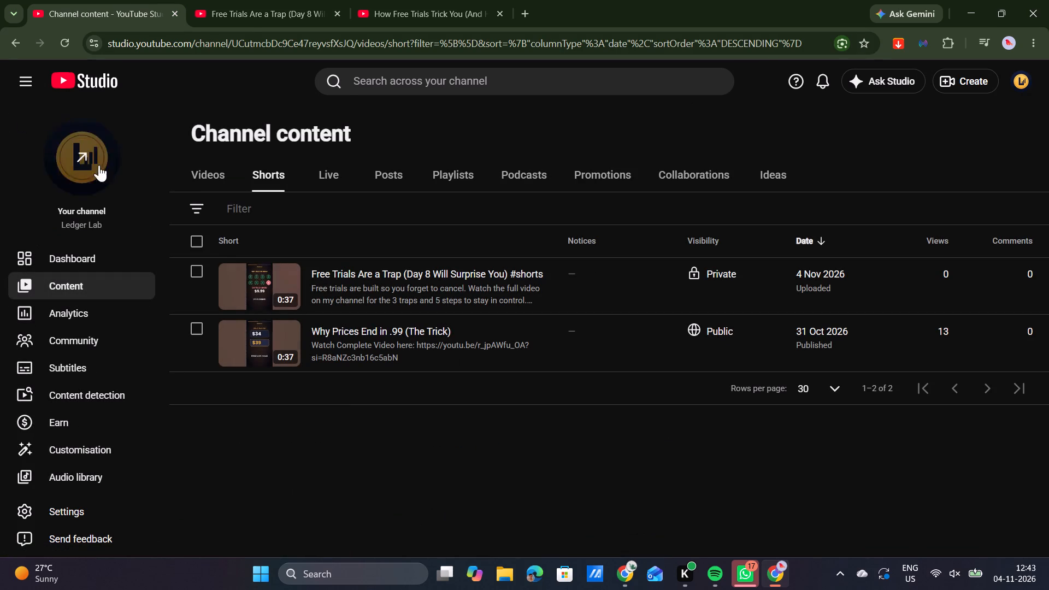
{"action": "left_click", "coordinate": [196, 173]}
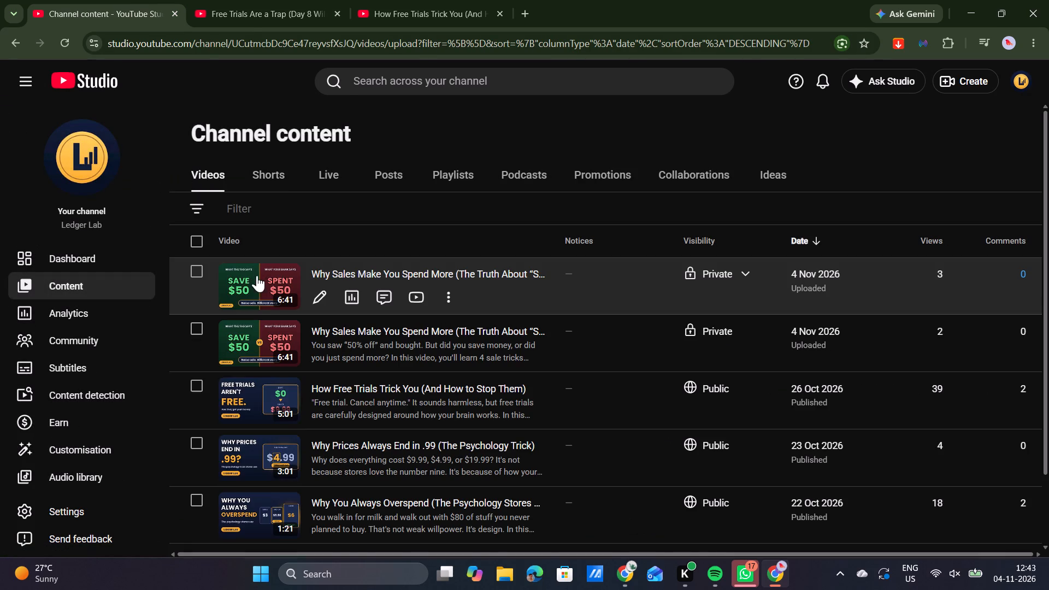
{"action": "left_click", "coordinate": [262, 292]}
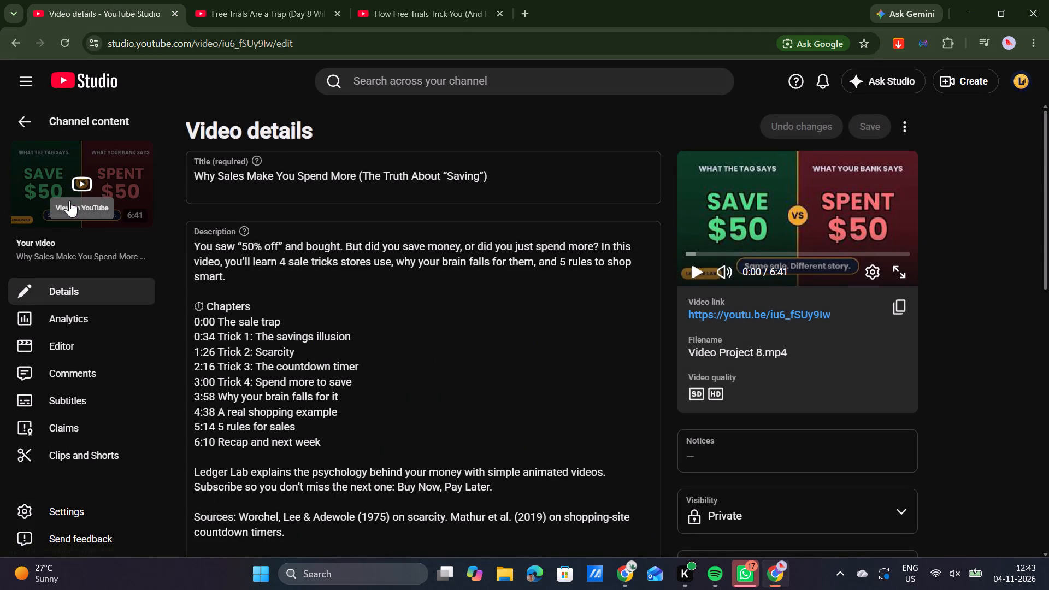
{"action": "left_click", "coordinate": [69, 200]}
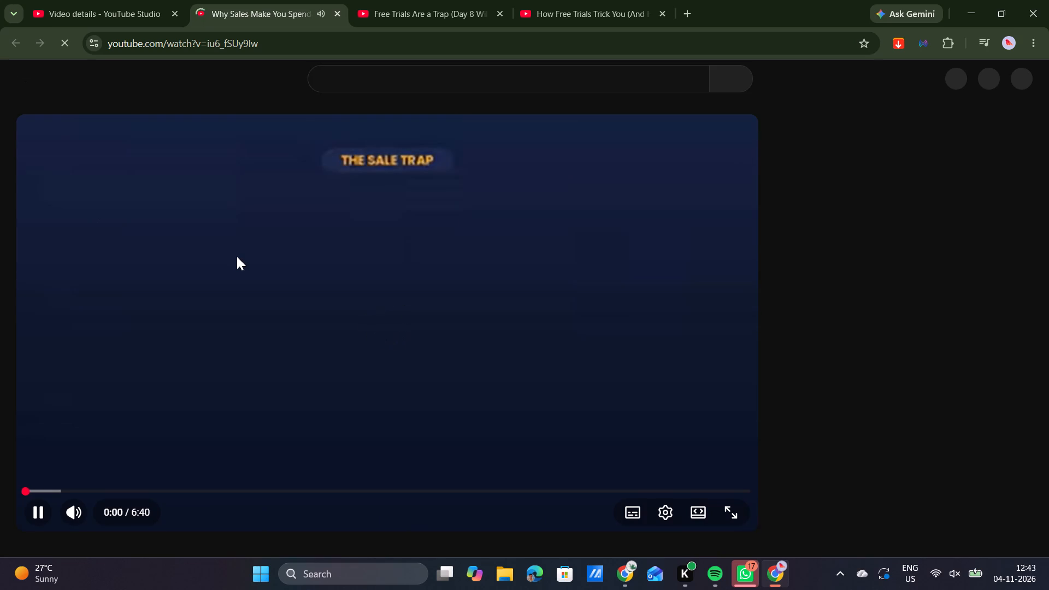
{"action": "left_click", "coordinate": [342, 341]}
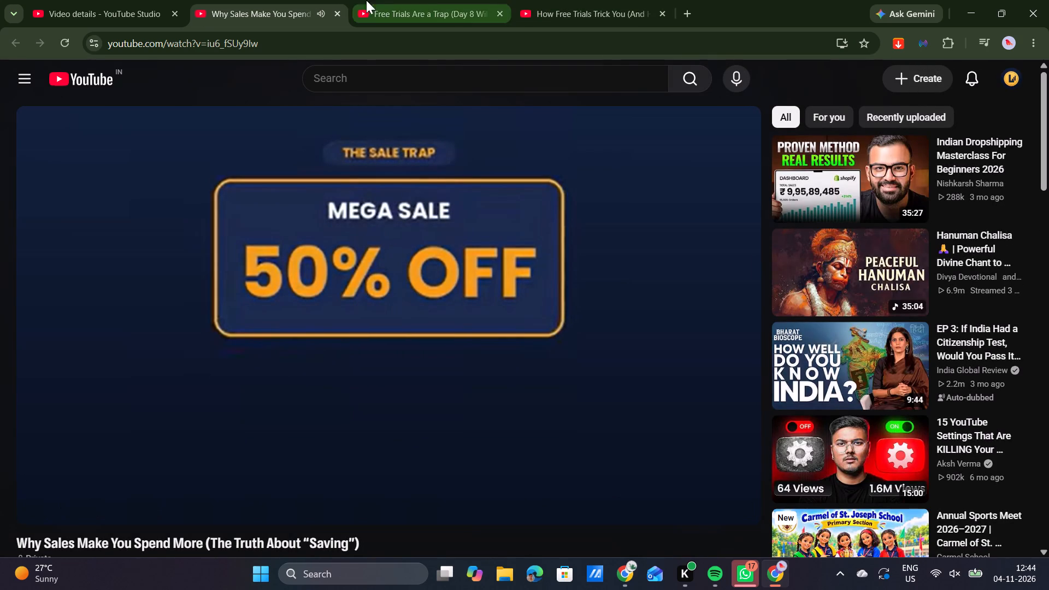
Open the second private "Why Sales Make You Spend More" upload on YouTube and check its playback.
{"action": "left_click", "coordinate": [95, 0]}
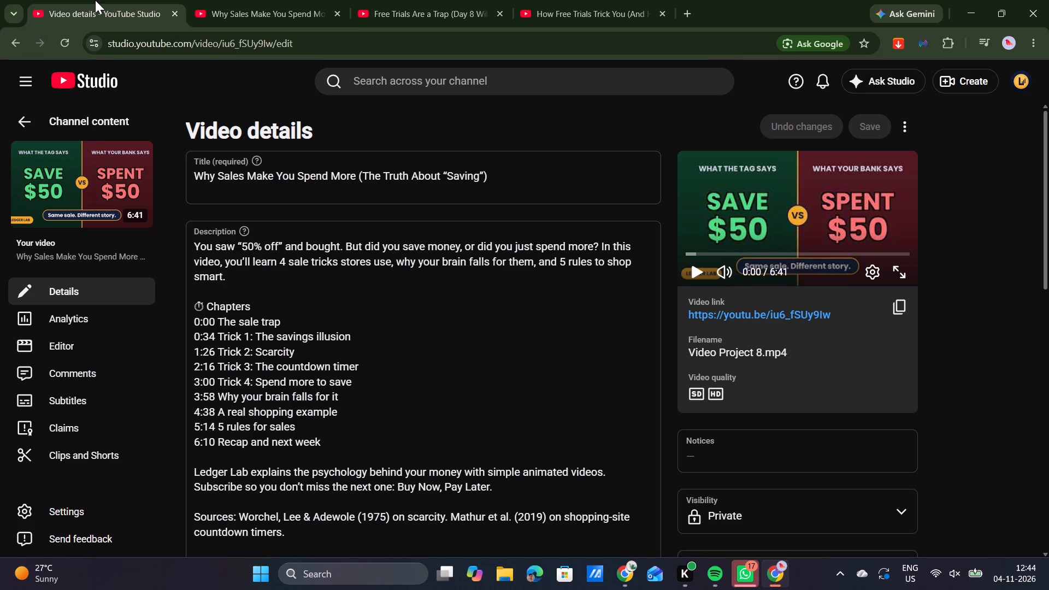
{"action": "left_click", "coordinate": [28, 119]}
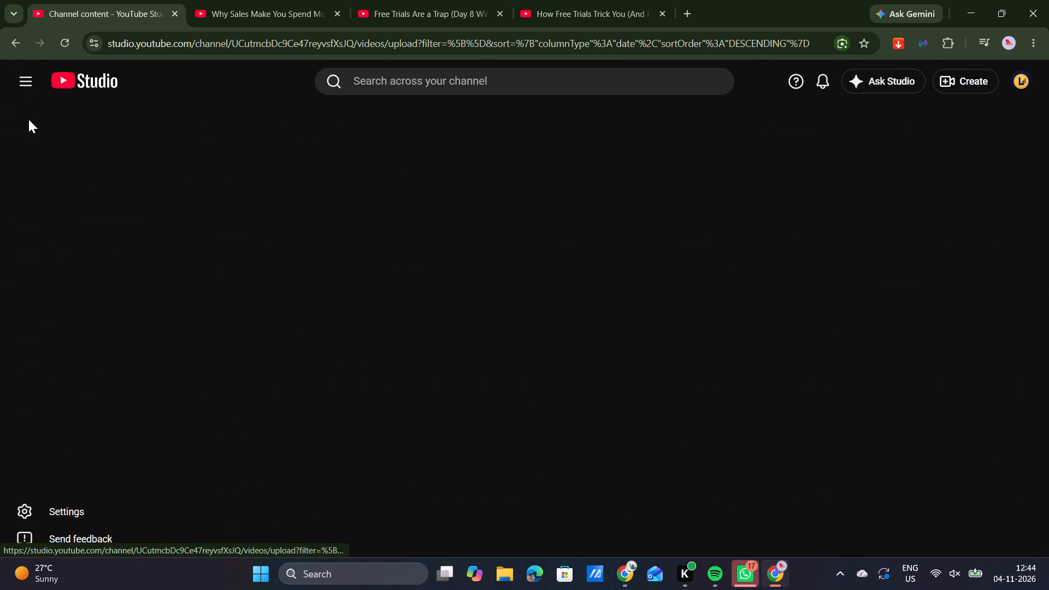
{"action": "left_click", "coordinate": [267, 334]}
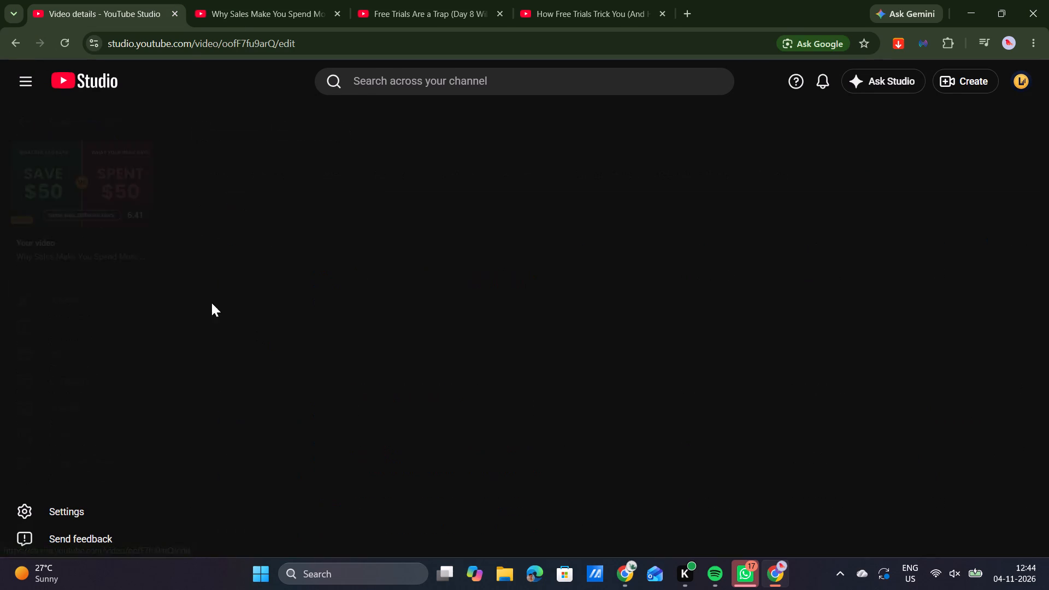
{"action": "left_click", "coordinate": [81, 182]}
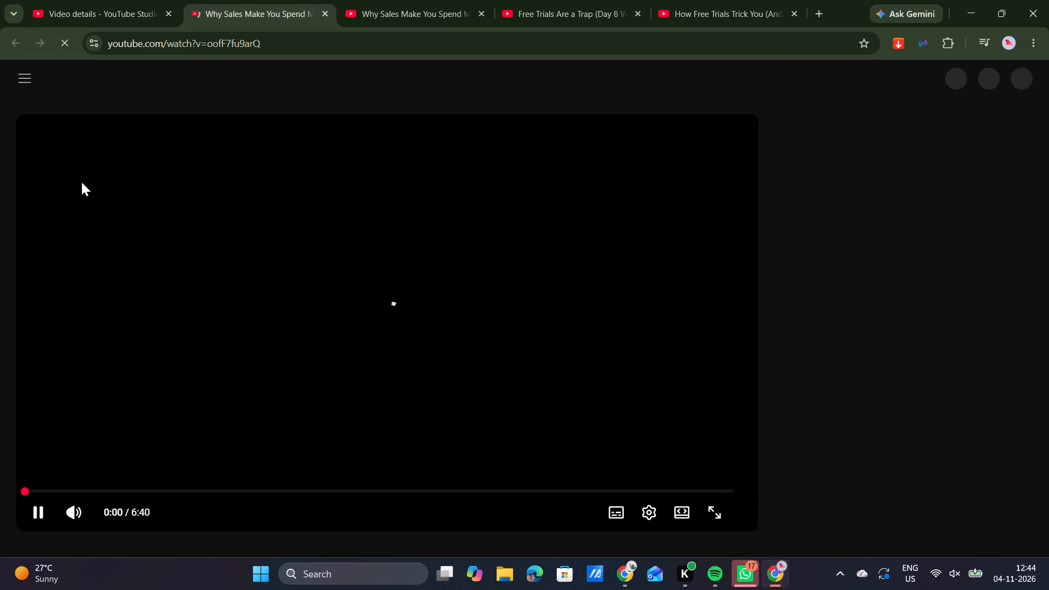
{"action": "left_click", "coordinate": [377, 310]}
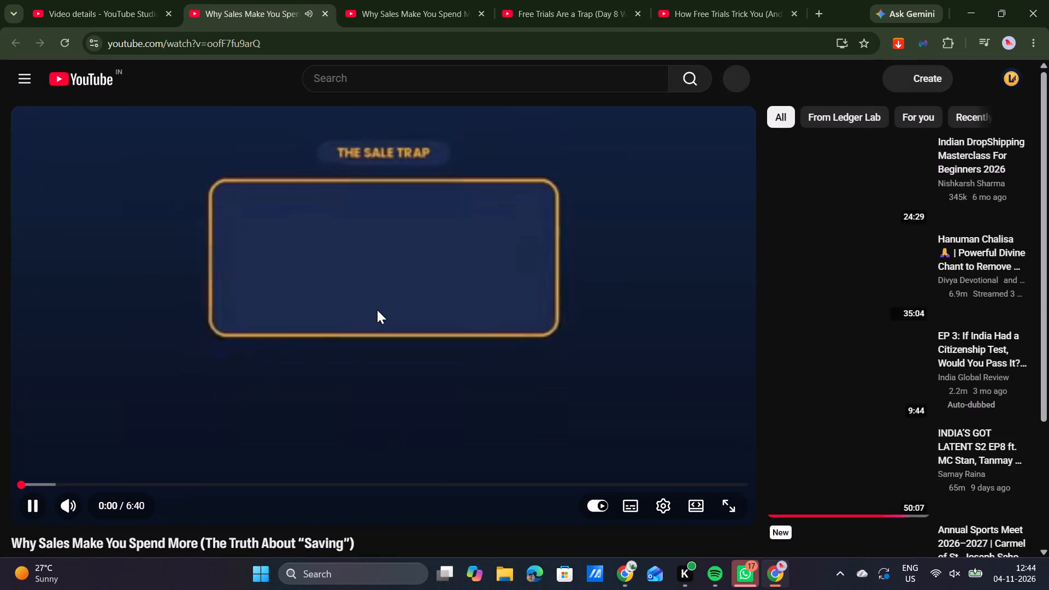
{"action": "left_click", "coordinate": [377, 310]}
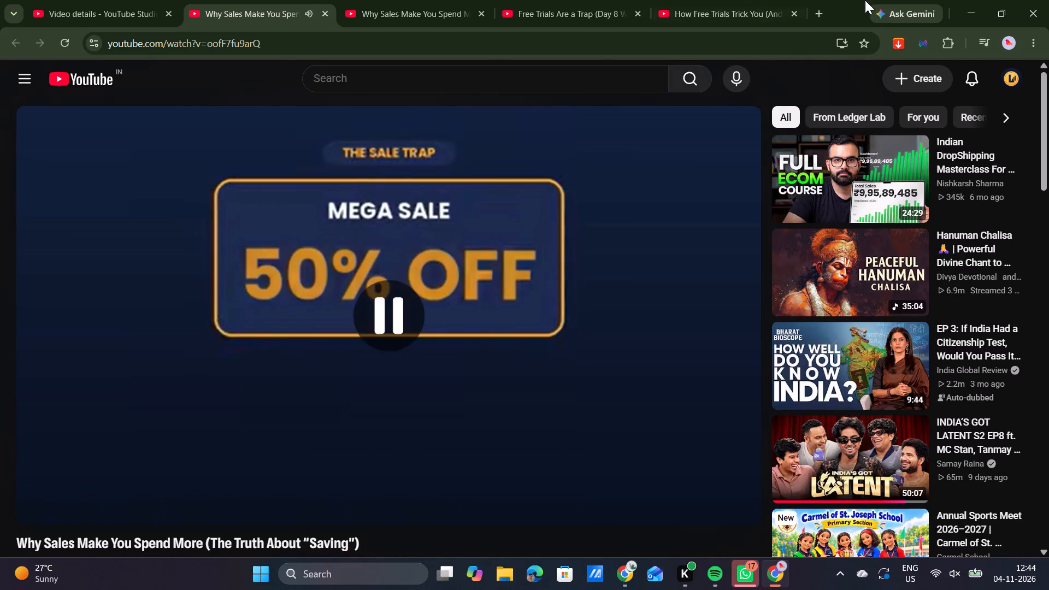
Search the web in a new tab for "increase the quality of a video" and open Canva's Free Video Enhancer page.
{"action": "left_click", "coordinate": [814, 16]}
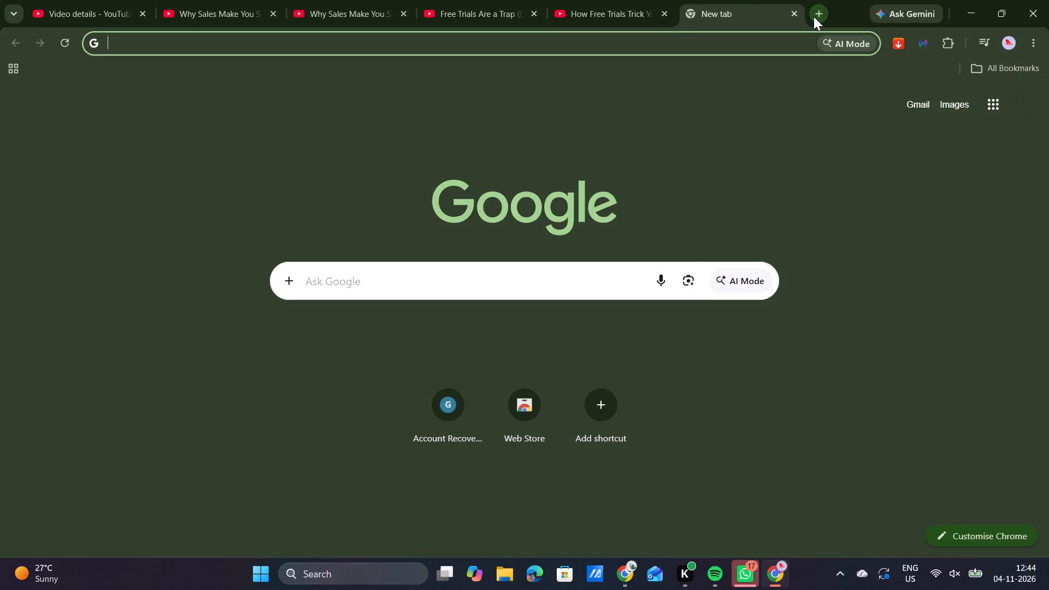
{"action": "type", "text": "in"}
{"action": "type", "text": "crease the quality of a video"}
{"action": "key", "text": "Return"}
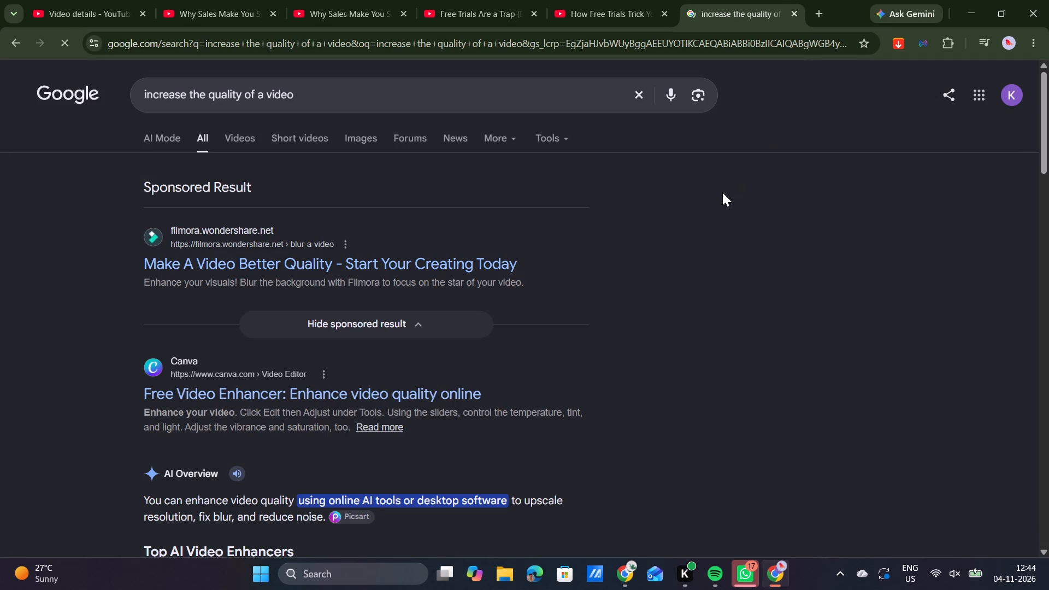
{"action": "scroll", "coordinate": [477, 245], "scroll_direction": "down", "scroll_amount": 2}
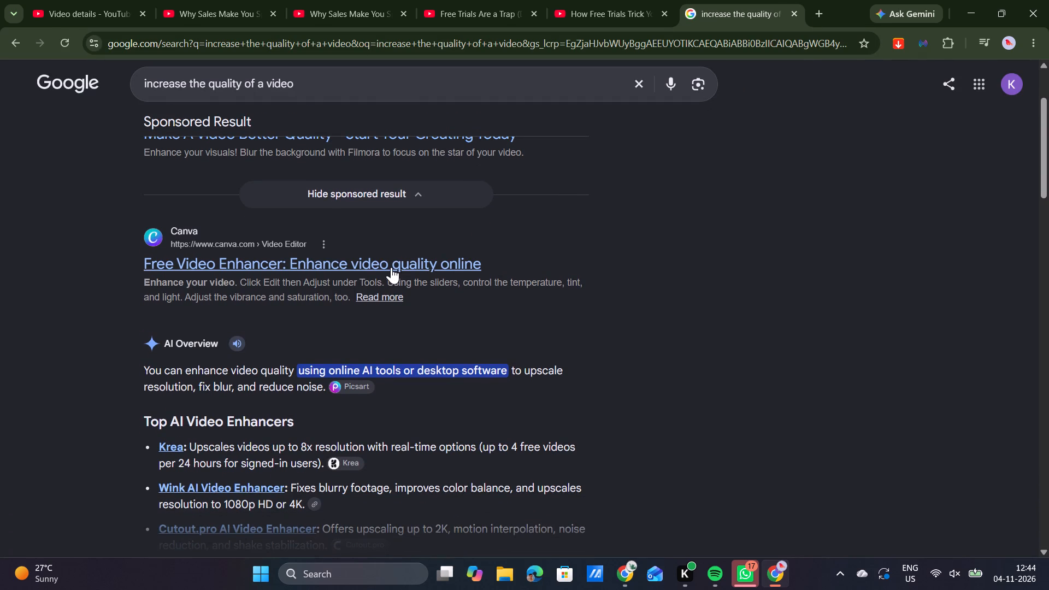
{"action": "left_click", "coordinate": [391, 267]}
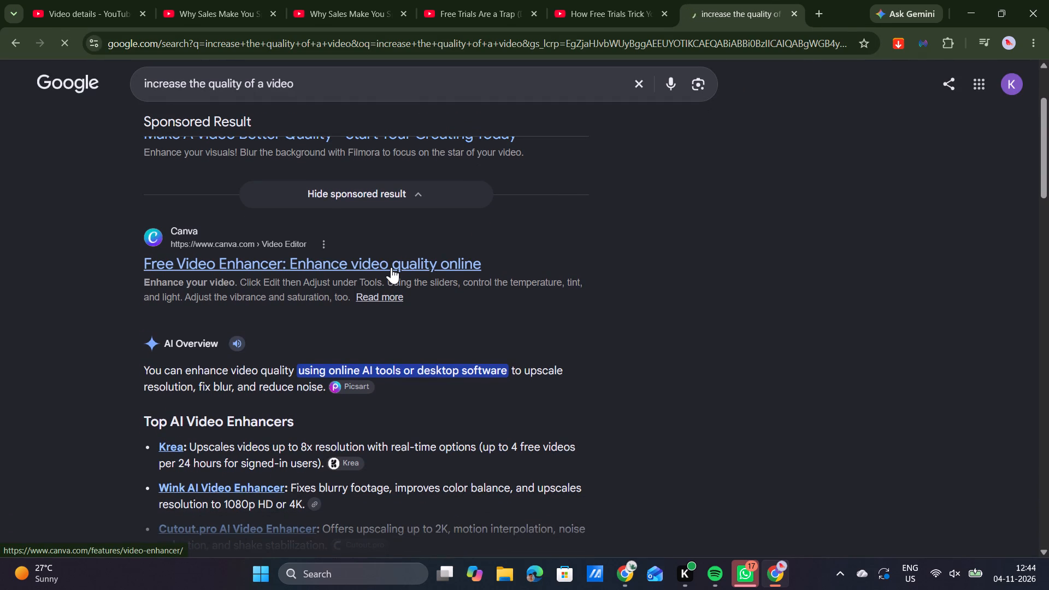
Upload the Video Project 8 MP4 from Downloads to Canva's Video Enhancer.
{"action": "scroll", "coordinate": [391, 267], "scroll_direction": "down", "scroll_amount": 1}
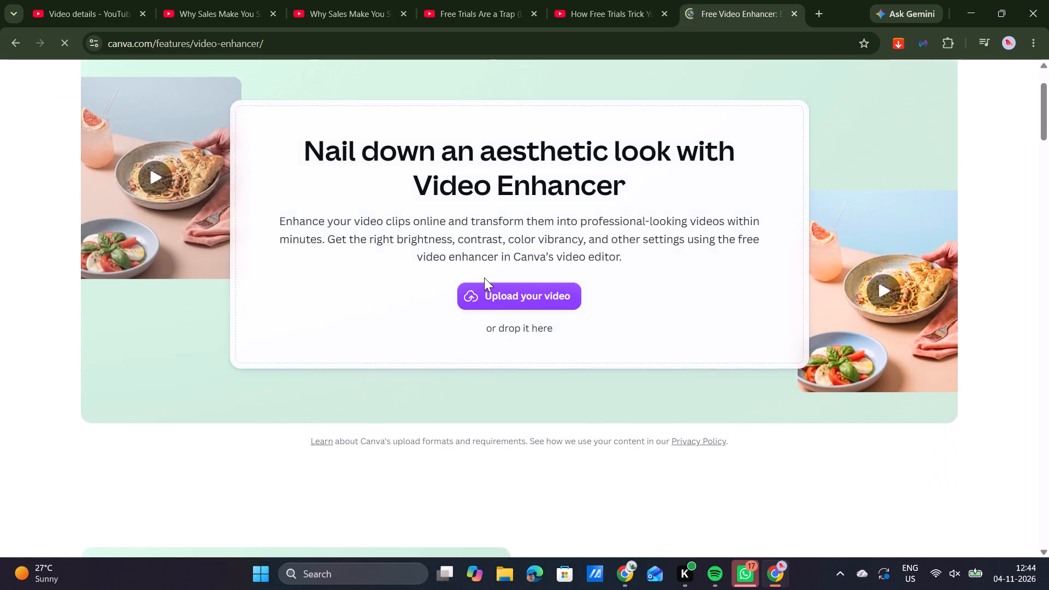
{"action": "left_click", "coordinate": [510, 291]}
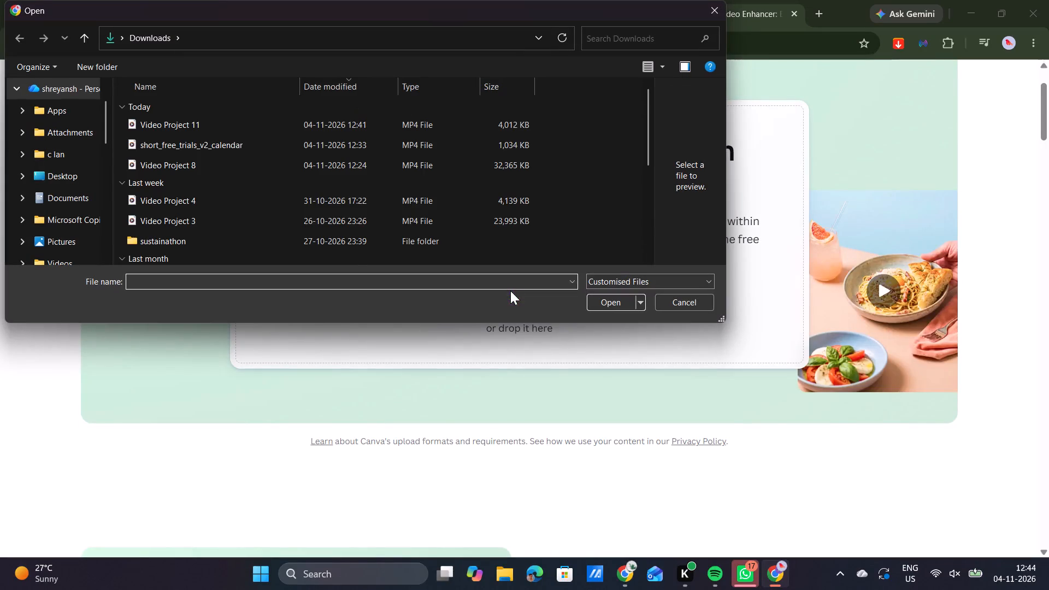
{"action": "double_click", "coordinate": [226, 168]}
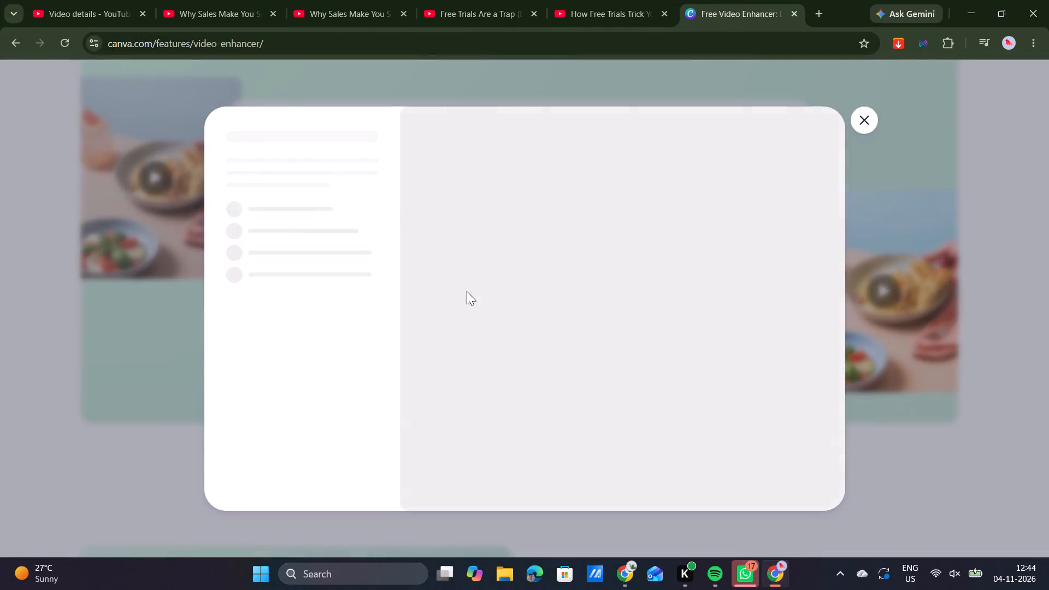
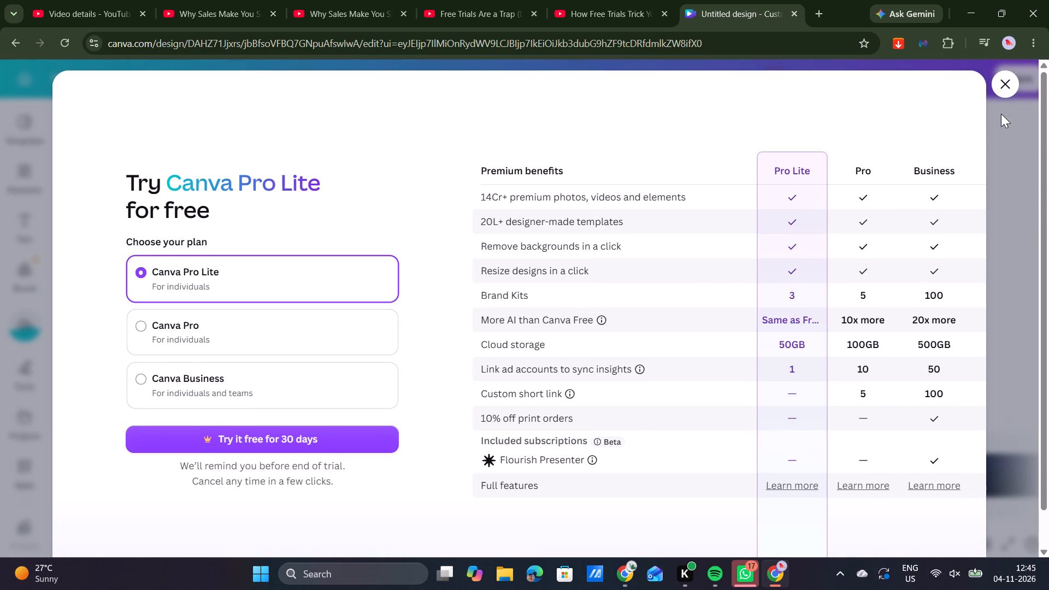
Dismiss the Canva Pro Lite offer, try to download the design as a 1080p MP4 and review the issue flagged for it.
{"action": "left_click", "coordinate": [1001, 87]}
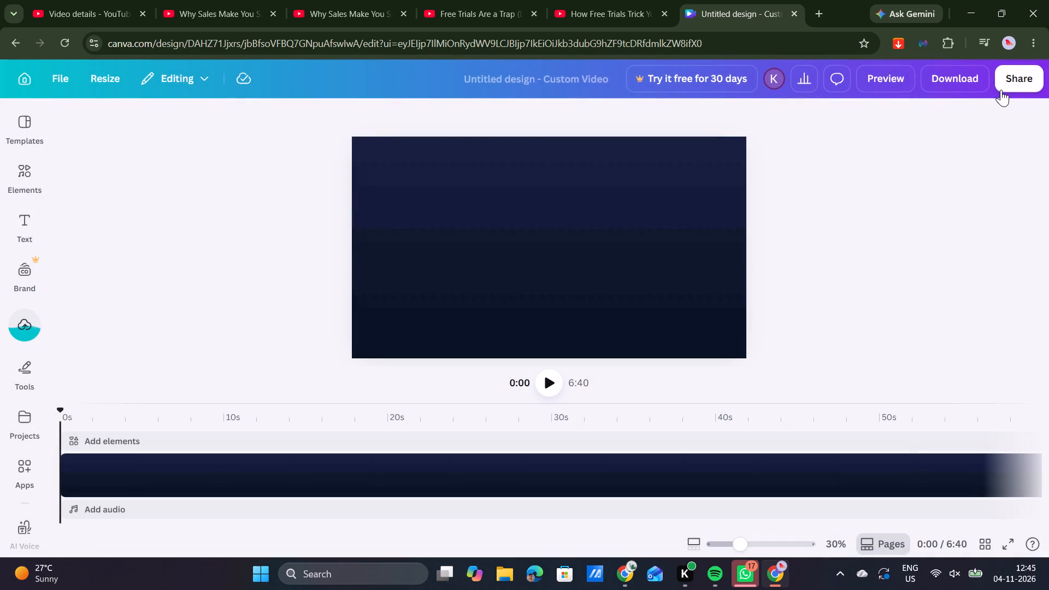
{"action": "left_click", "coordinate": [967, 85]}
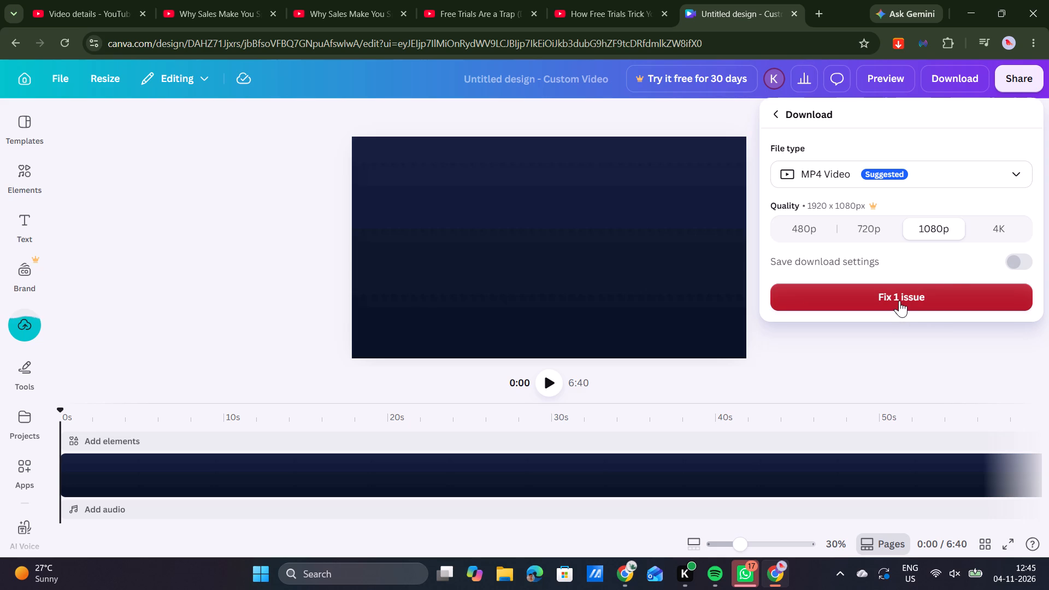
{"action": "left_click", "coordinate": [942, 297]}
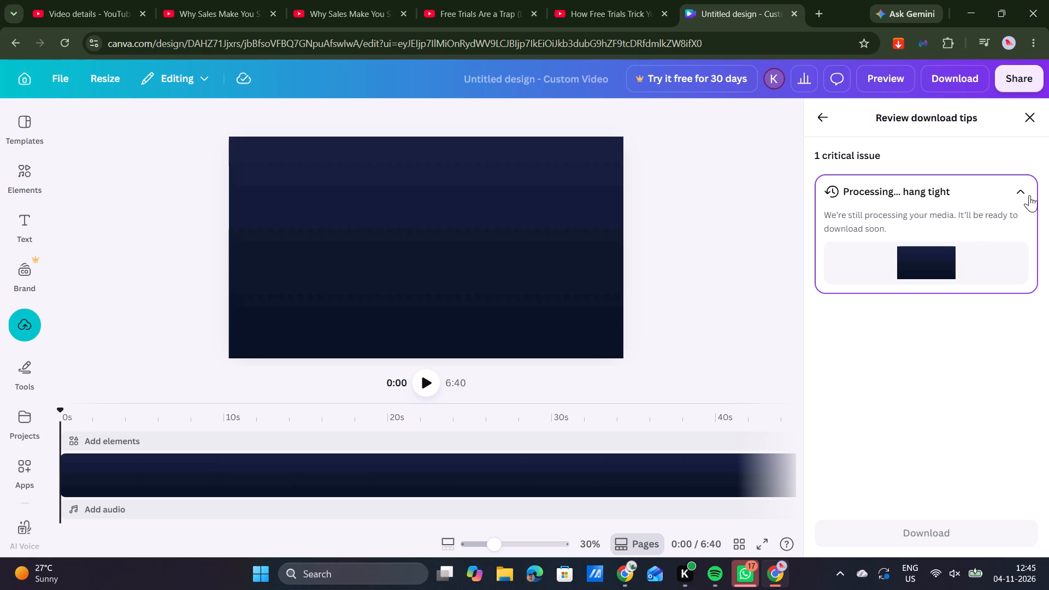
{"action": "left_click", "coordinate": [947, 245]}
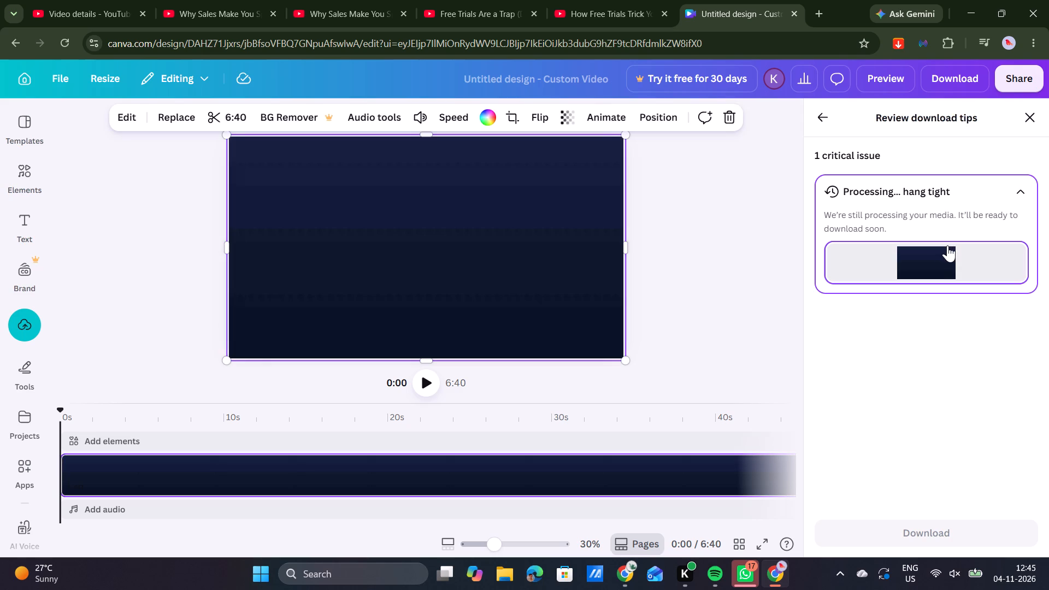
{"action": "left_click", "coordinate": [947, 245]}
{"action": "left_click", "coordinate": [1027, 114]}
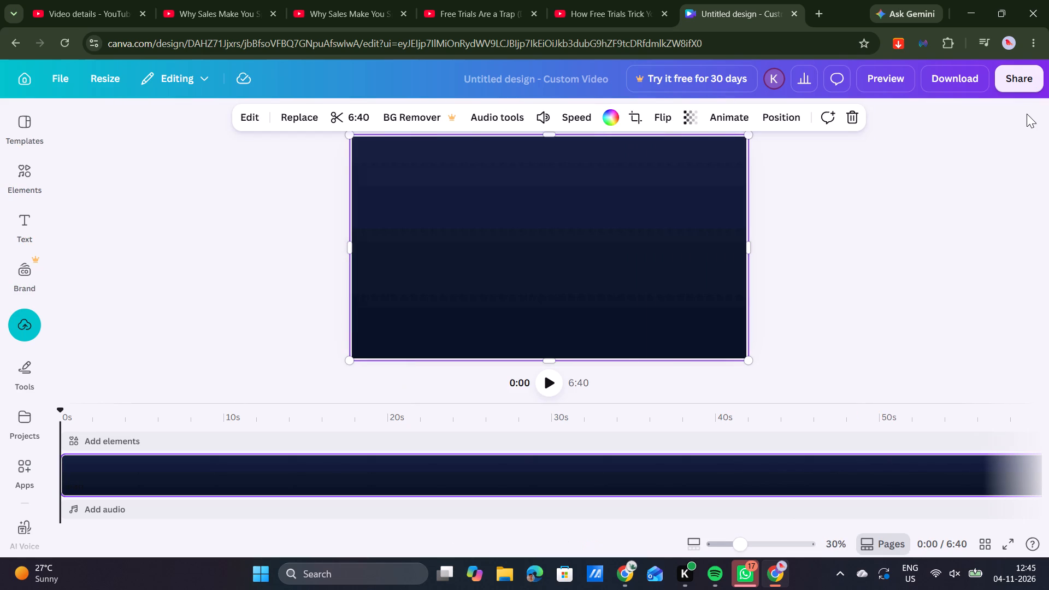
{"action": "left_click", "coordinate": [951, 79]}
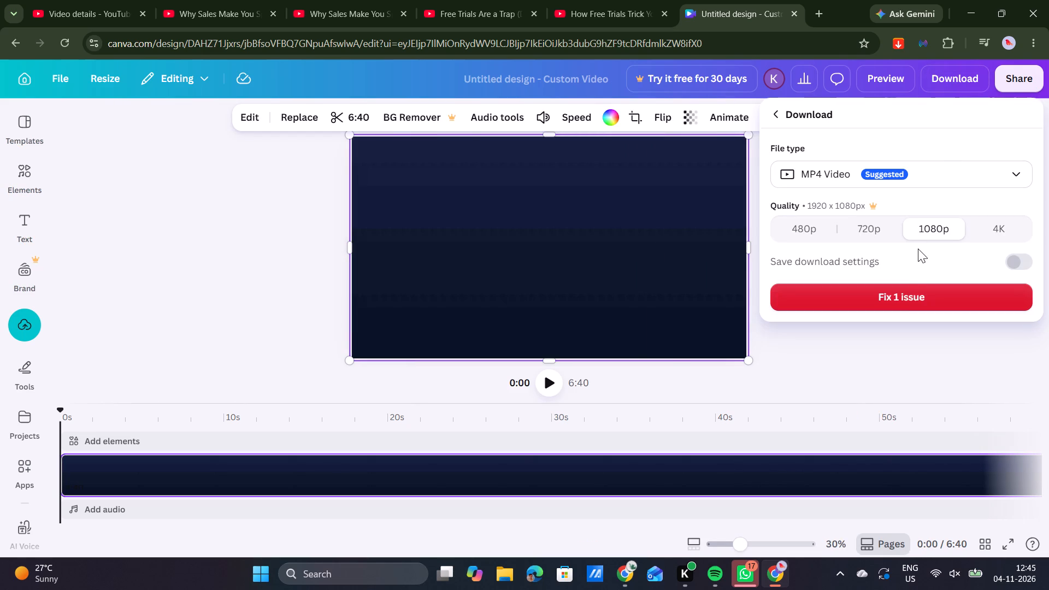
{"action": "left_click", "coordinate": [1012, 261]}
{"action": "left_click", "coordinate": [895, 287]}
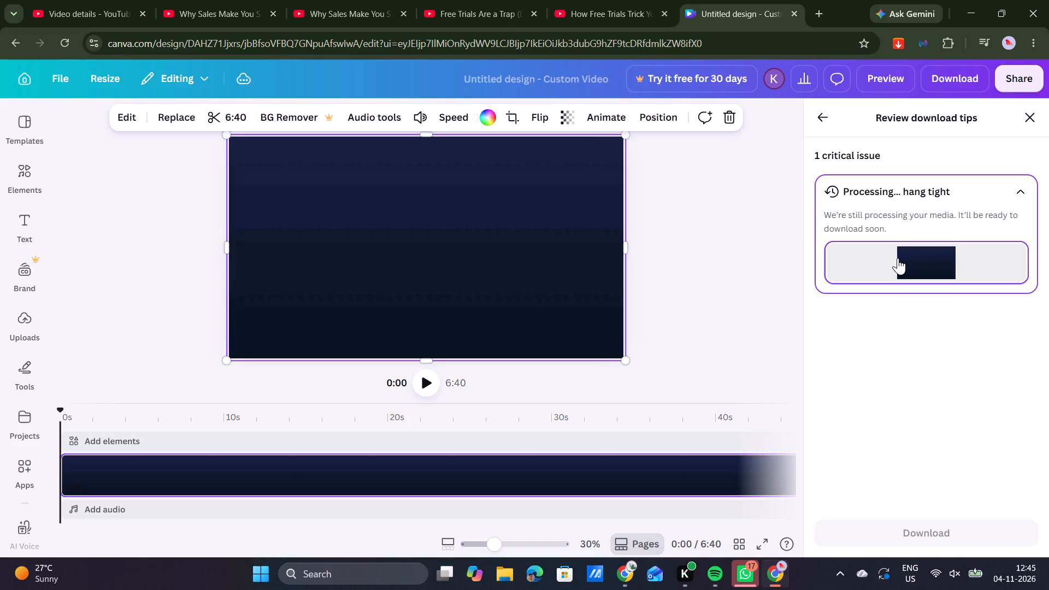
Search the web in a new tab for "increase quality of video online free" and open Vmake Labs' Free AI Video Enhancer.
{"action": "left_click", "coordinate": [823, 7]}
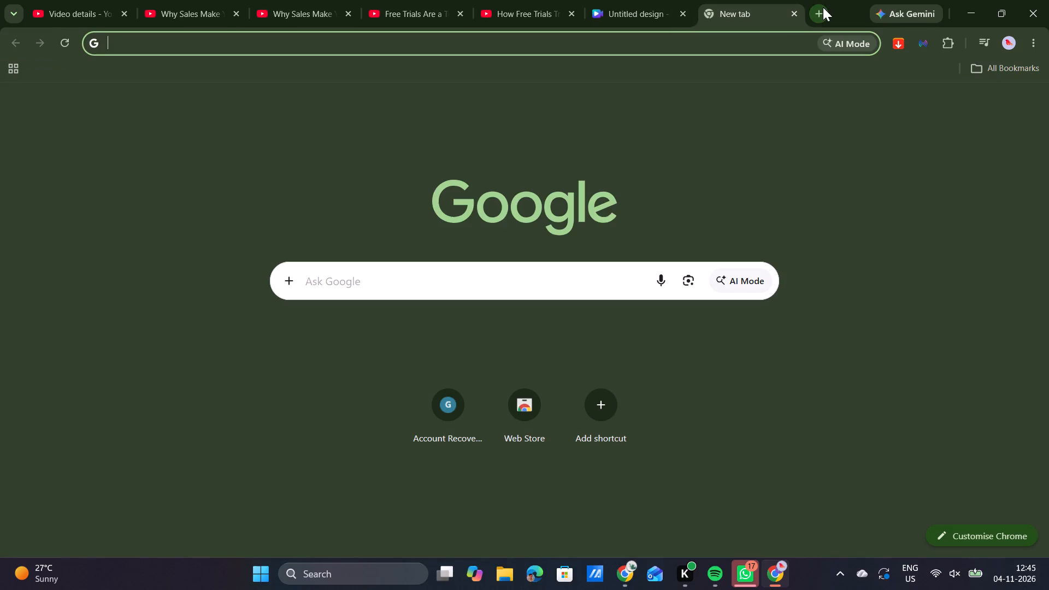
{"action": "type", "text": "increse"}
{"action": "key", "text": "space"}
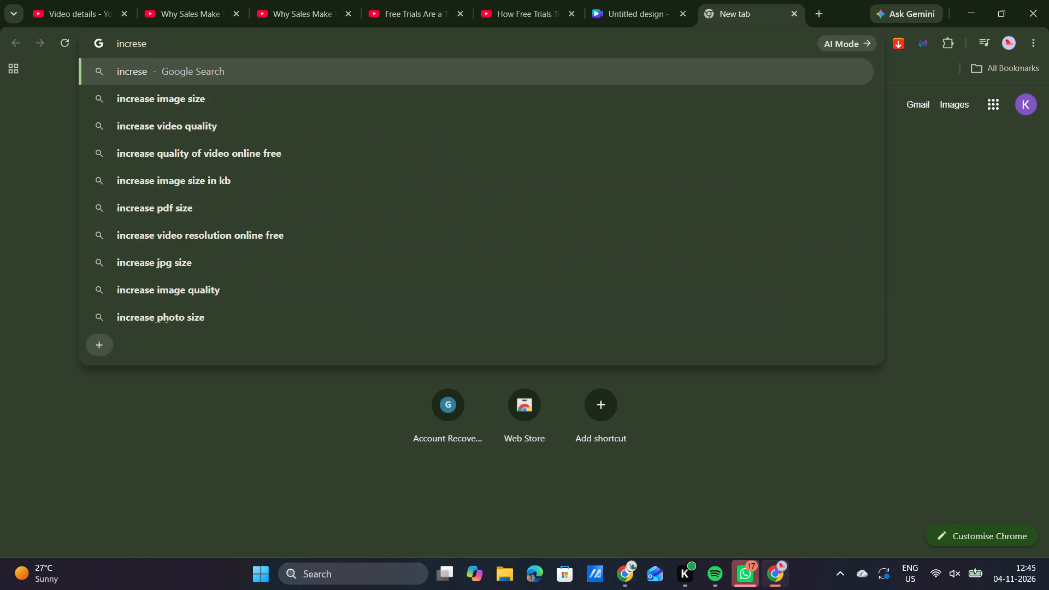
{"action": "left_click", "coordinate": [422, 145]}
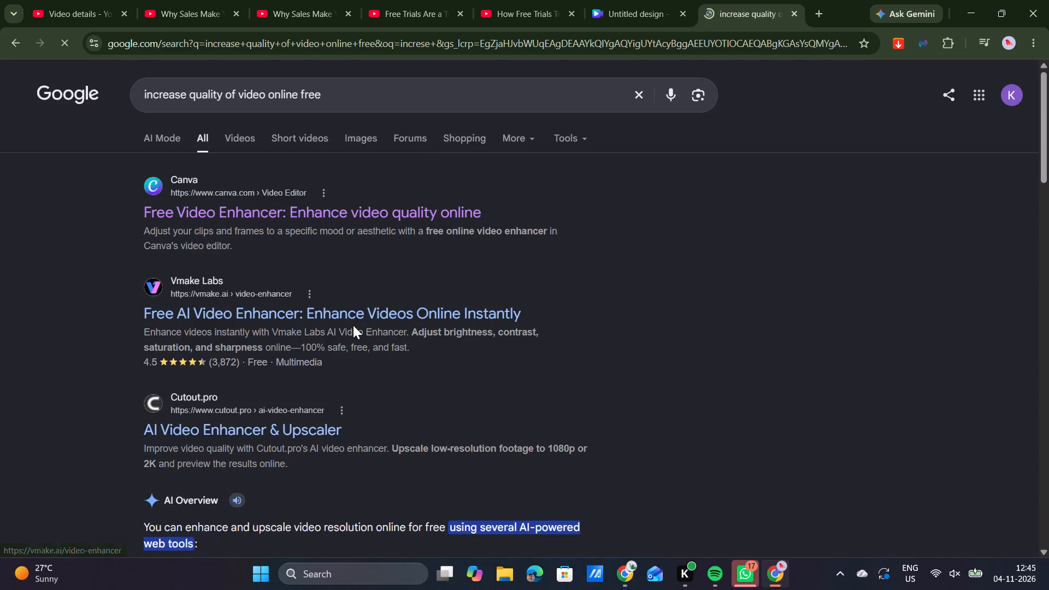
{"action": "left_click", "coordinate": [370, 315]}
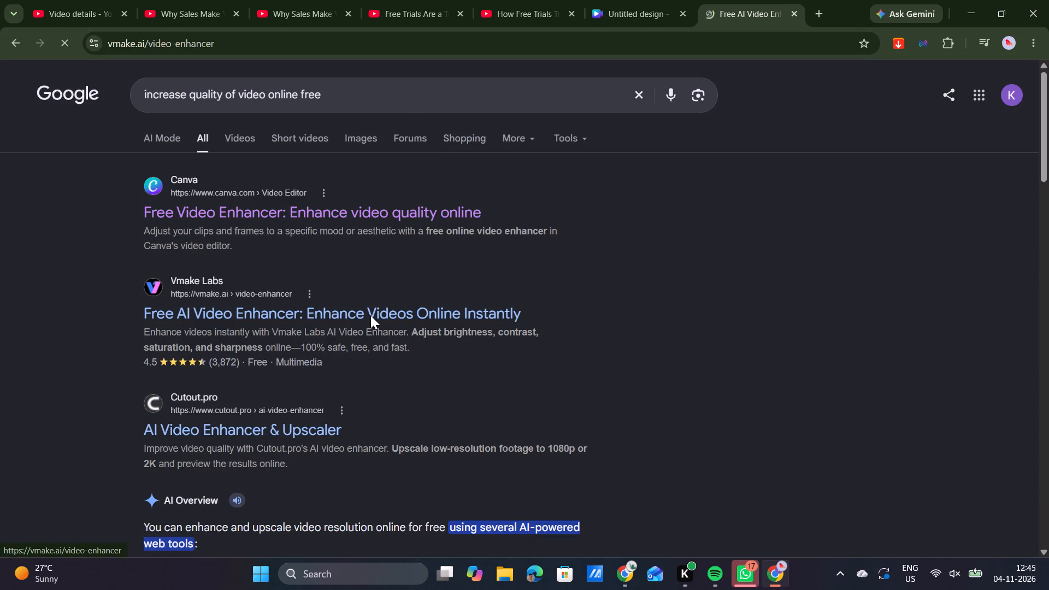
Return to the untitled Canva design and download it as an MP4 video.
{"action": "left_click", "coordinate": [639, 10]}
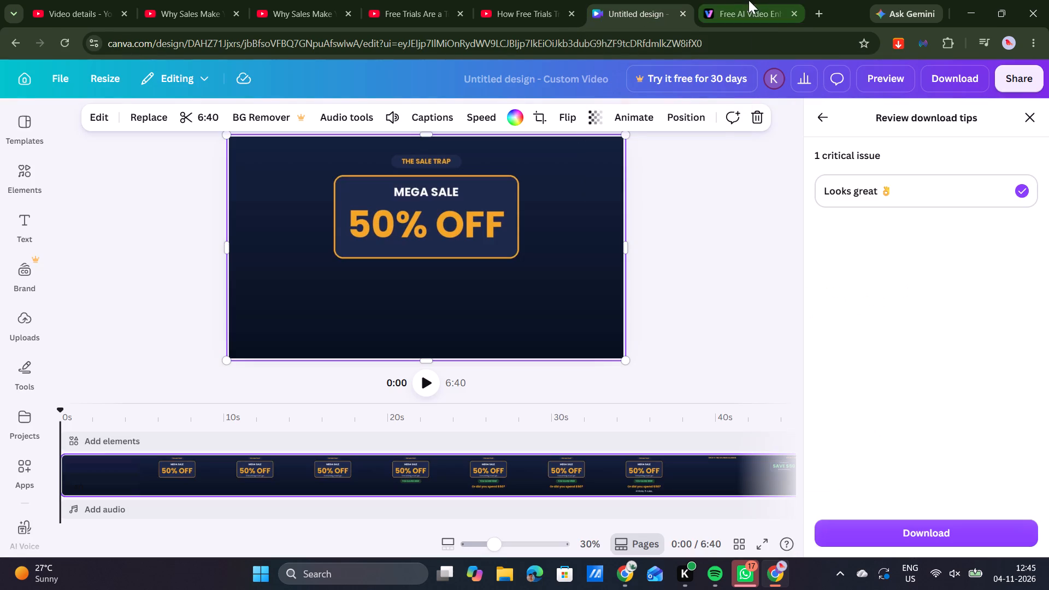
{"action": "left_click", "coordinate": [937, 529]}
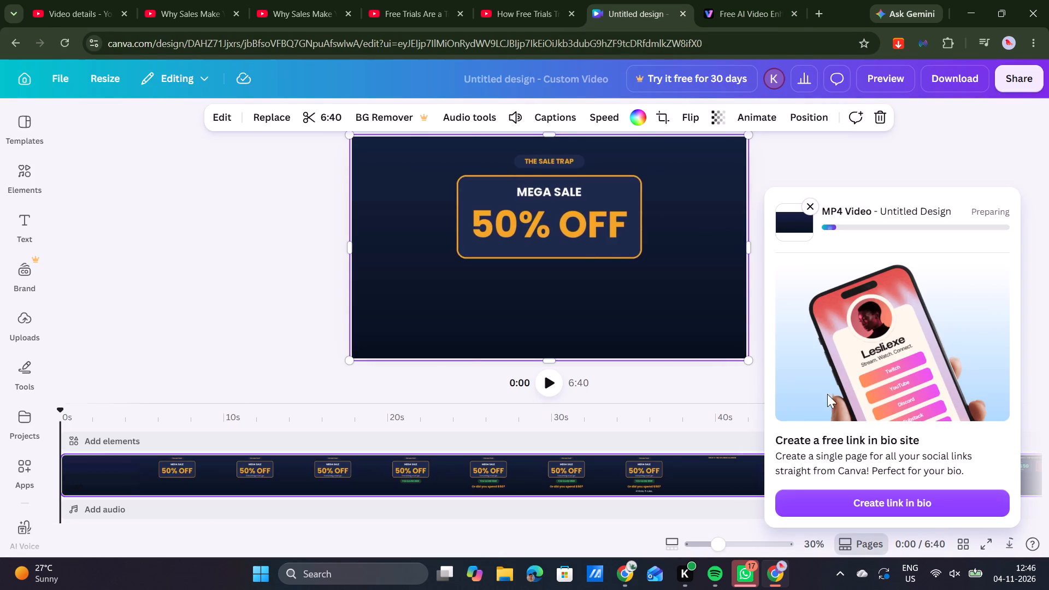
Upload the Video Project 8 MP4 from Downloads to Vmake Labs' video enhancer.
{"action": "left_click", "coordinate": [713, 0]}
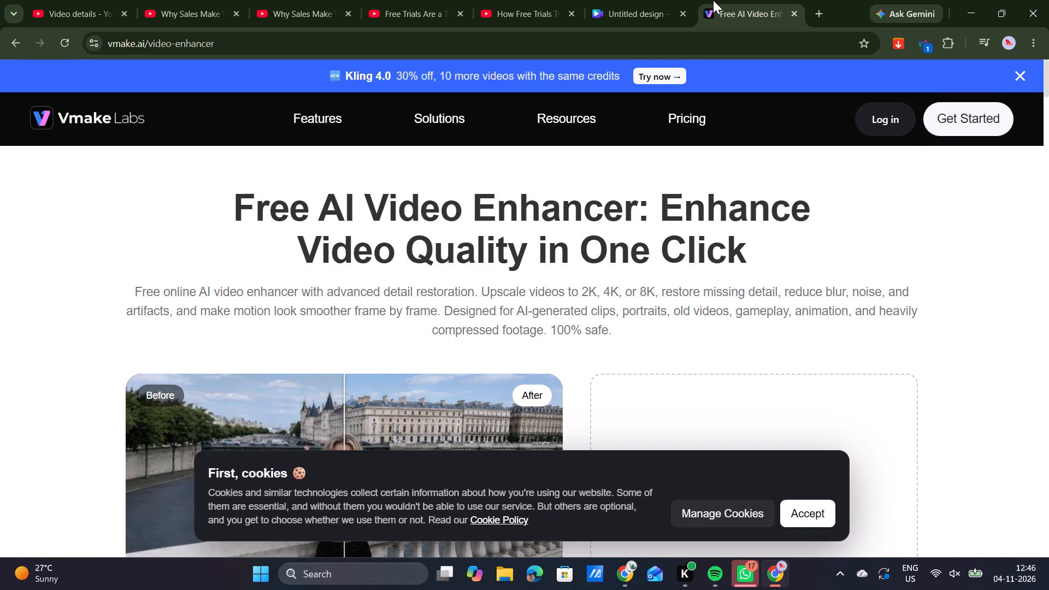
{"action": "scroll", "coordinate": [640, 324], "scroll_direction": "down", "scroll_amount": 2}
{"action": "left_click", "coordinate": [755, 357]}
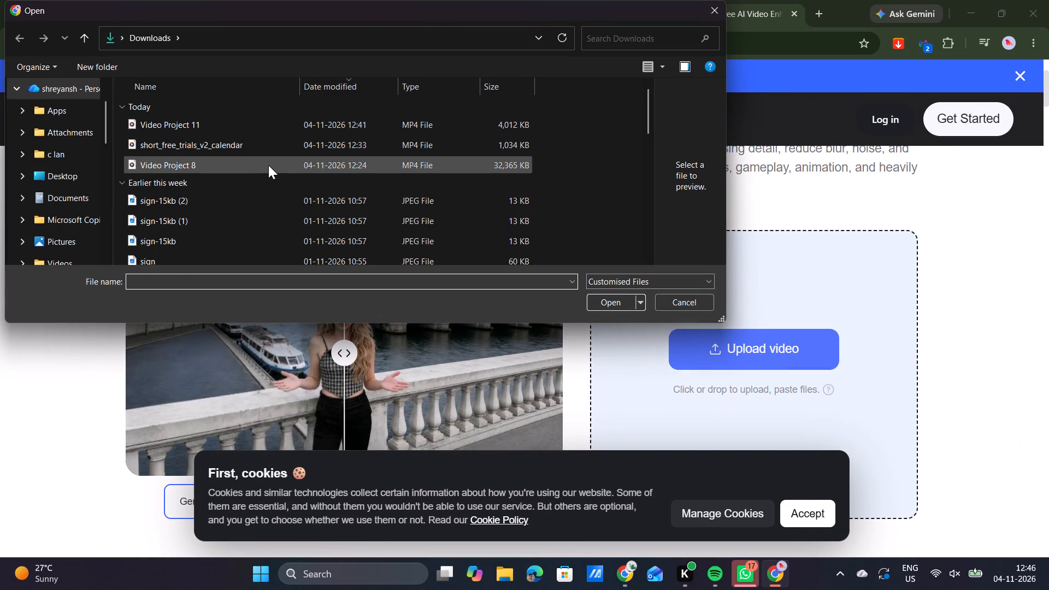
{"action": "double_click", "coordinate": [268, 165]}
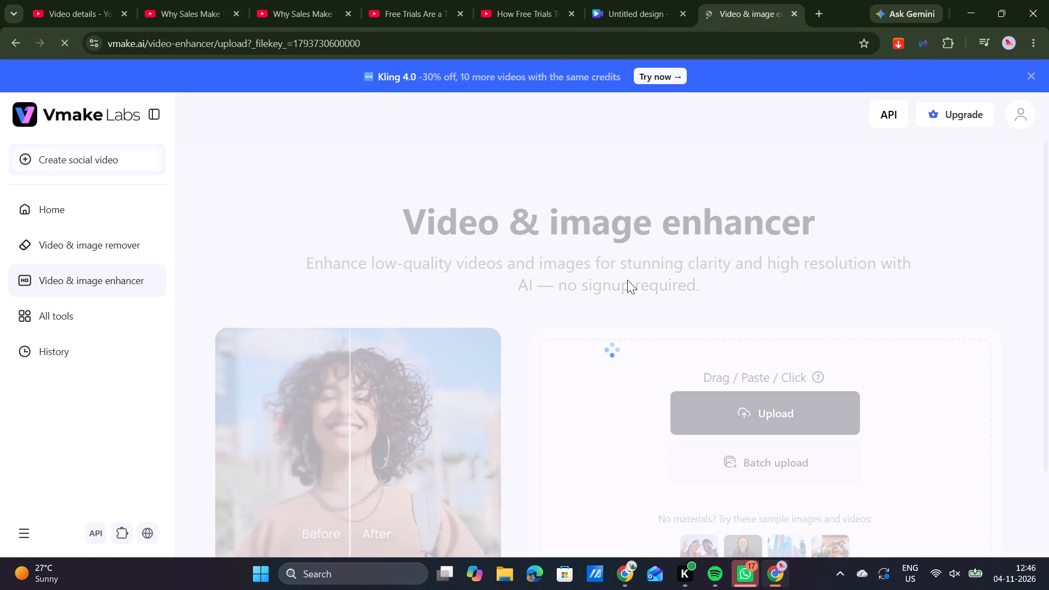
{"action": "scroll", "coordinate": [627, 280], "scroll_direction": "down", "scroll_amount": 1}
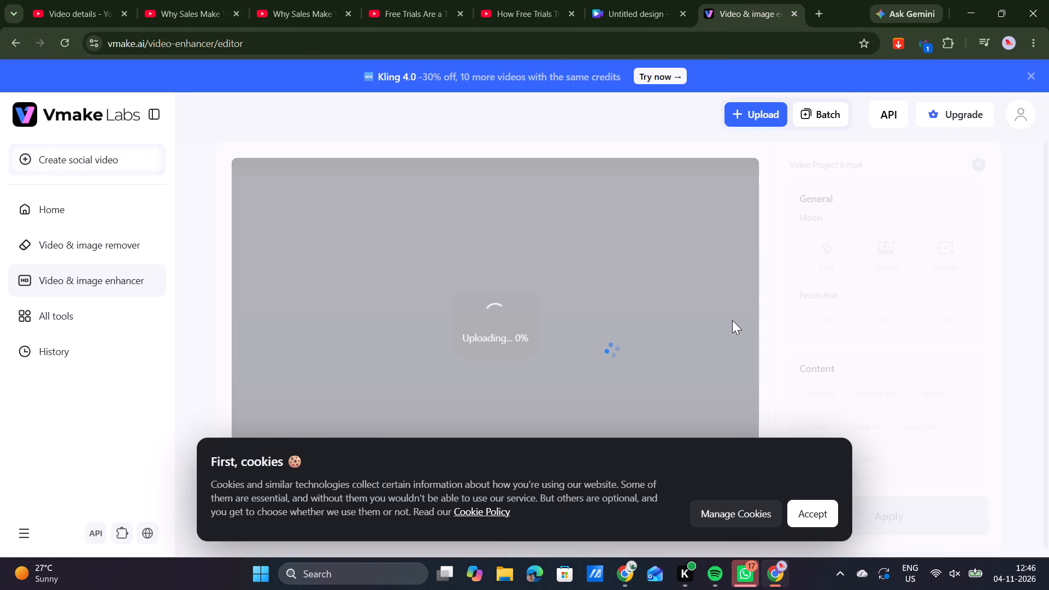
{"action": "scroll", "coordinate": [732, 320], "scroll_direction": "down", "scroll_amount": 1}
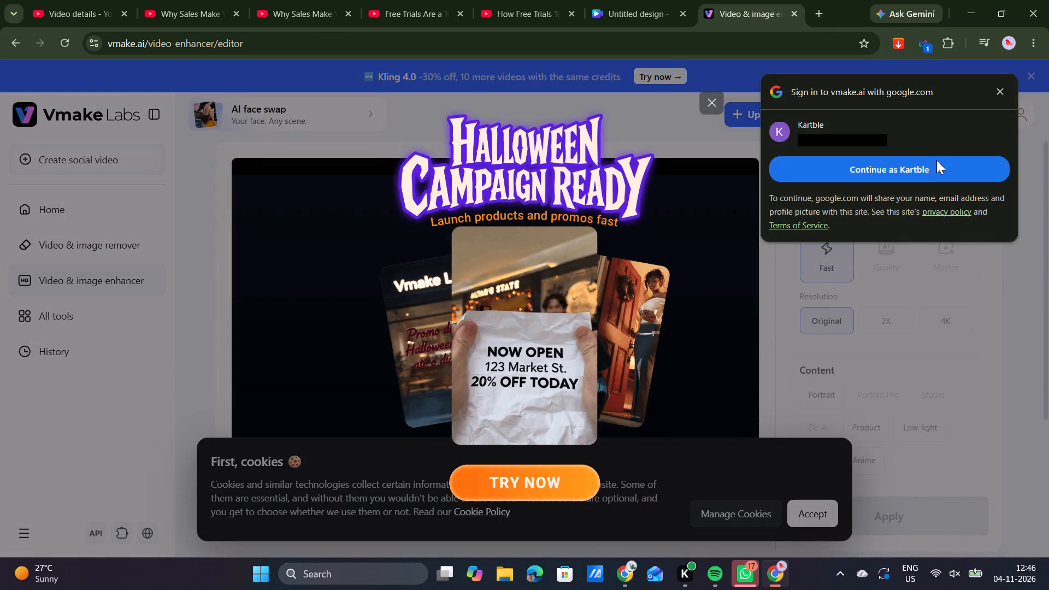
Sign in to Vmake with the offered Google account and dismiss the Halloween campaign promotion.
{"action": "left_click", "coordinate": [936, 160]}
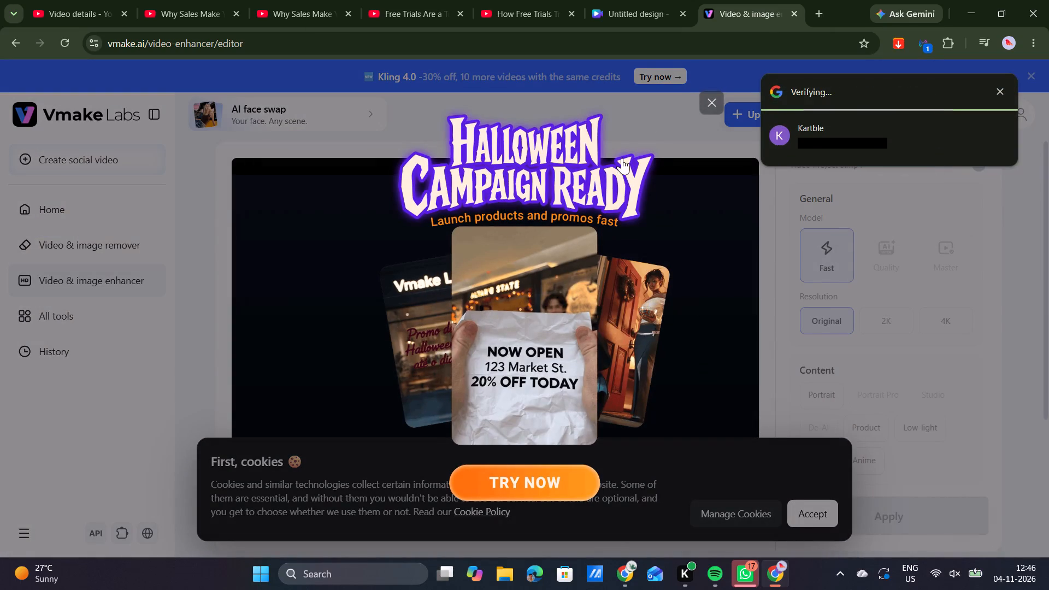
{"action": "left_click", "coordinate": [705, 99]}
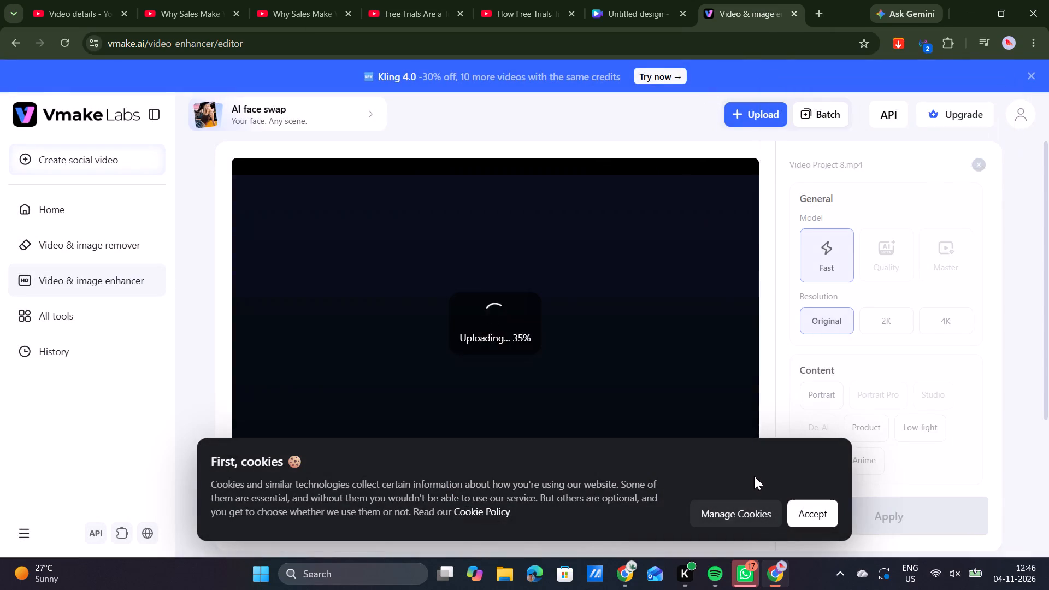
Toggle the optional cookies choice in Vmake's cookie settings and save the preferences.
{"action": "left_click", "coordinate": [747, 509]}
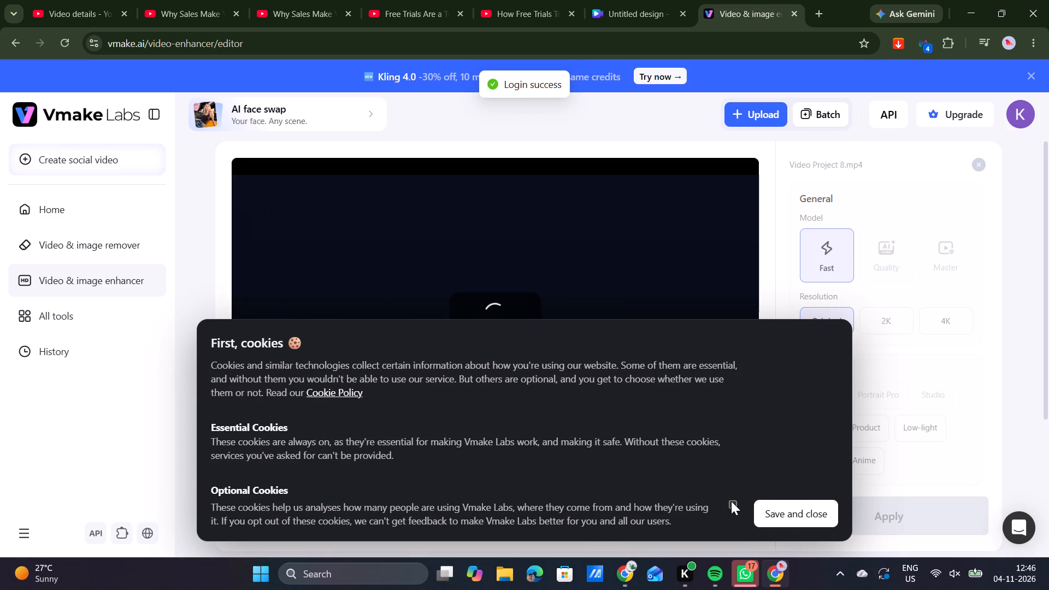
{"action": "left_click", "coordinate": [729, 500]}
{"action": "left_click", "coordinate": [769, 509]}
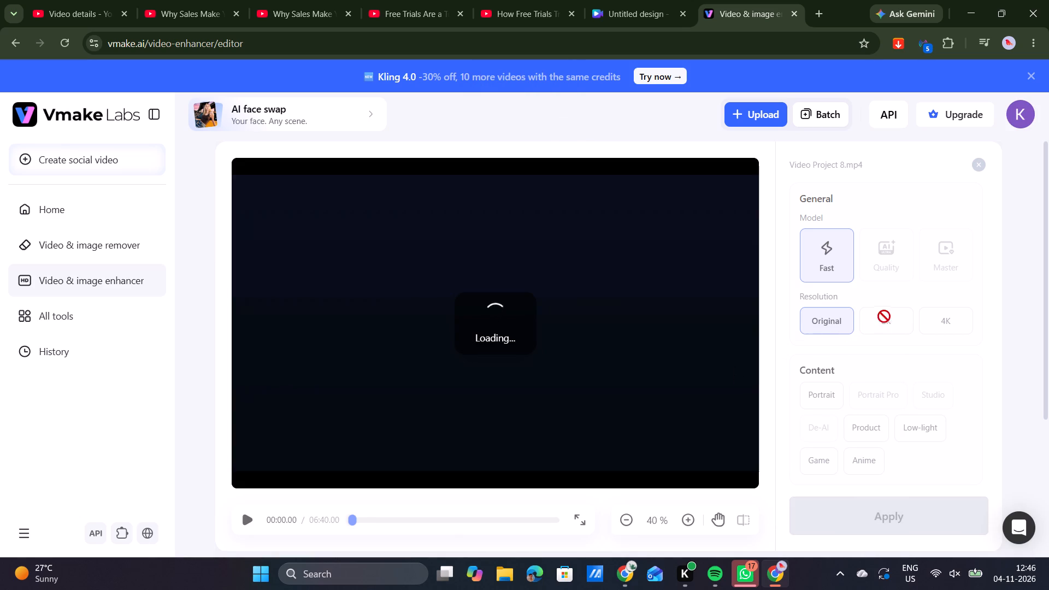
Check the Canva download, then return to Vmake and start enhancing Video Project 8 with the Fast model at 2K.
{"action": "left_click", "coordinate": [620, 0]}
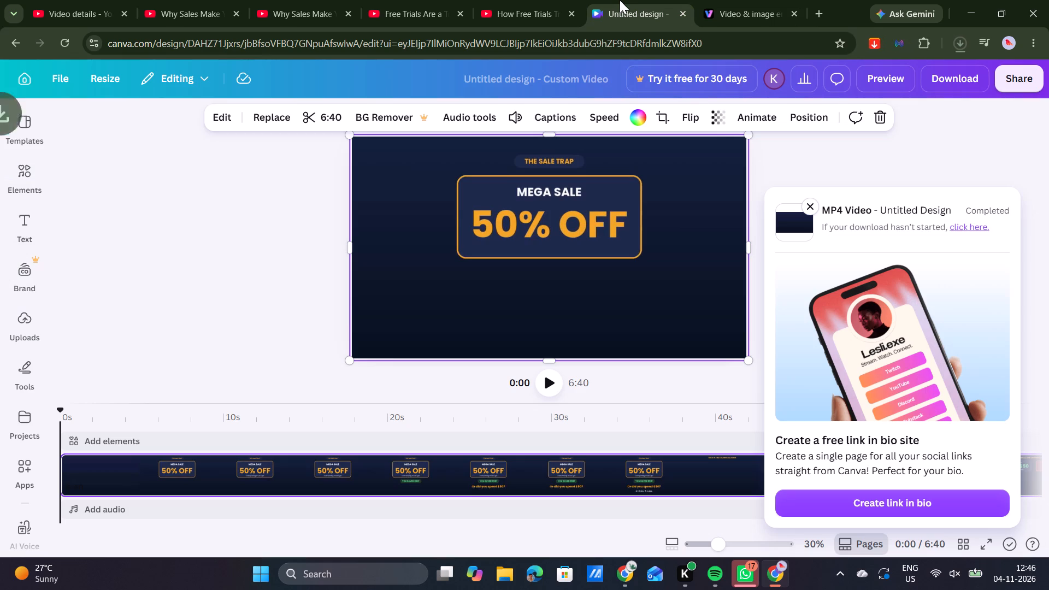
{"action": "left_click", "coordinate": [739, 0]}
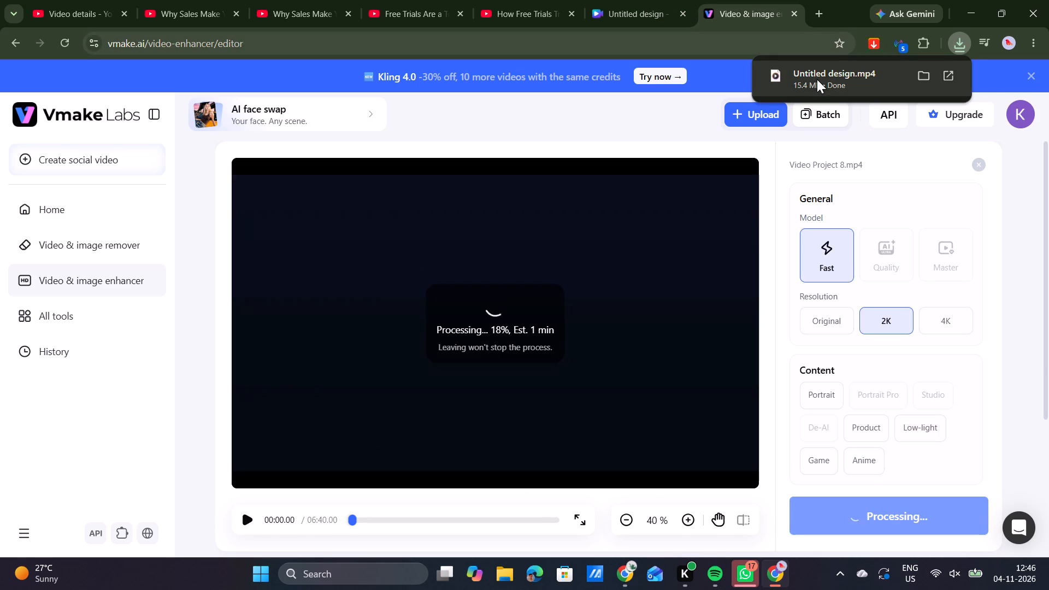
Go back from the video details page to the channel's content list in YouTube Studio.
{"action": "left_click", "coordinate": [626, 0]}
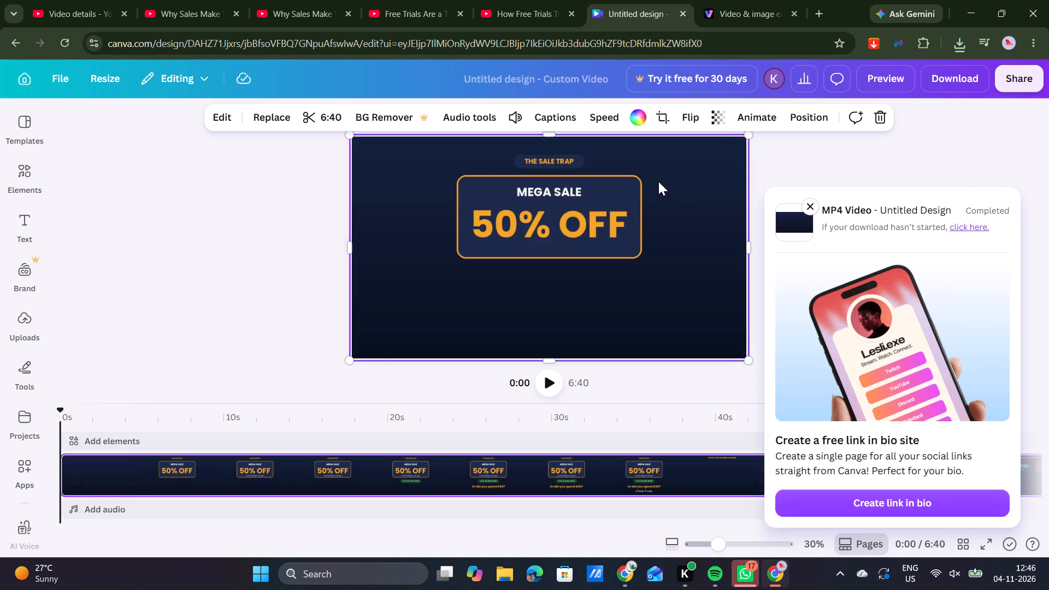
{"action": "left_click", "coordinate": [80, 0]}
{"action": "left_click", "coordinate": [34, 118]}
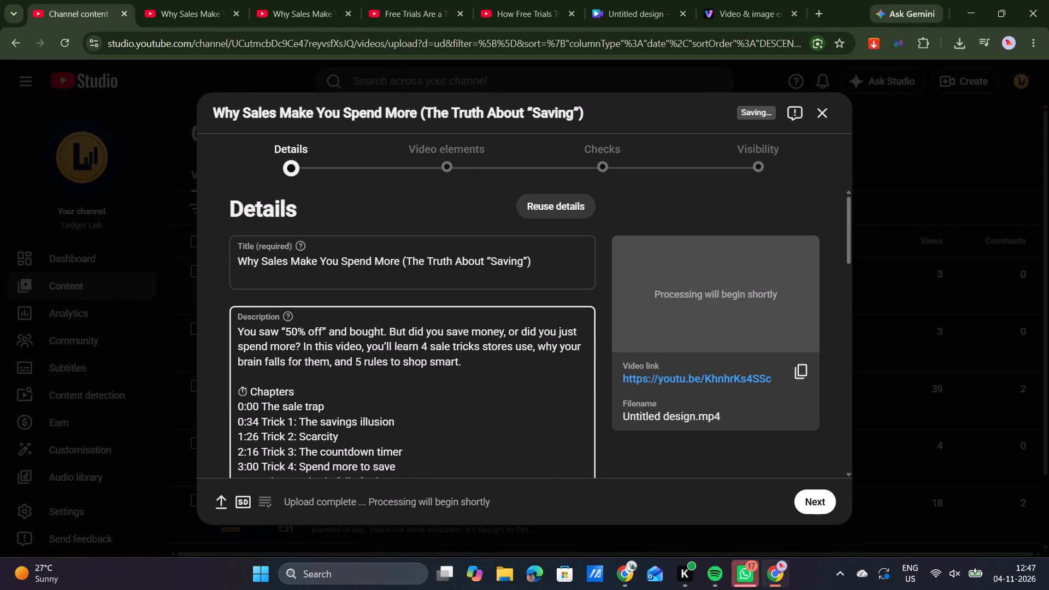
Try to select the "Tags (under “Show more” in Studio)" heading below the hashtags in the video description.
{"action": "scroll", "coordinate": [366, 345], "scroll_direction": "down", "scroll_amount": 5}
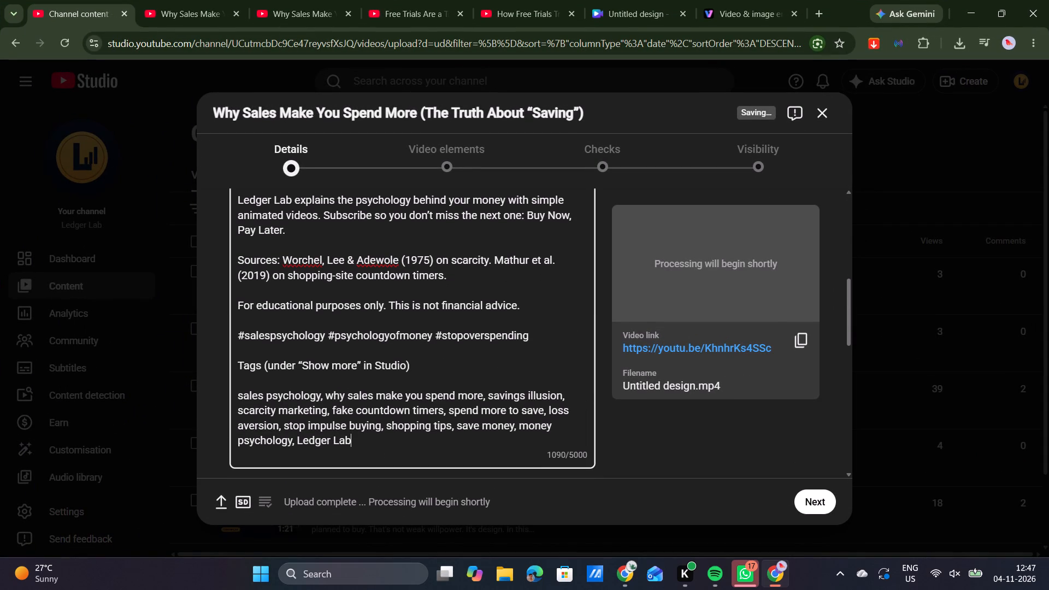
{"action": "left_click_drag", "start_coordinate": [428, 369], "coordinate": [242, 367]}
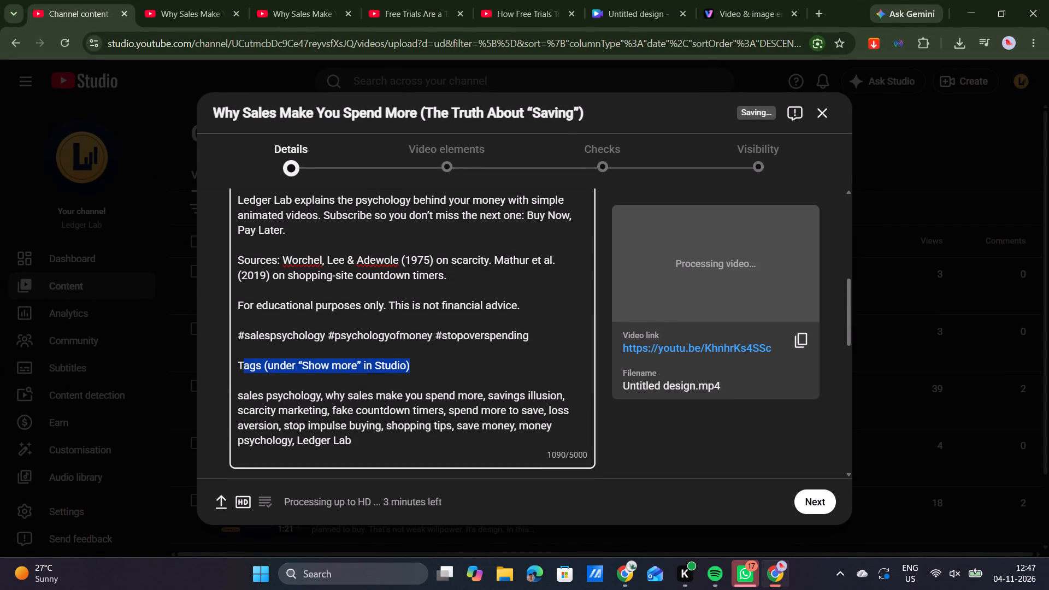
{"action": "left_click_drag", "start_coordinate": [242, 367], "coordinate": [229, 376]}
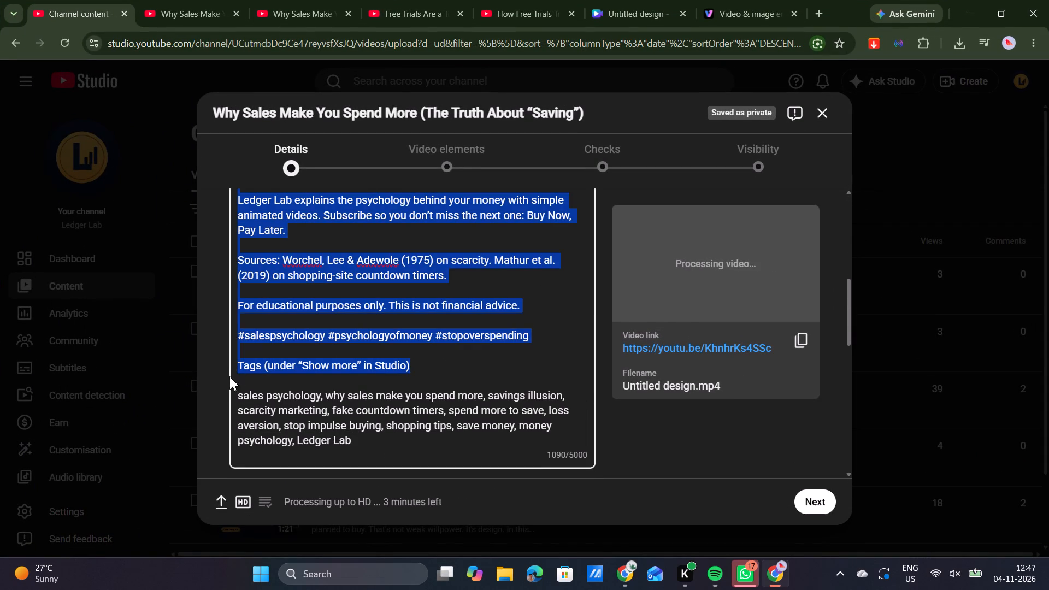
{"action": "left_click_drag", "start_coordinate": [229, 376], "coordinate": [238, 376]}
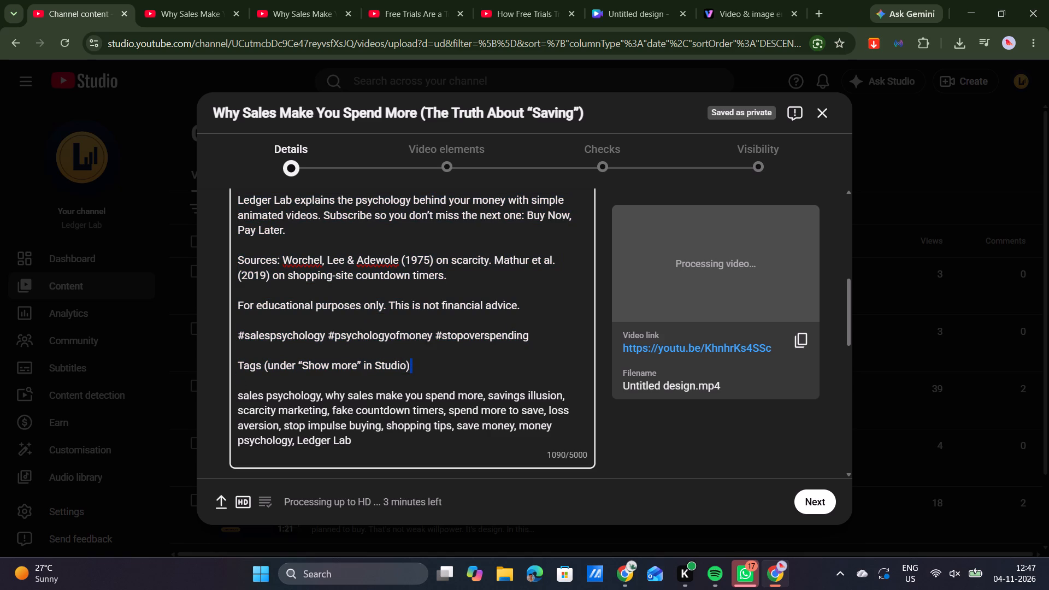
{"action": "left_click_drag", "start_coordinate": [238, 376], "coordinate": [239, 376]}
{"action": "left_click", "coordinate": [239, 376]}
Delete the "Tags (under “Show more” in Studio)" heading and its extra blank line from the video description.
{"action": "left_click_drag", "start_coordinate": [421, 371], "coordinate": [250, 368]}
{"action": "key", "text": "BackSpace"}
{"action": "key", "text": "BackSpace"}
{"action": "key", "text": "BackSpace"}
{"action": "key", "text": "BackSpace"}
{"action": "key", "text": "BackSpace"}
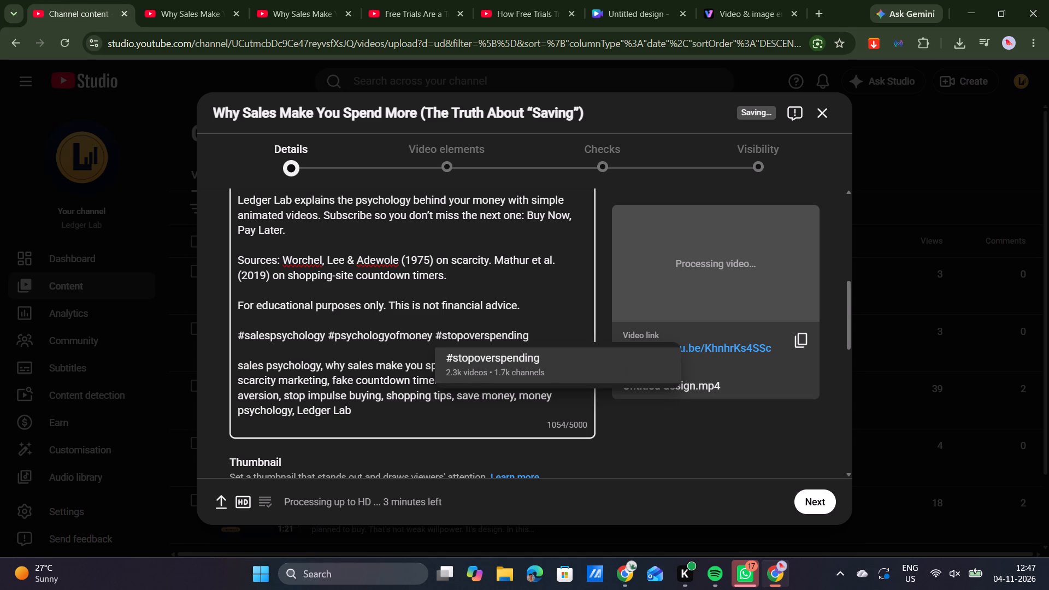
Upload the "Save $50 vs Spent $50" image, WhatsApp Image 2026-10-28 at 11.59.58, from the Videos folder as the thumbnail.
{"action": "scroll", "coordinate": [464, 411], "scroll_direction": "down", "scroll_amount": 5}
{"action": "scroll", "coordinate": [428, 384], "scroll_direction": "up", "scroll_amount": 3}
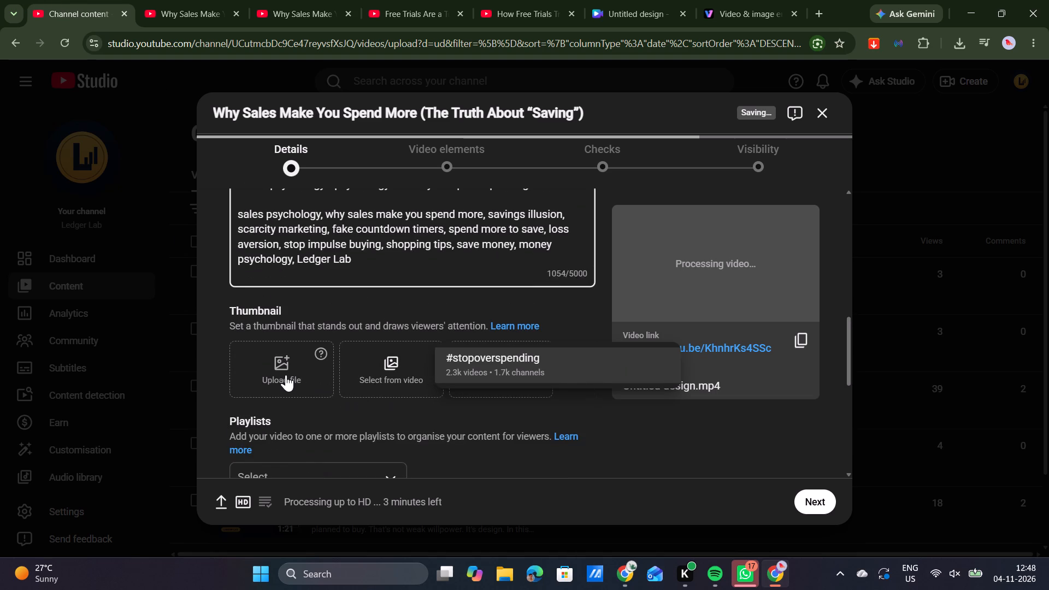
{"action": "left_click", "coordinate": [286, 375]}
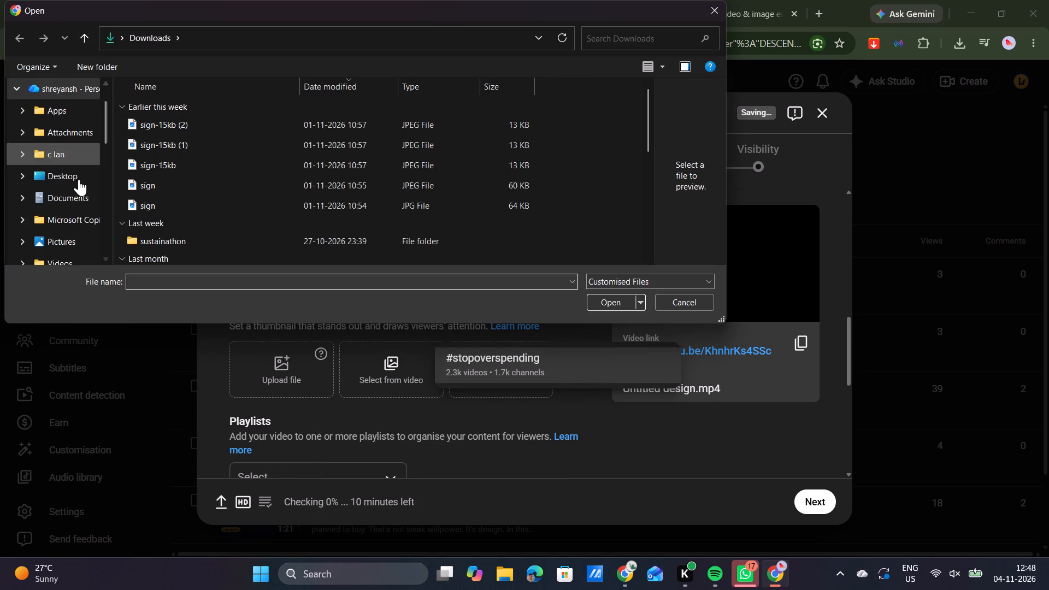
{"action": "double_click", "coordinate": [79, 259]}
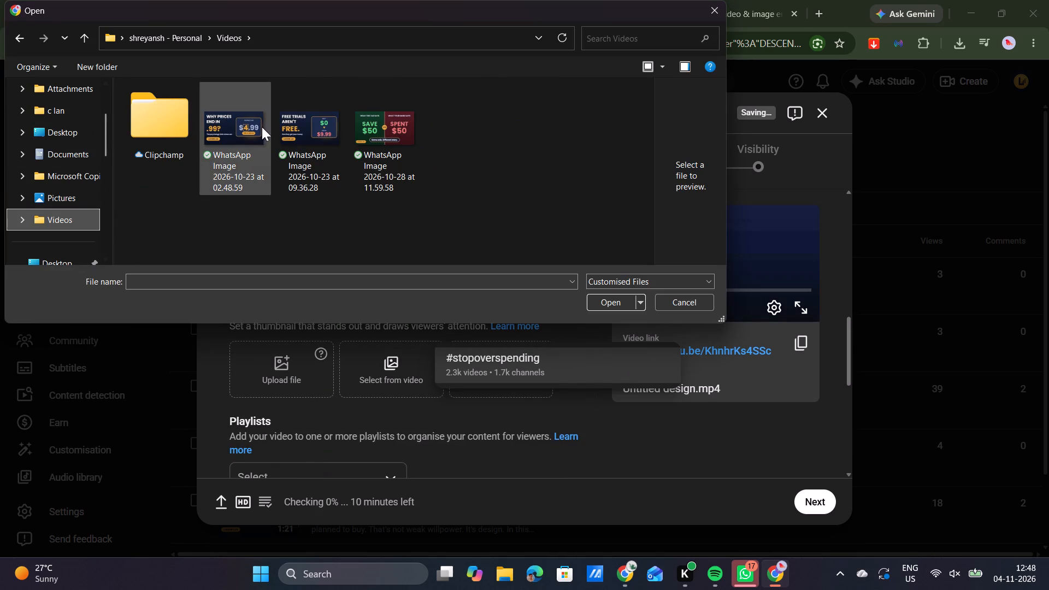
{"action": "double_click", "coordinate": [384, 131]}
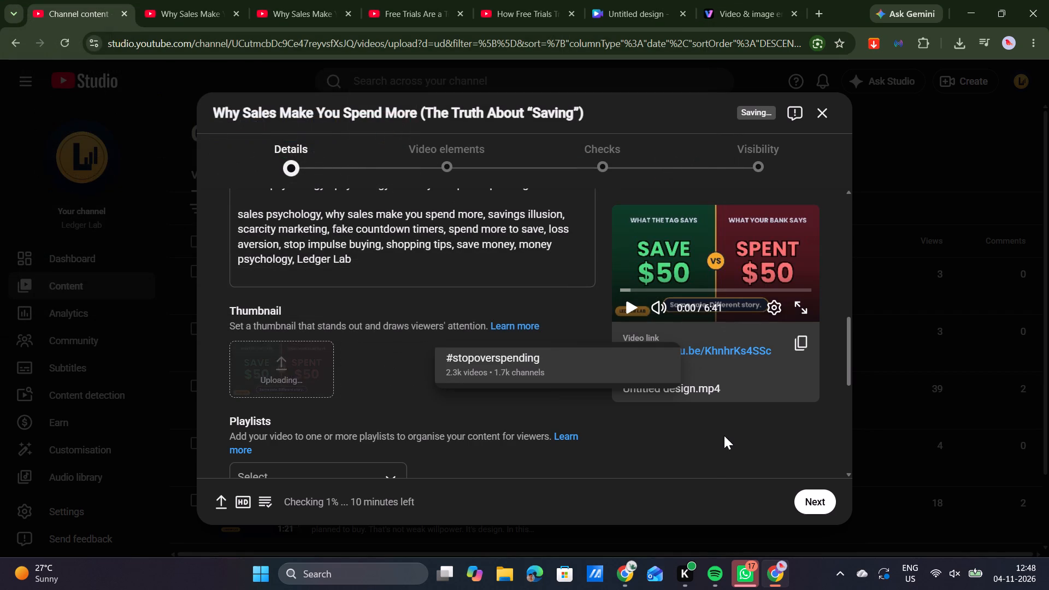
Set the video's audience to "No, it's not Made for Kids".
{"action": "scroll", "coordinate": [724, 435], "scroll_direction": "down", "scroll_amount": 5}
{"action": "left_click", "coordinate": [282, 341]}
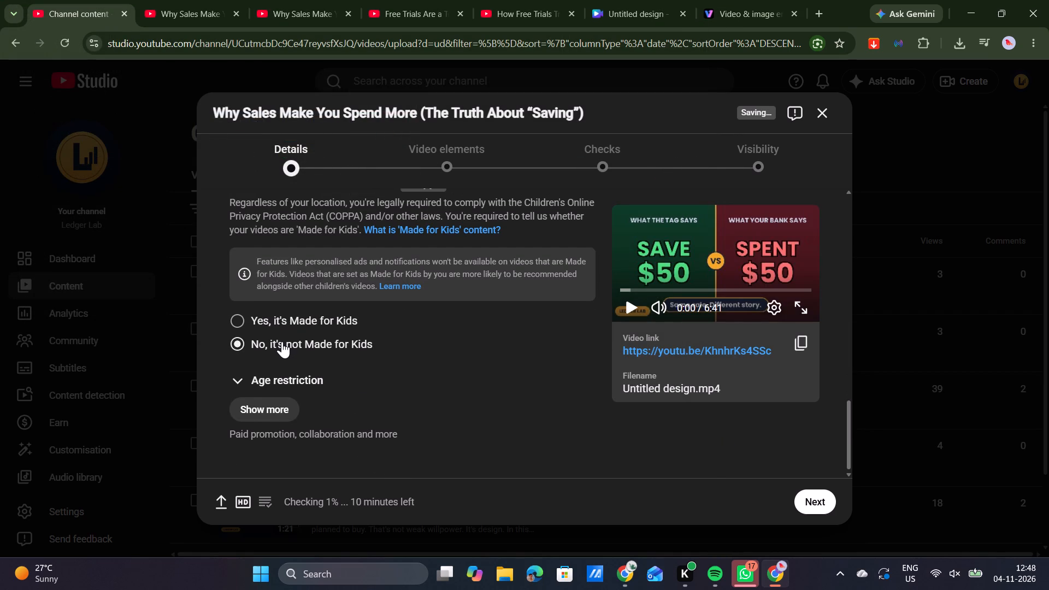
{"action": "scroll", "coordinate": [282, 341], "scroll_direction": "up", "scroll_amount": 1}
{"action": "scroll", "coordinate": [339, 297], "scroll_direction": "up", "scroll_amount": 3}
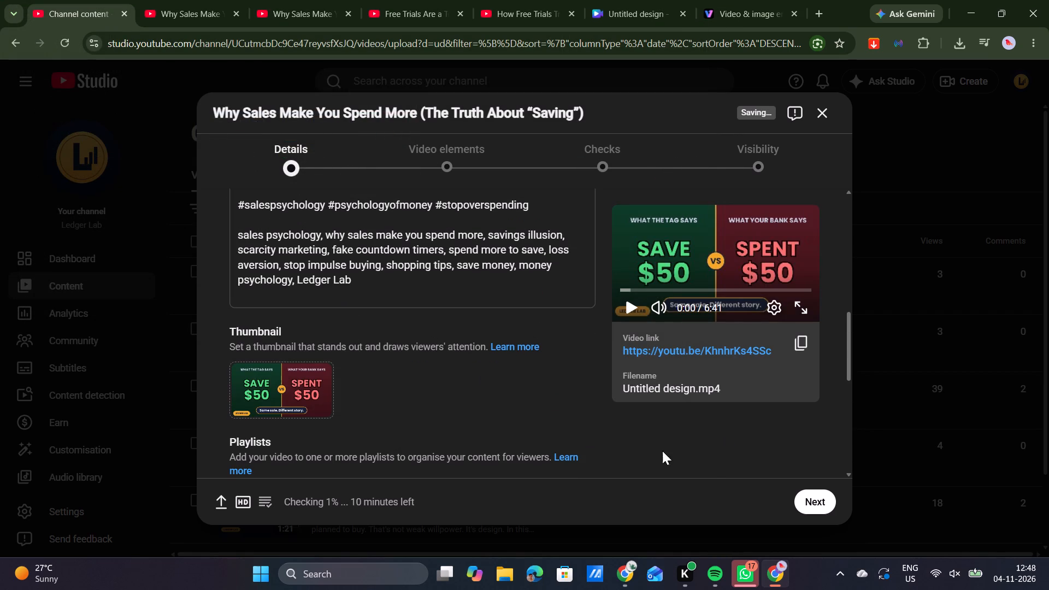
Advance the upload past Video elements and Checks to Visibility, and choose Private.
{"action": "left_click", "coordinate": [818, 498]}
{"action": "left_click", "coordinate": [818, 498]}
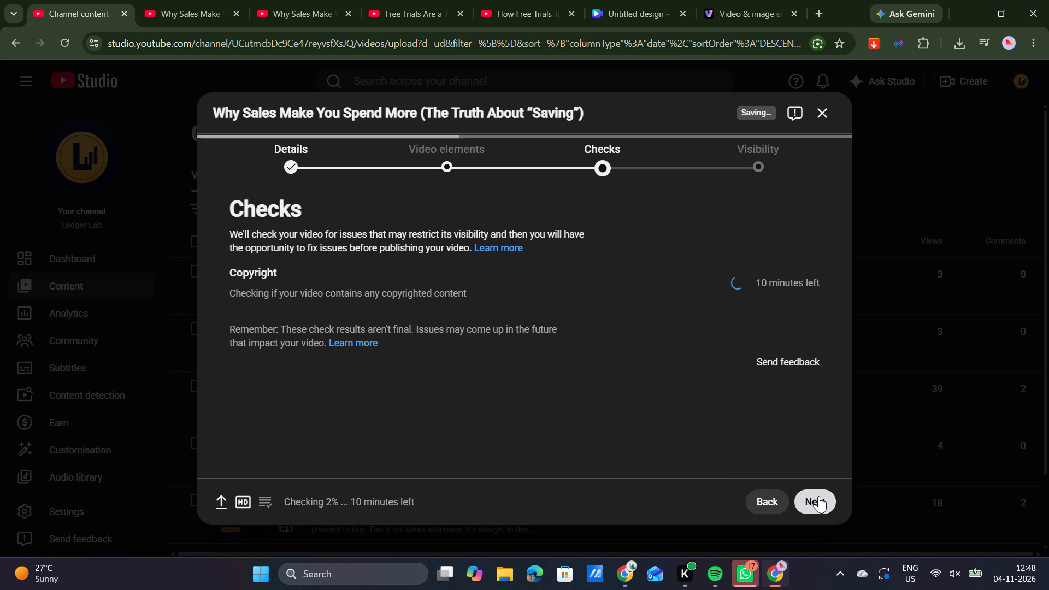
{"action": "left_click", "coordinate": [818, 496]}
{"action": "left_click", "coordinate": [265, 305]}
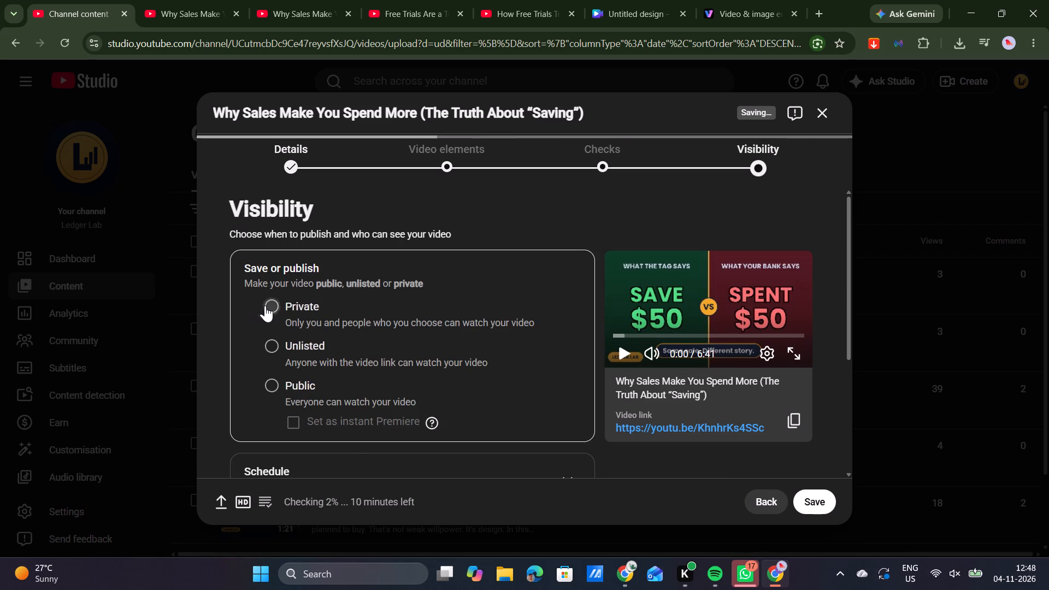
Save the upload with its visibility set to Private.
{"action": "left_click", "coordinate": [819, 494]}
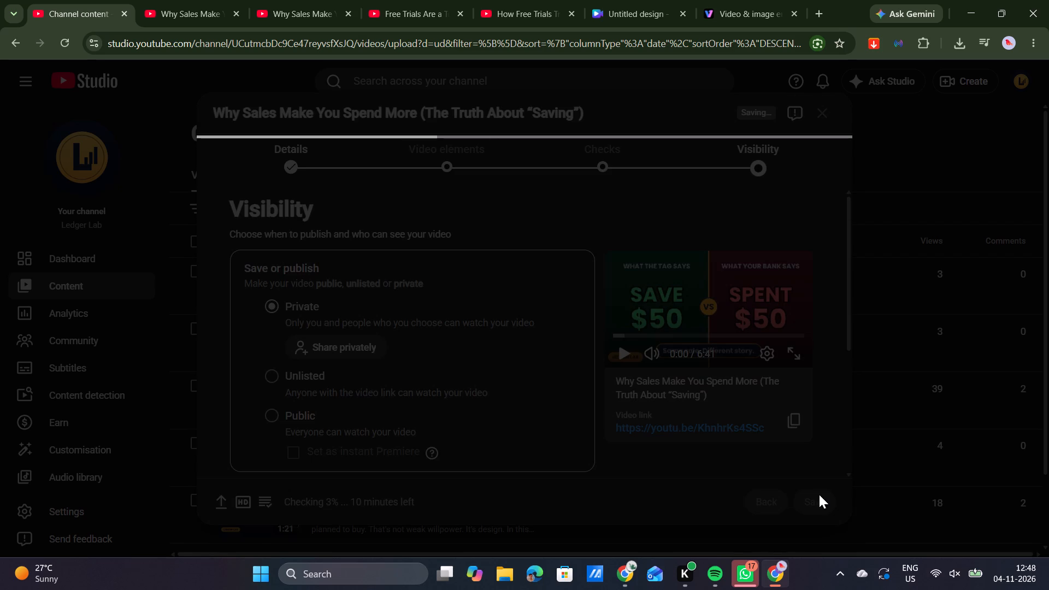
Switch to Vmake, apply the enhancement to Video Project 8 at 4K resolution, and try choosing the Quality model.
{"action": "left_click", "coordinate": [745, 0]}
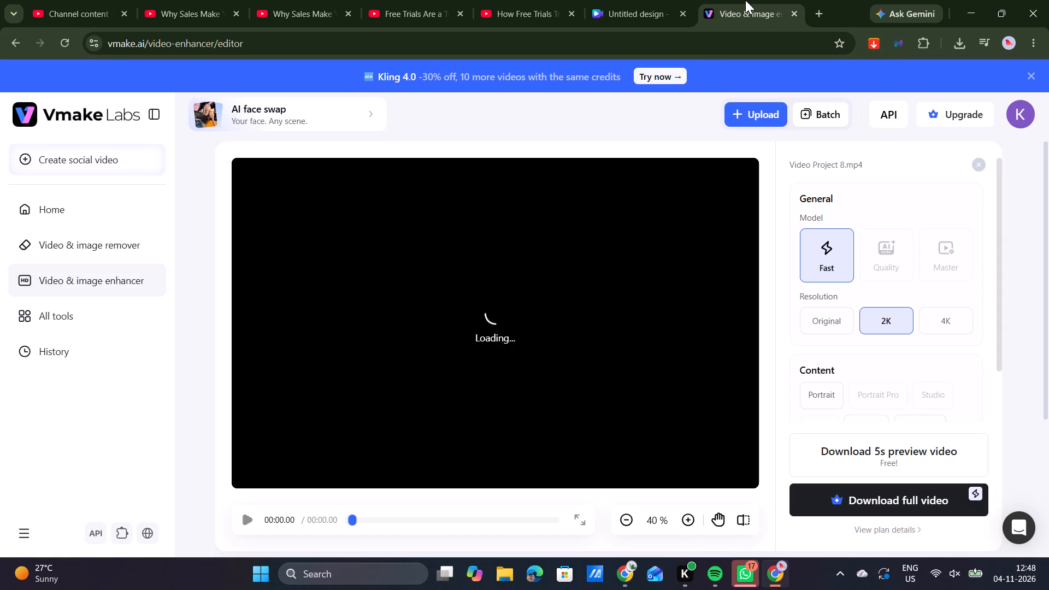
{"action": "scroll", "coordinate": [947, 316], "scroll_direction": "down", "scroll_amount": 1}
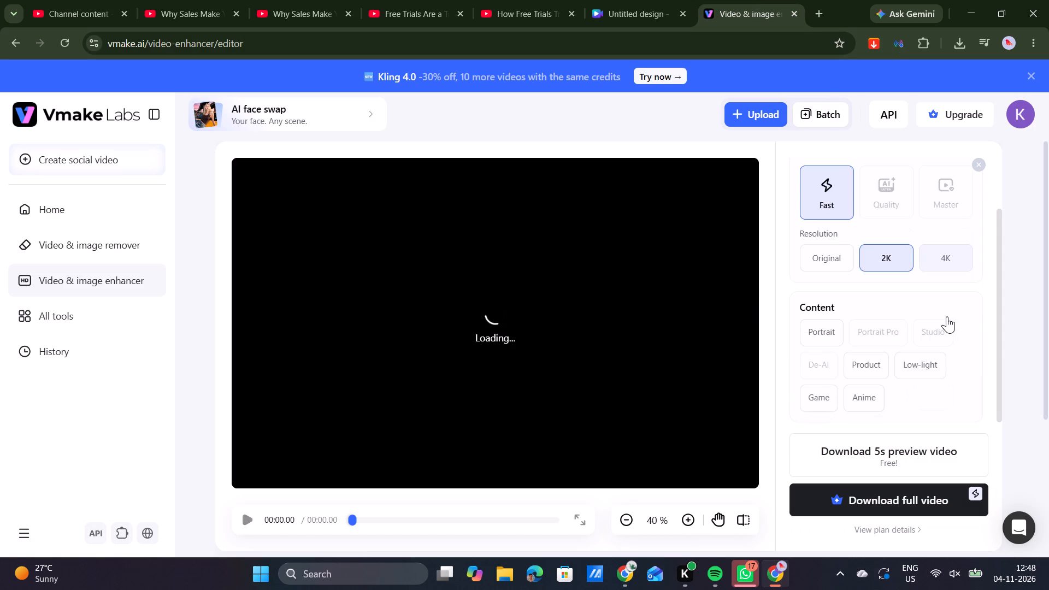
{"action": "scroll", "coordinate": [947, 316], "scroll_direction": "down", "scroll_amount": 1}
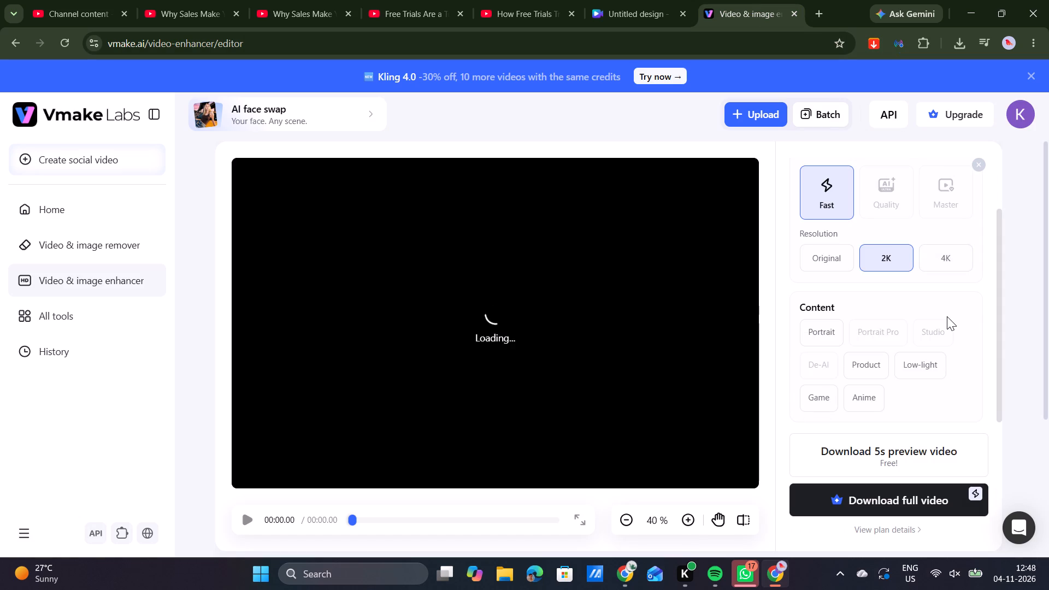
{"action": "left_click", "coordinate": [940, 260]}
{"action": "left_click", "coordinate": [900, 520]}
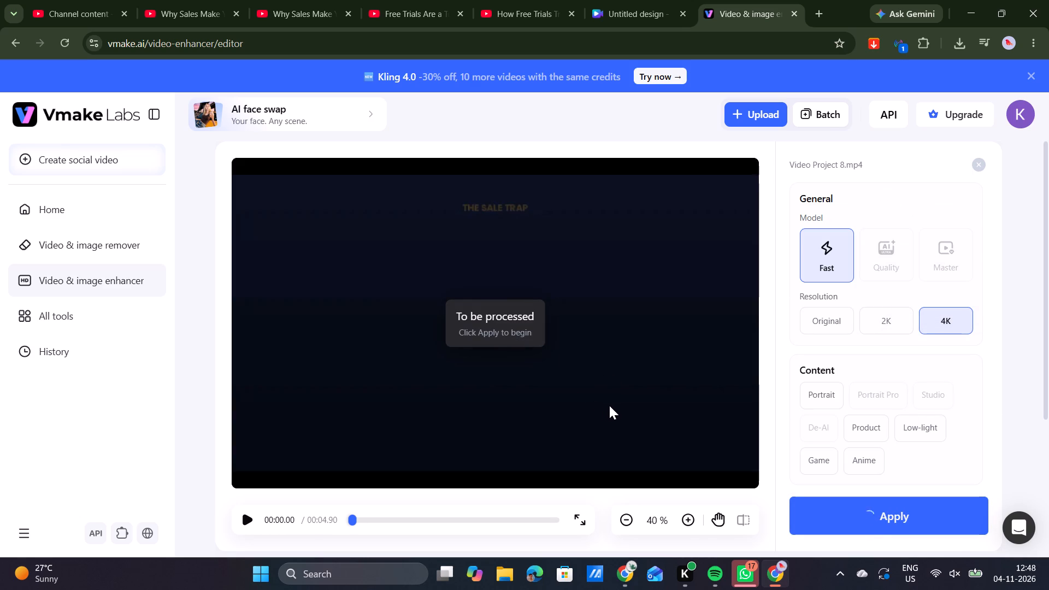
{"action": "left_click", "coordinate": [888, 256]}
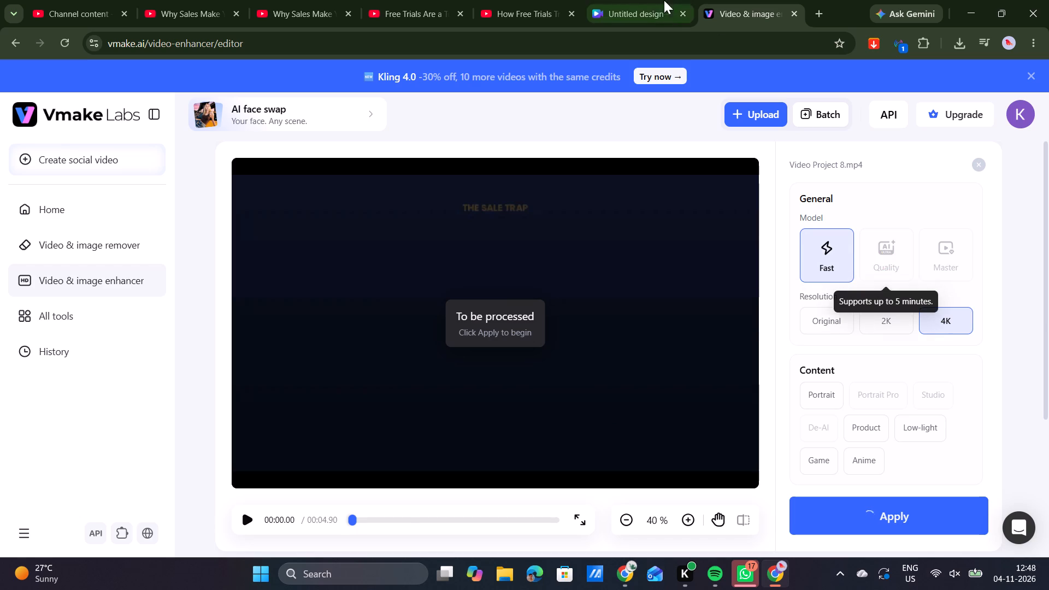
Go back to YouTube Studio and open the newest "Why Sales Make You Spend More" upload on YouTube from its details page.
{"action": "left_click", "coordinate": [63, 0]}
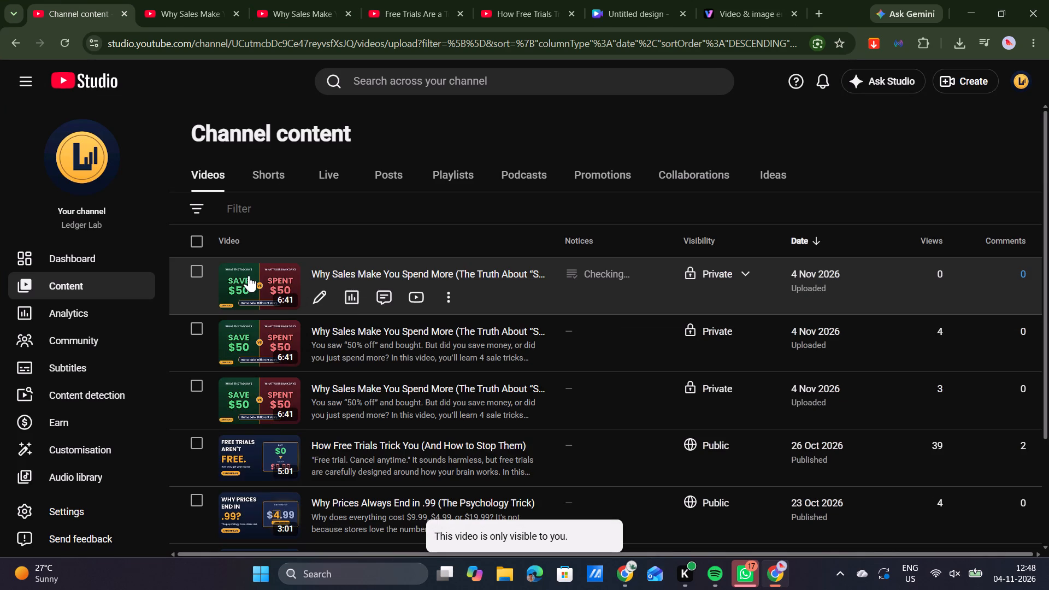
{"action": "left_click", "coordinate": [254, 278]}
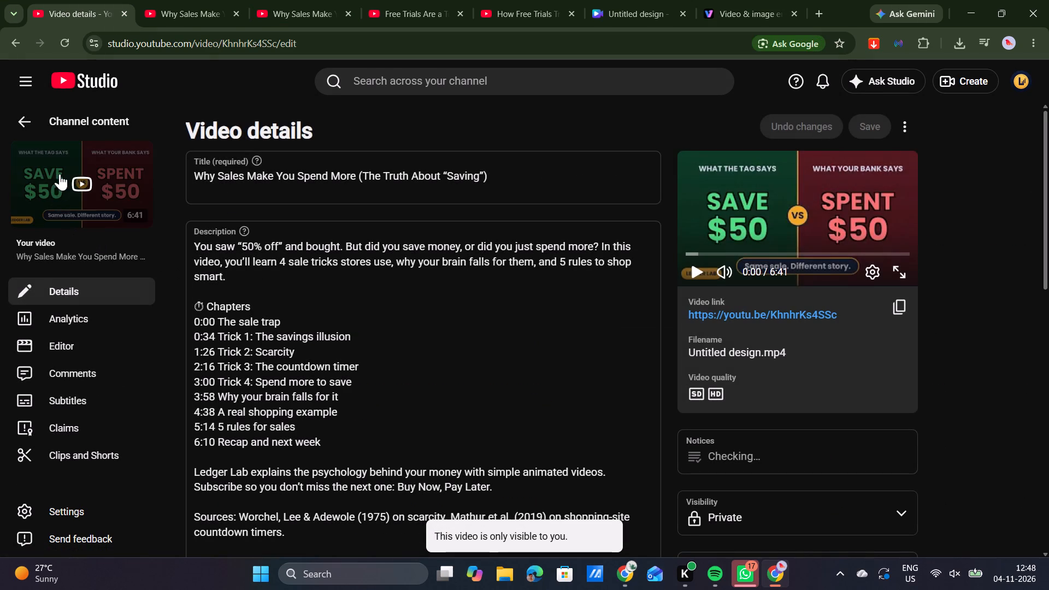
{"action": "left_click", "coordinate": [70, 172]}
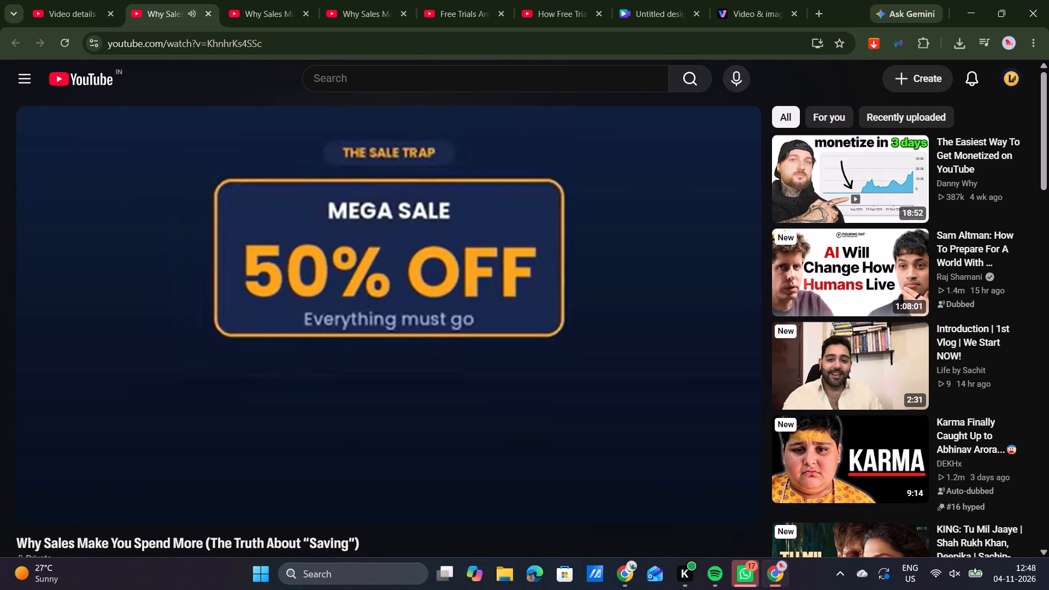
Skip ahead through the uploaded video to check its picture quality, pause it at about 1:02, and return to its Studio details page.
{"action": "key", "text": "Right"}
{"action": "key", "text": "Right"}
{"action": "key", "text": "Right"}
{"action": "key", "text": "Right"}
{"action": "key", "text": "Right"}
{"action": "key", "text": "Right"}
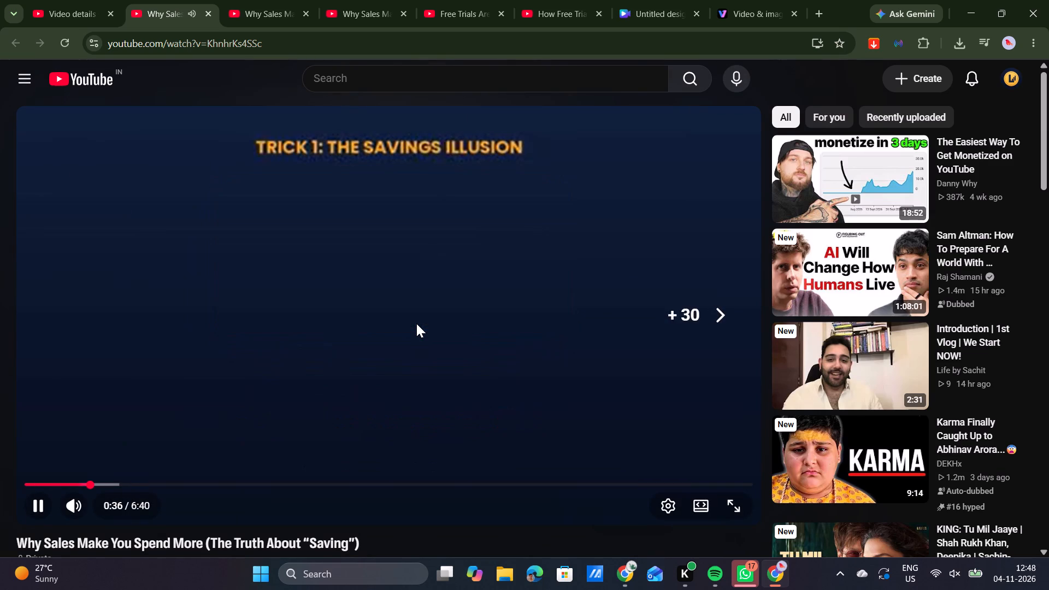
{"action": "key", "text": "Right"}
{"action": "key", "text": "Right"}
{"action": "key", "text": "Right"}
{"action": "key", "text": "Right"}
{"action": "key", "text": "Right"}
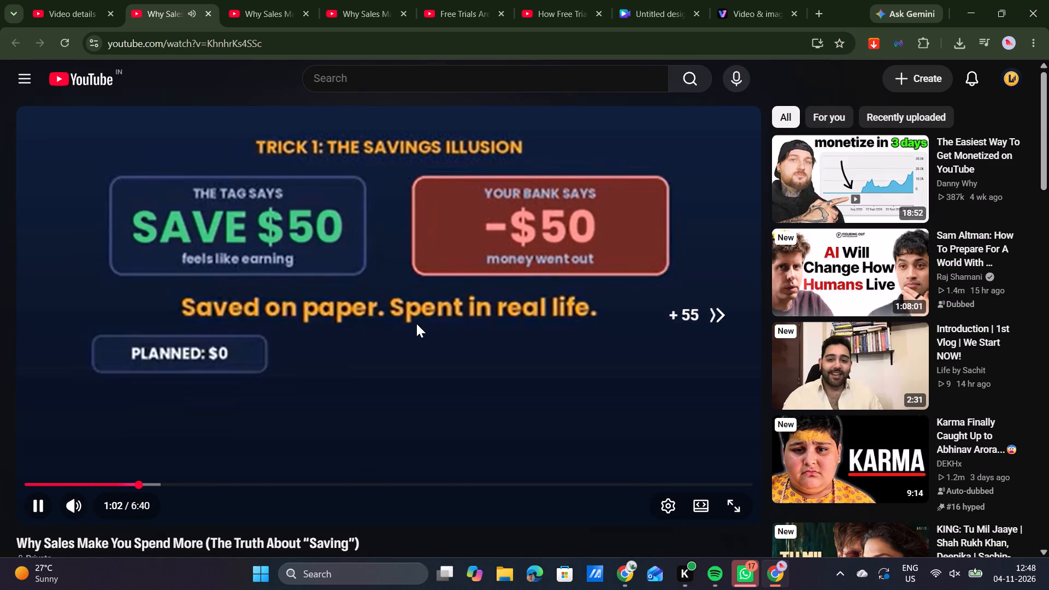
{"action": "key", "text": "space"}
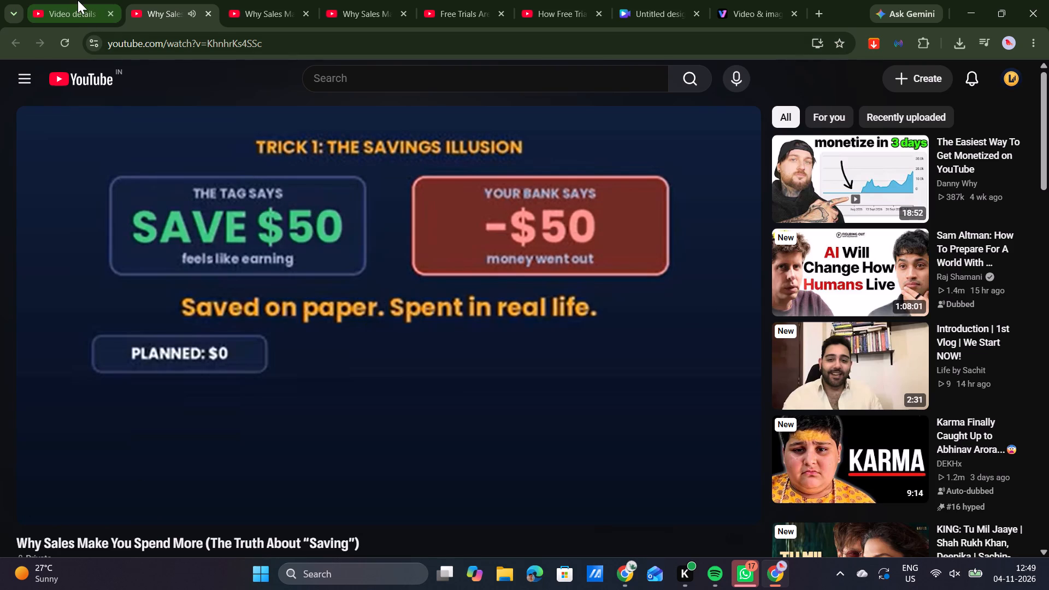
{"action": "left_click", "coordinate": [78, 0]}
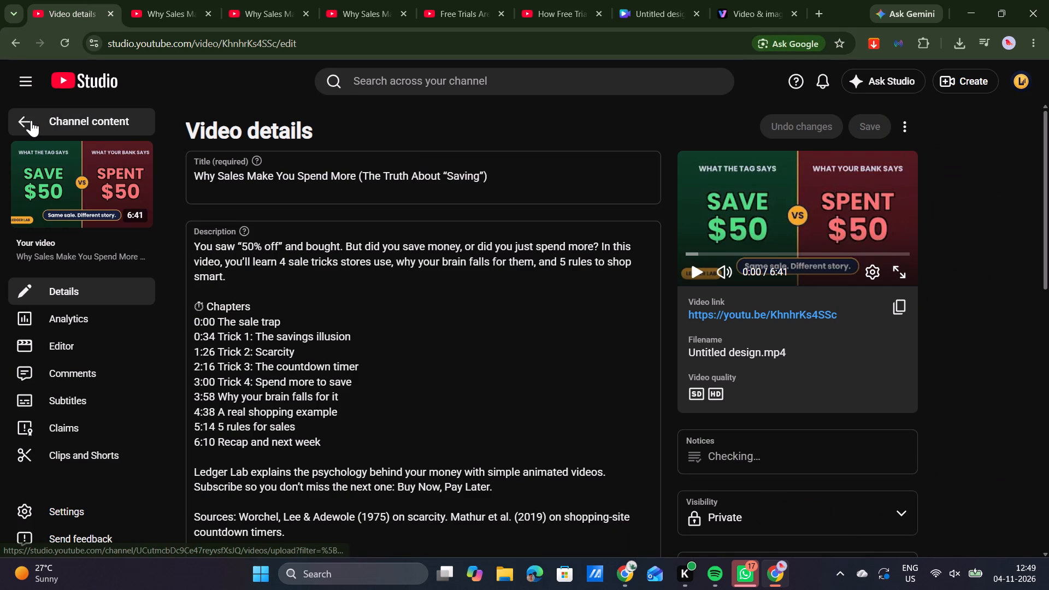
Return to the channel's content list, and switch to Vmake to check the progress of the Video Project 8 enhancement.
{"action": "left_click", "coordinate": [31, 120]}
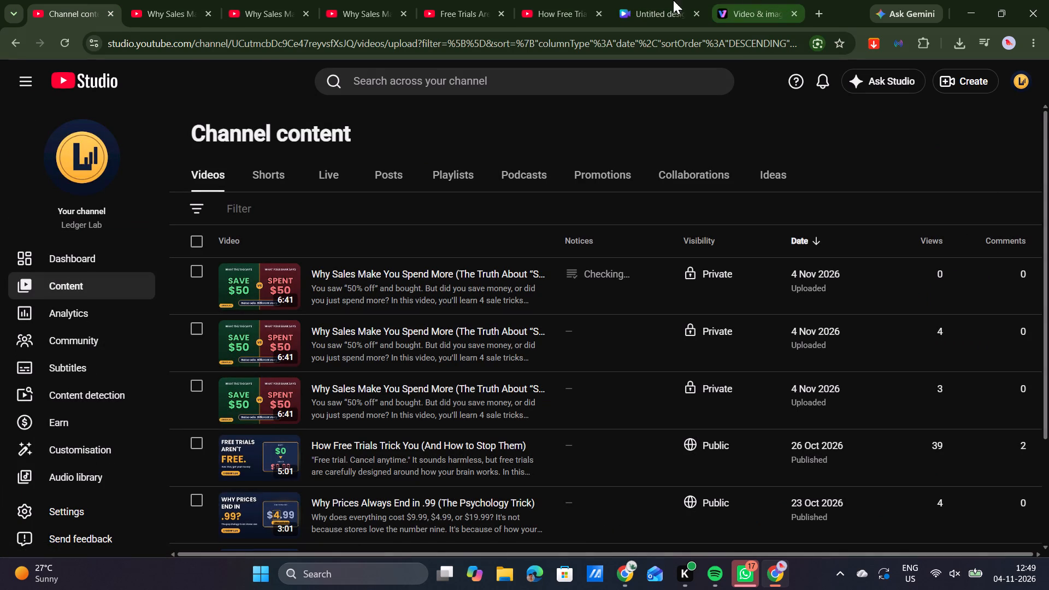
{"action": "left_click", "coordinate": [740, 0]}
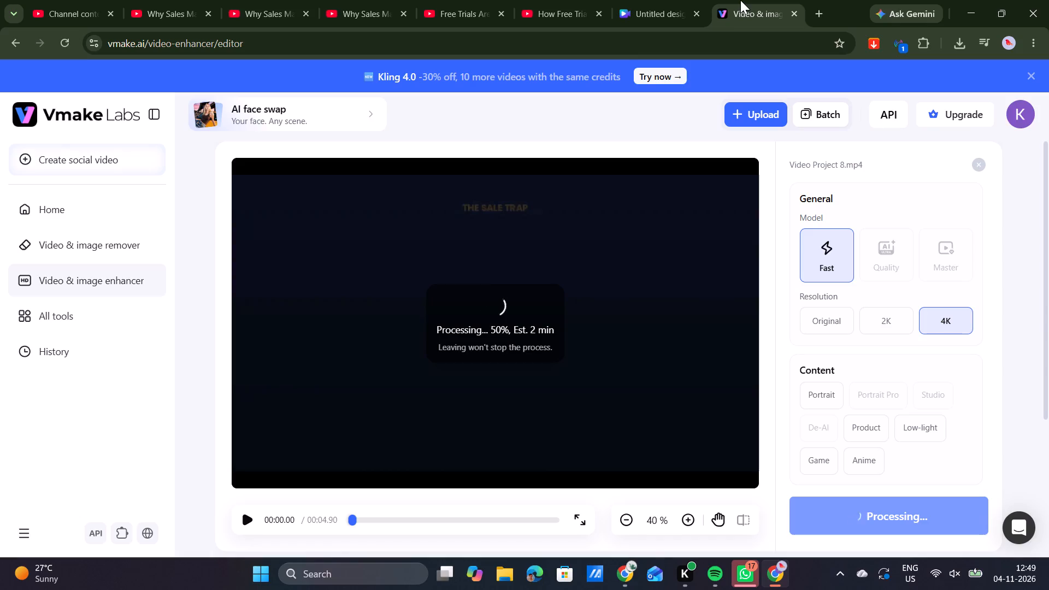
Search Google in a new tab for "increase quality of video online free to 4k" and look through the results for another enhancer.
{"action": "left_click", "coordinate": [814, 4]}
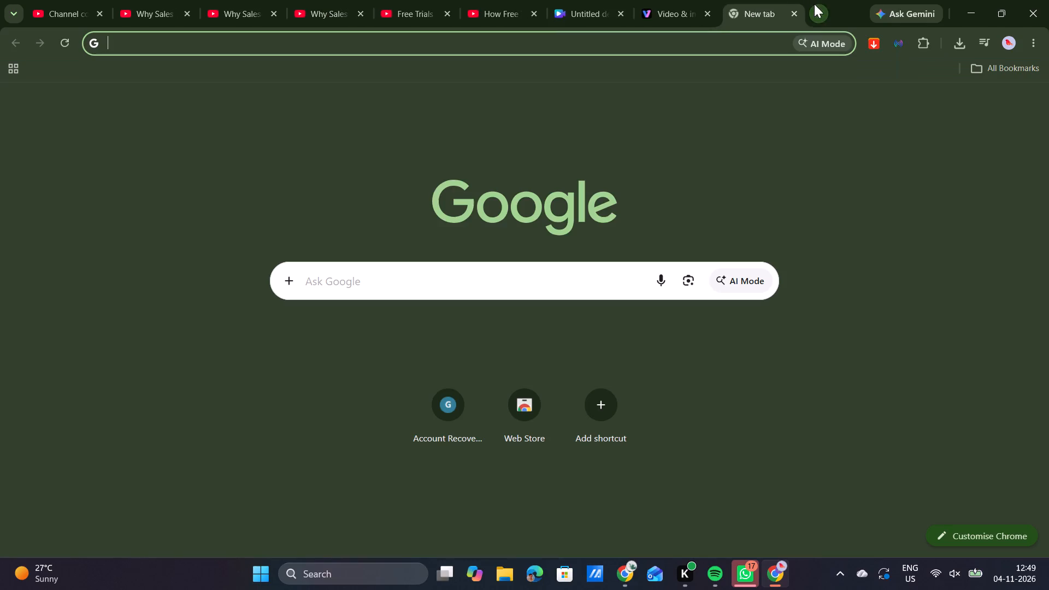
{"action": "type", "text": "increse"}
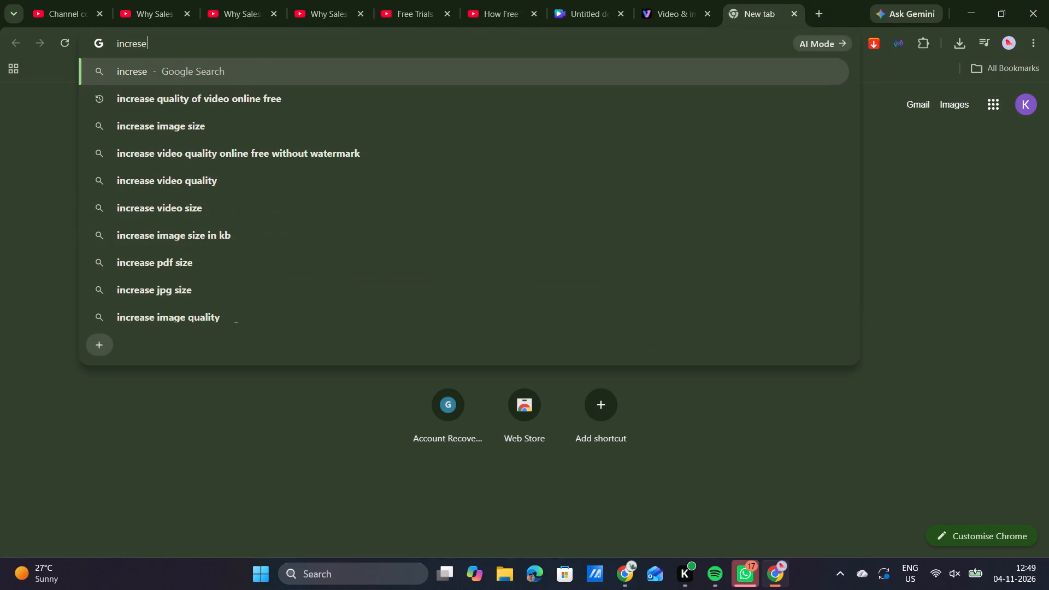
{"action": "left_click", "coordinate": [291, 104]}
{"action": "left_click", "coordinate": [394, 88]}
{"action": "key", "text": "space"}
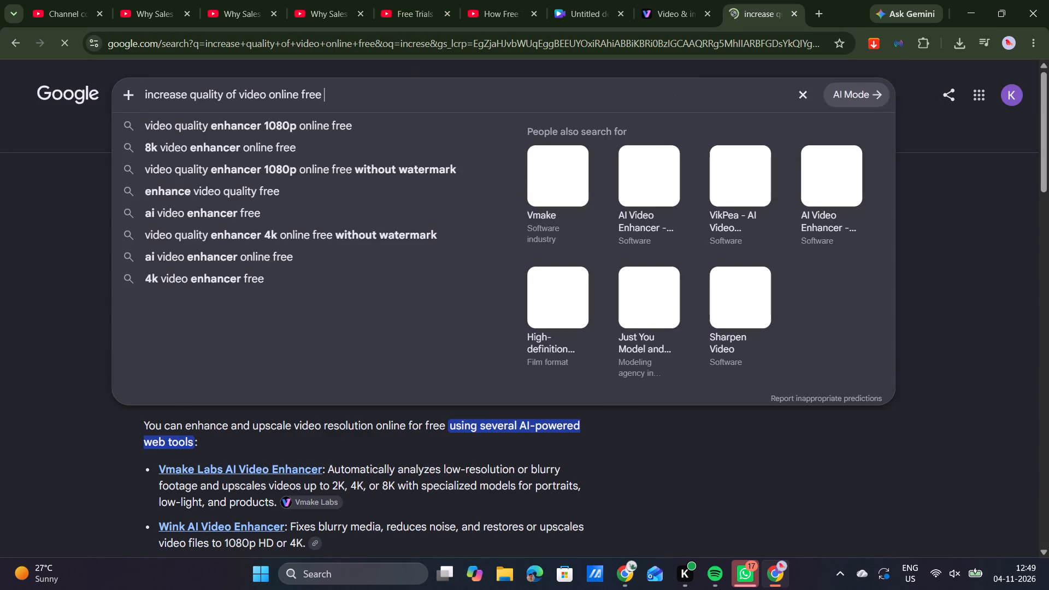
{"action": "type", "text": "to 4k"}
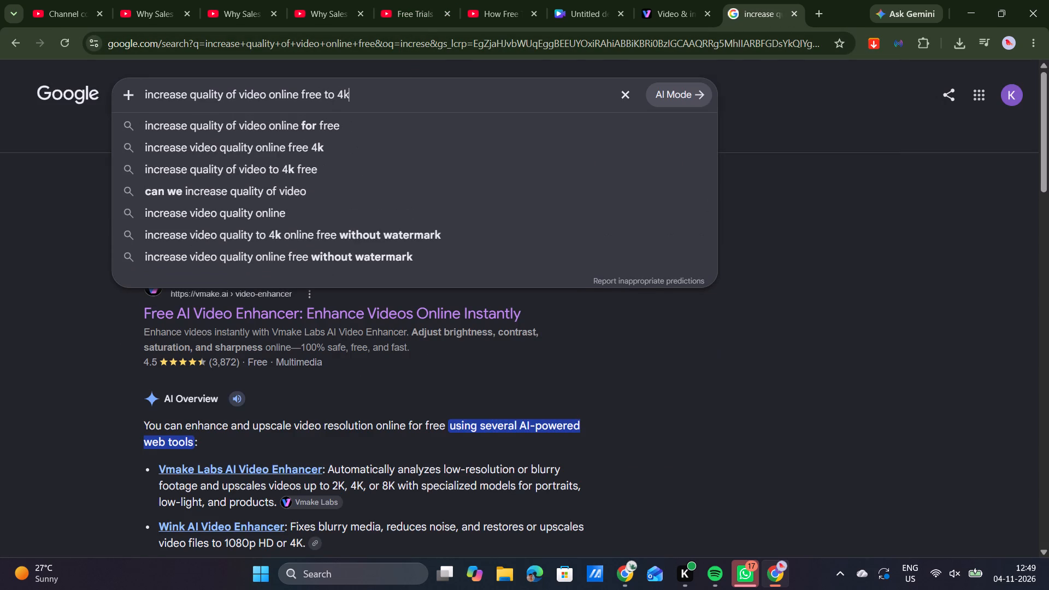
{"action": "key", "text": "Return"}
{"action": "scroll", "coordinate": [299, 391], "scroll_direction": "down", "scroll_amount": 1}
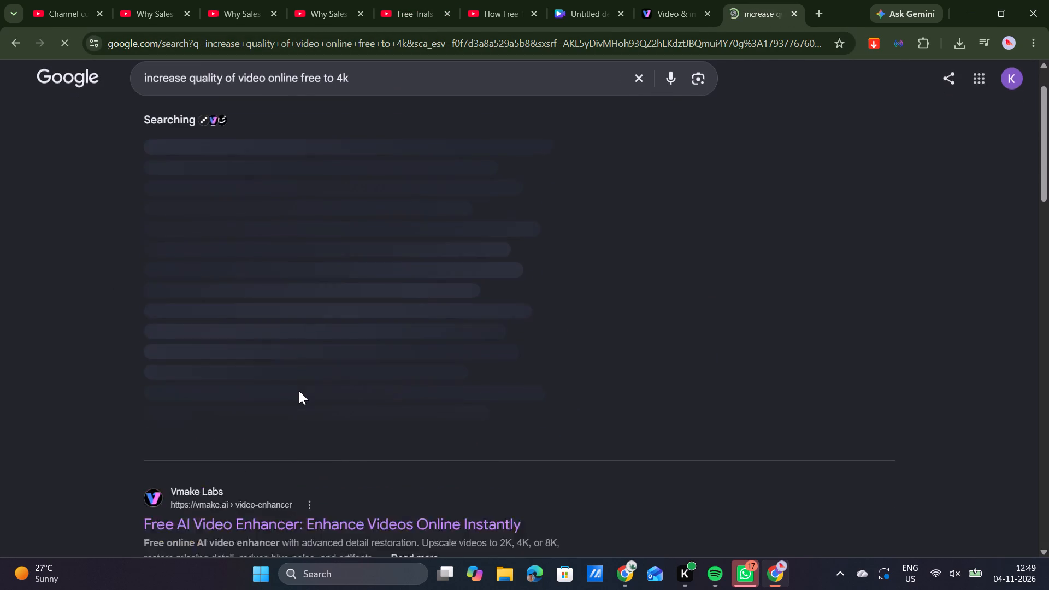
{"action": "scroll", "coordinate": [299, 391], "scroll_direction": "down", "scroll_amount": 3}
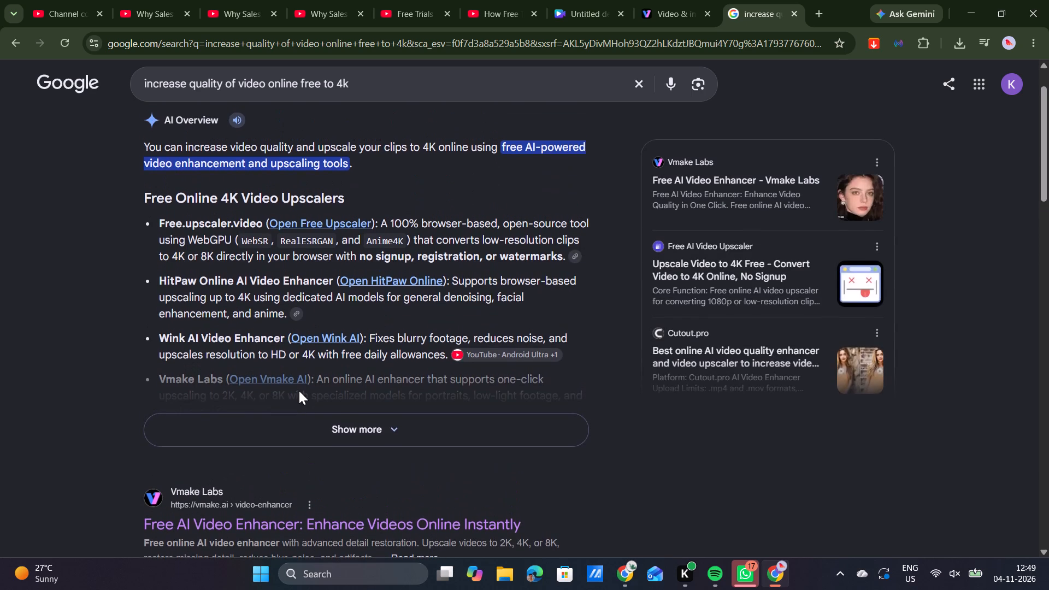
{"action": "scroll", "coordinate": [299, 391], "scroll_direction": "down", "scroll_amount": 2}
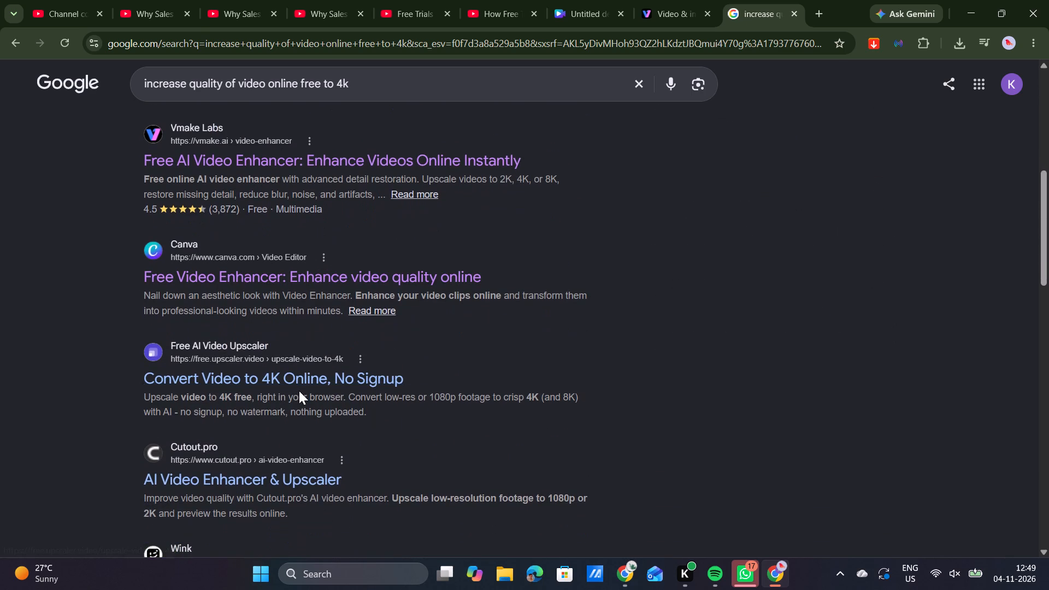
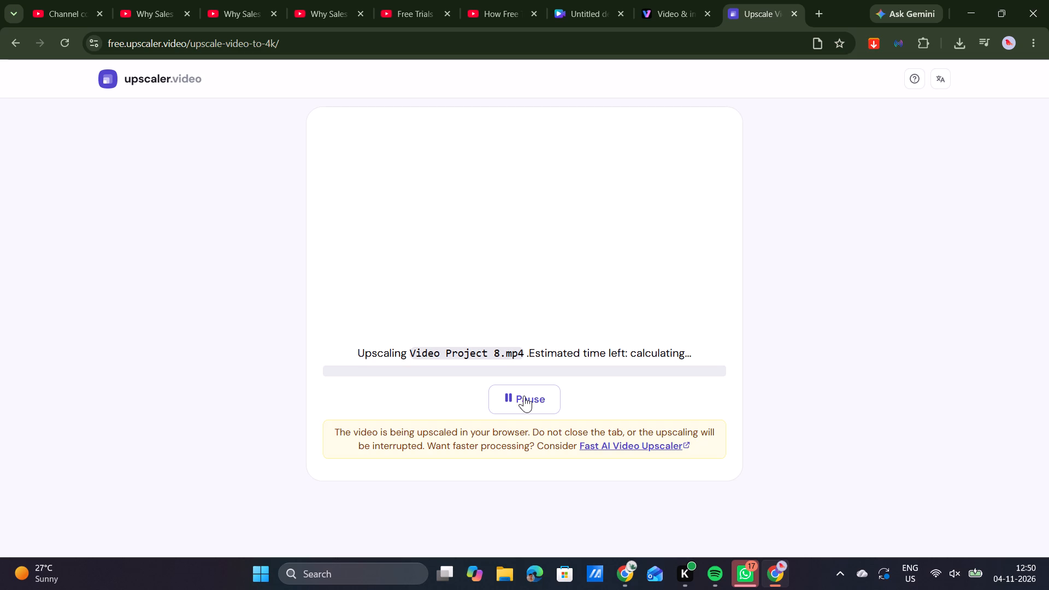
Stop the in-browser 4K upscale of Video Project 8 by closing the upscaler.video tab.
{"action": "left_click", "coordinate": [554, 270]}
{"action": "left_click", "coordinate": [42, 0]}
{"action": "double_click", "coordinate": [55, 11]}
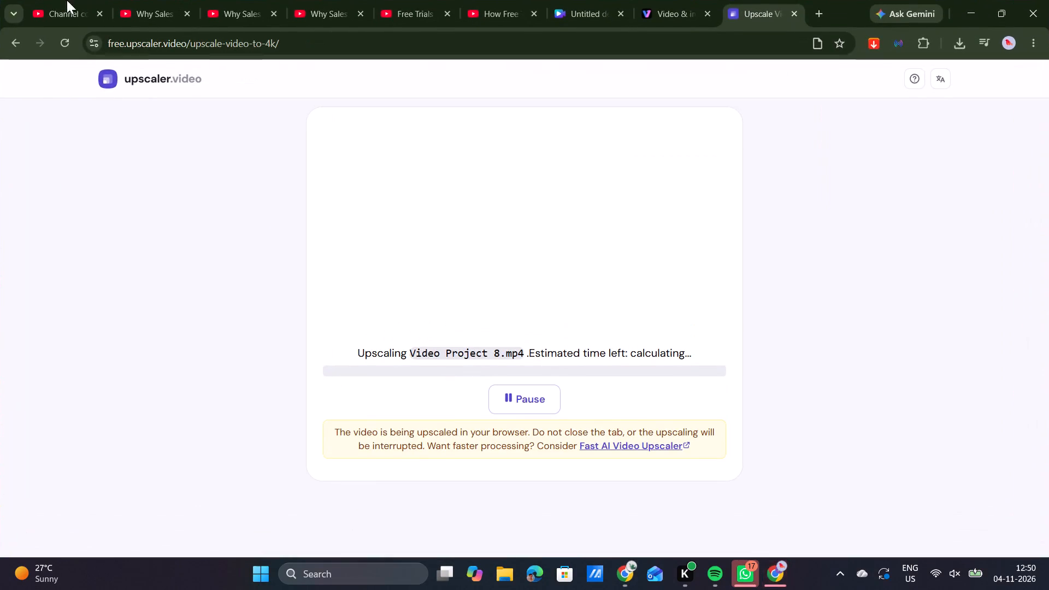
{"action": "triple_click", "coordinate": [48, 1]}
{"action": "left_click_drag", "start_coordinate": [48, 1], "coordinate": [150, 3]}
{"action": "triple_click", "coordinate": [150, 3]}
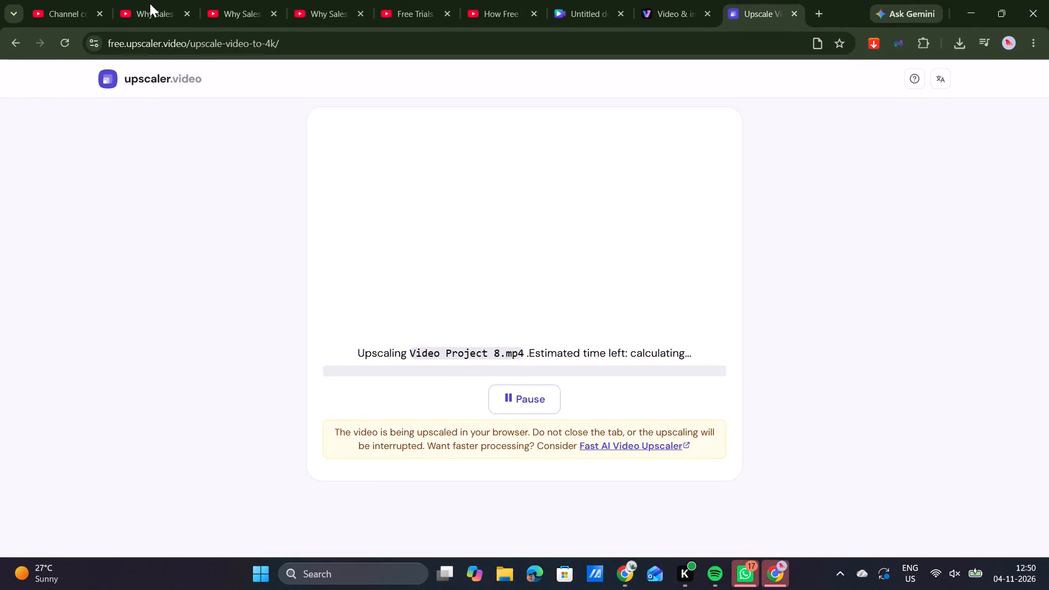
{"action": "left_click_drag", "start_coordinate": [150, 3], "coordinate": [791, 10]}
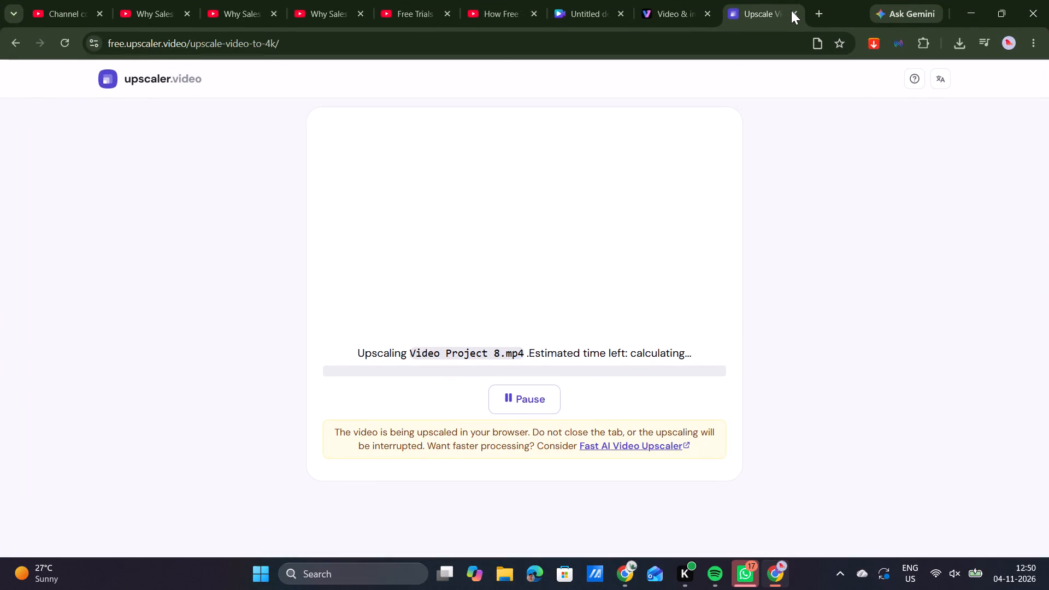
{"action": "double_click", "coordinate": [791, 10]}
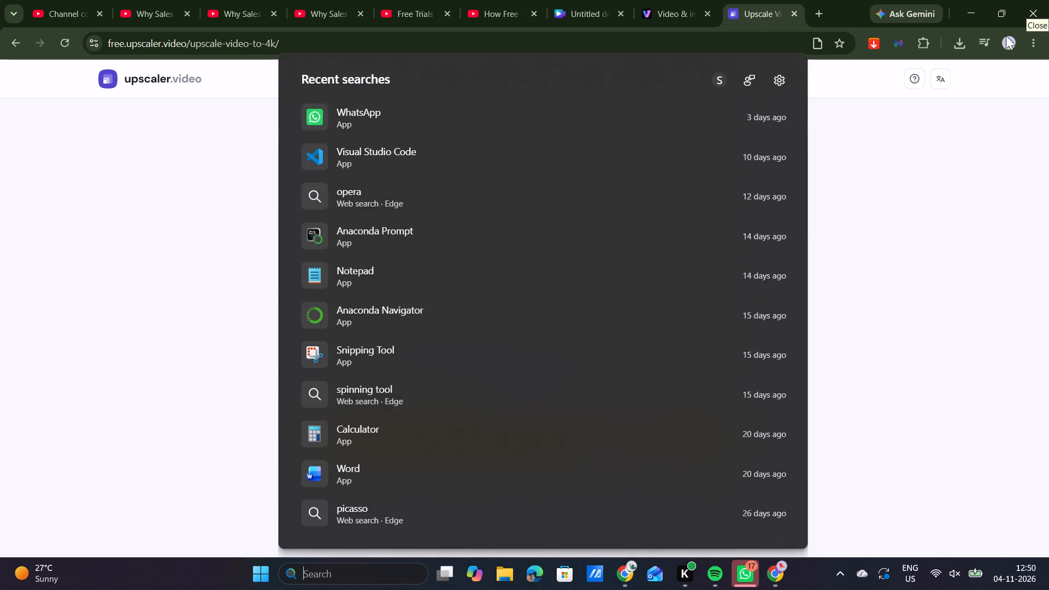
{"action": "left_click", "coordinate": [970, 185]}
{"action": "left_click", "coordinate": [686, 227]}
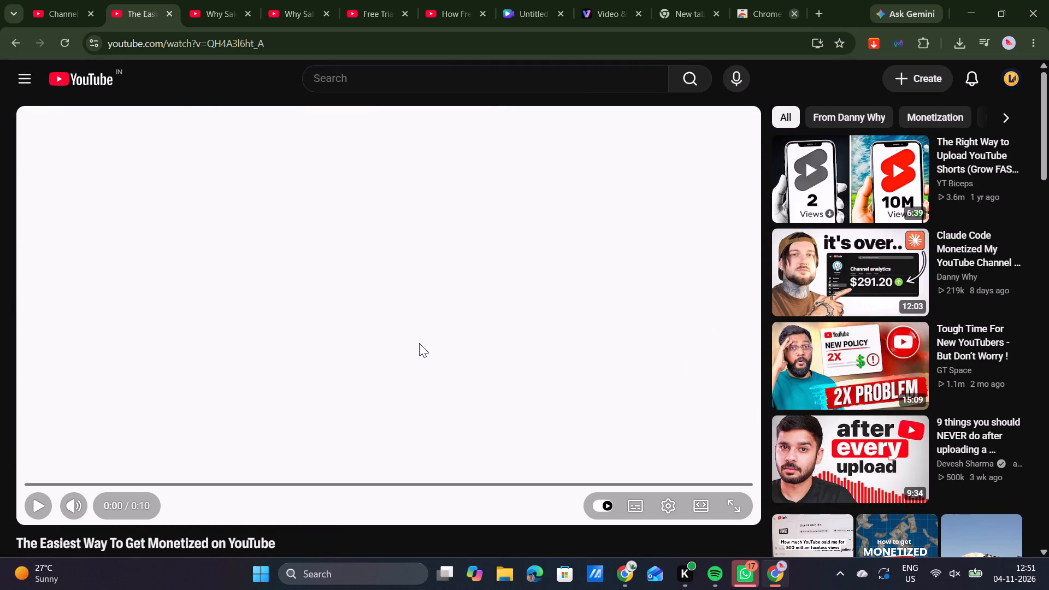
Close the stray "The Easiest Way To Get Monetized on YouTube", new-tab and Chrome Web Store tabs, returning to Vmake's enhancer for Video Project 8.
{"action": "left_click", "coordinate": [174, 13]}
{"action": "left_click", "coordinate": [676, 4]}
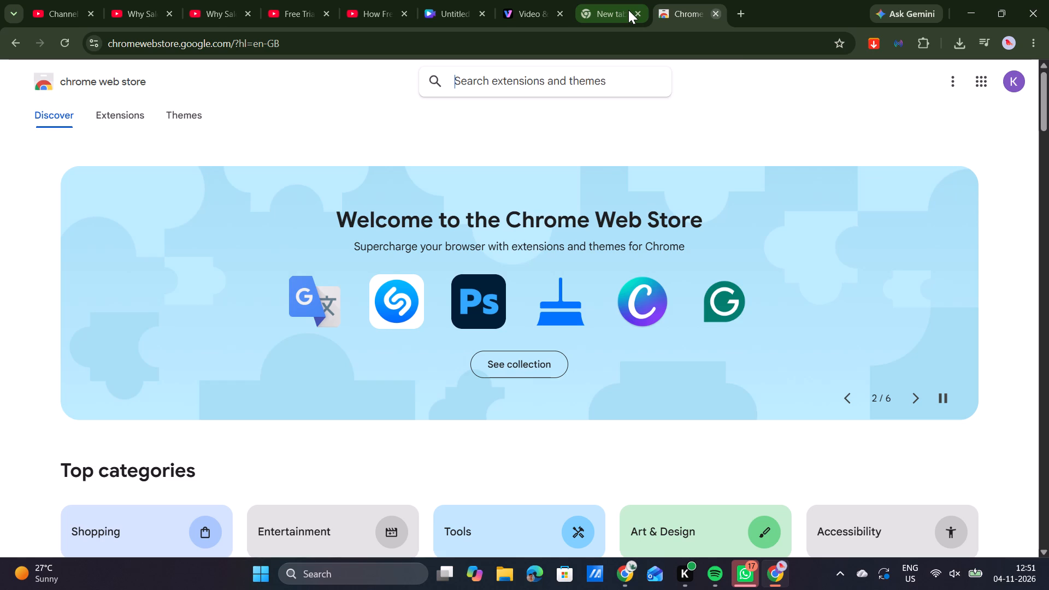
{"action": "left_click", "coordinate": [639, 14]}
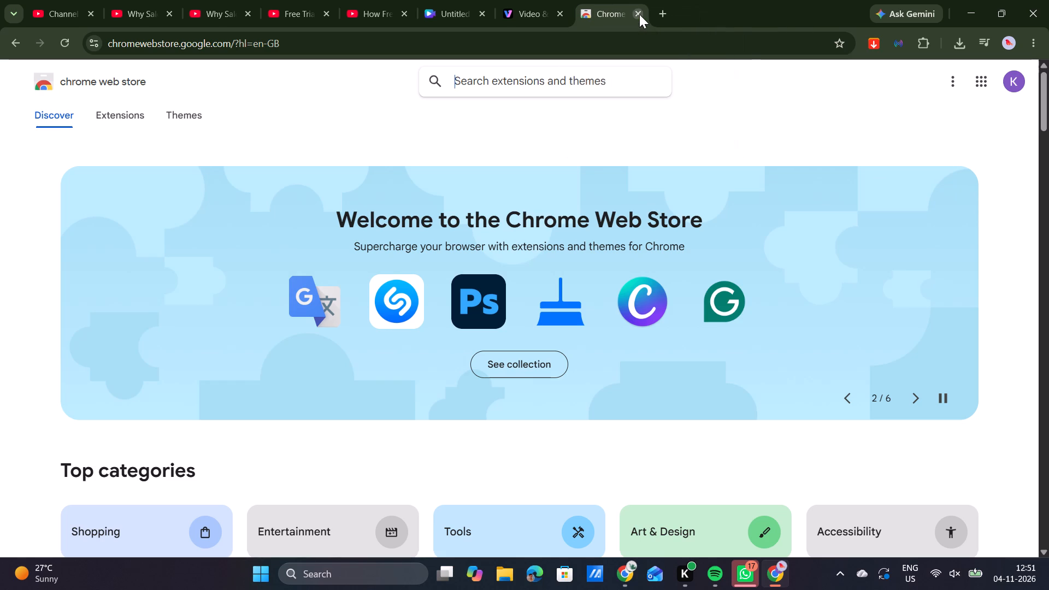
{"action": "left_click", "coordinate": [639, 14]}
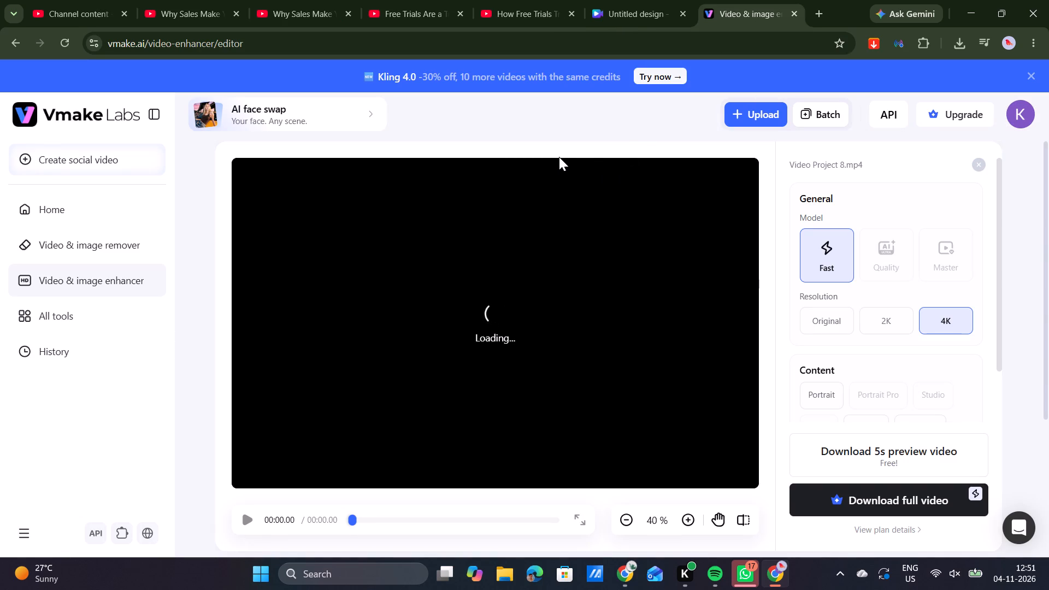
{"action": "scroll", "coordinate": [745, 270], "scroll_direction": "down", "scroll_amount": 1}
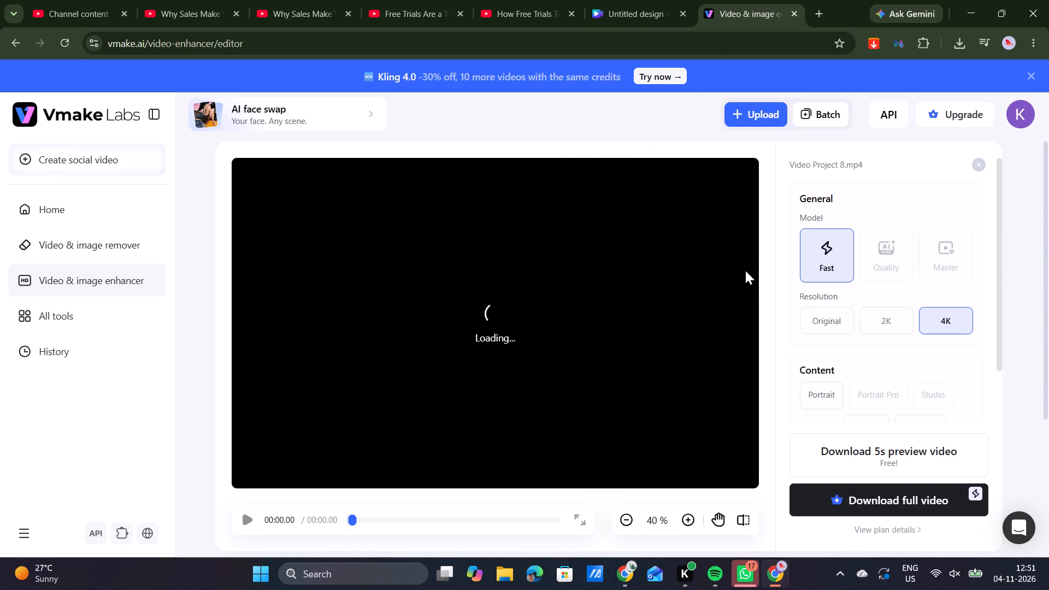
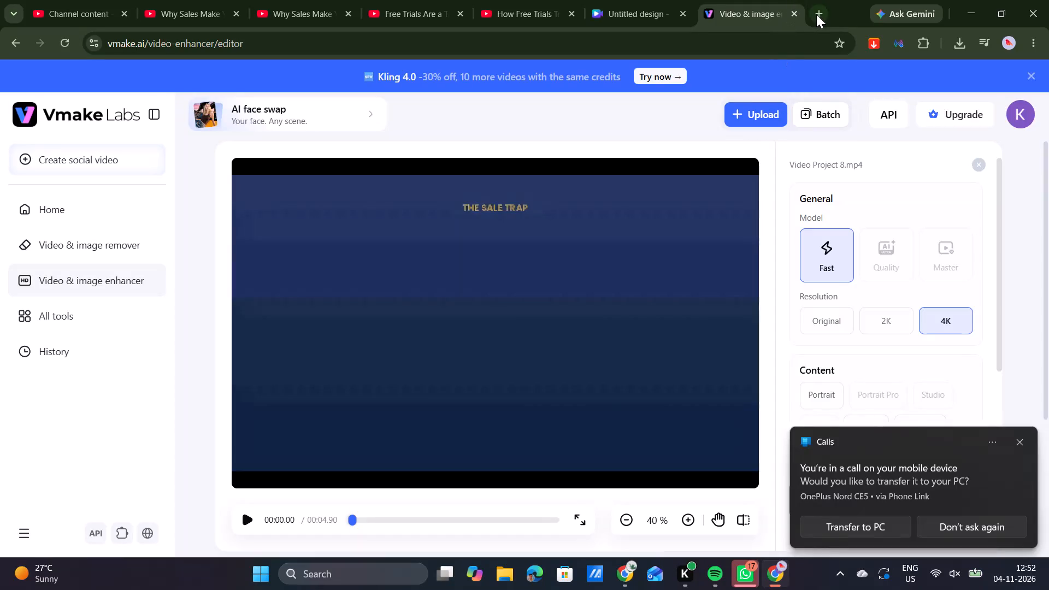
Search Google in a new tab for "increase quality of video online free to 4k" and open Wink's Free Online AI Video Enhancer.
{"action": "left_click", "coordinate": [816, 14]}
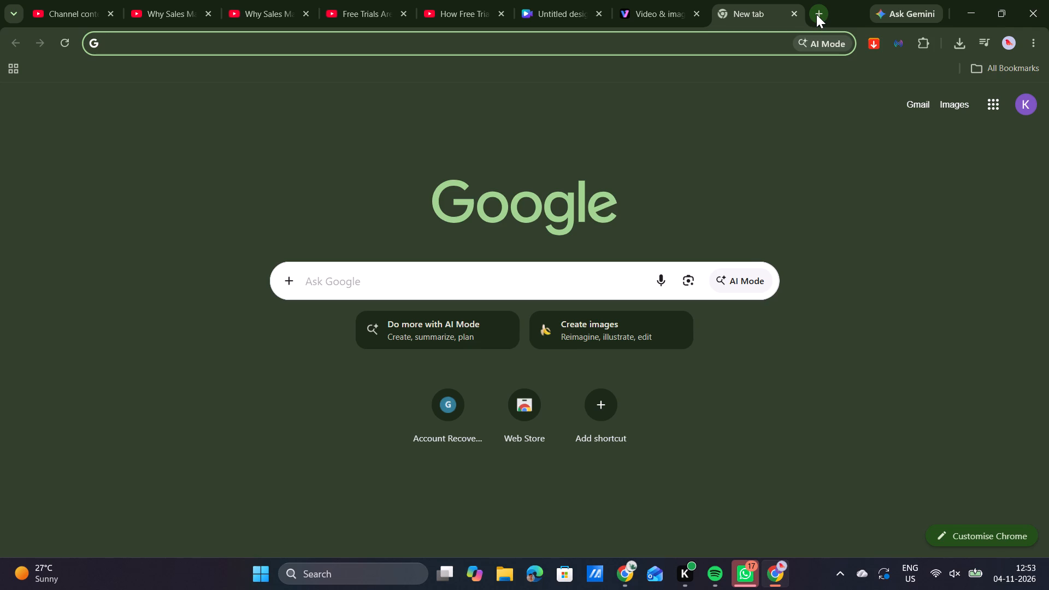
{"action": "key", "text": "BackSpace"}
{"action": "type", "text": "increase"}
{"action": "key", "text": "Return"}
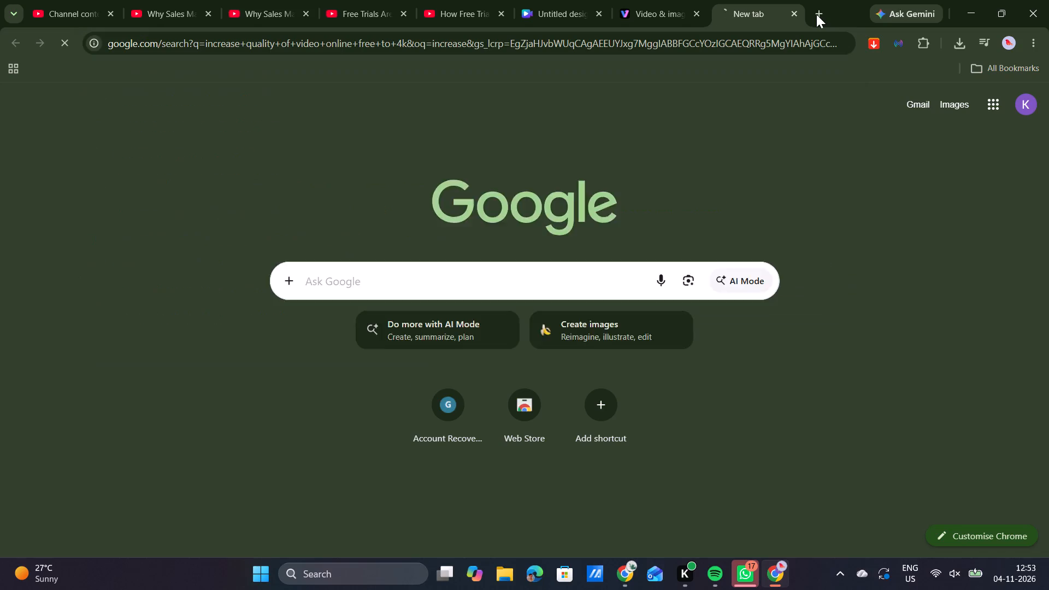
{"action": "scroll", "coordinate": [596, 228], "scroll_direction": "down", "scroll_amount": 4}
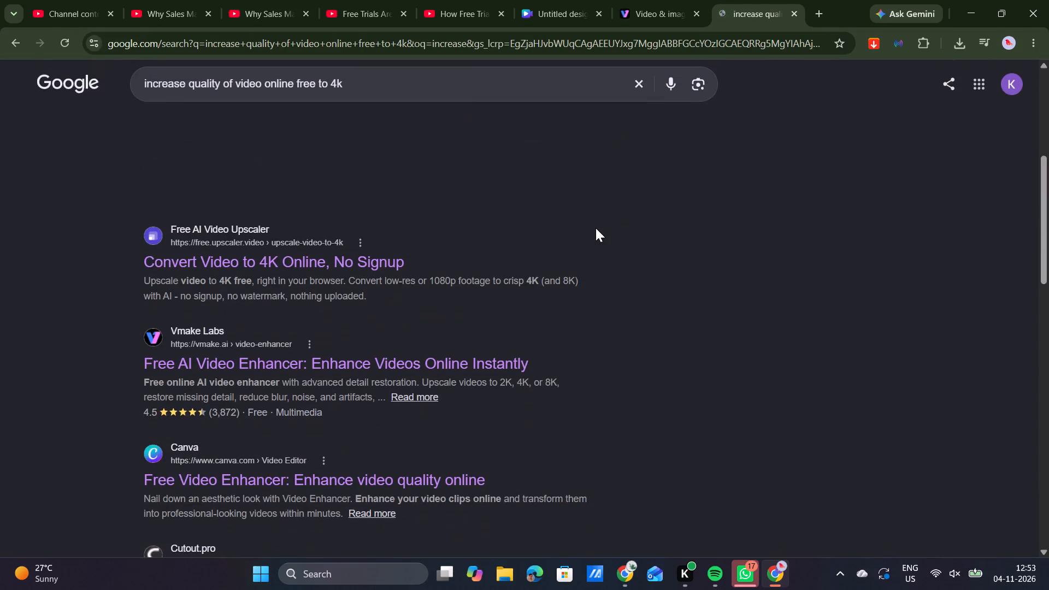
{"action": "scroll", "coordinate": [596, 228], "scroll_direction": "down", "scroll_amount": 1}
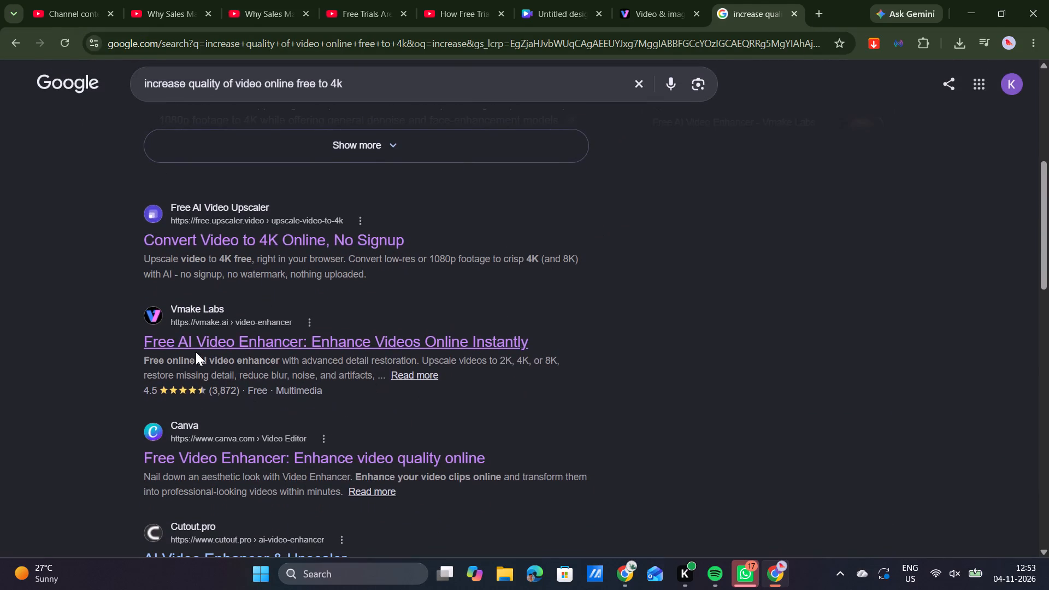
{"action": "scroll", "coordinate": [186, 337], "scroll_direction": "down", "scroll_amount": 3}
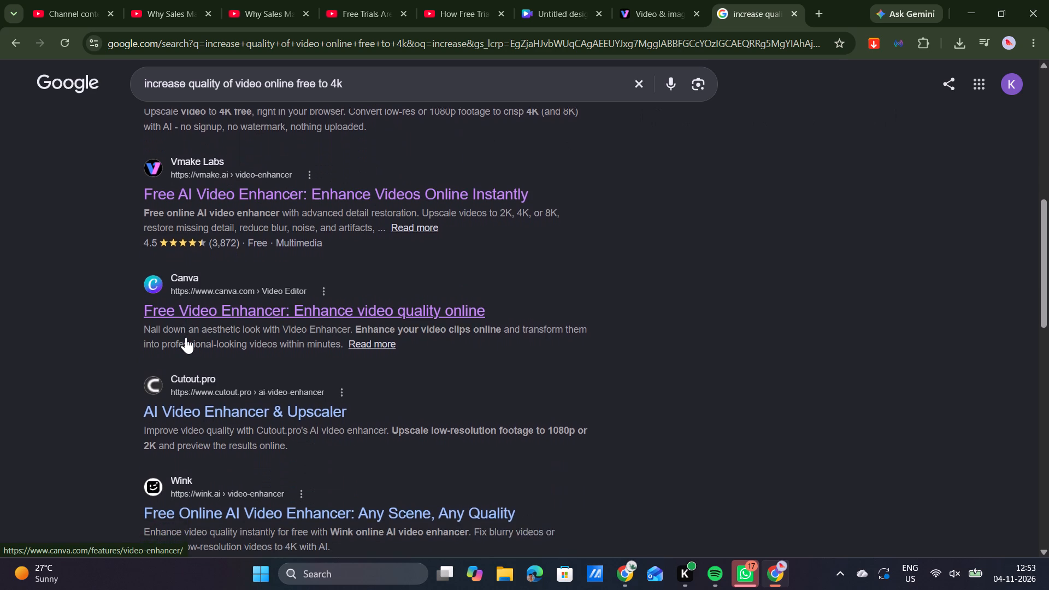
{"action": "scroll", "coordinate": [186, 337], "scroll_direction": "down", "scroll_amount": 1}
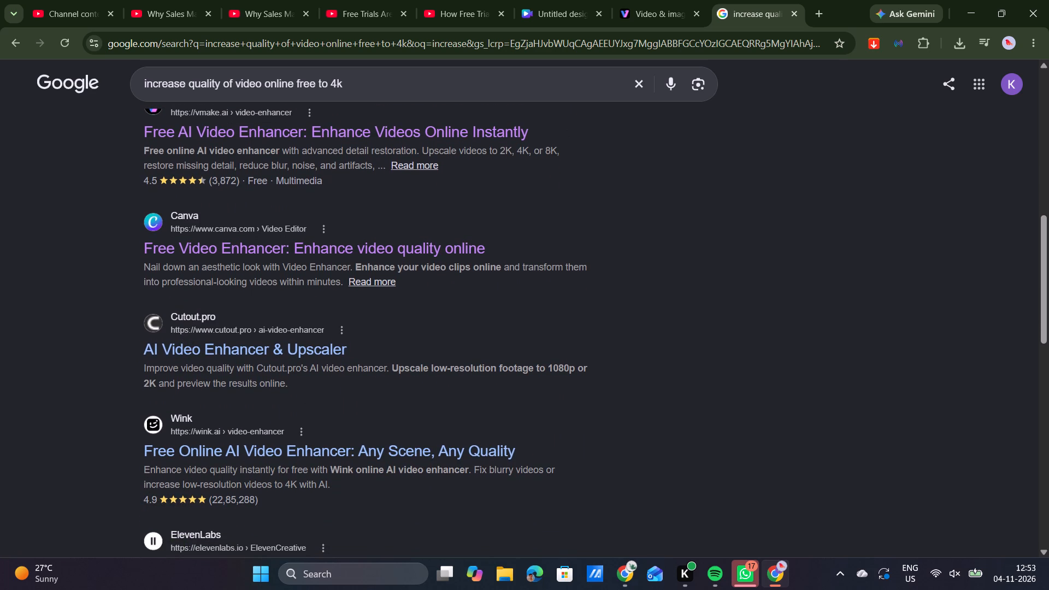
{"action": "scroll", "coordinate": [257, 370], "scroll_direction": "down", "scroll_amount": 1}
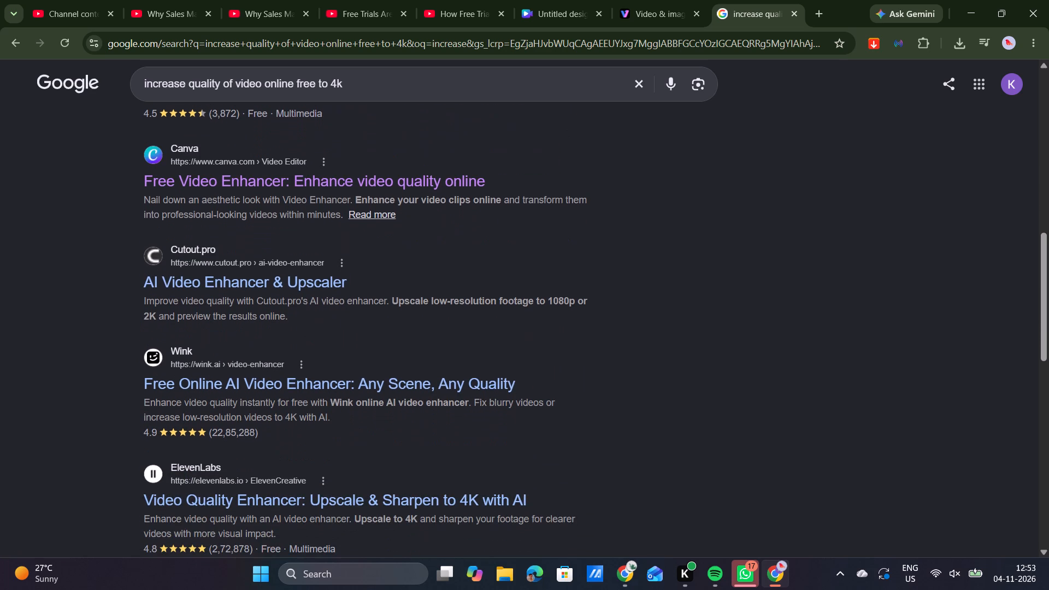
{"action": "scroll", "coordinate": [257, 370], "scroll_direction": "down", "scroll_amount": 1}
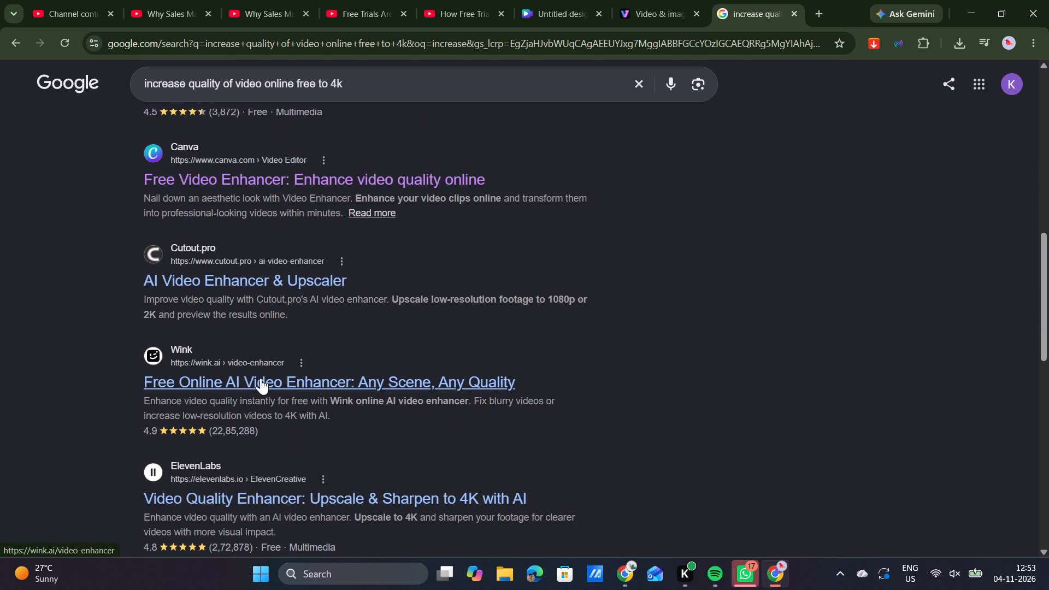
{"action": "left_click", "coordinate": [261, 378]}
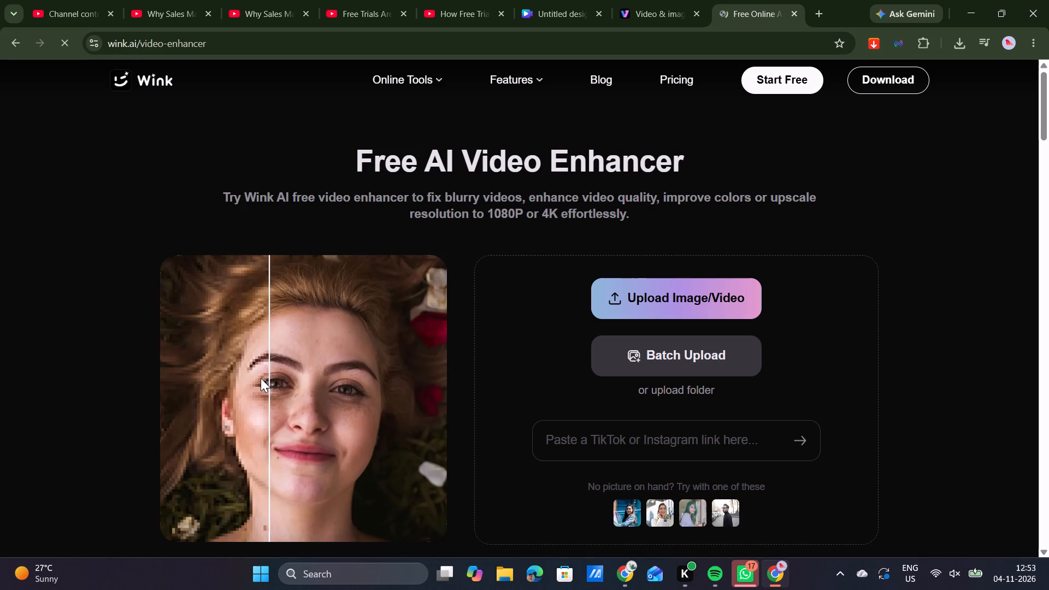
Upload Video Project 8 from the Downloads folder to Wink's video enhancer and dismiss the Google sign-in prompt.
{"action": "left_click", "coordinate": [632, 298]}
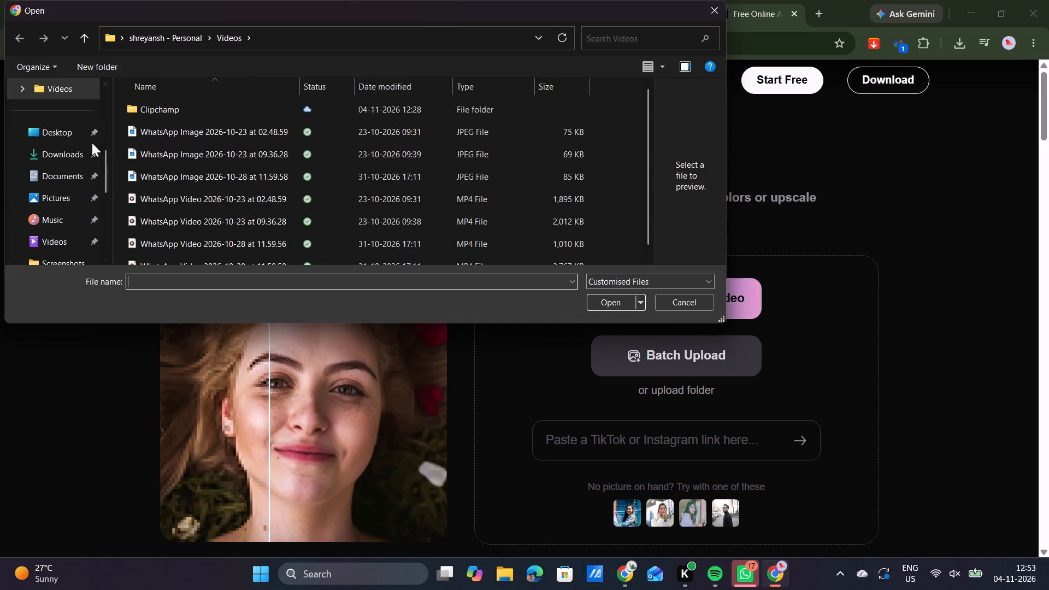
{"action": "double_click", "coordinate": [73, 143]}
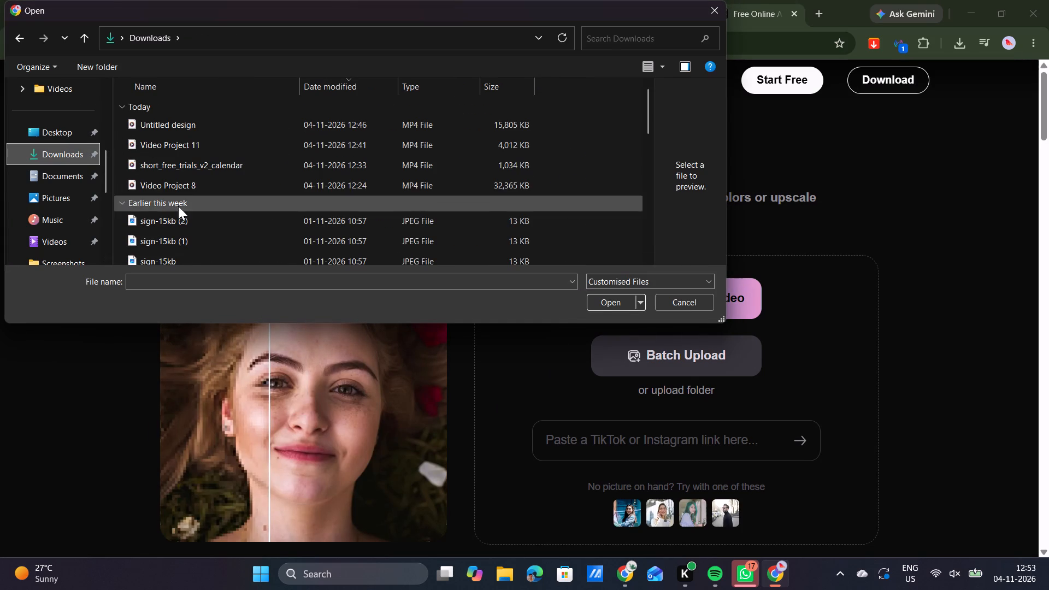
{"action": "double_click", "coordinate": [174, 182]}
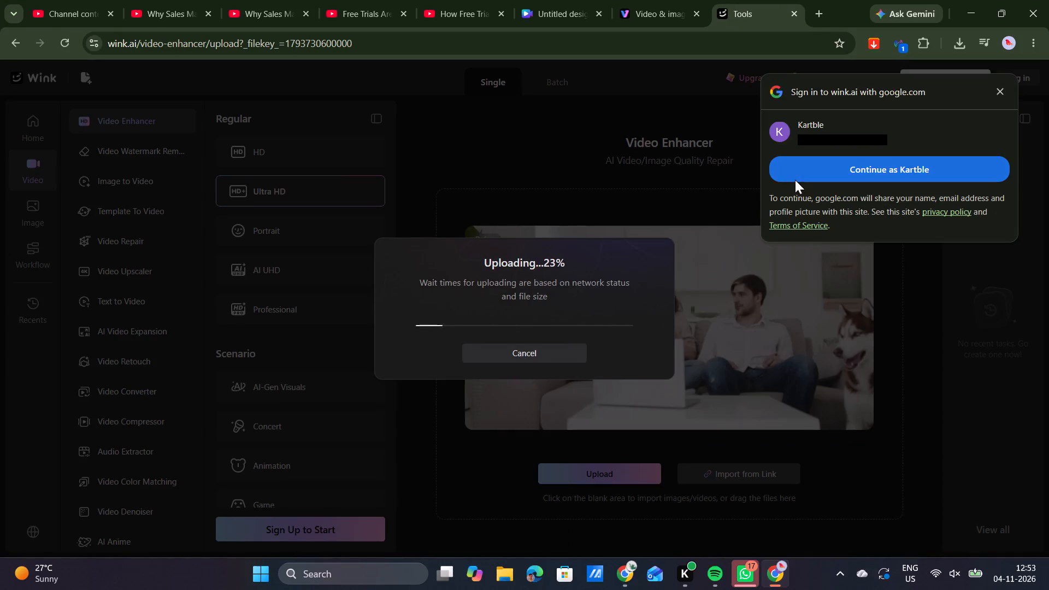
{"action": "left_click", "coordinate": [999, 95]}
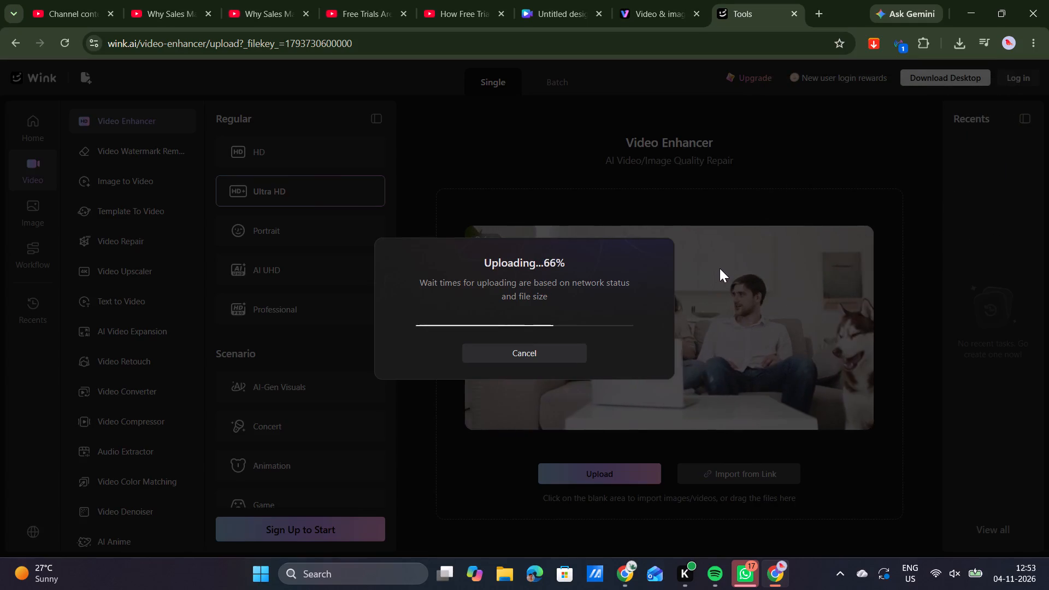
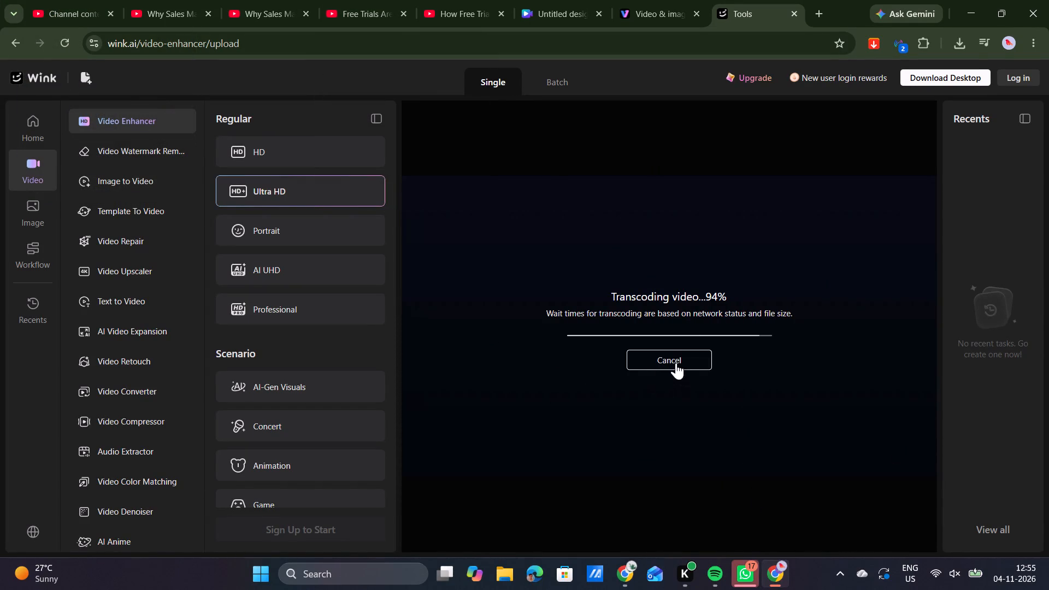
Open the newest "Why Sales Make You Spend More" upload from YouTube Studio on YouTube, check its playback and close that tab.
{"action": "left_click", "coordinate": [65, 7]}
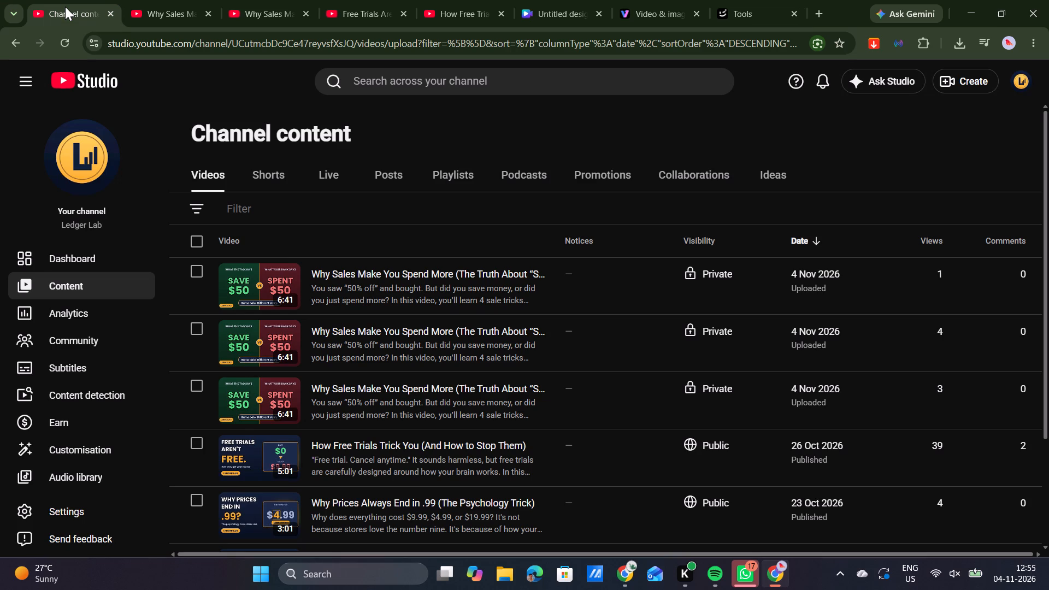
{"action": "left_click", "coordinate": [247, 286]}
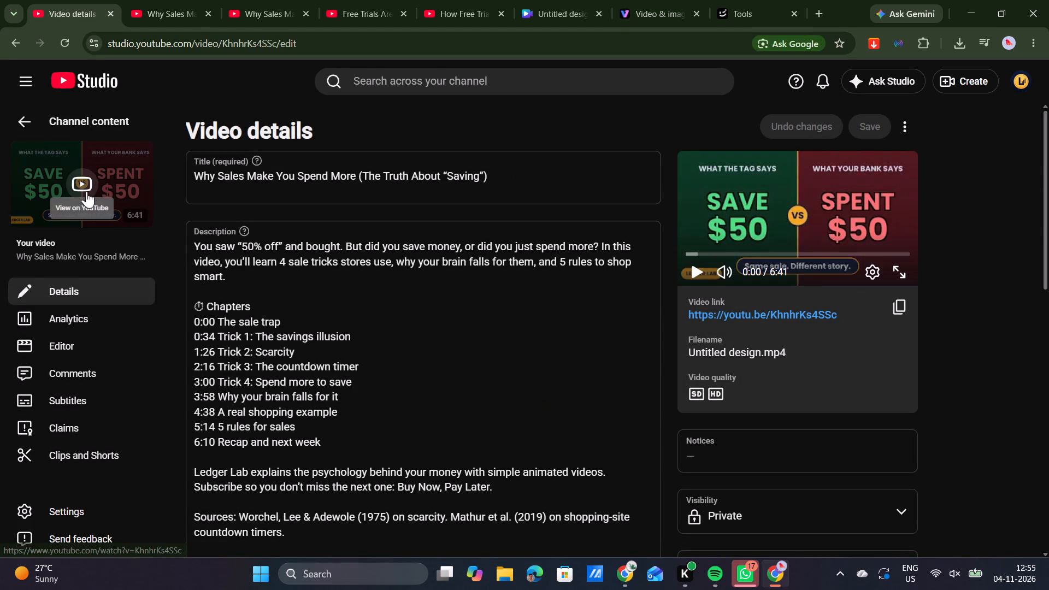
{"action": "left_click", "coordinate": [86, 191]}
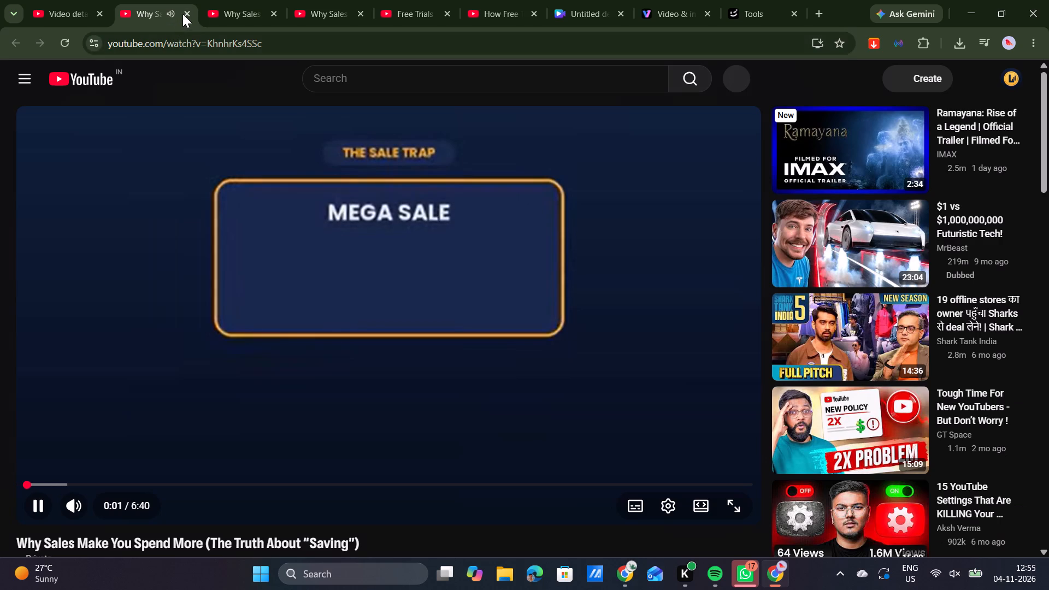
{"action": "left_click", "coordinate": [186, 13]}
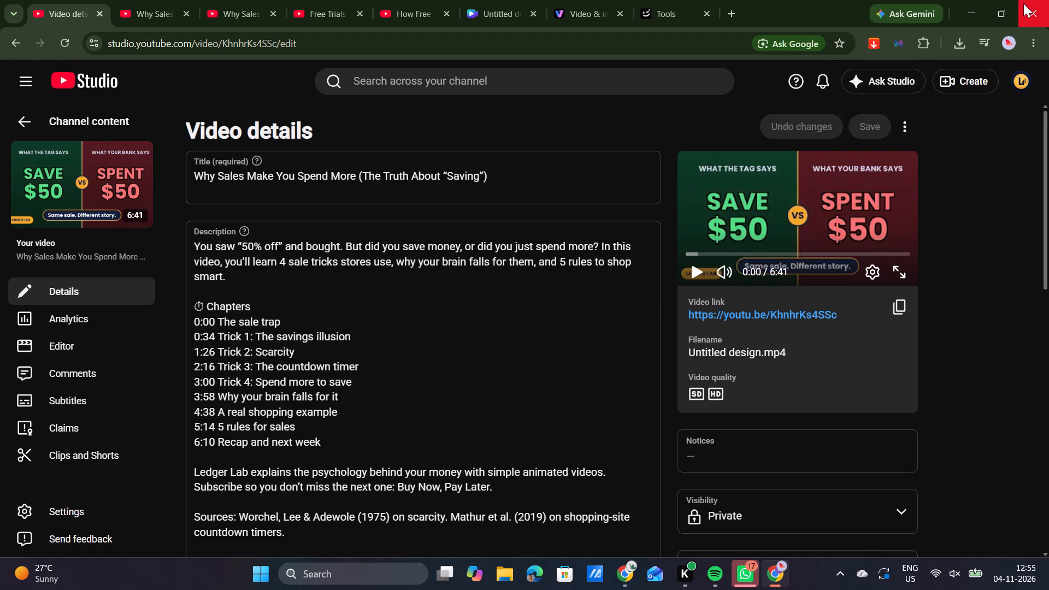
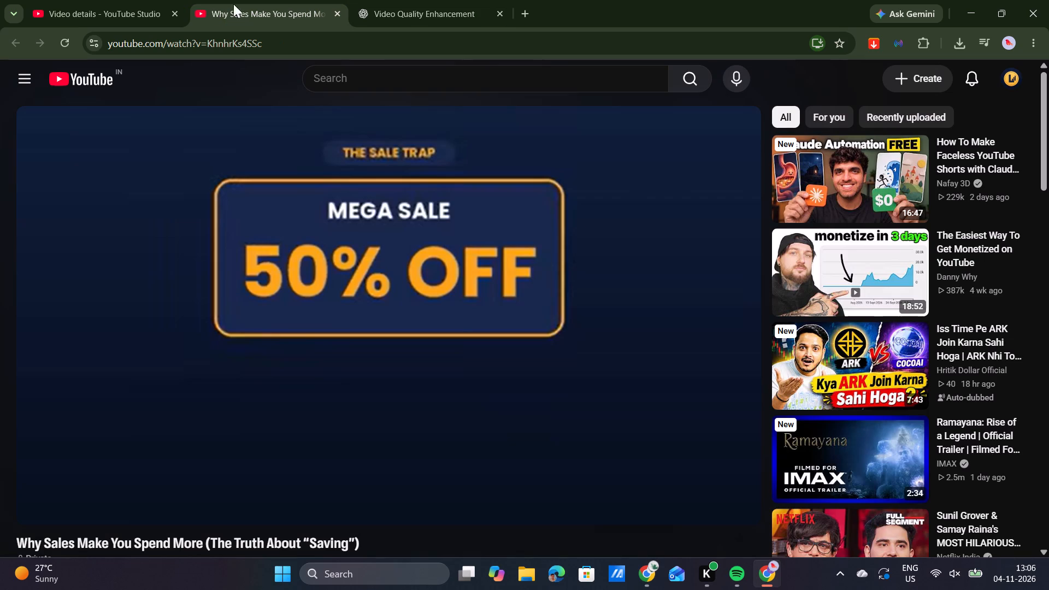
{"action": "left_click", "coordinate": [32, 19]}
{"action": "left_click", "coordinate": [19, 128]}
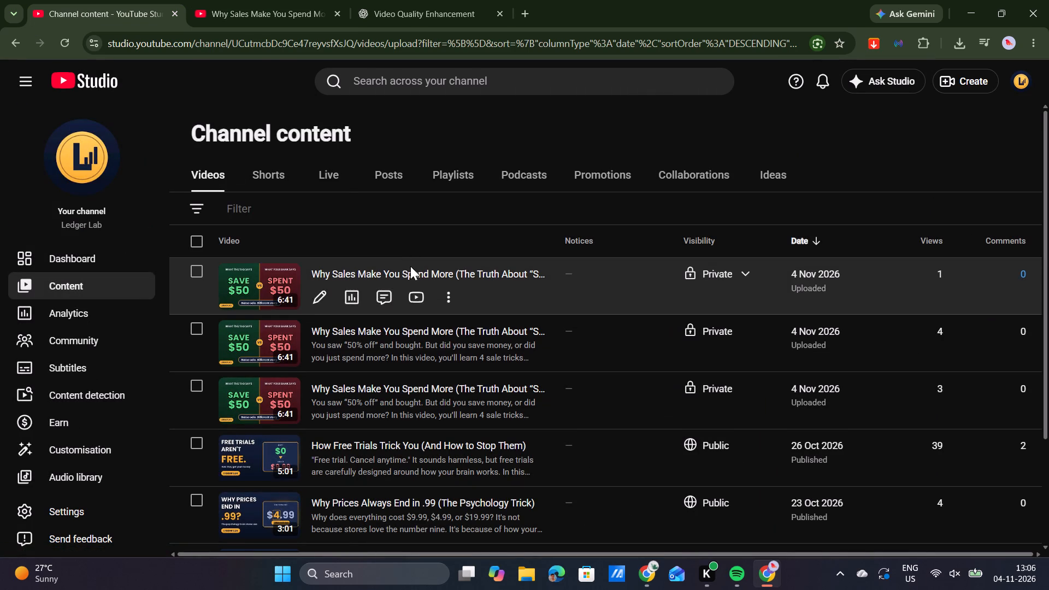
{"action": "left_click", "coordinate": [199, 328]}
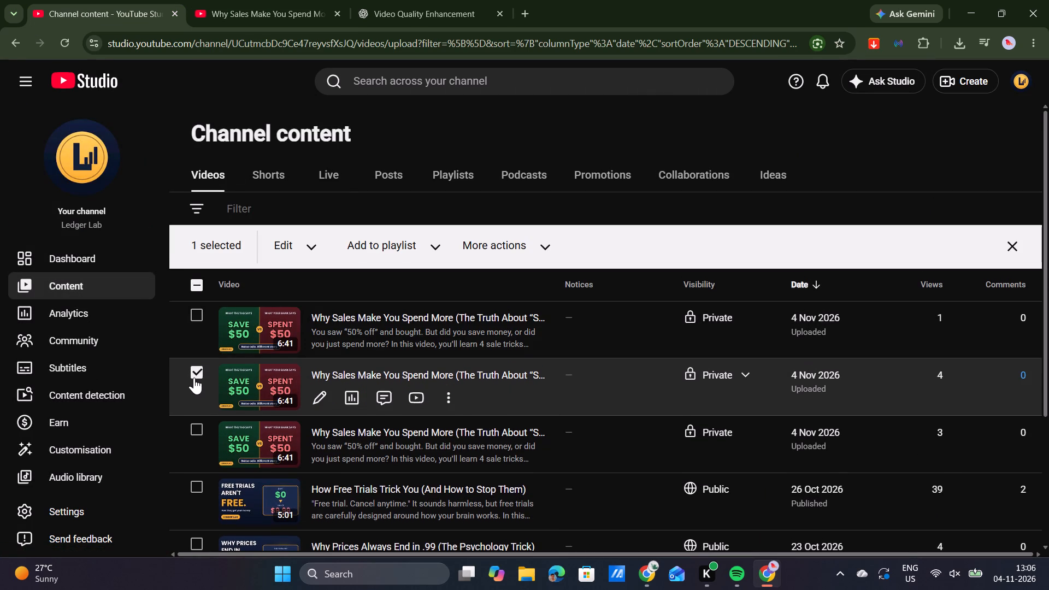
{"action": "left_click", "coordinate": [194, 377]}
{"action": "left_click", "coordinate": [453, 417]}
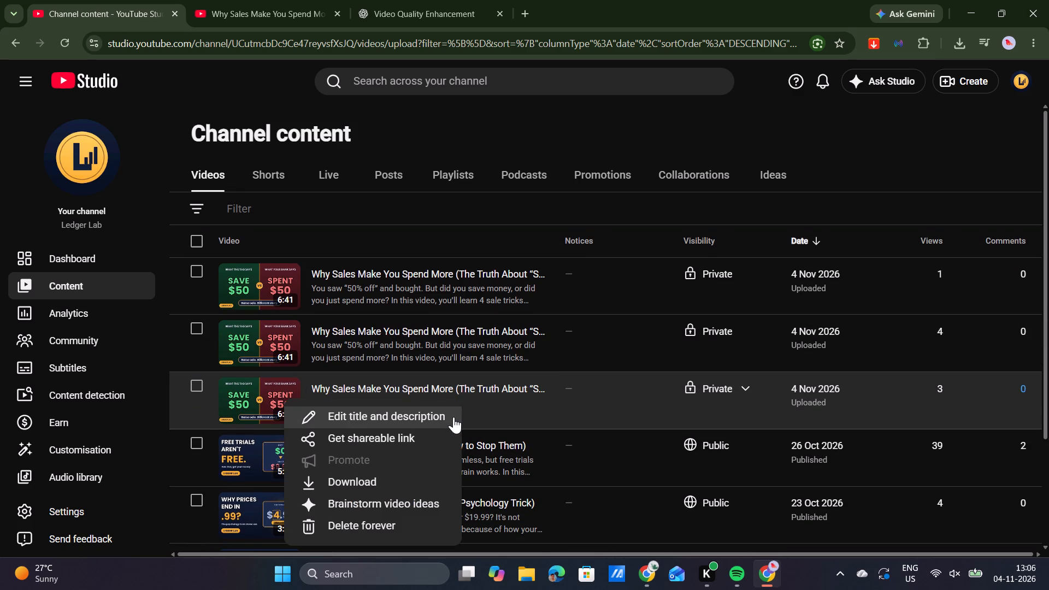
{"action": "left_click", "coordinate": [403, 522]}
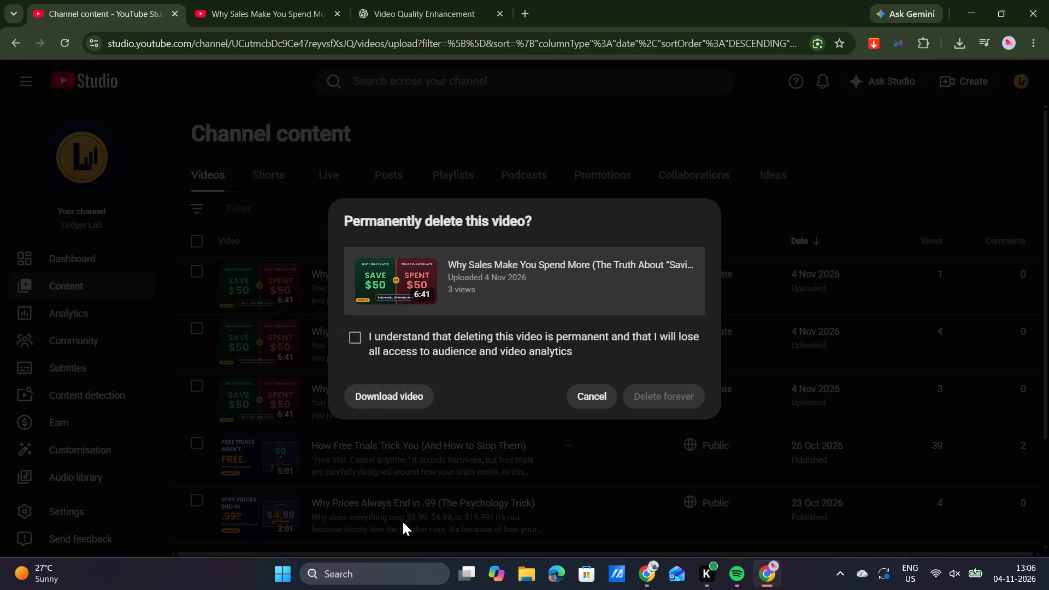
{"action": "left_click", "coordinate": [351, 335]}
{"action": "left_click", "coordinate": [634, 397]}
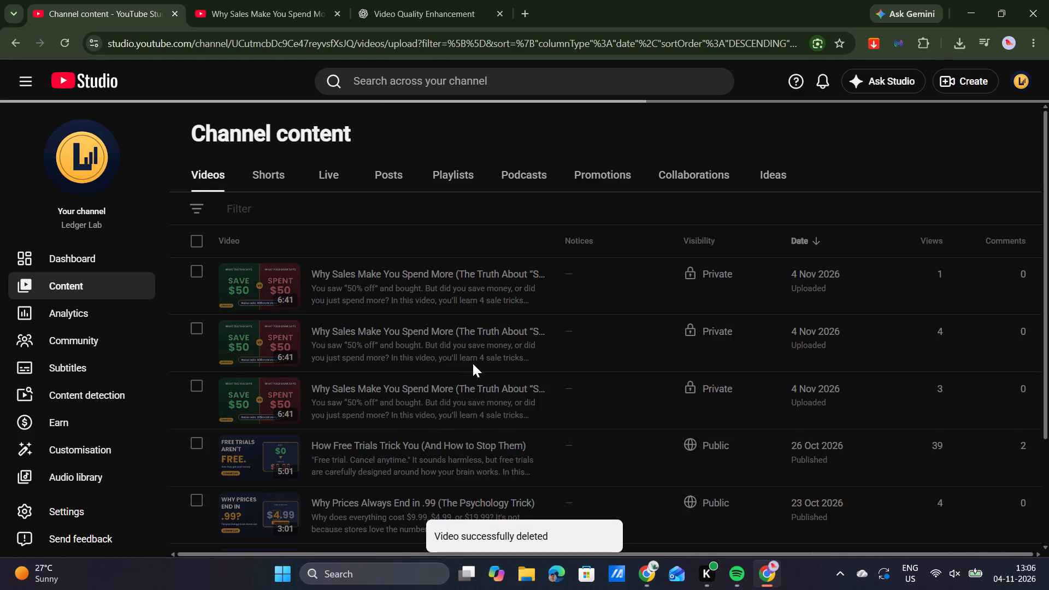
Permanently delete the second-listed private "Why Sales Make You Spend More" upload as well, acknowledging that deletion is permanent.
{"action": "left_click", "coordinate": [445, 361]}
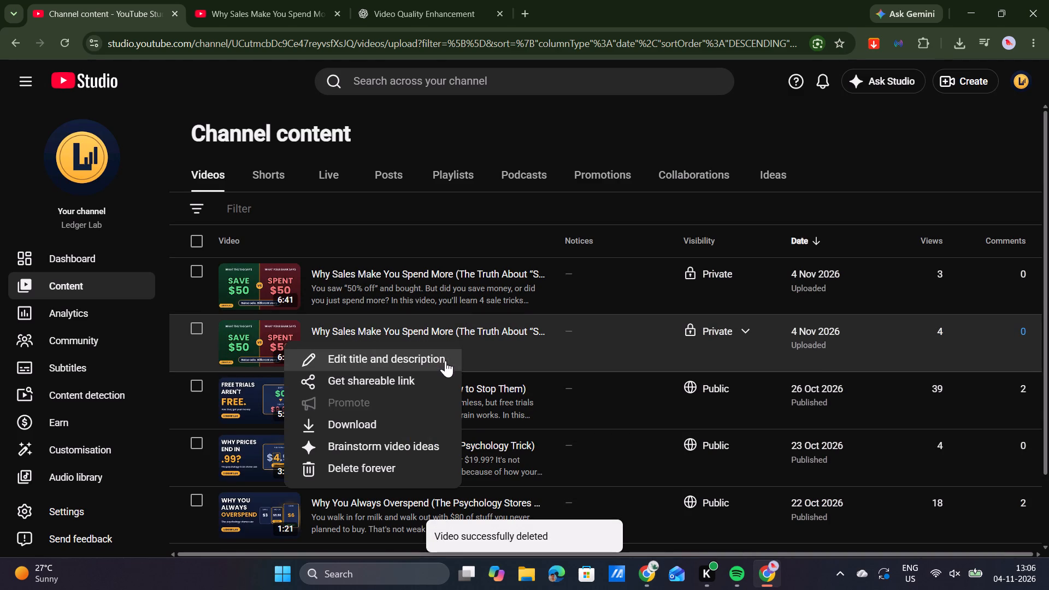
{"action": "left_click", "coordinate": [402, 465]}
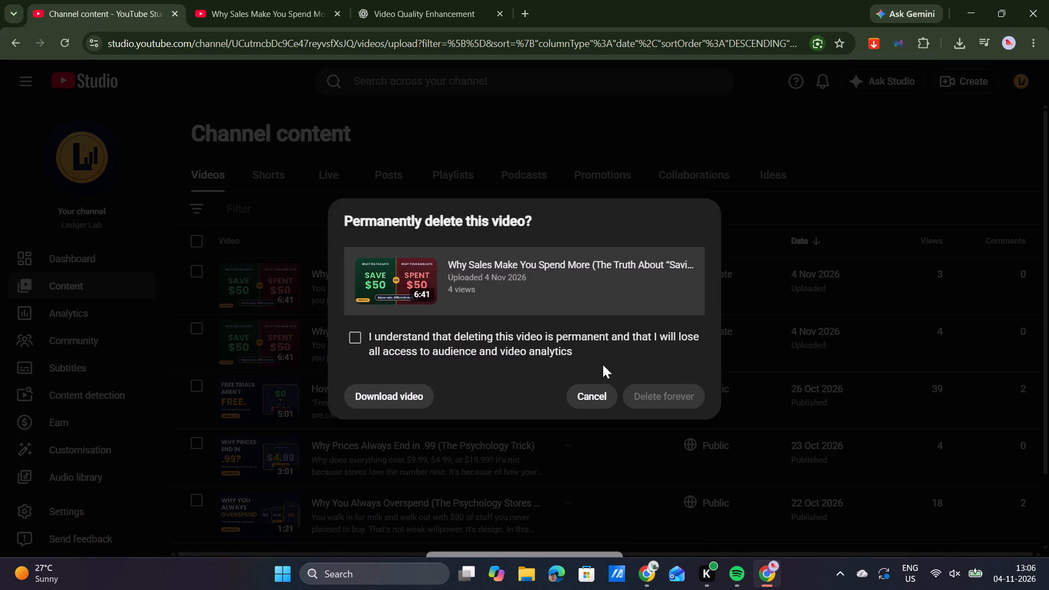
{"action": "left_click", "coordinate": [355, 336]}
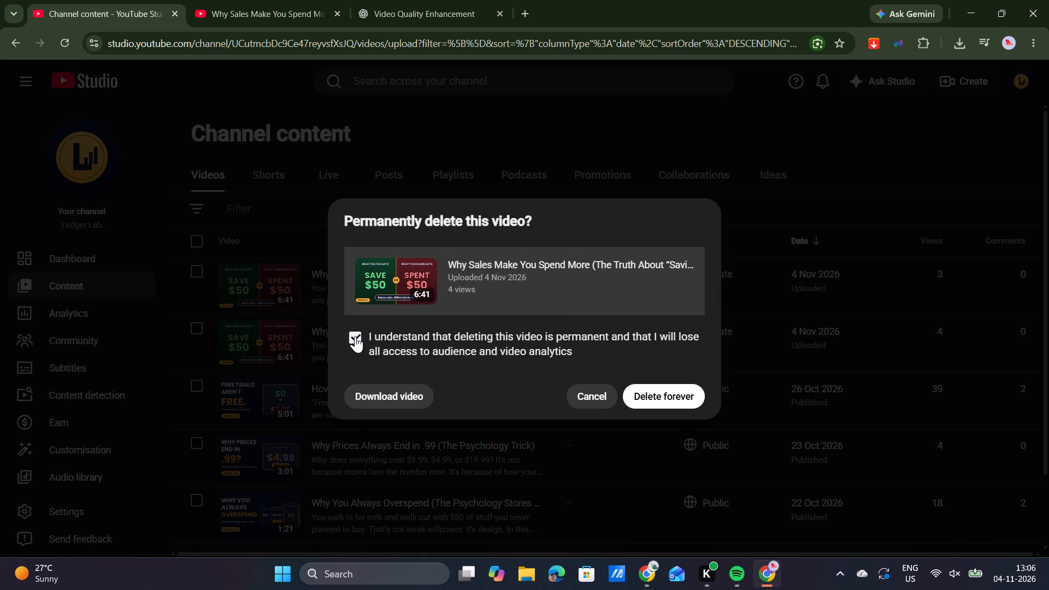
{"action": "left_click", "coordinate": [645, 397]}
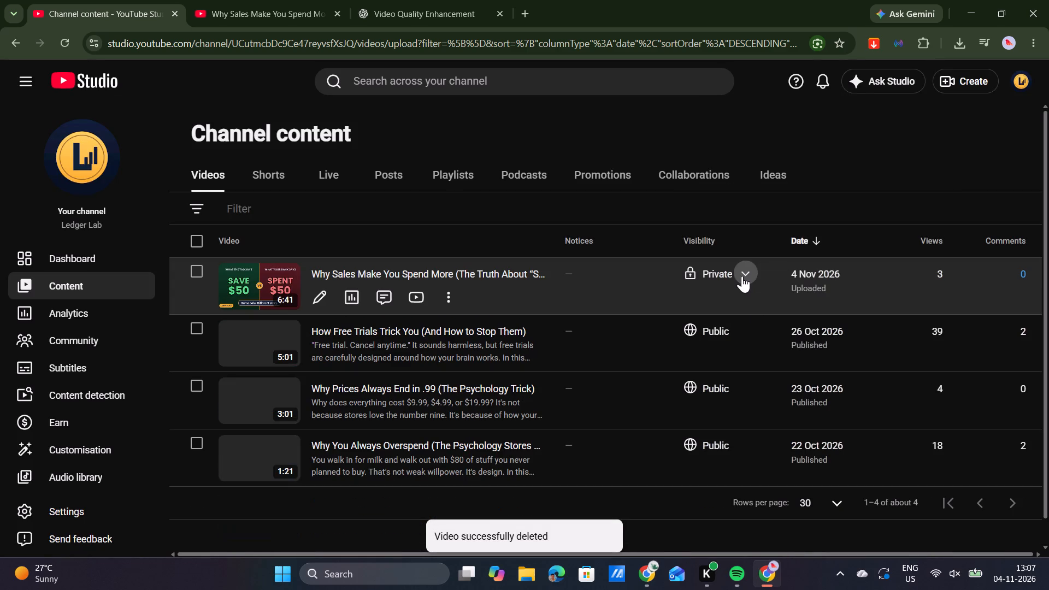
Publish the remaining "Why Sales Make You Spend More" video by changing its visibility to Public.
{"action": "left_click", "coordinate": [740, 275]}
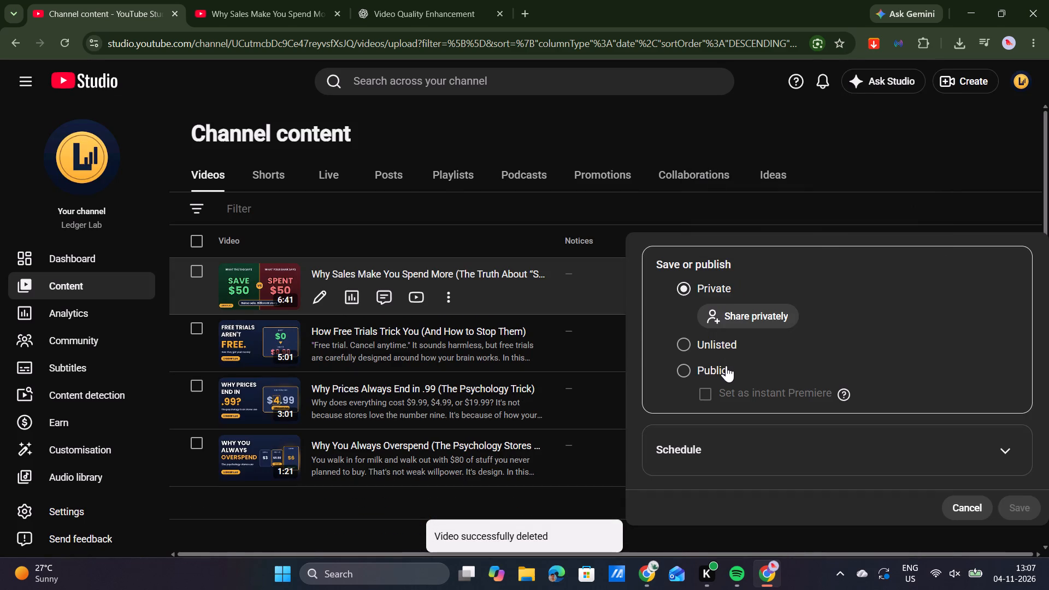
{"action": "left_click", "coordinate": [726, 370]}
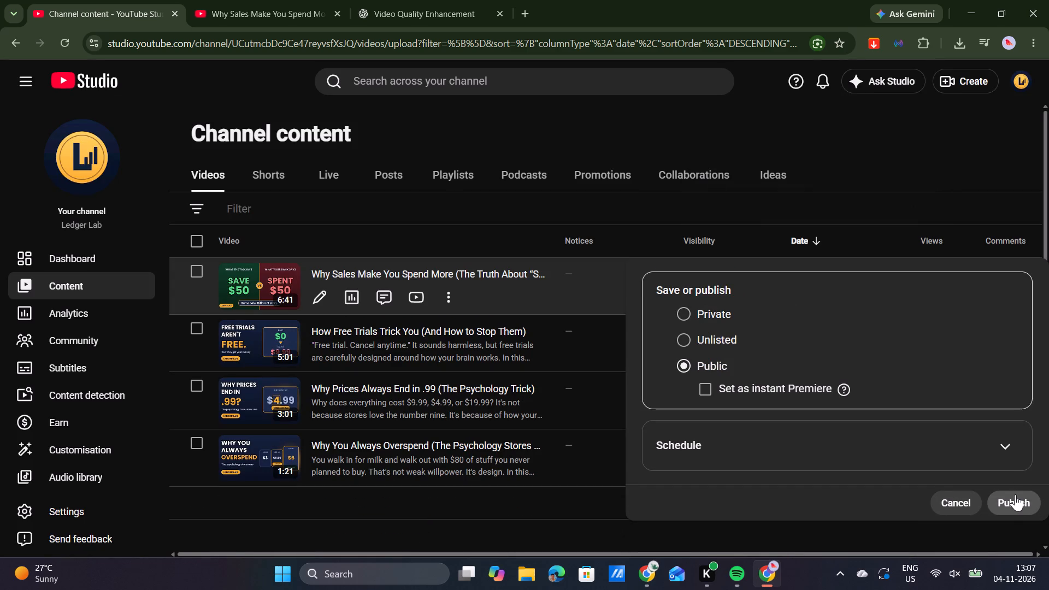
{"action": "left_click", "coordinate": [1016, 496]}
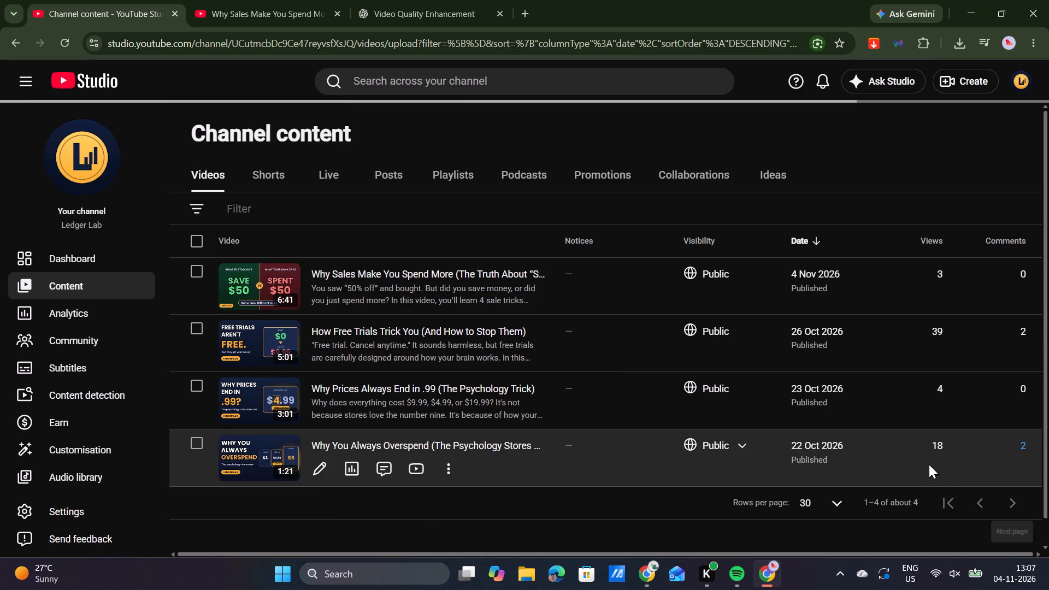
Open the Studio comments page of "How Free Trials Trick You" and check it for viewer comments.
{"action": "left_click", "coordinate": [1026, 333]}
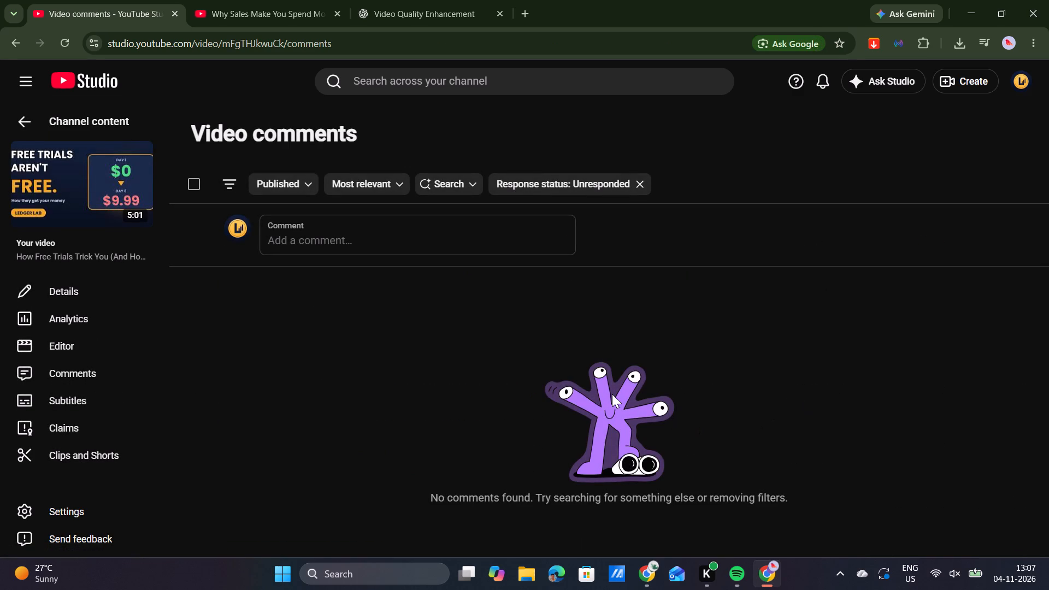
{"action": "scroll", "coordinate": [612, 394], "scroll_direction": "down", "scroll_amount": 1}
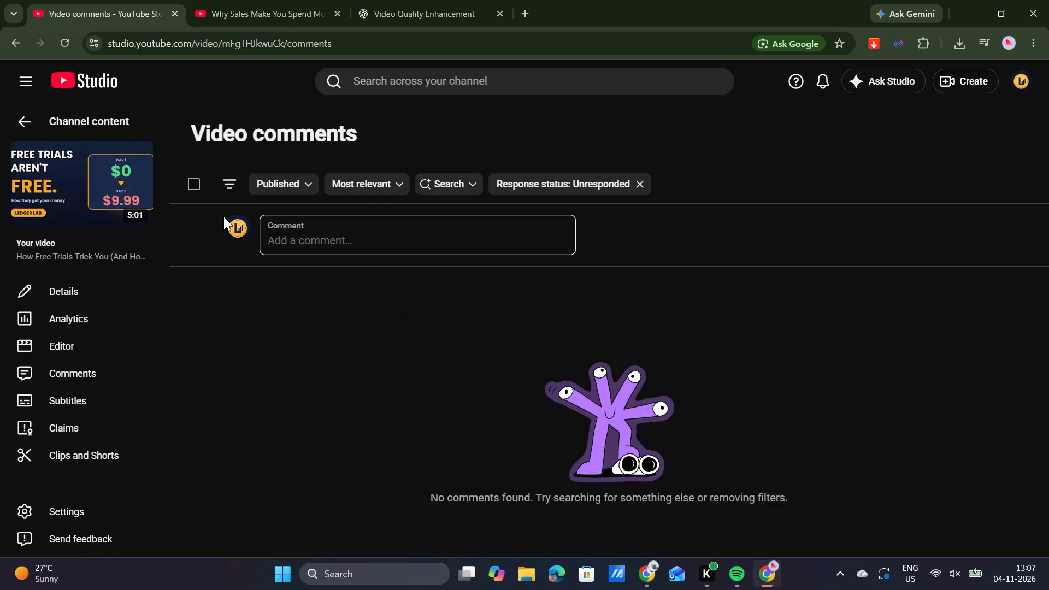
{"action": "left_click", "coordinate": [19, 46]}
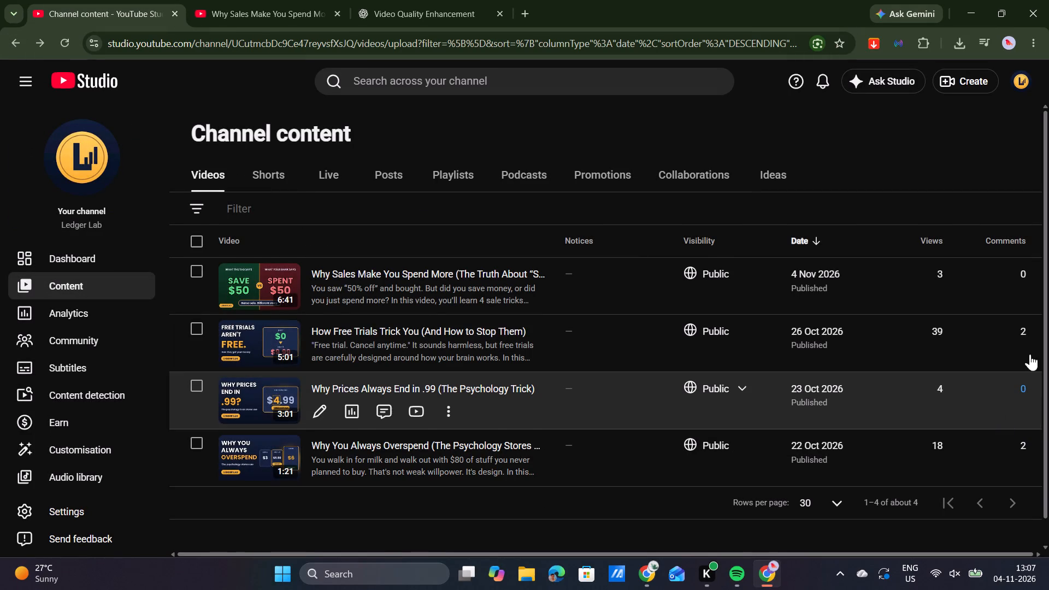
{"action": "left_click", "coordinate": [1024, 329]}
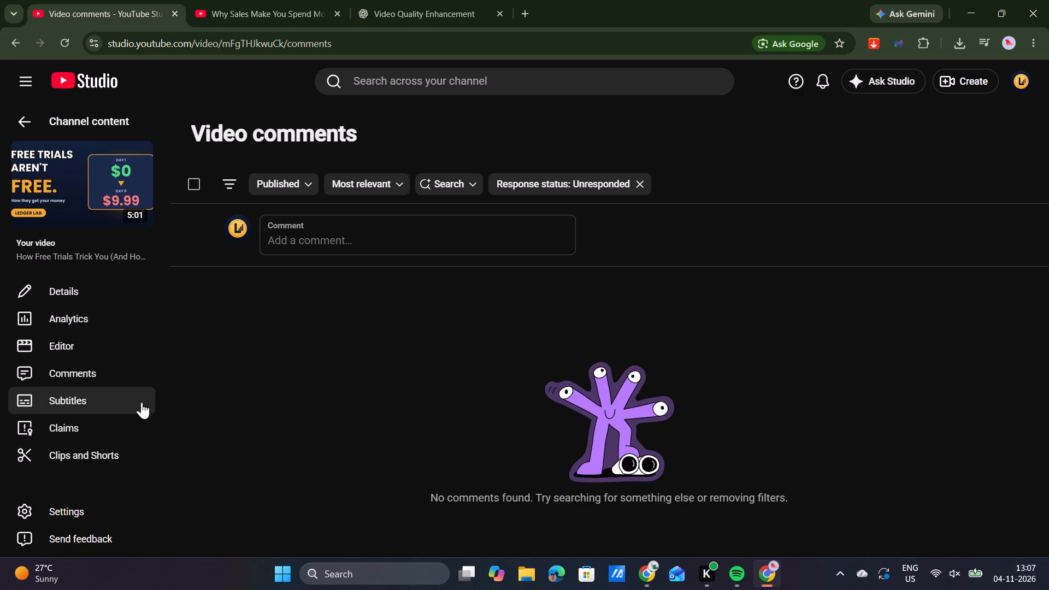
{"action": "left_click", "coordinate": [113, 373]}
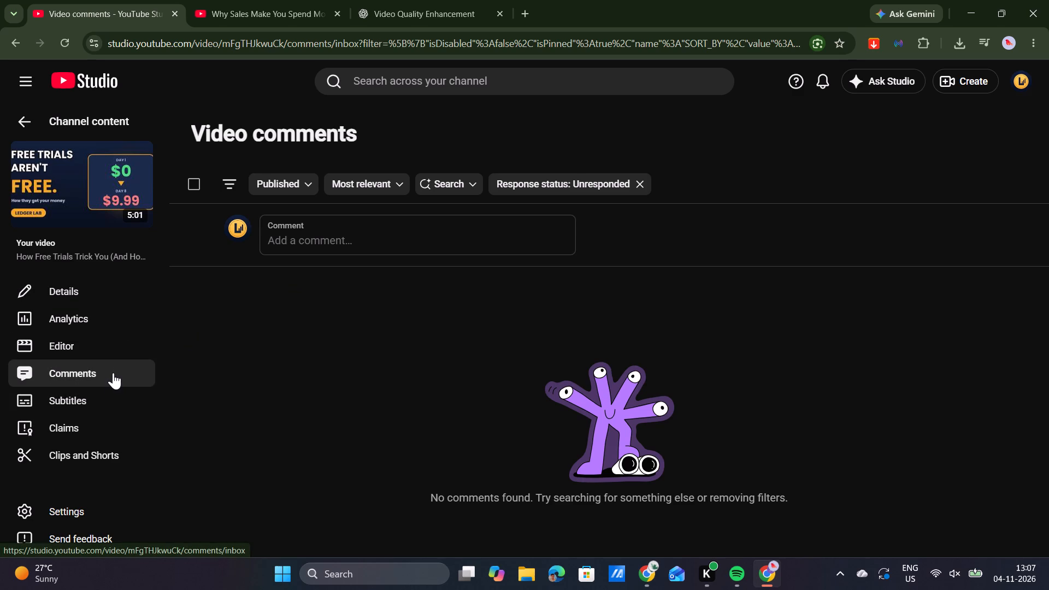
{"action": "double_click", "coordinate": [113, 373]}
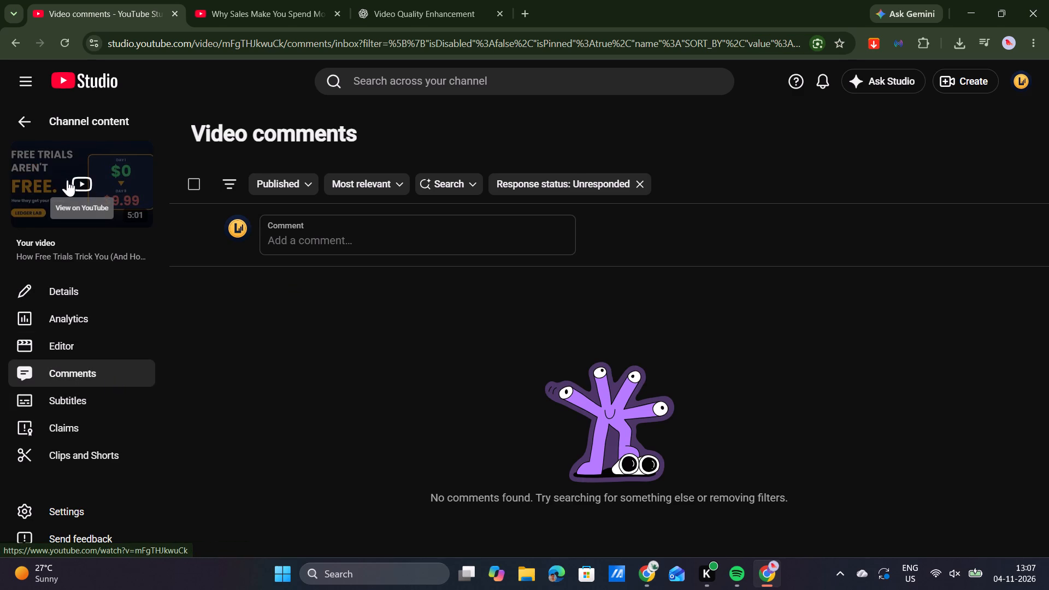
View "How Free Trials Trick You" on YouTube, pause it, read its comments with the reply expanded, and close the video page.
{"action": "left_click", "coordinate": [73, 186]}
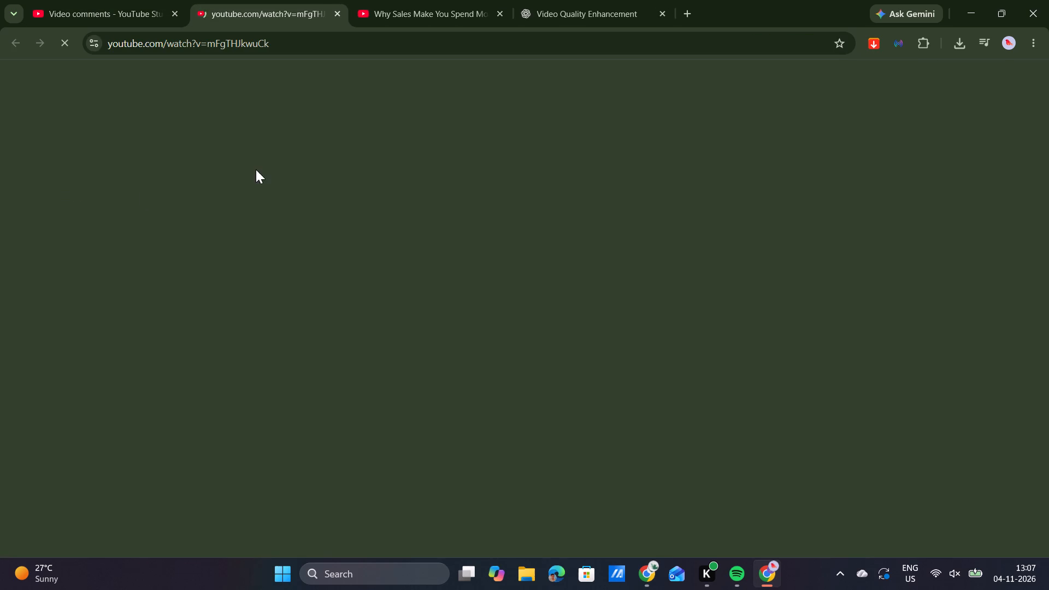
{"action": "scroll", "coordinate": [256, 169], "scroll_direction": "down", "scroll_amount": 5}
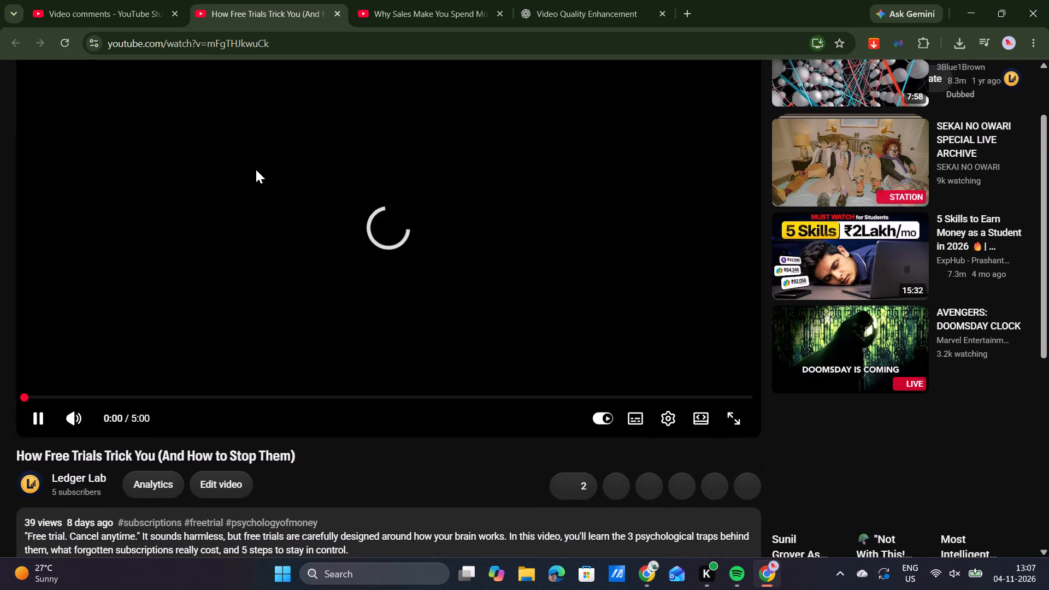
{"action": "left_click", "coordinate": [256, 169]}
{"action": "scroll", "coordinate": [256, 169], "scroll_direction": "down", "scroll_amount": 4}
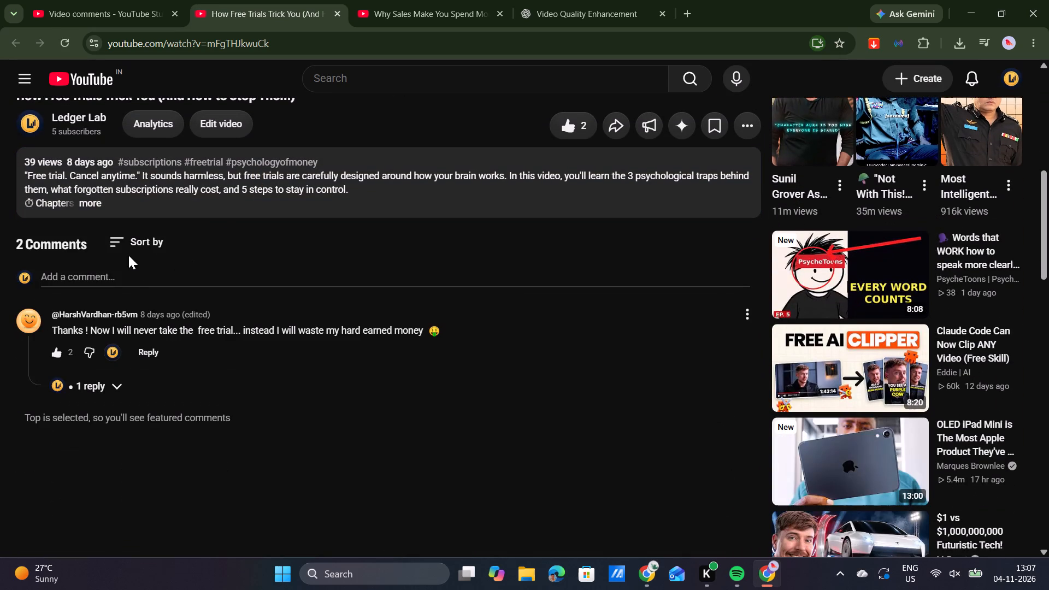
{"action": "left_click", "coordinate": [126, 387]}
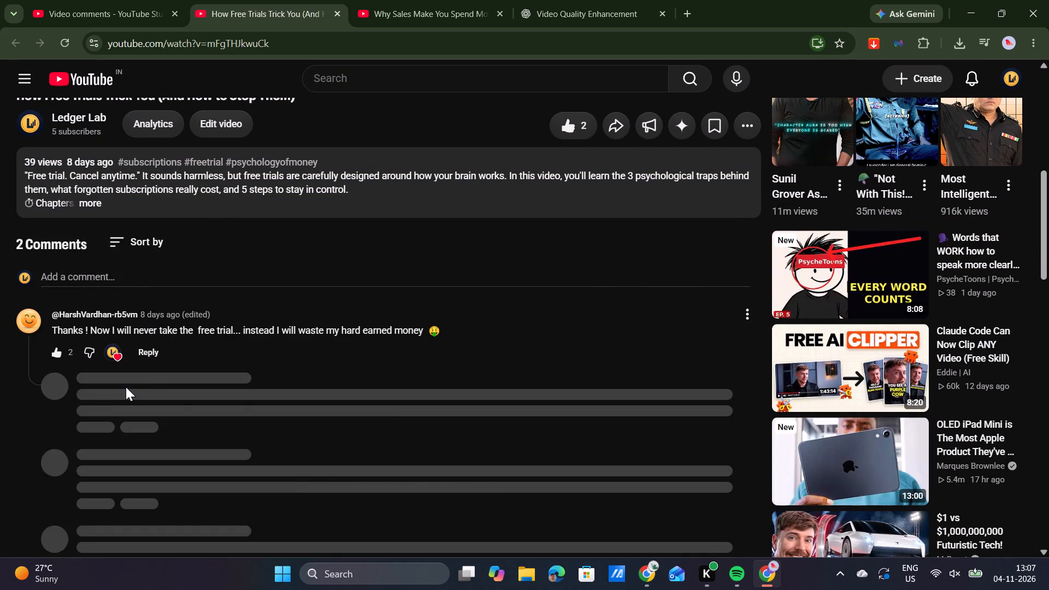
{"action": "scroll", "coordinate": [126, 387], "scroll_direction": "up", "scroll_amount": 6}
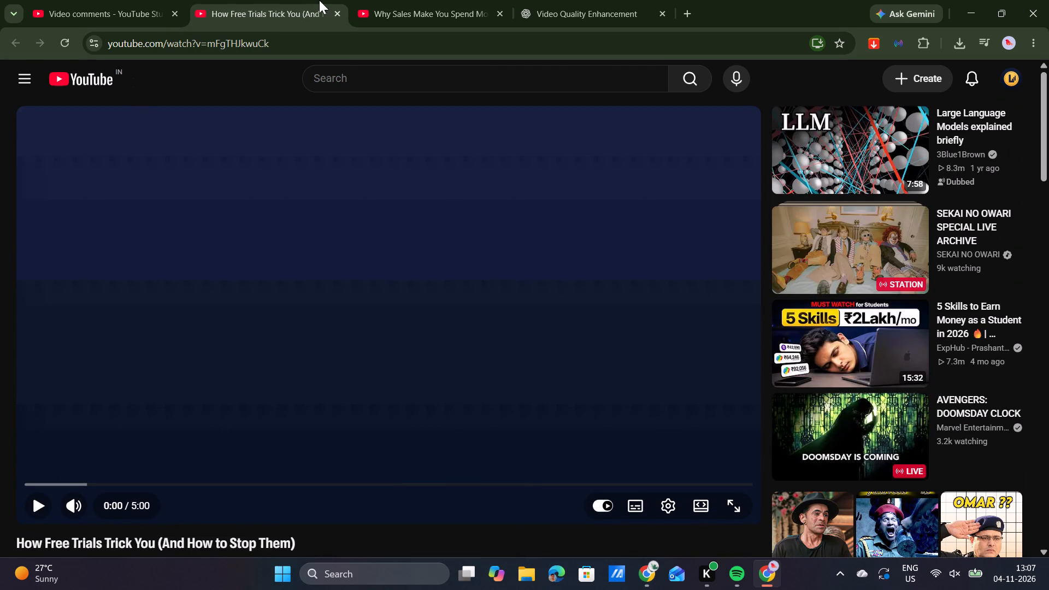
{"action": "left_click", "coordinate": [333, 9]}
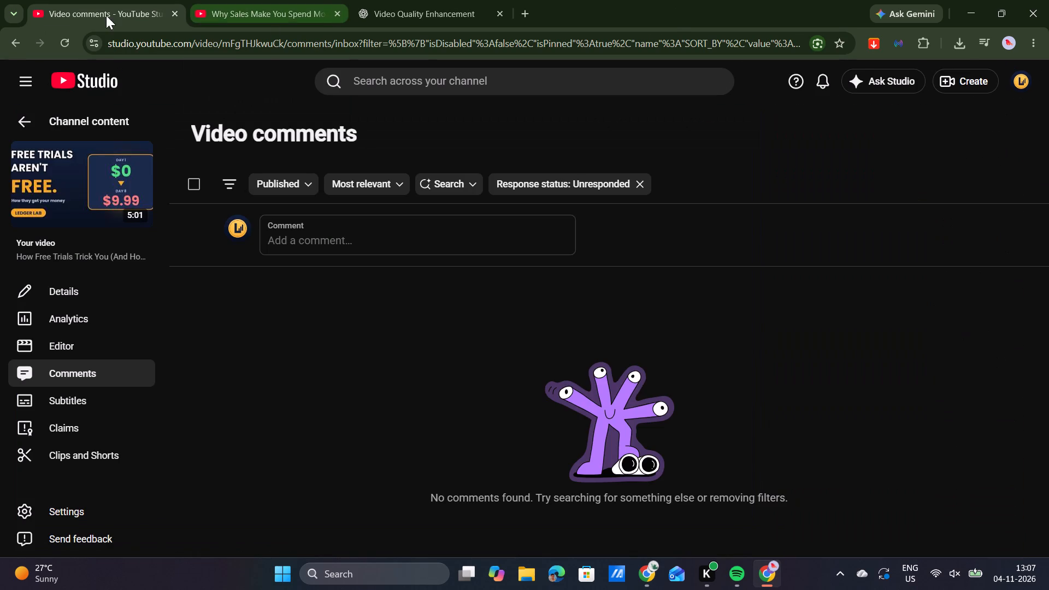